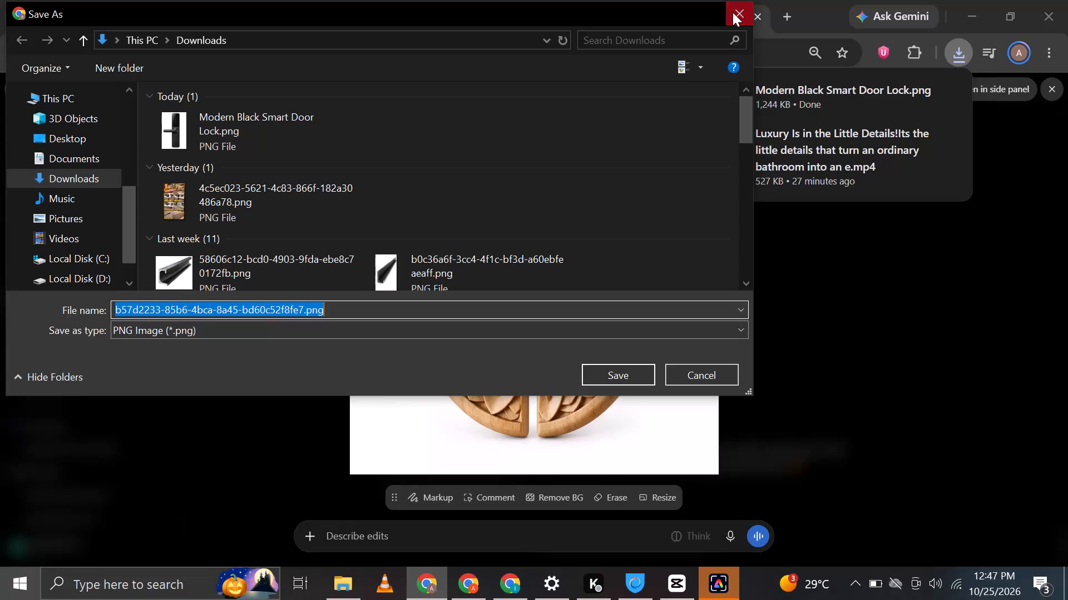
Save the bronze mandala split-handle image to the Downloads folder under its default file name.
left_click(27, 229)
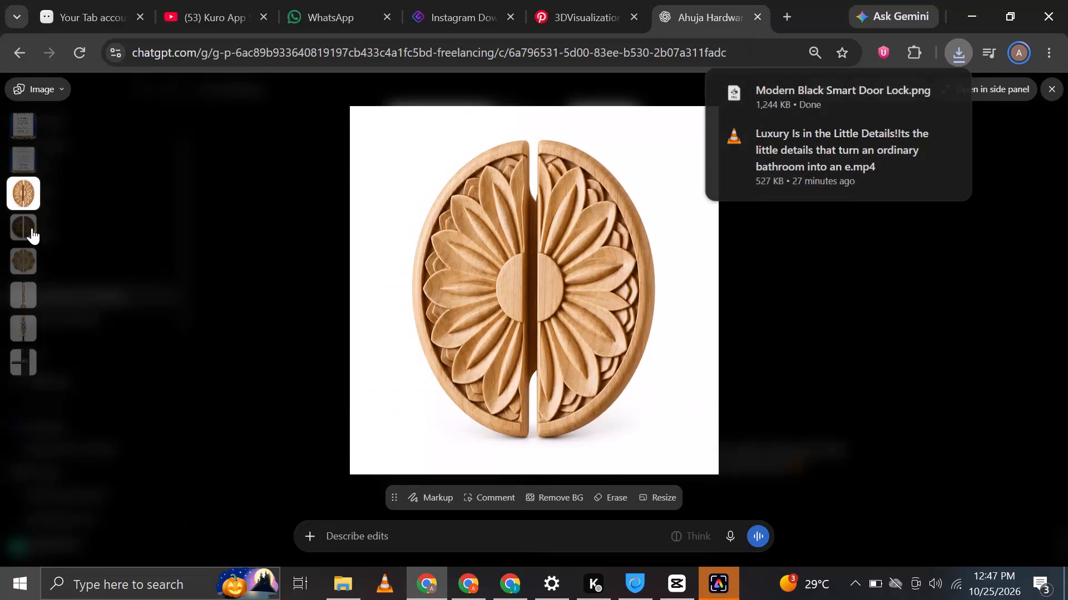
right_click(435, 208)
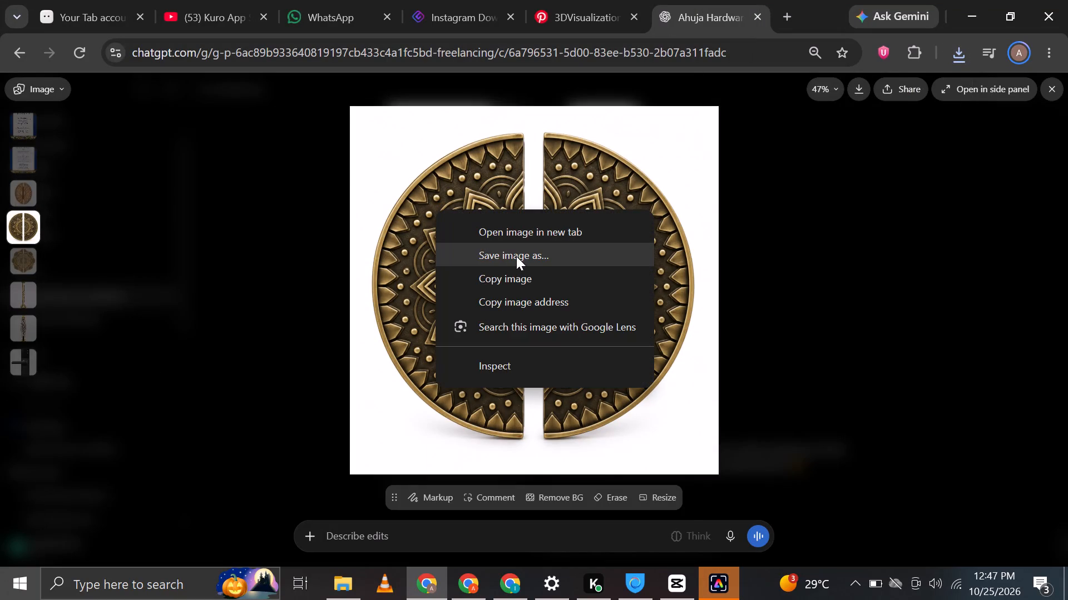
left_click(516, 256)
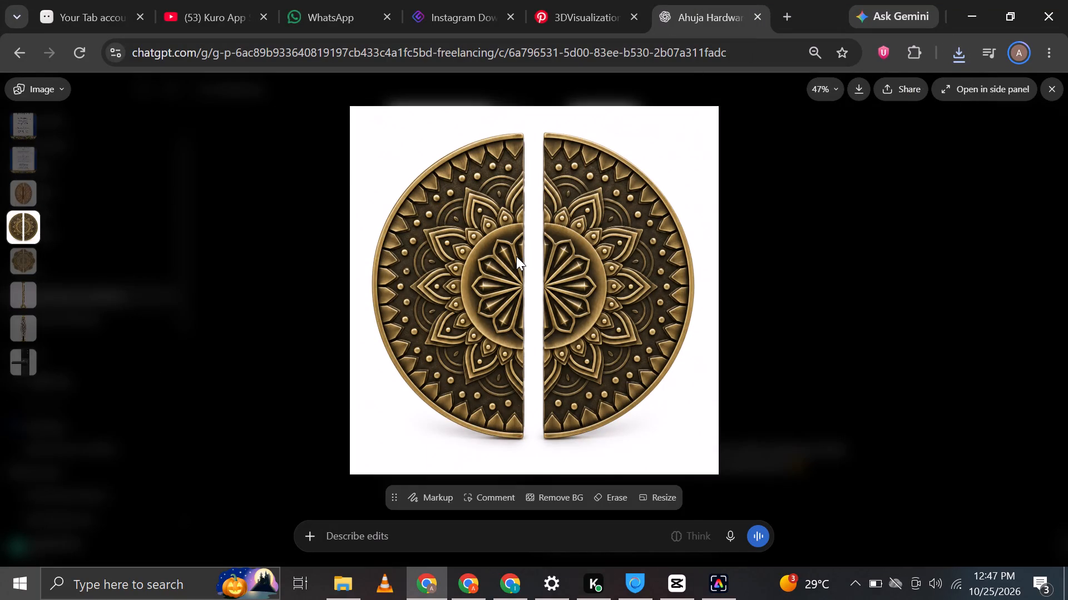
key("Return")
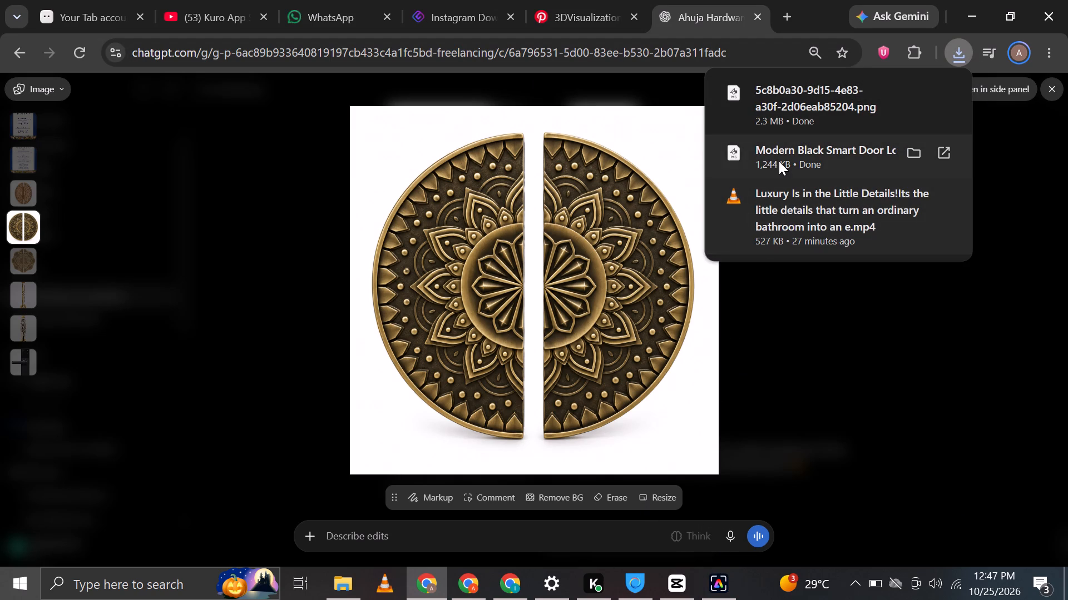
Bring the downloaded Modern Black Smart Door Lock.png into CapCut's Timeline 01, above the white clip and starting at 00:00.
left_click_drag(776, 163, 680, 589)
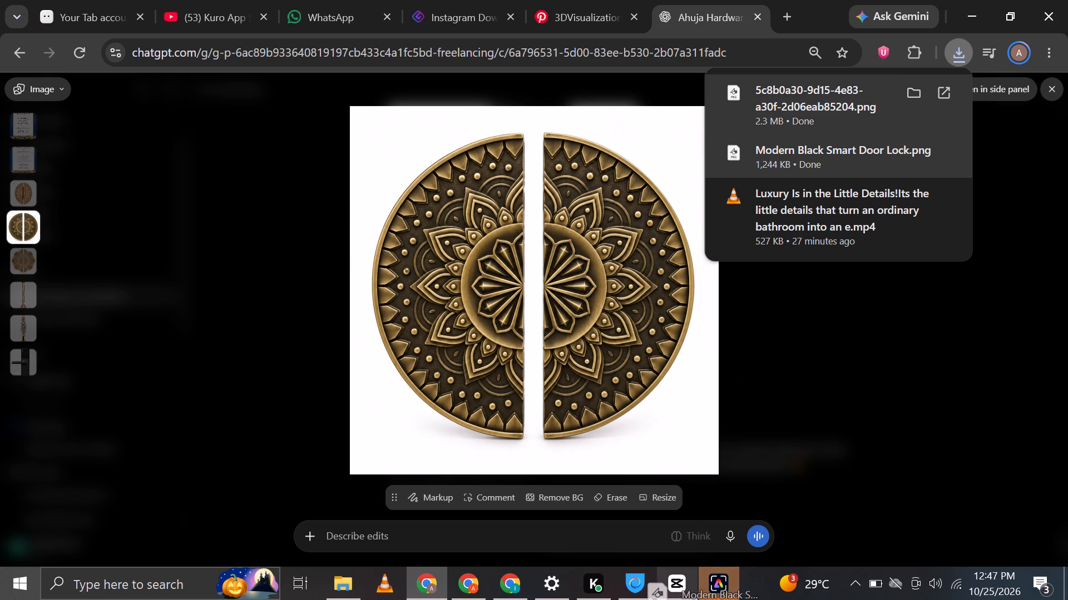
left_click_drag(680, 589, 222, 379)
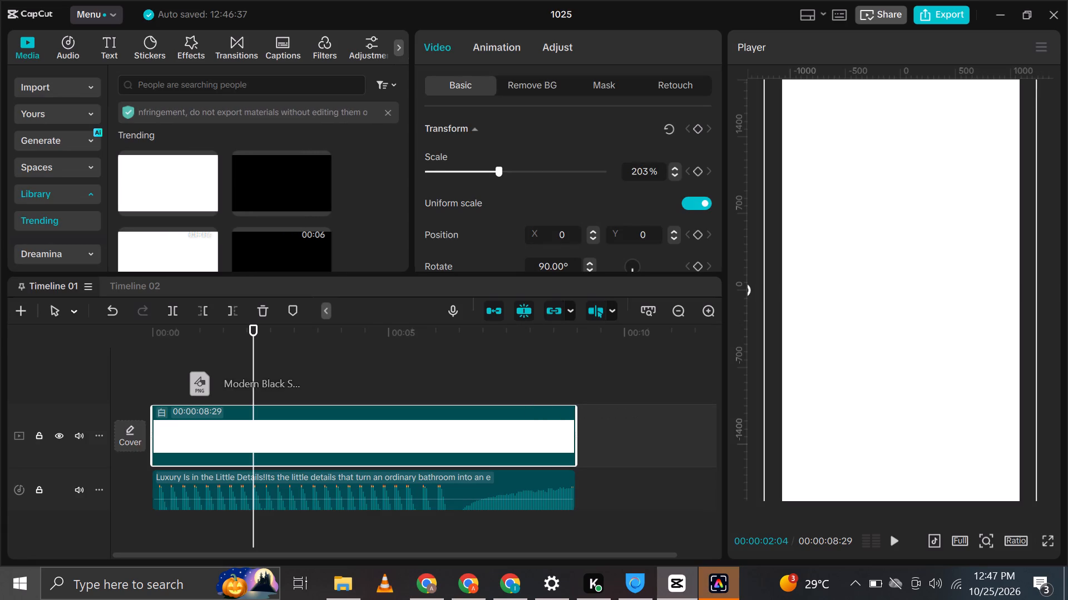
left_click_drag(222, 379, 190, 388)
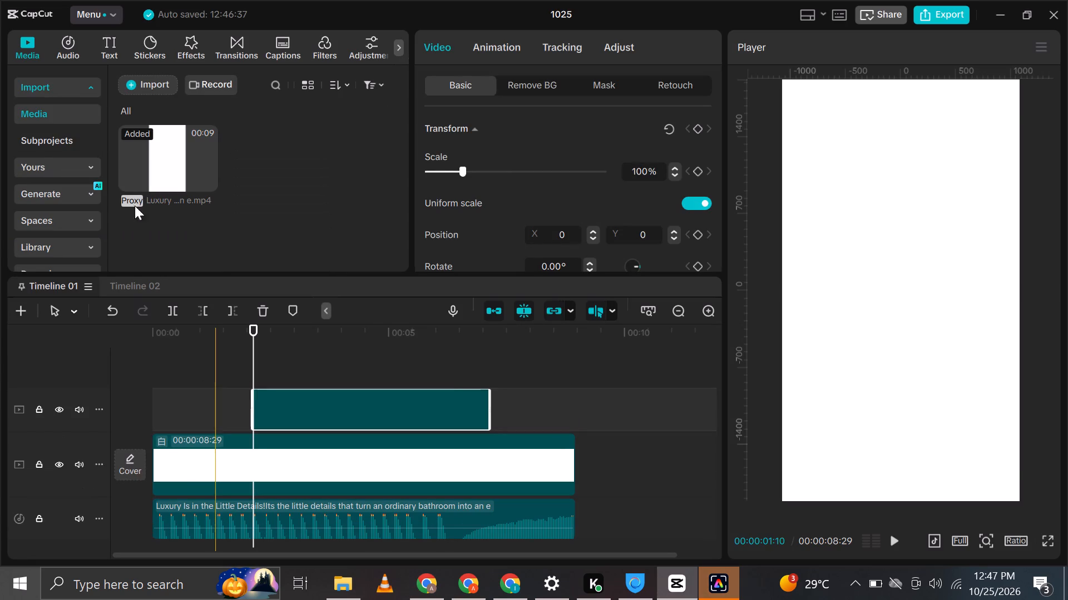
left_click_drag(285, 404, 174, 416)
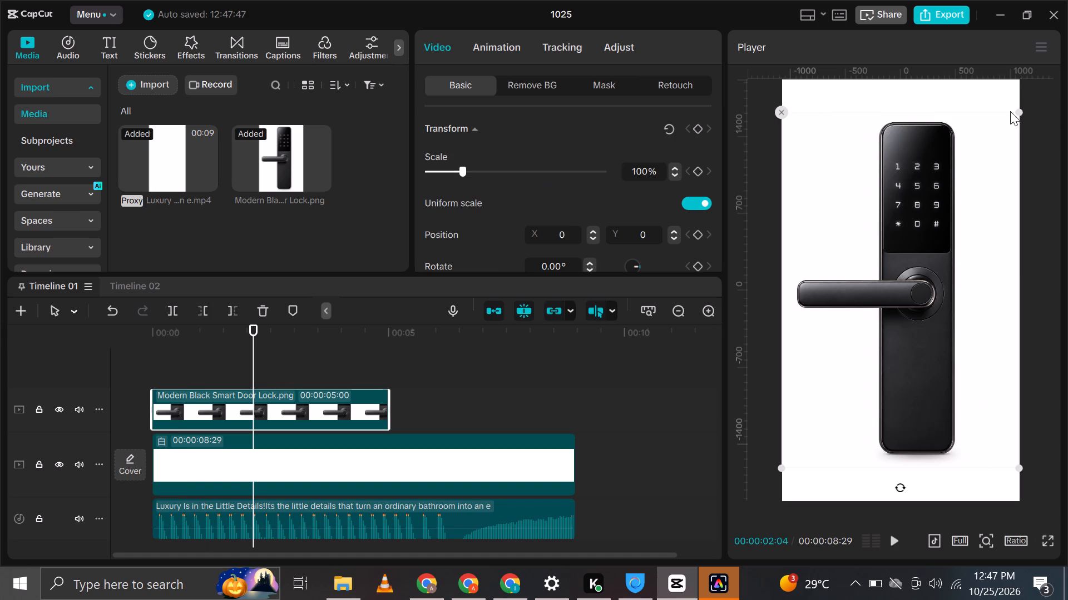
Scale the door lock image down to 56% in the frame.
left_click_drag(1021, 109, 960, 228)
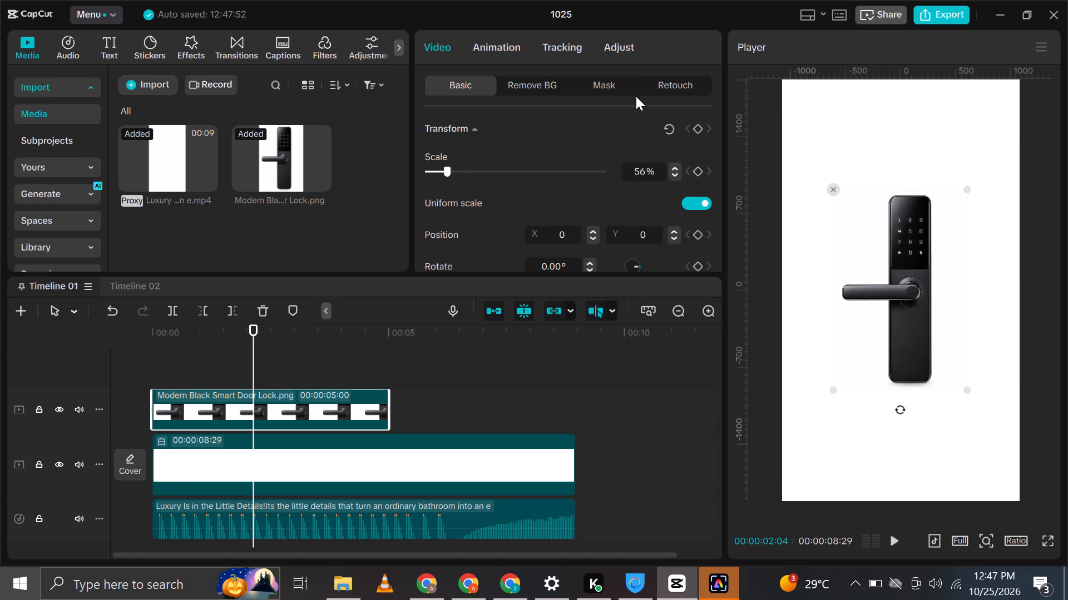
Apply automatic background removal to the door lock image clip.
left_click(523, 84)
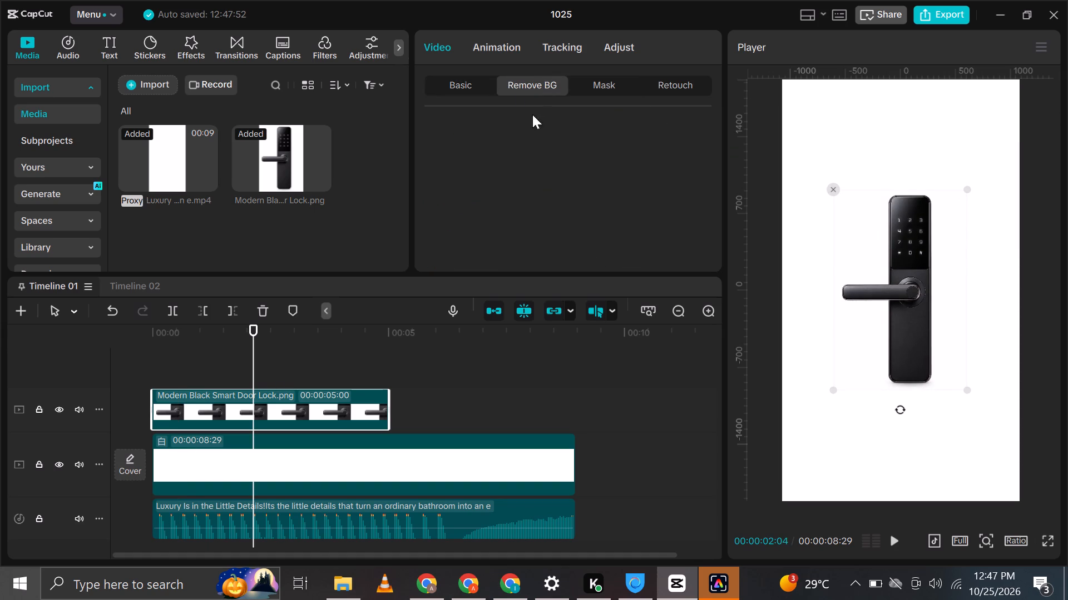
left_click(429, 129)
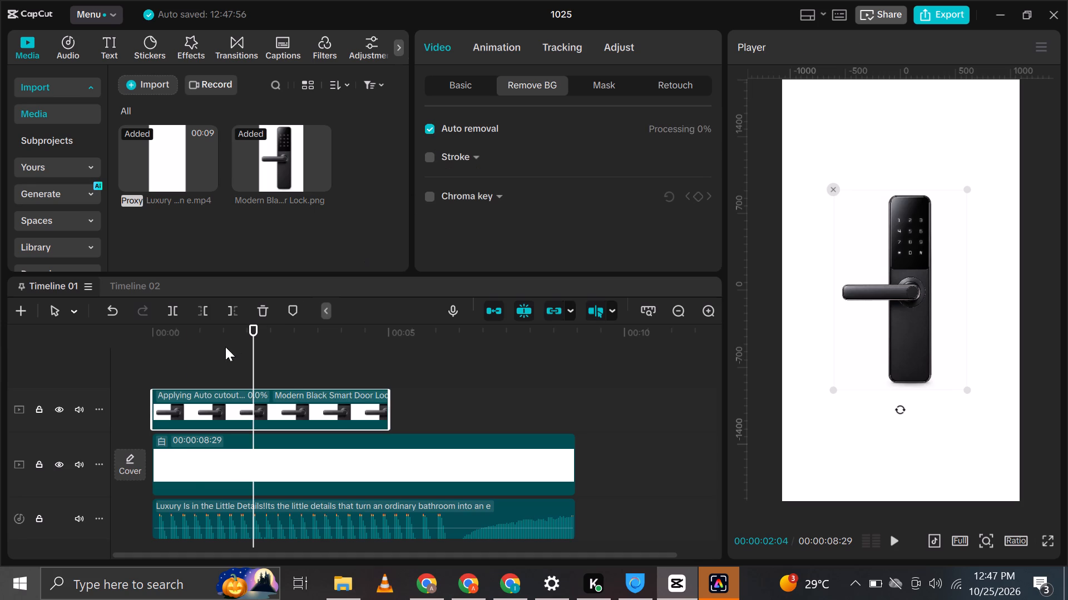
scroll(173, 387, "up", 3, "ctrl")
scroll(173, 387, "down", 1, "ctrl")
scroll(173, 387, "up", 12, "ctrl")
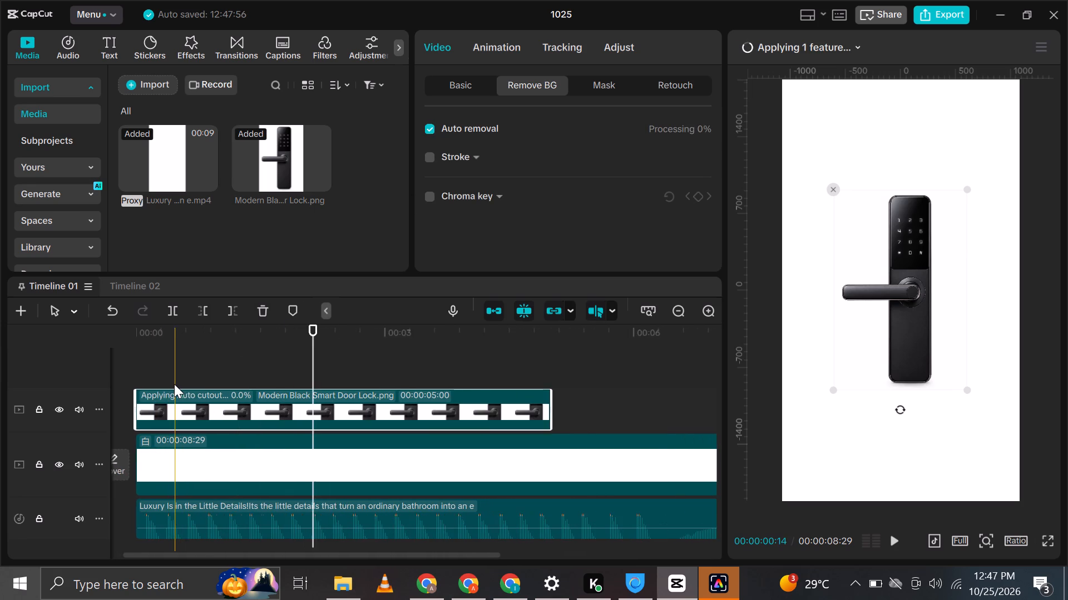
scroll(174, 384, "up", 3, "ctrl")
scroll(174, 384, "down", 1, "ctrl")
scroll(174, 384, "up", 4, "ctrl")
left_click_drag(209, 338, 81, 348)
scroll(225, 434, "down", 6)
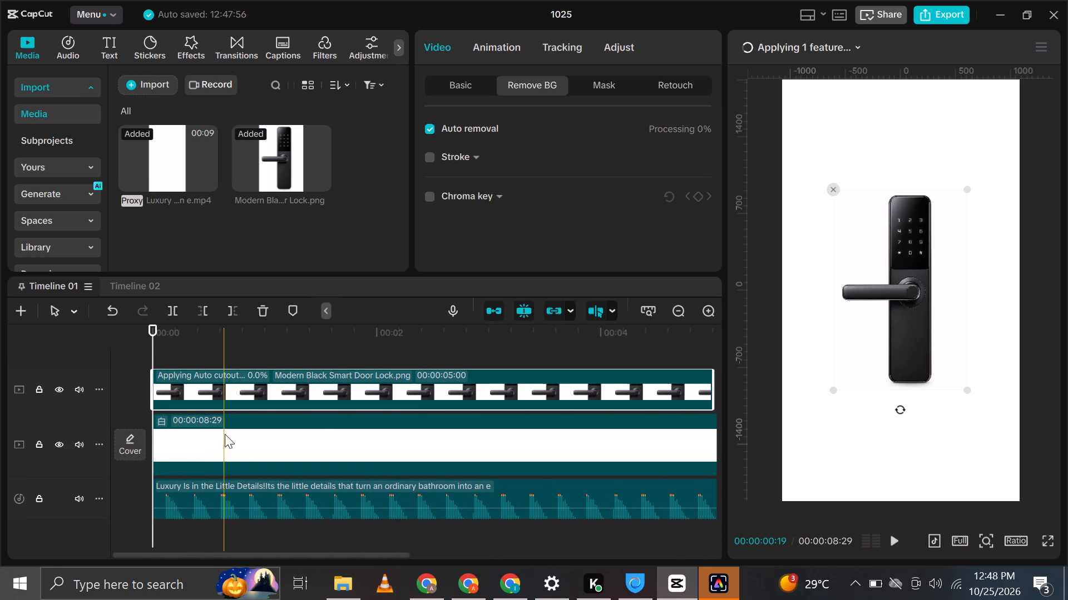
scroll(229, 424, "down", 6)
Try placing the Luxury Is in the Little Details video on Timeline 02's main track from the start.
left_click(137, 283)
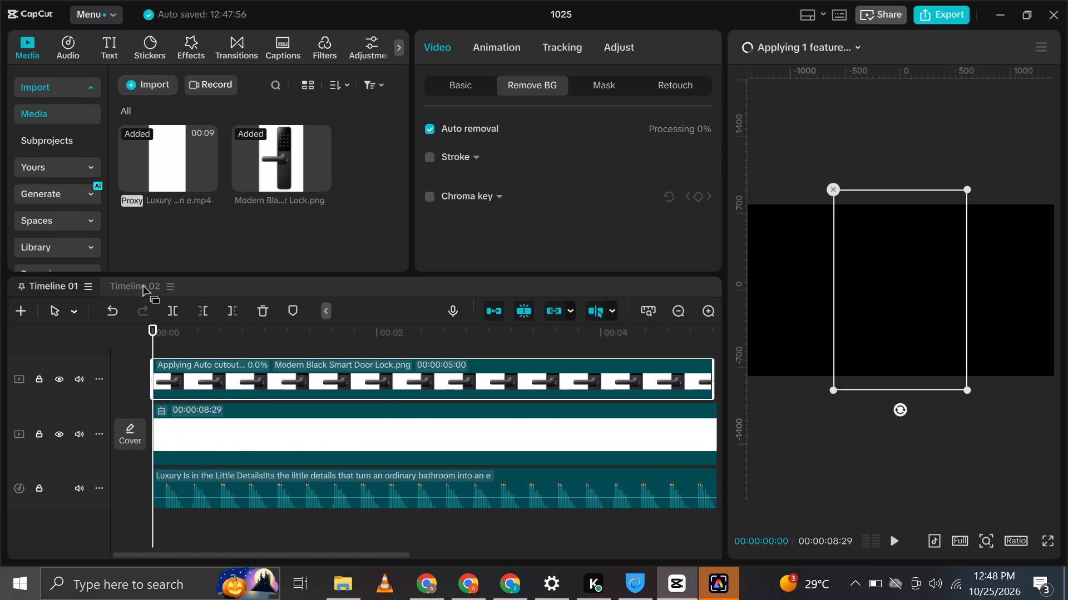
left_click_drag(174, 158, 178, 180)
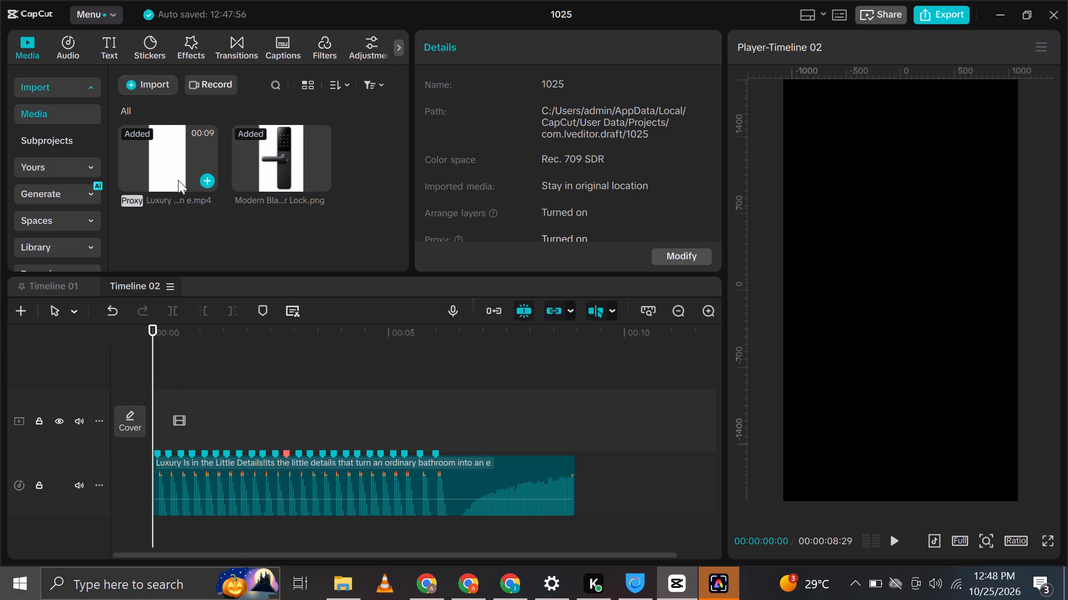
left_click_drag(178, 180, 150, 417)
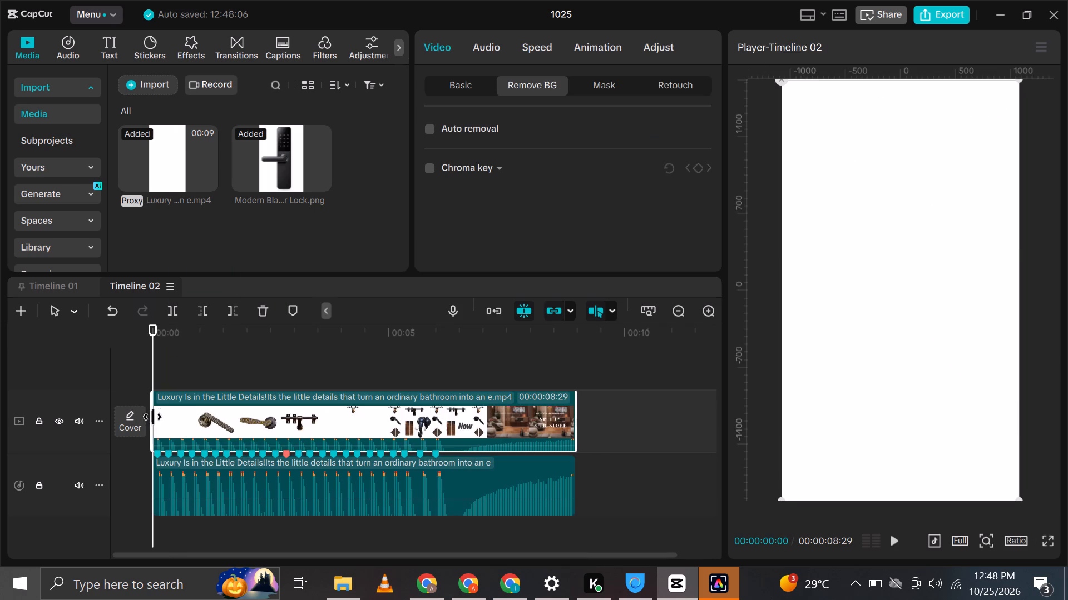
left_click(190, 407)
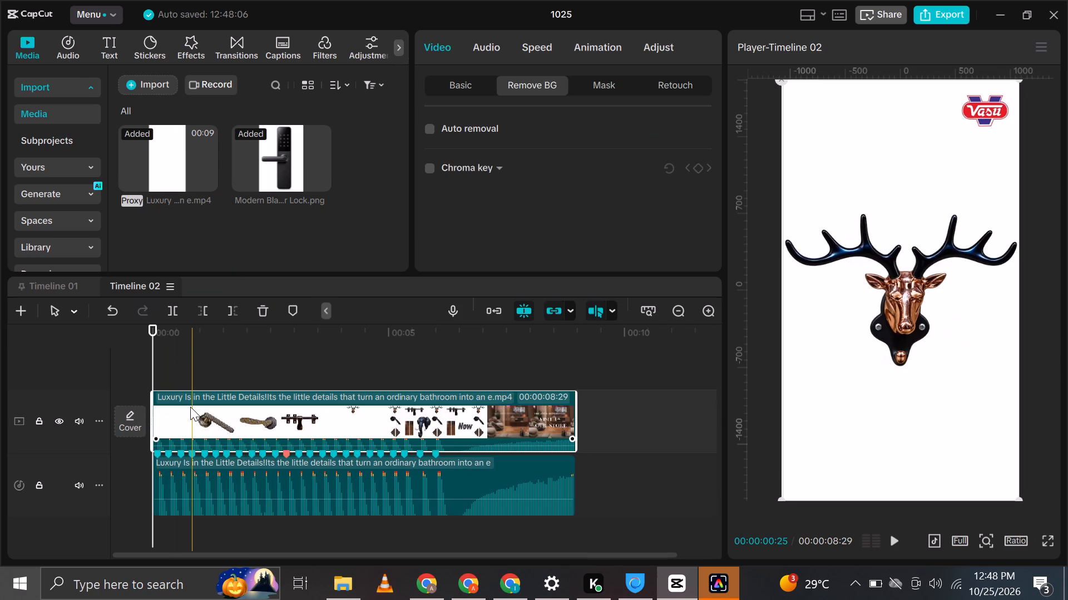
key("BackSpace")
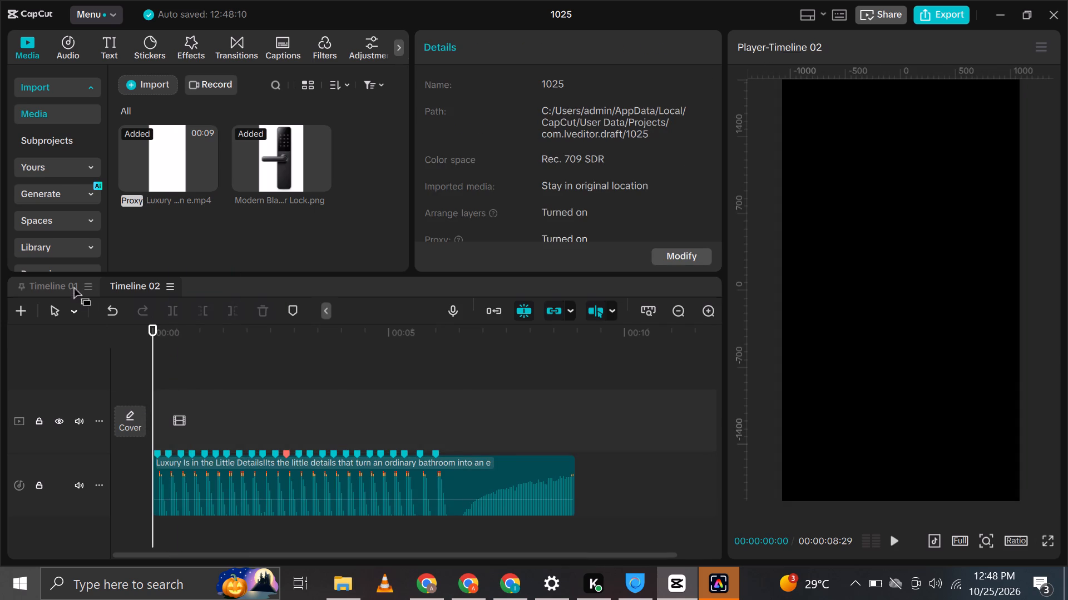
Copy the door lock clip and the white background clip from Timeline 01 into Timeline 02 at its start.
left_click(72, 282)
left_click_drag(351, 344, 373, 409)
left_click_drag(287, 341, 342, 416)
left_click(285, 342)
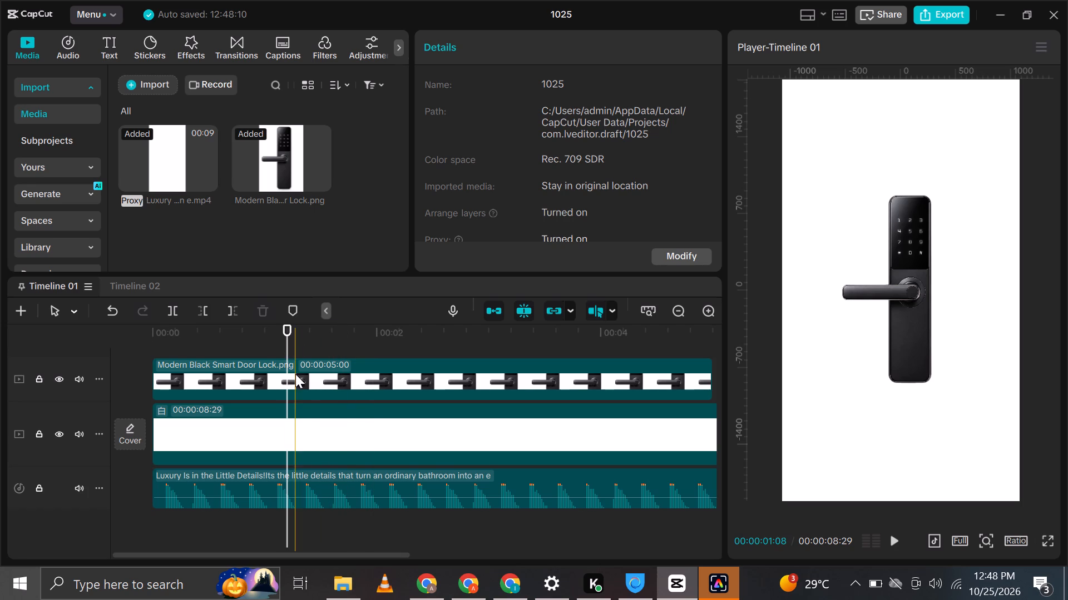
left_click(295, 374)
left_click(290, 422, "ctrl")
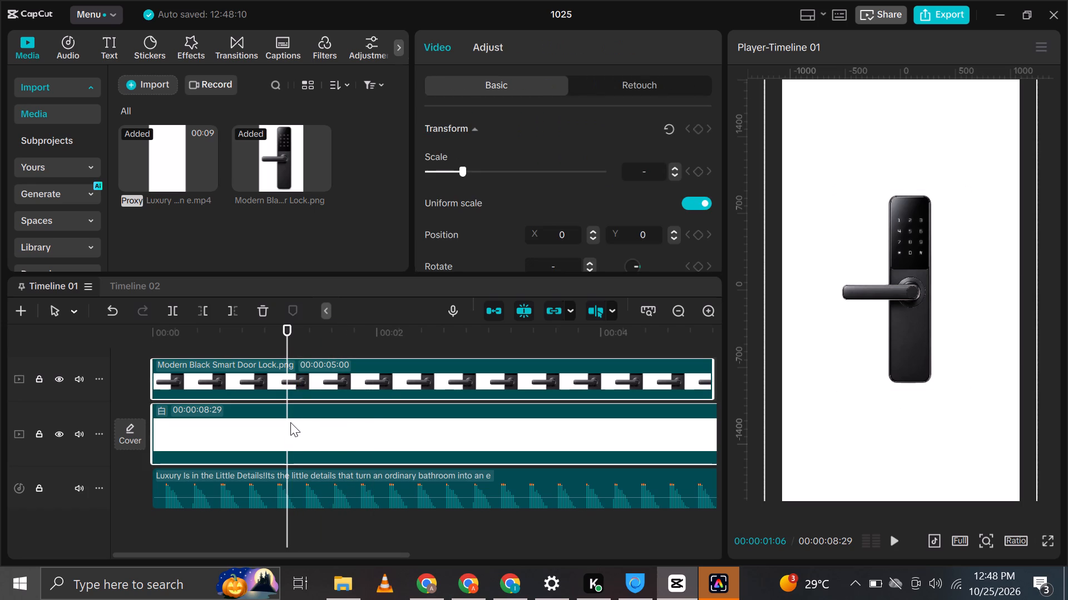
key("ctrl+c")
key("ctrl+c")
key("ctrl+c")
left_click(135, 286)
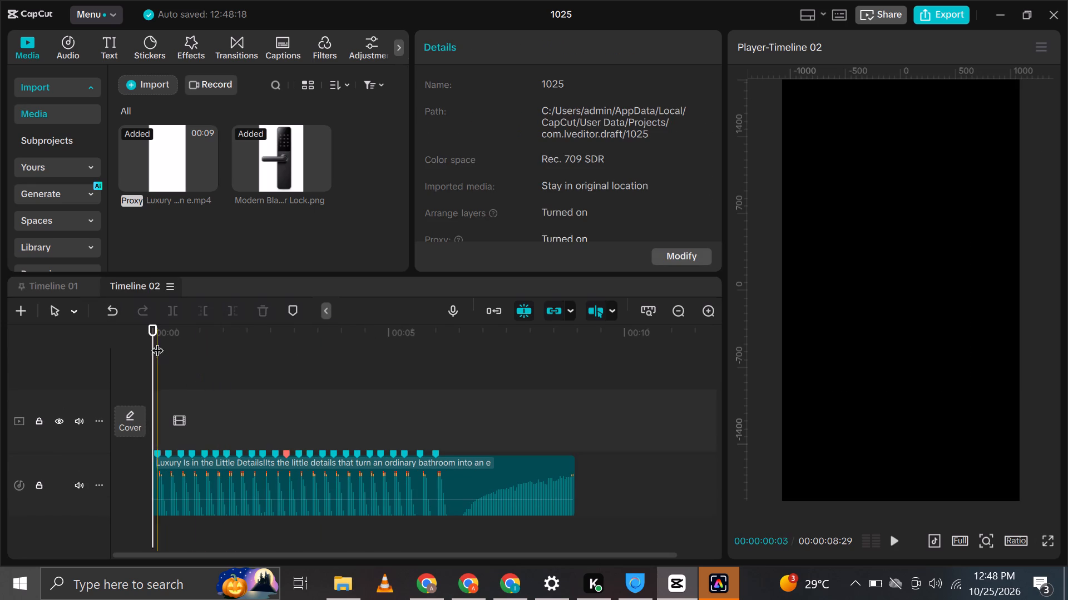
key("ctrl+v")
Move the pasted clips down in Timeline 02 so the white background sits on the main track above the audio.
scroll(179, 384, "up", 4, "ctrl")
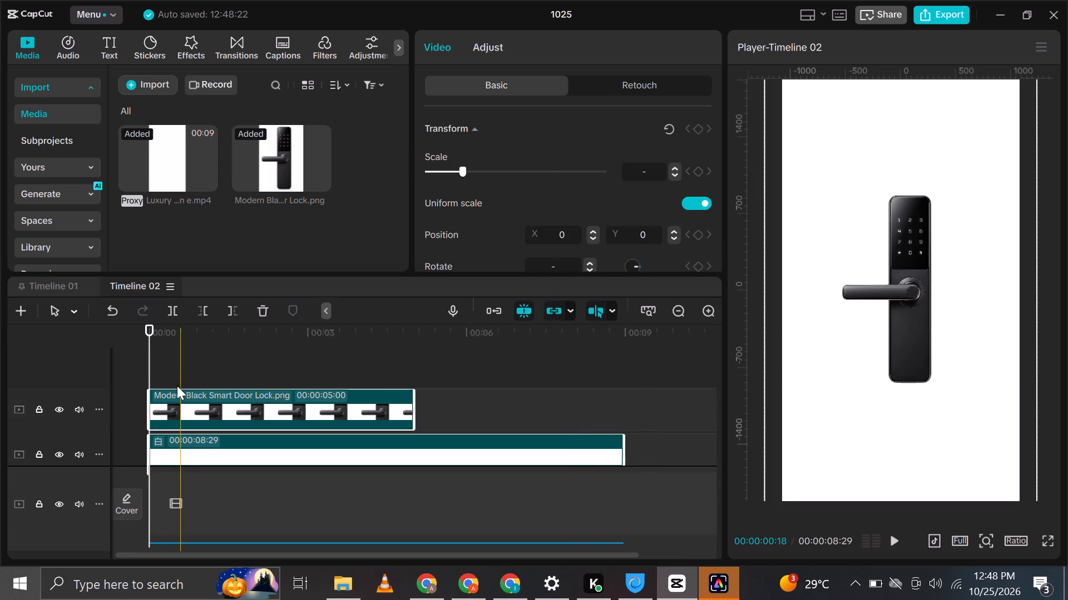
scroll(177, 386, "up", 1, "ctrl")
scroll(172, 391, "down", 6)
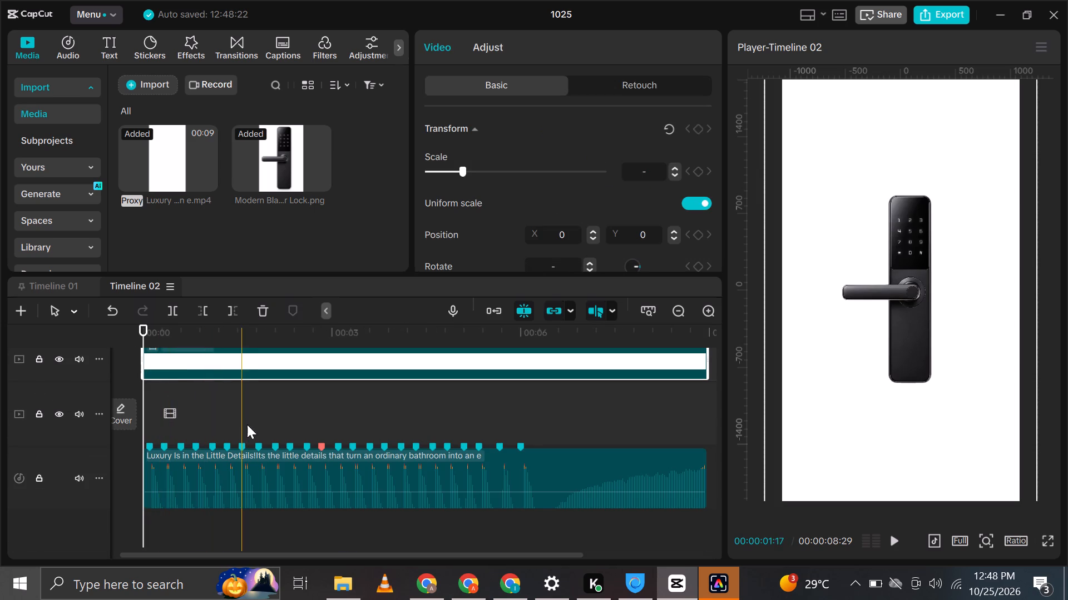
scroll(184, 389, "up", 2)
left_click_drag(232, 397, 232, 457)
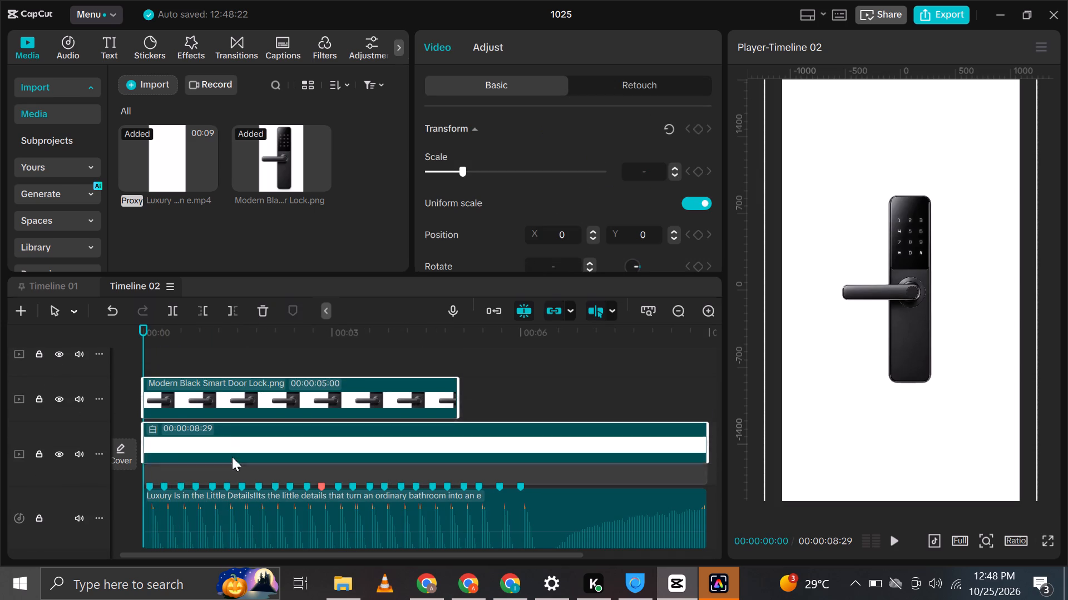
left_click_drag(232, 457, 232, 458)
Split the door lock clip at the first beat marker, at frame 3, and delete the piece before it.
left_click(149, 328)
scroll(167, 399, "up", 3, "ctrl")
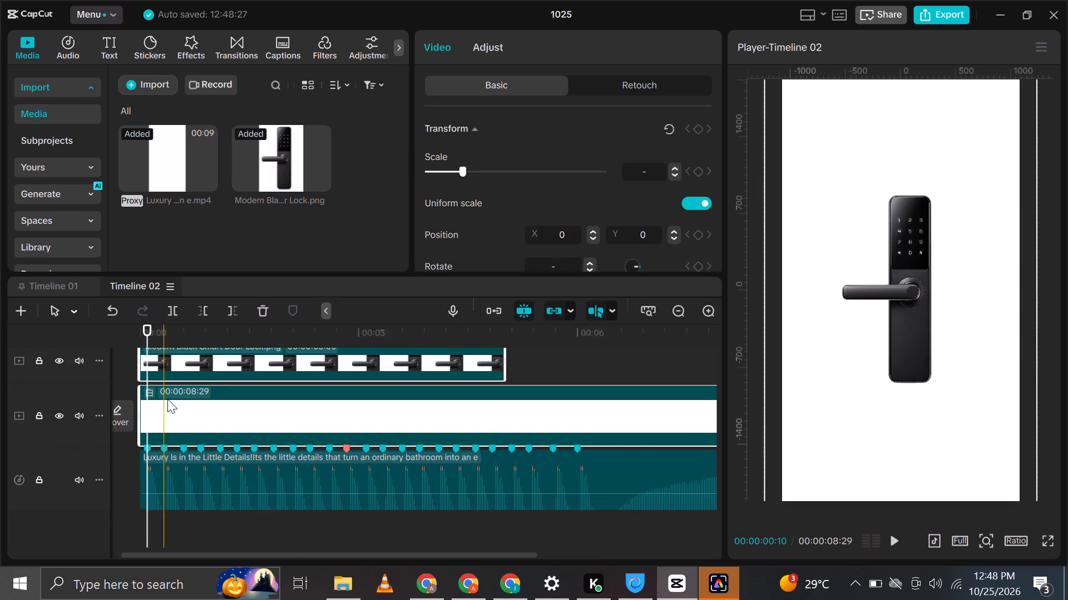
scroll(167, 399, "up", 20, "ctrl")
scroll(167, 399, "up", 20, "ctrl")
scroll(167, 399, "up", 6, "ctrl")
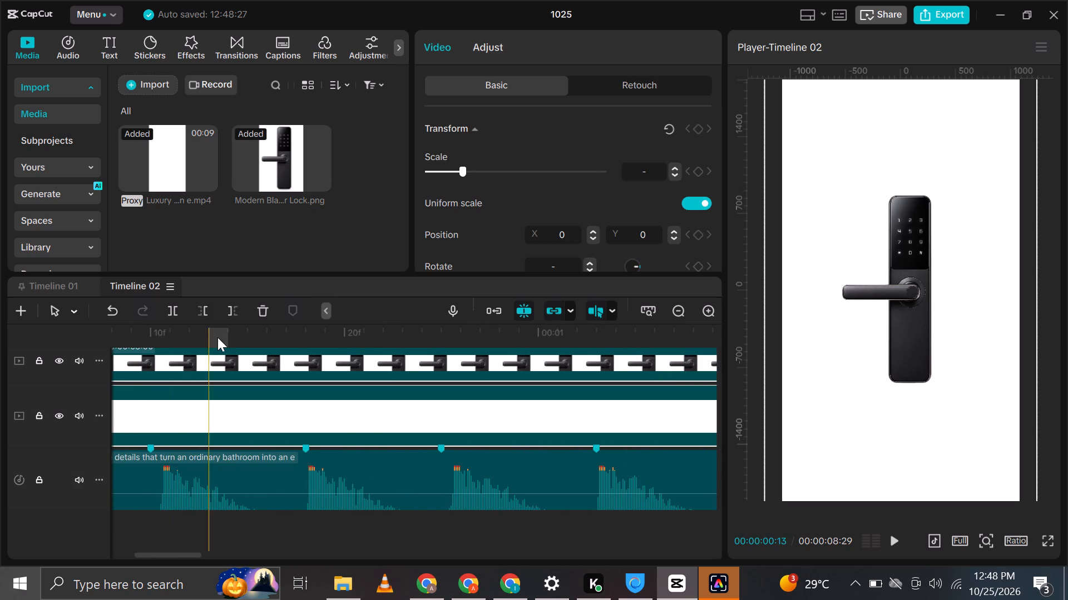
left_click_drag(221, 334, 4, 381)
left_click(211, 368)
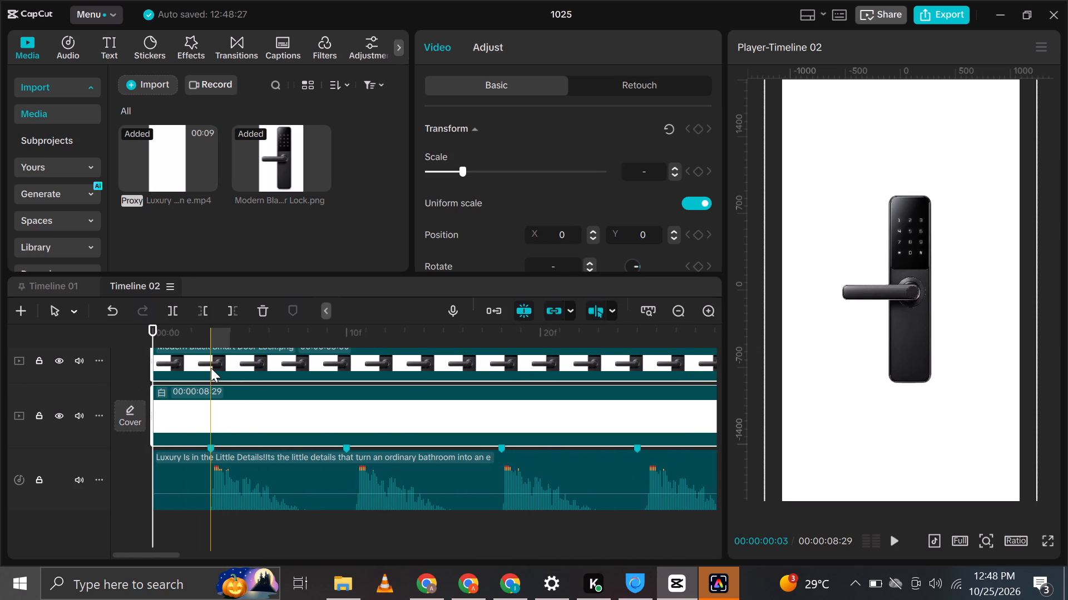
key("ctrl+b")
left_click(178, 360)
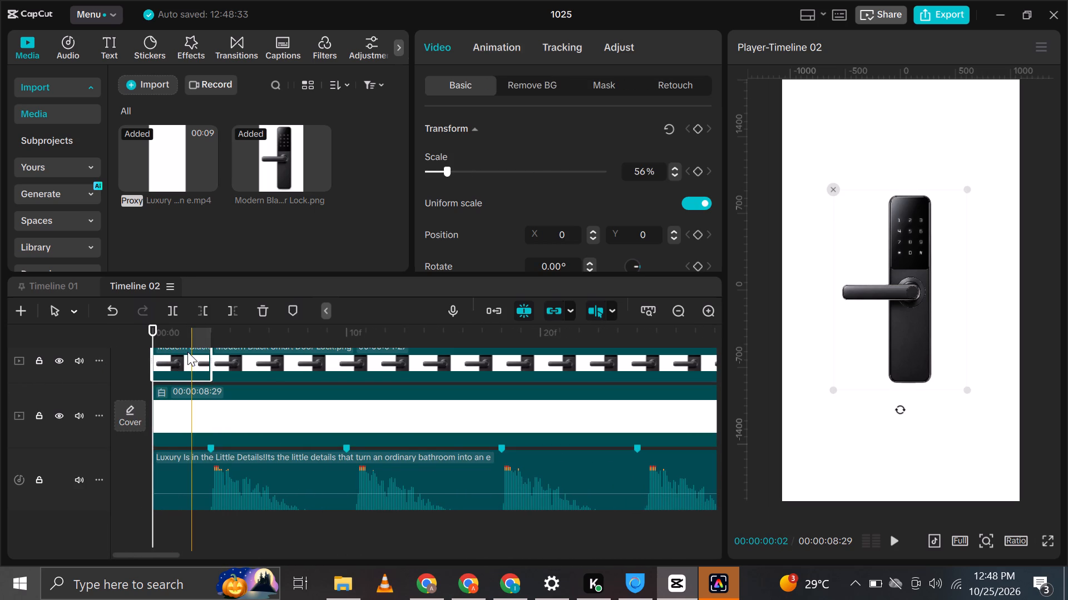
key("BackSpace")
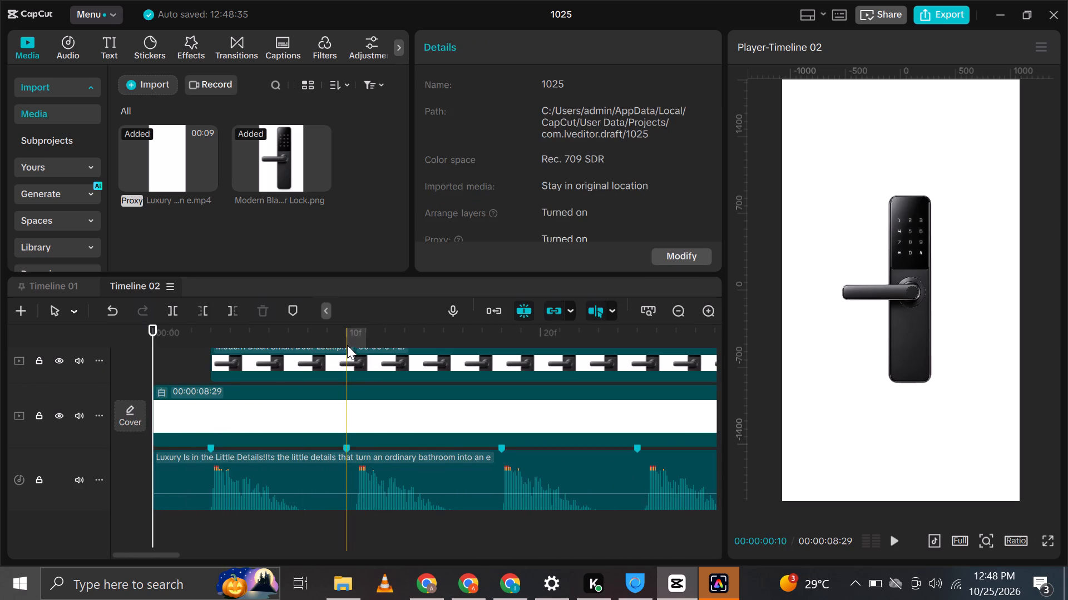
Split the door lock clip at the second beat marker, at frame 10, and delete the piece after it.
left_click(337, 354)
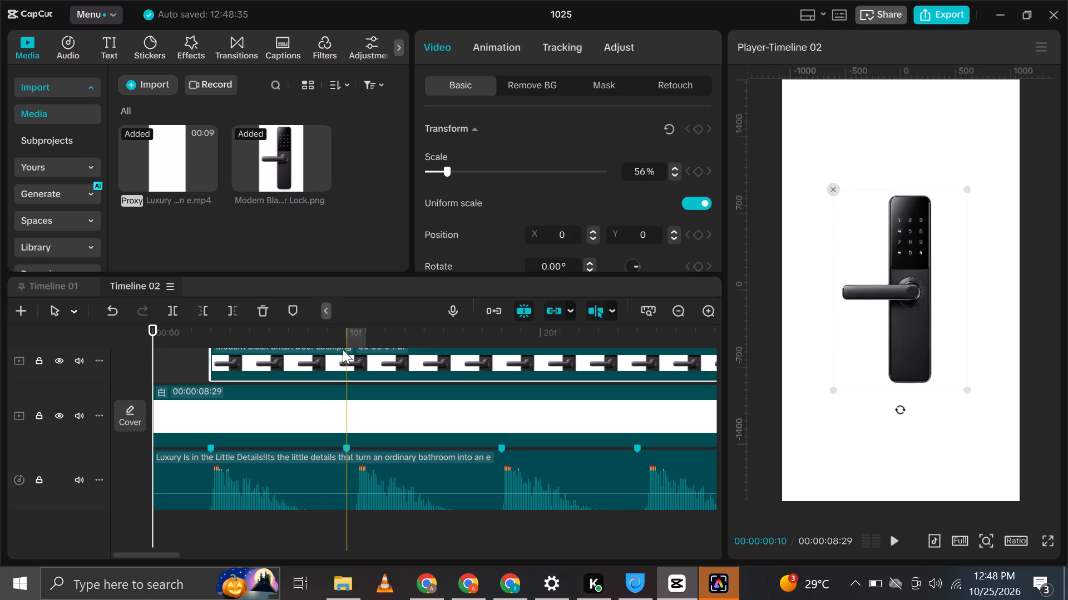
key("ctrl+b")
left_click(387, 351)
key("BackSpace")
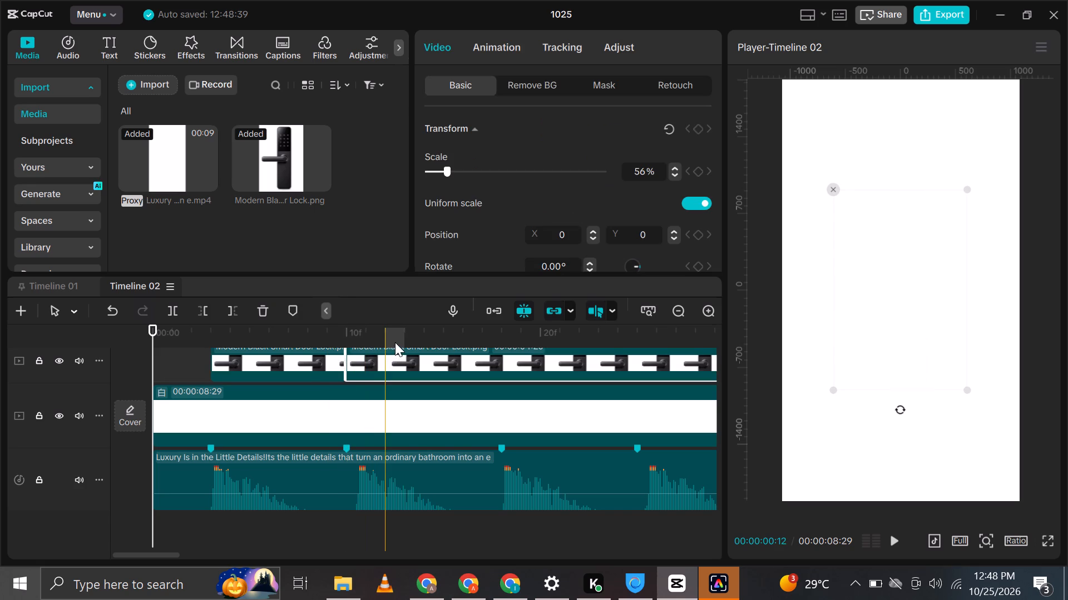
Play Timeline 02 from the start to check the door lock clip's timing against the first beats.
scroll(364, 386, "down", 20, "ctrl")
left_click_drag(172, 324, 75, 334)
key("space")
key("space")
left_click_drag(170, 329, 160, 332)
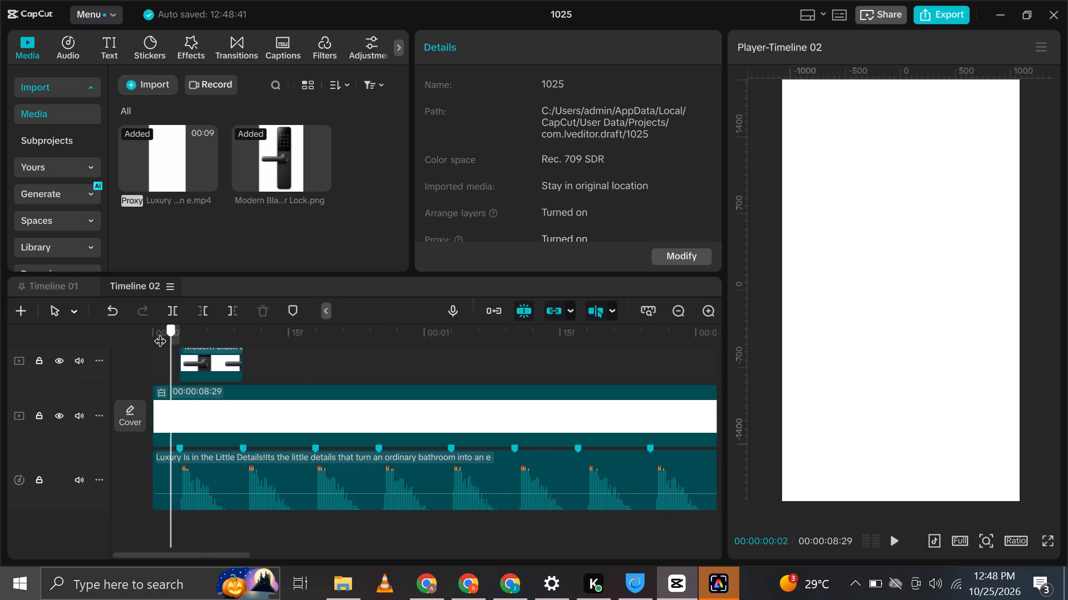
left_click_drag(160, 332, 68, 344)
key("space")
key("space")
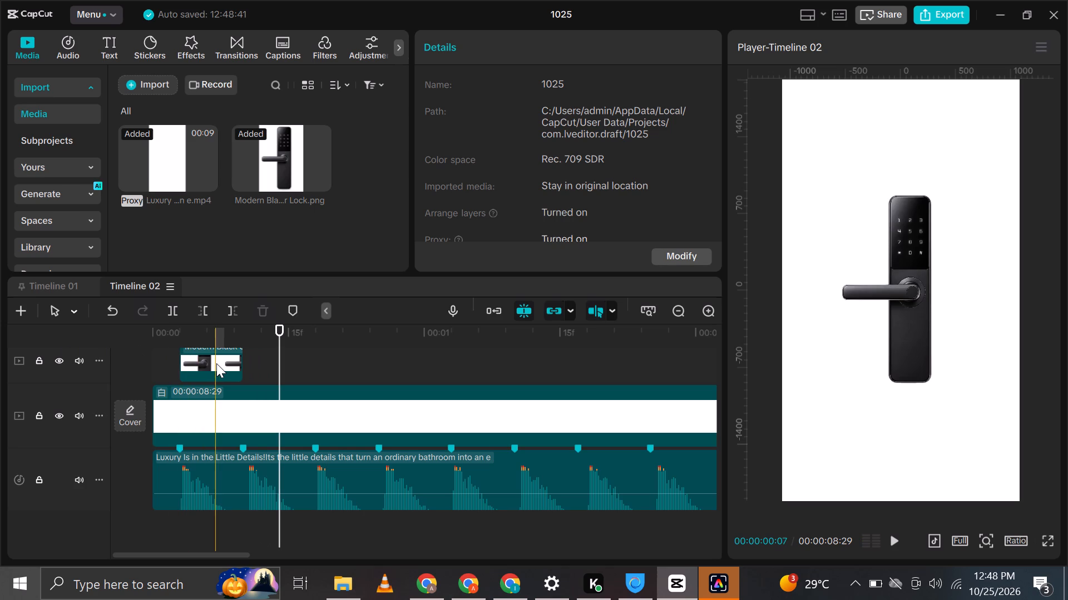
Enlarge the door lock image on the canvas to 69% scale.
left_click(204, 375)
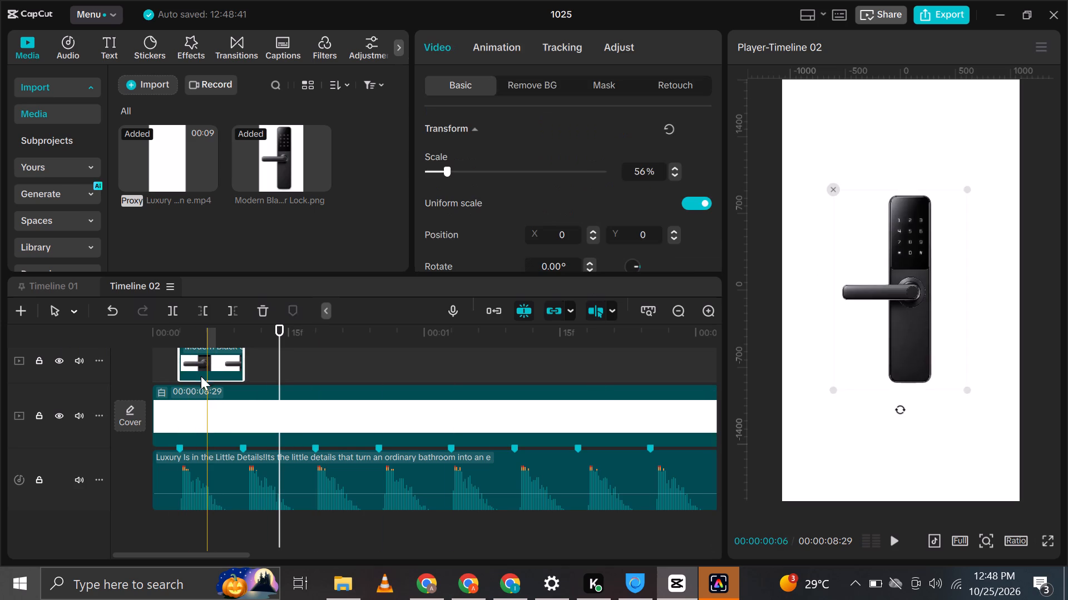
left_click(187, 328)
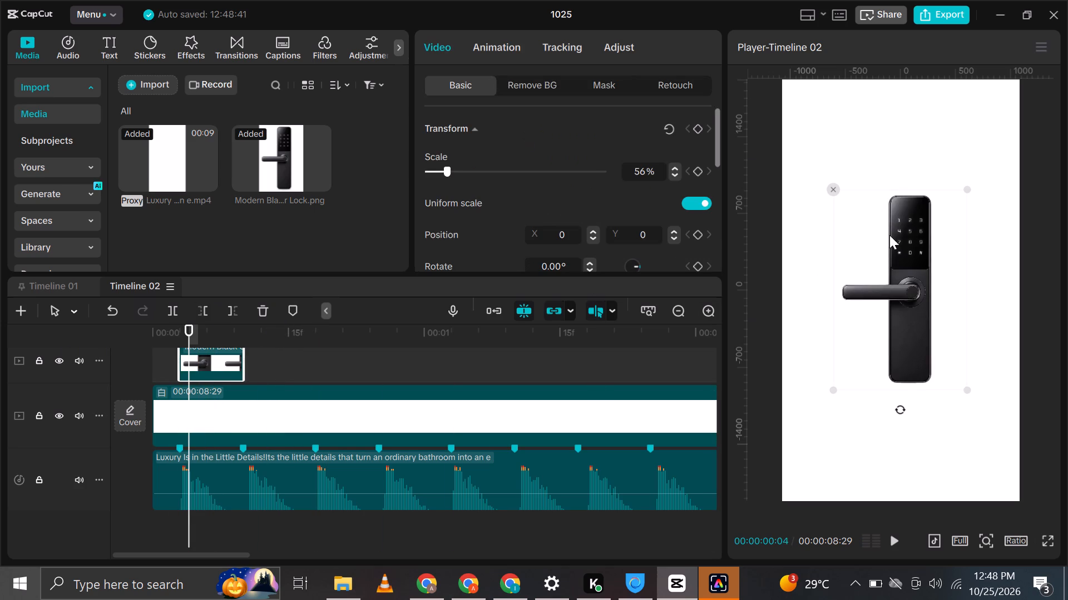
left_click_drag(968, 386, 996, 413)
left_click(936, 327)
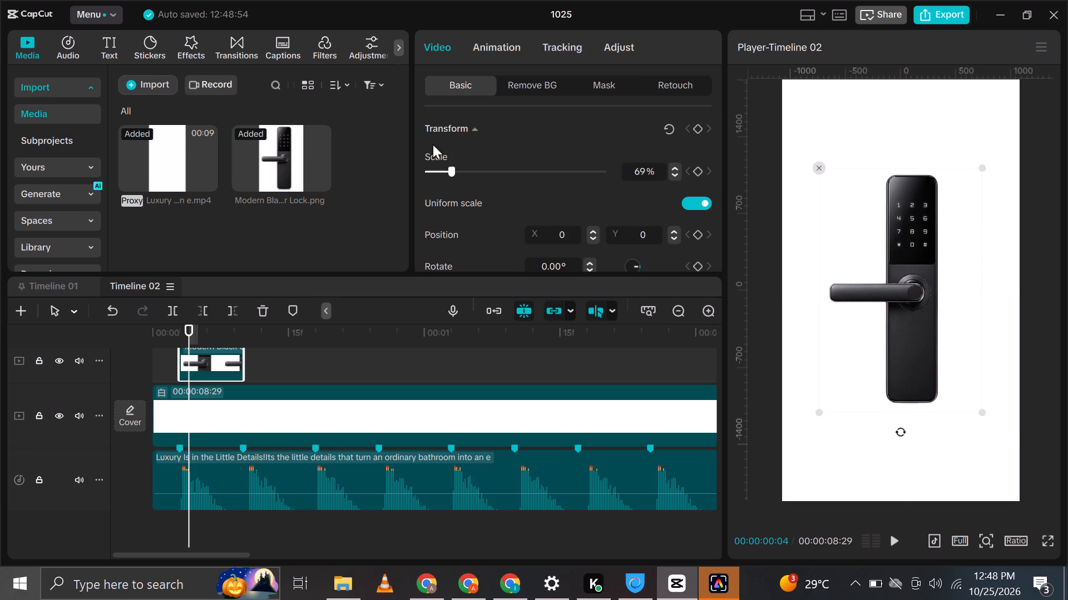
Bring the downloaded round brass handle PNG from Chrome into CapCut's Timeline 02, above the door lock track, starting at the second beat marker.
key("alt+Tab")
left_click_drag(773, 98, 728, 252)
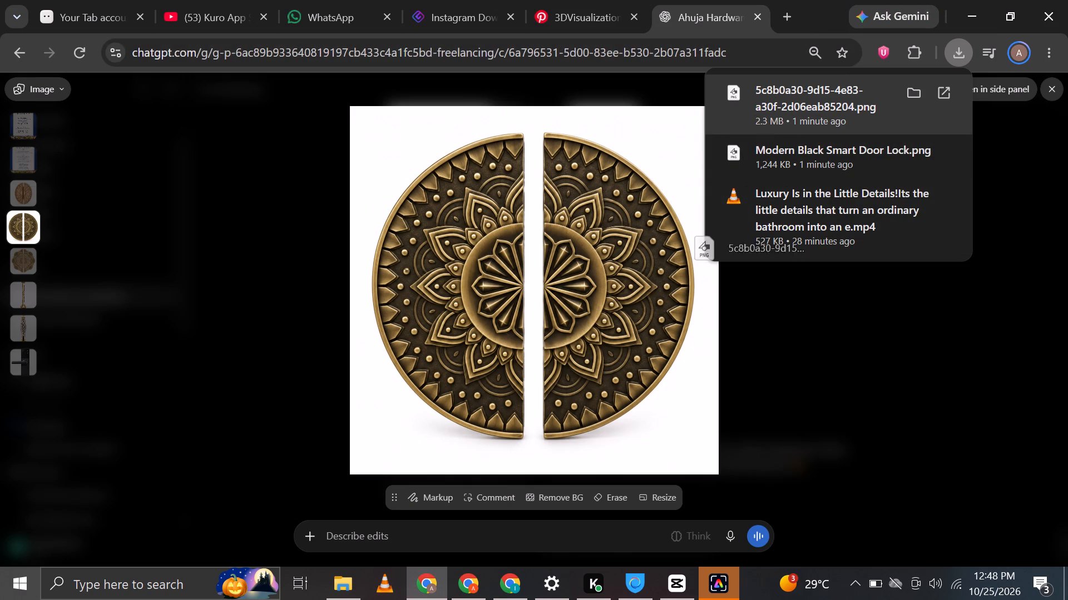
left_click_drag(728, 252, 268, 330)
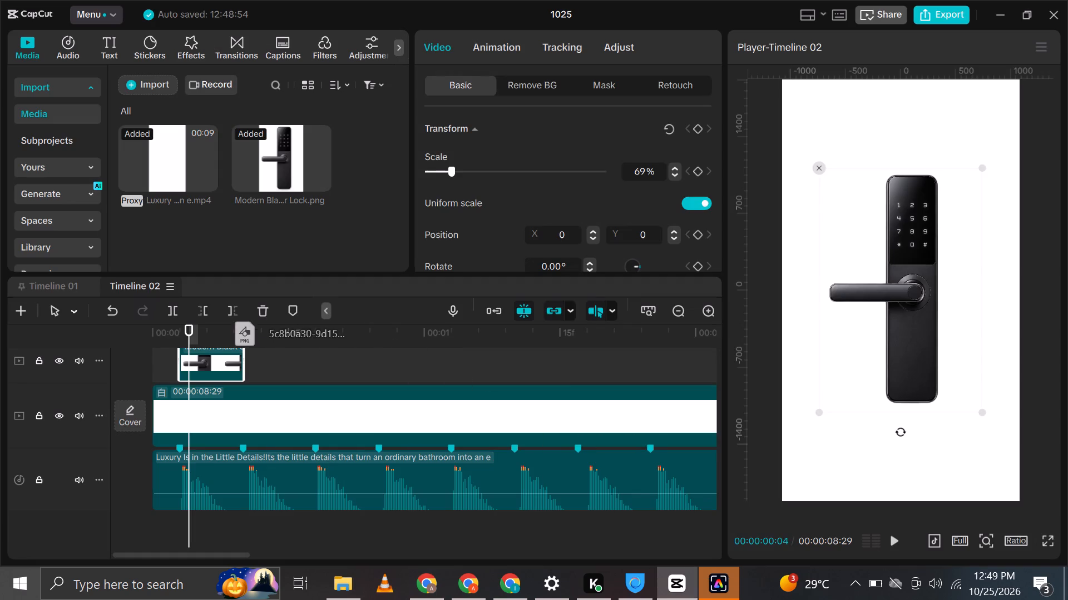
left_click_drag(268, 330, 300, 371)
left_click_drag(249, 359, 307, 373)
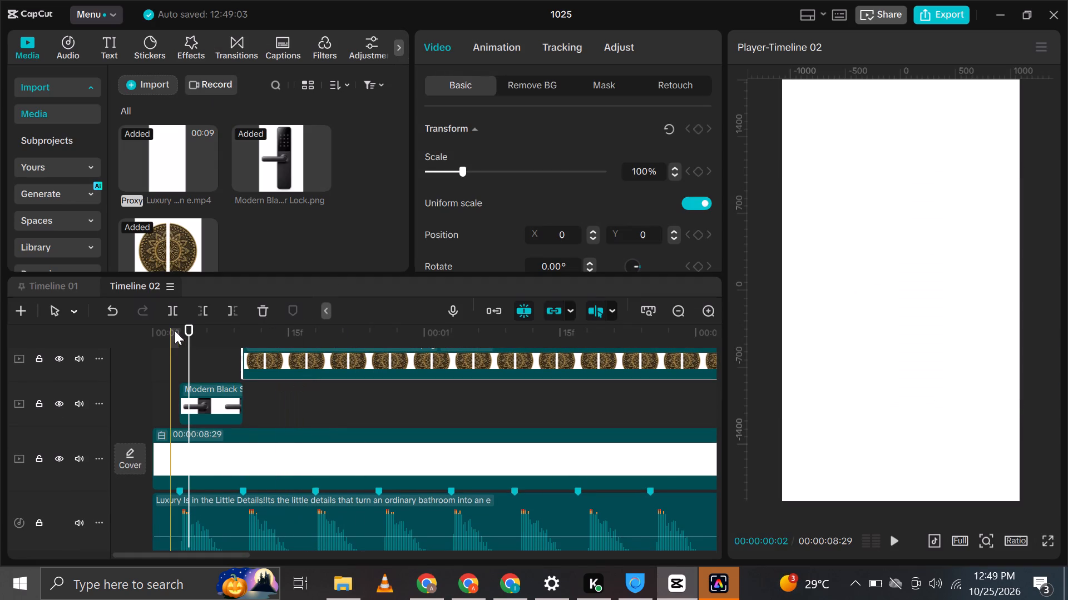
Remove the round handle clip's background with Auto removal.
left_click(538, 74)
left_click(527, 81)
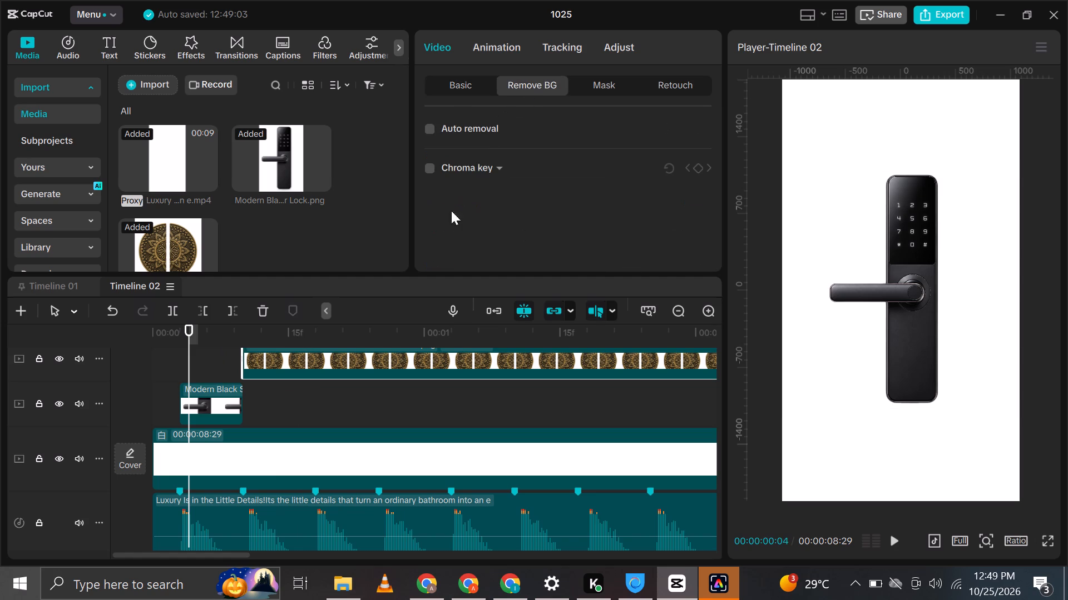
left_click(430, 126)
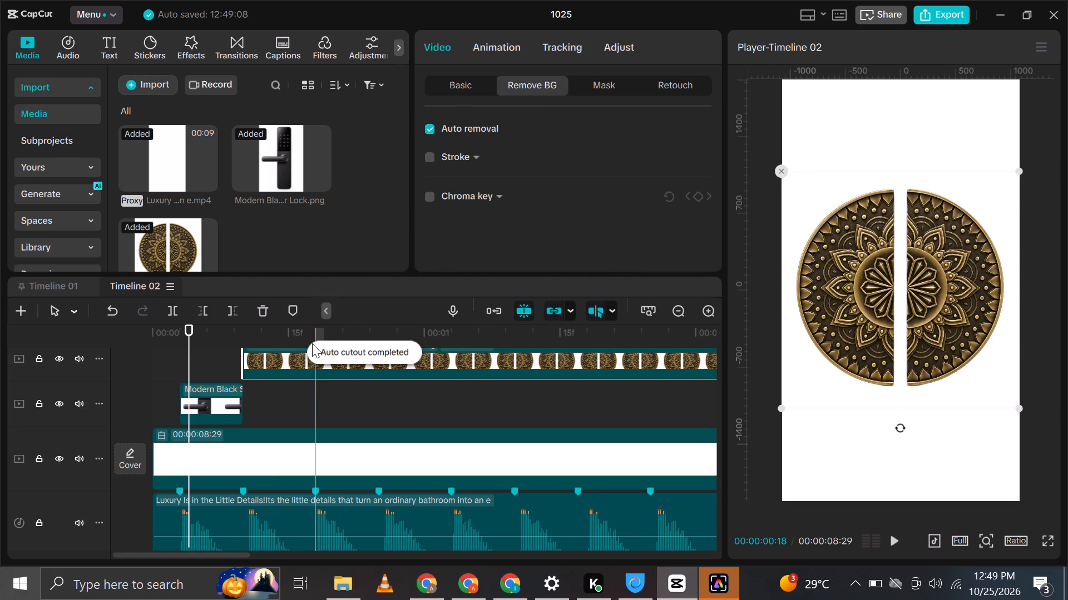
Split the round handle clip at the third beat marker, at frame 18, and delete the piece after it.
key("ctrl+b")
left_click(399, 358)
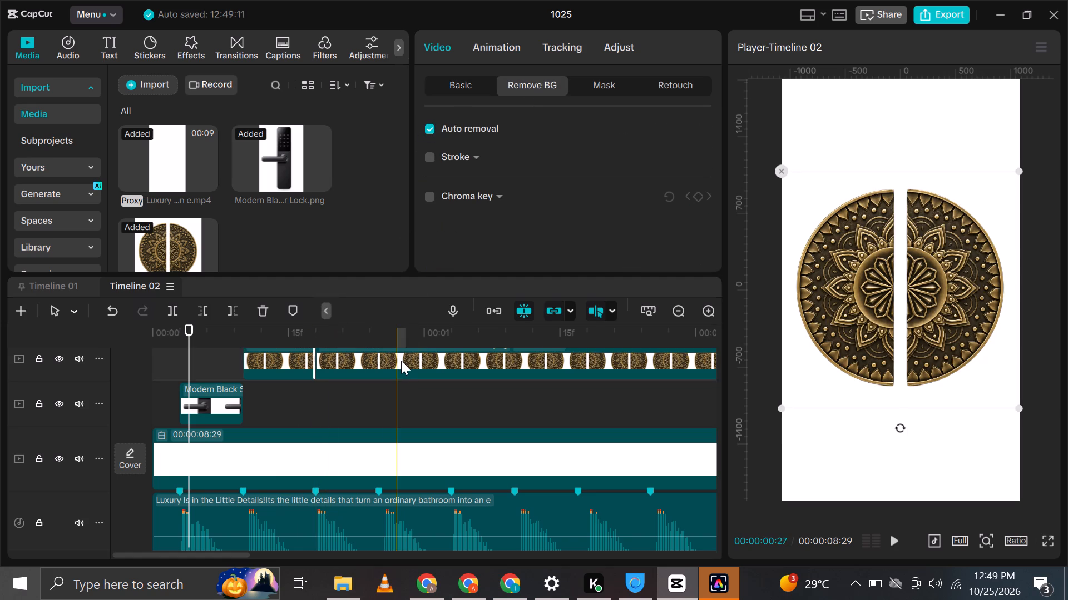
key("BackSpace")
Play Timeline 02 repeatedly from the start to check the door lock and round handle cuts against the beats.
left_click_drag(153, 332, 108, 338)
key("space")
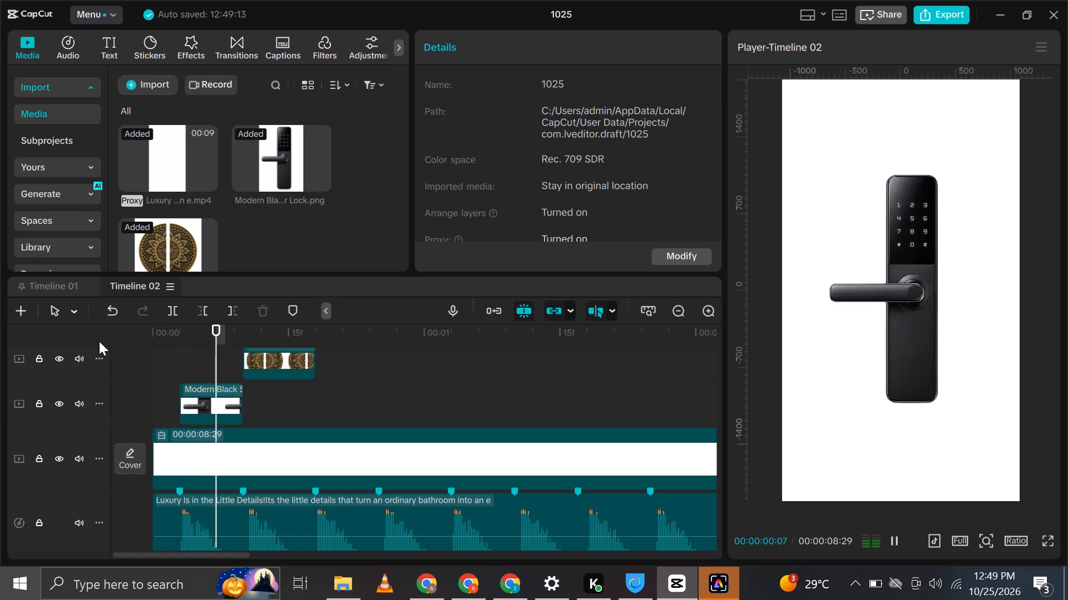
key("space")
left_click_drag(196, 342, 60, 343)
key("space")
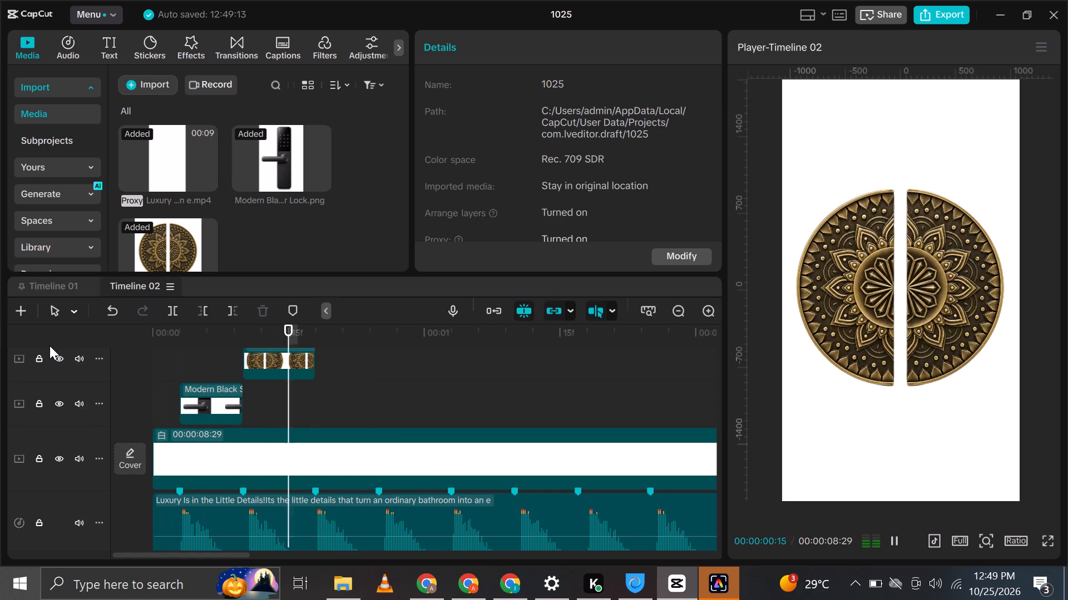
key("space")
left_click_drag(186, 344, 101, 352)
key("space")
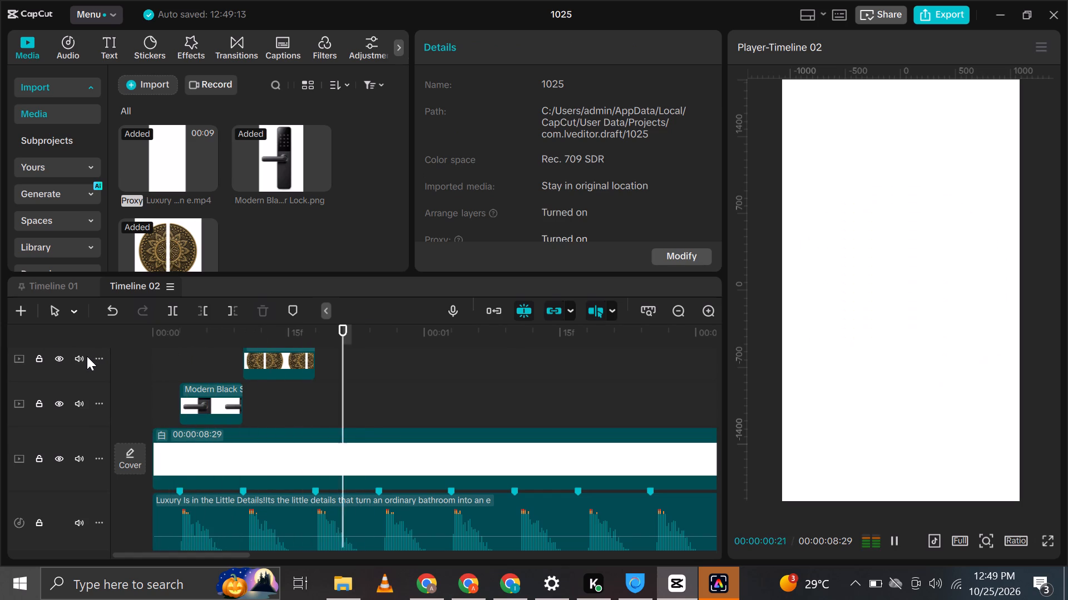
key("space")
left_click_drag(159, 336, 112, 338)
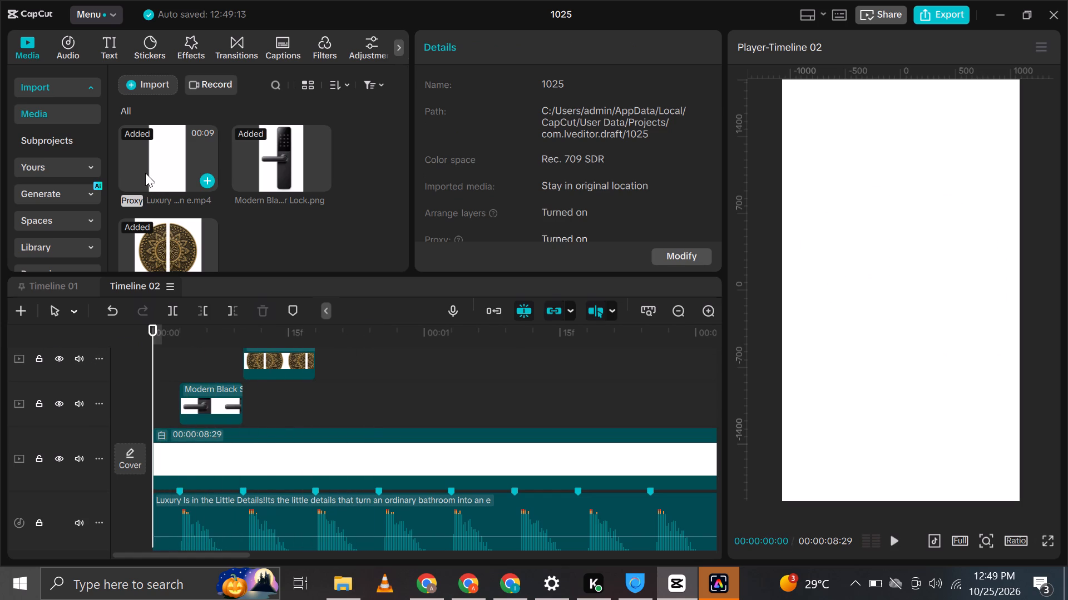
key("space")
key("space")
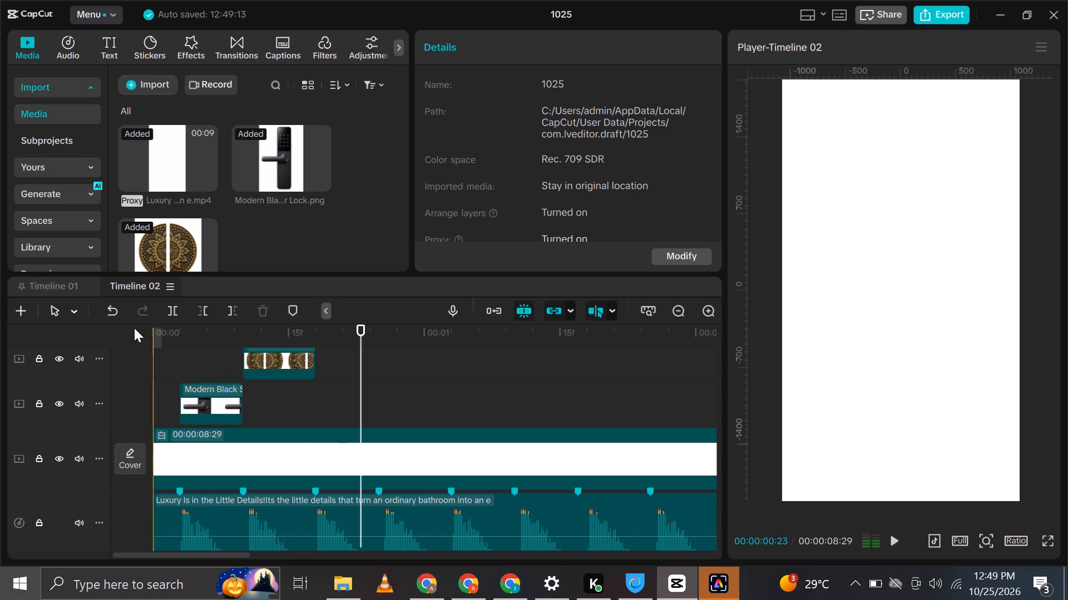
Delete all clips from Timeline 01 and place the original Luxury reference video on its main track.
left_click(69, 285)
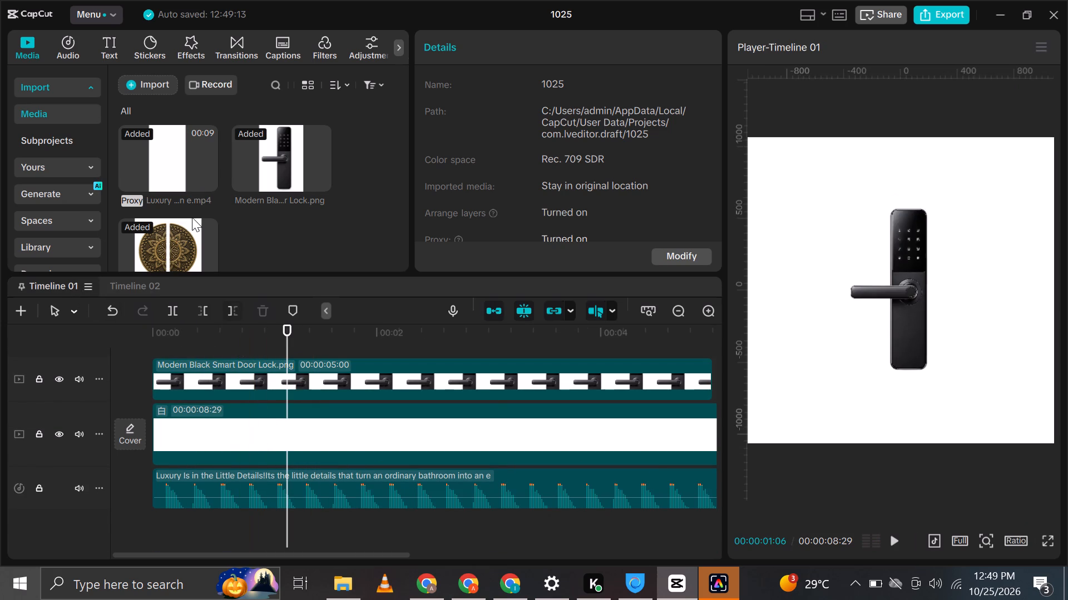
scroll(251, 442, "down", 20, "ctrl")
scroll(251, 442, "down", 2, "ctrl")
key("ctrl+a")
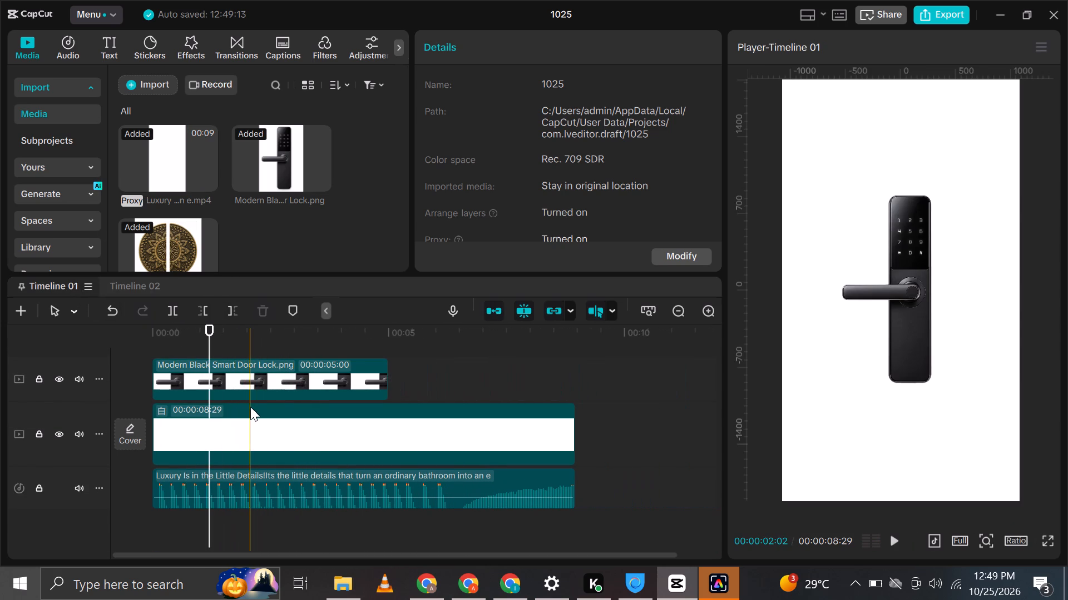
left_click(270, 408)
key("ctrl+a")
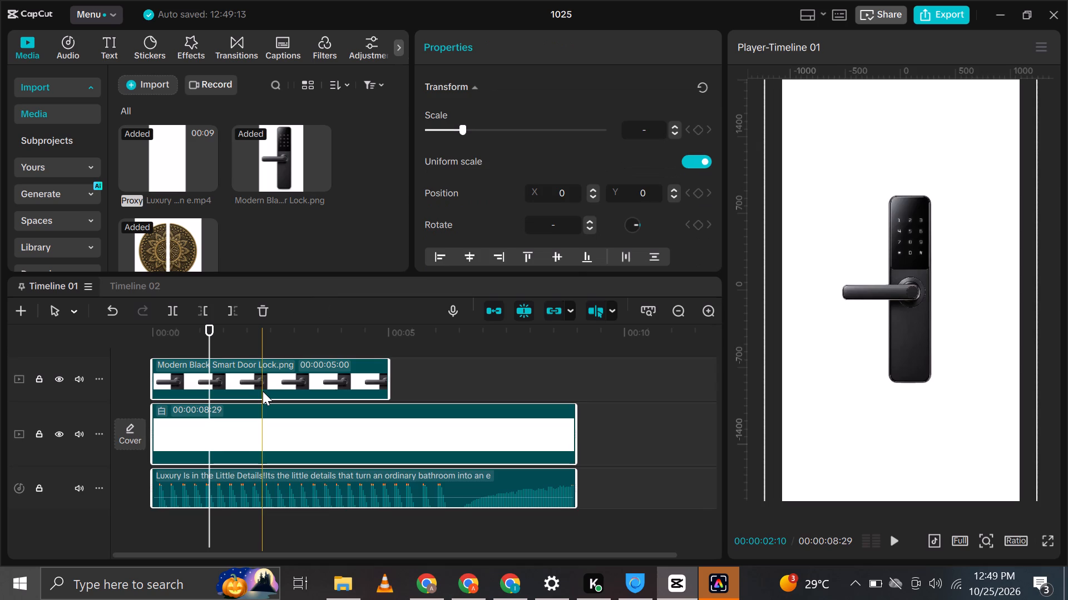
key("BackSpace")
left_click_drag(159, 134, 105, 479)
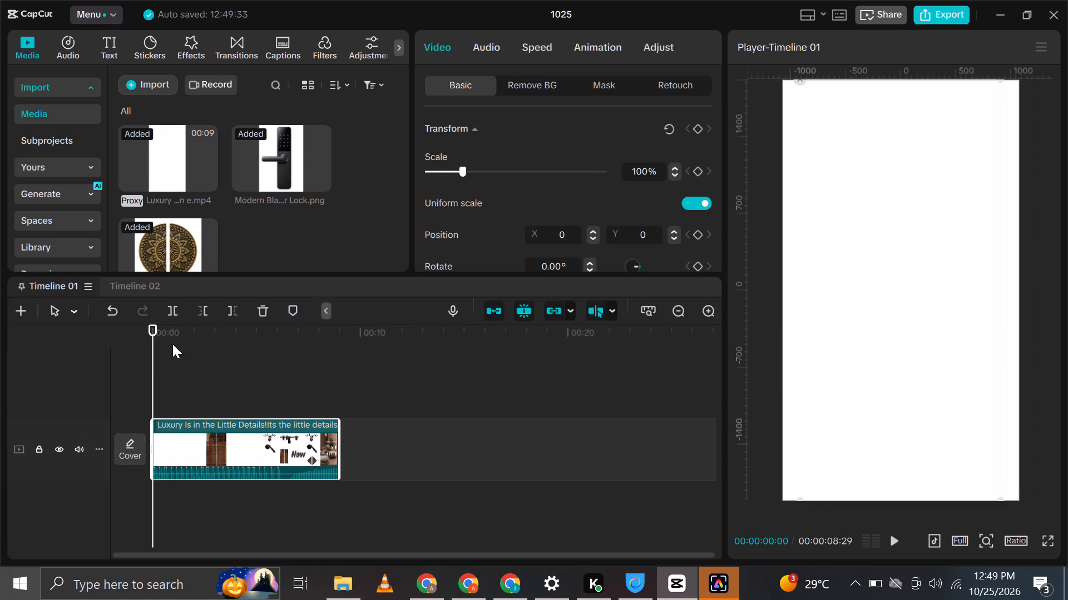
Play the reference video in Timeline 01, and replay Timeline 02 from the first beat marker to compare their pacing.
left_click_drag(160, 328, 106, 336)
key("space")
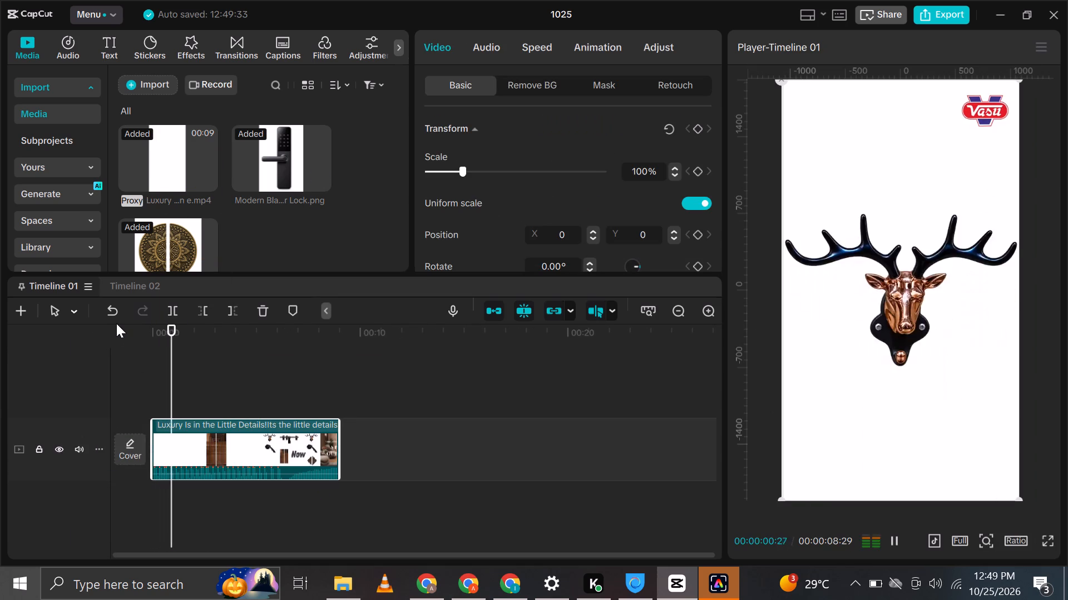
key("space")
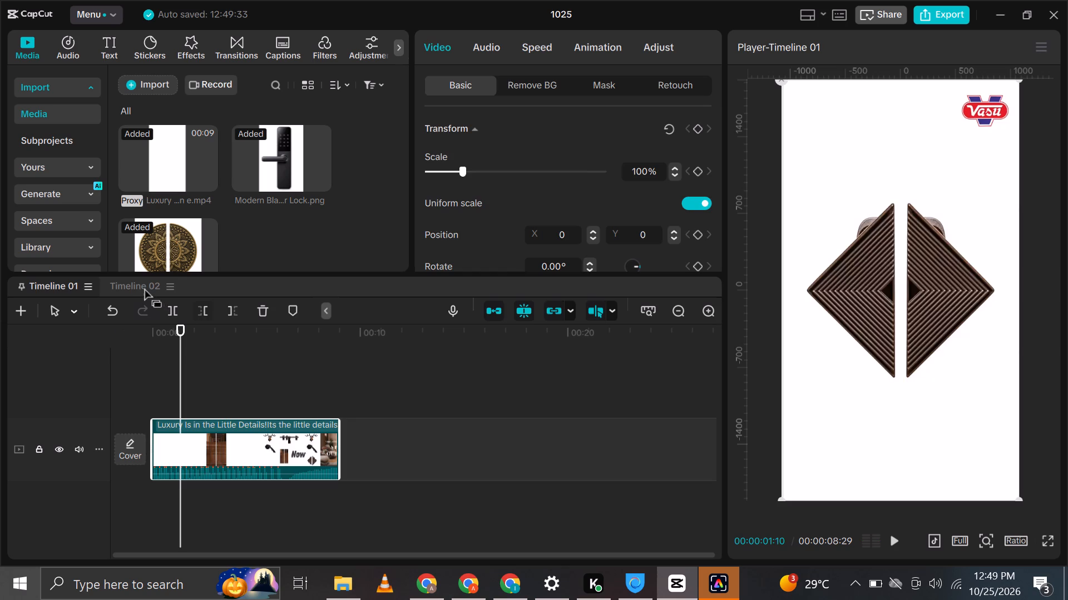
left_click(137, 284)
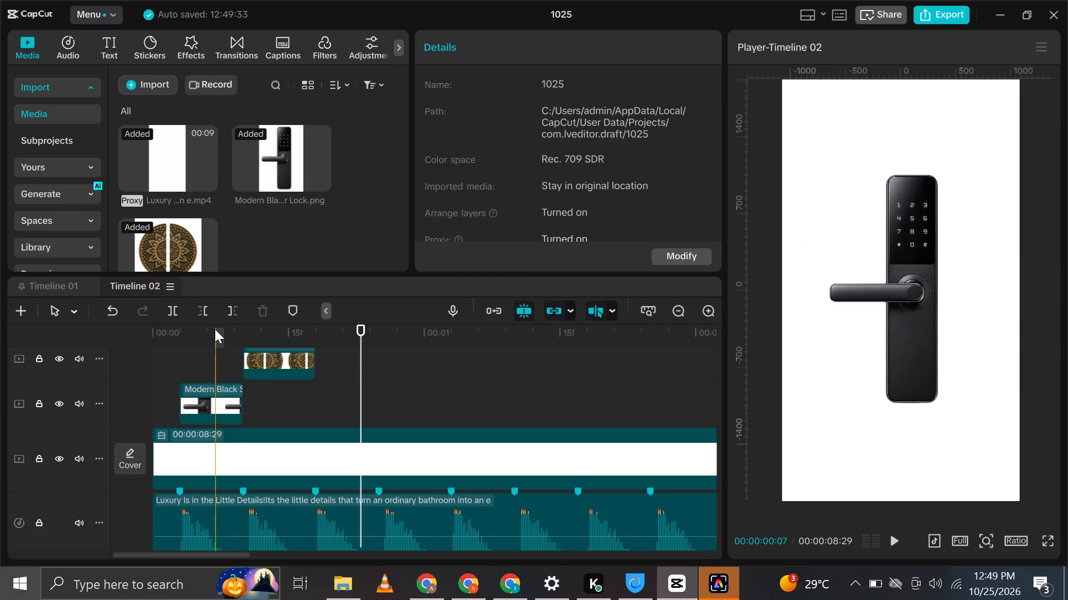
left_click(180, 326)
key("space")
key("space")
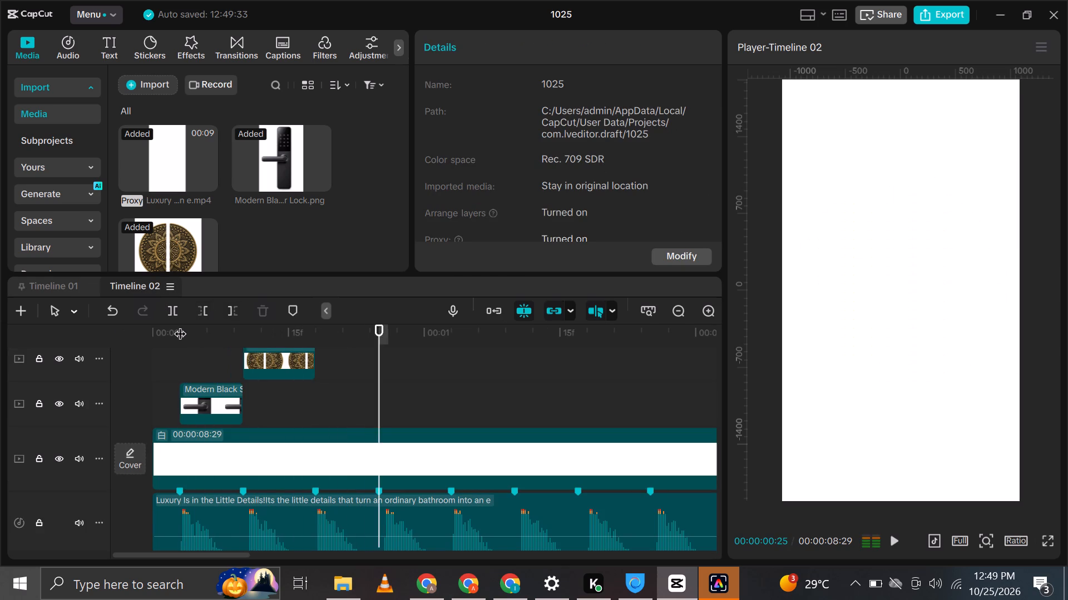
left_click(180, 325)
key("space")
key("space")
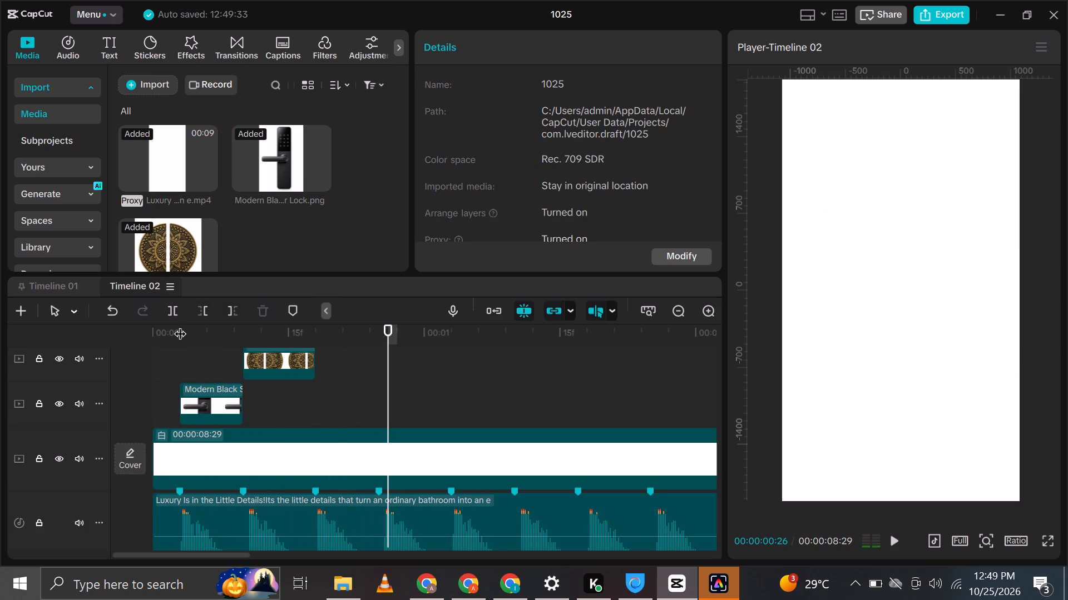
Switch to Pinterest in Chrome and search for "luxury basin".
key("alt+Tab")
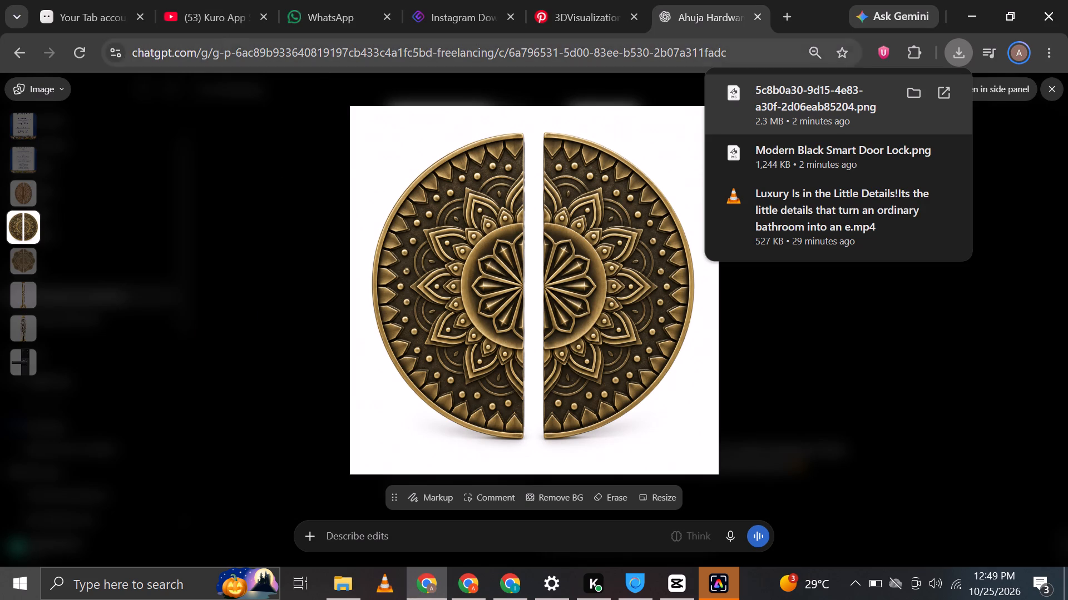
left_click(599, 2)
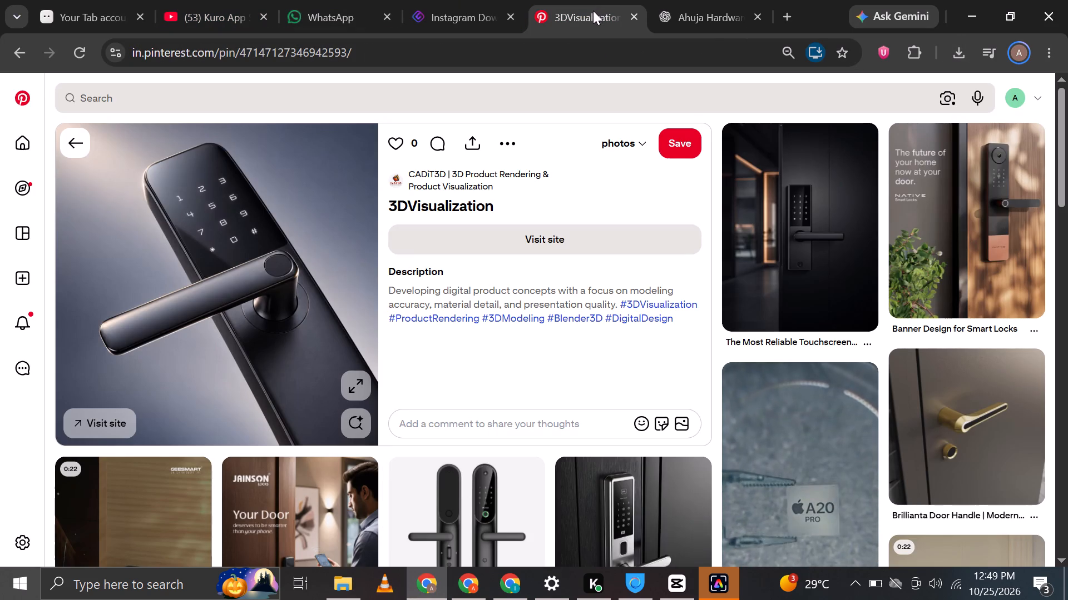
left_click(288, 104)
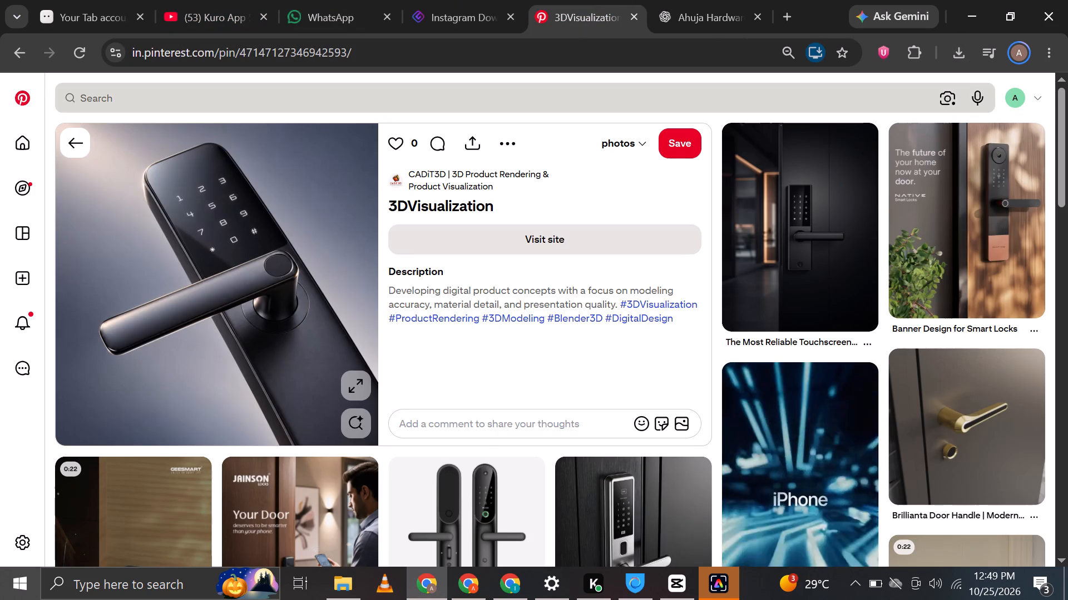
type("basin")
key("space")
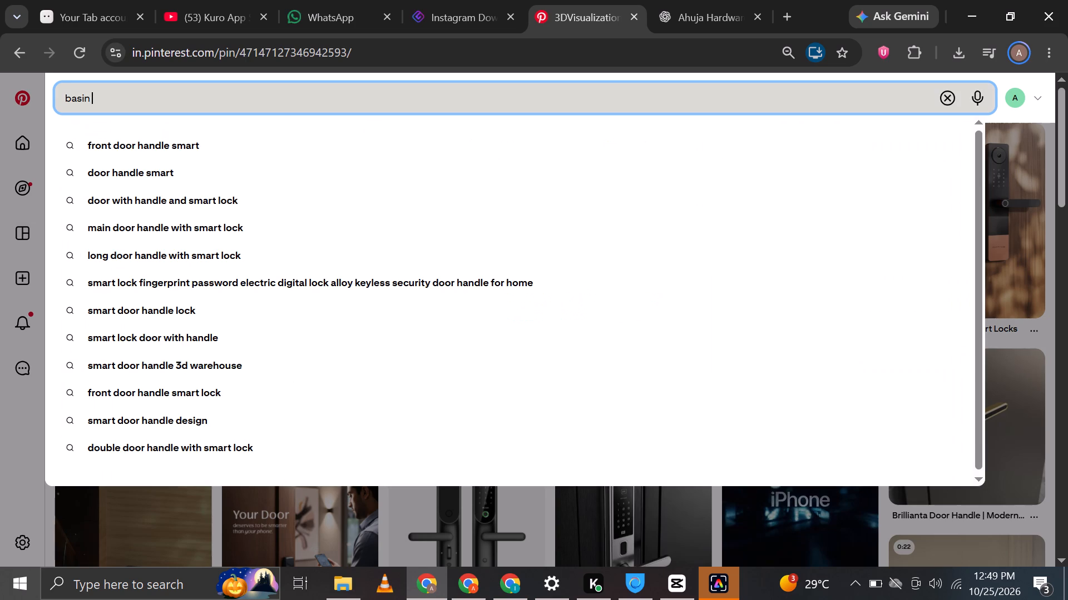
key("ctrl+a")
type("luc")
key("BackSpace")
type("xury basin")
key("space")
key("Return")
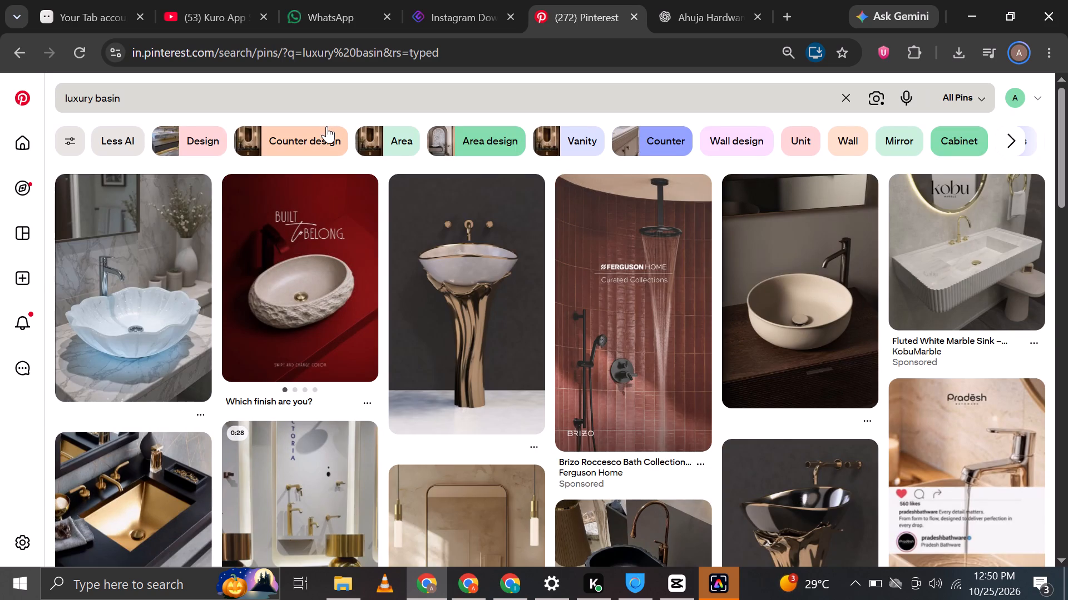
Open the "Which finish are you?" stone basin pin and bring up its grey finish image.
left_click(317, 292)
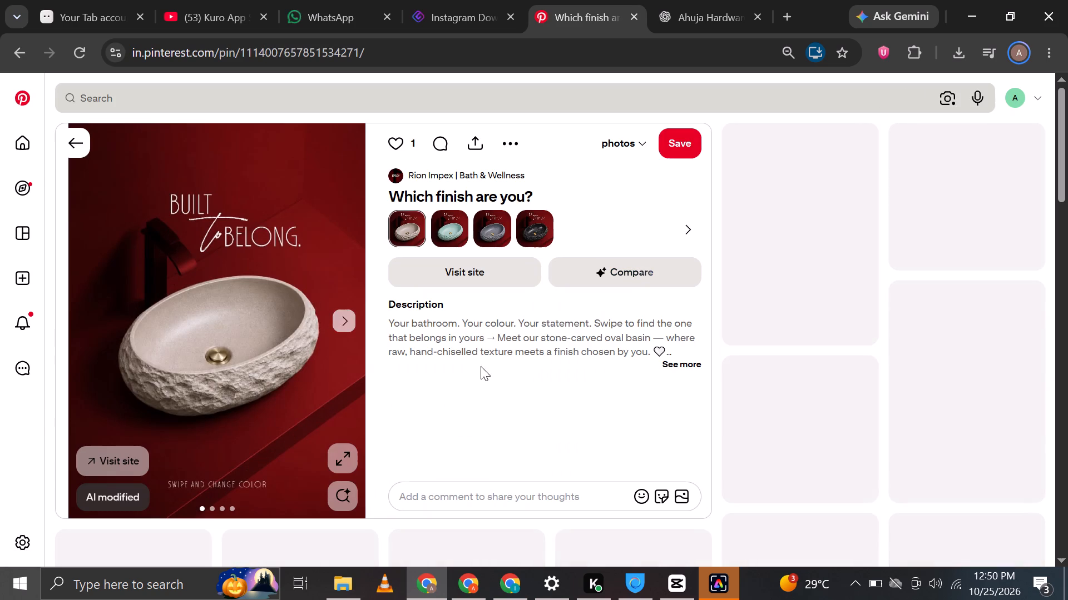
key("Right")
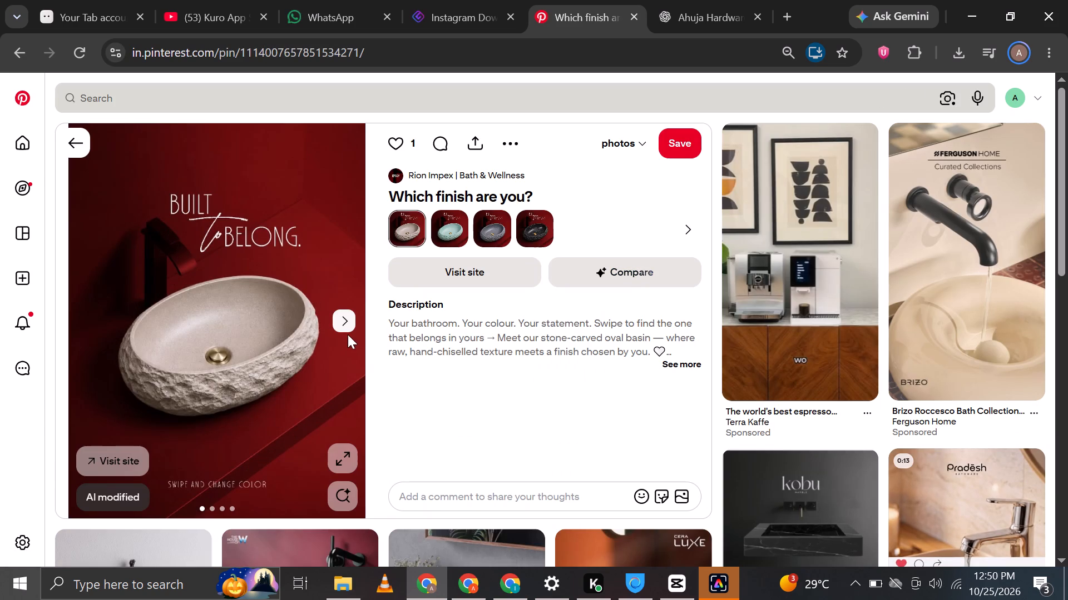
left_click(346, 321)
left_click(346, 321)
left_click(346, 321)
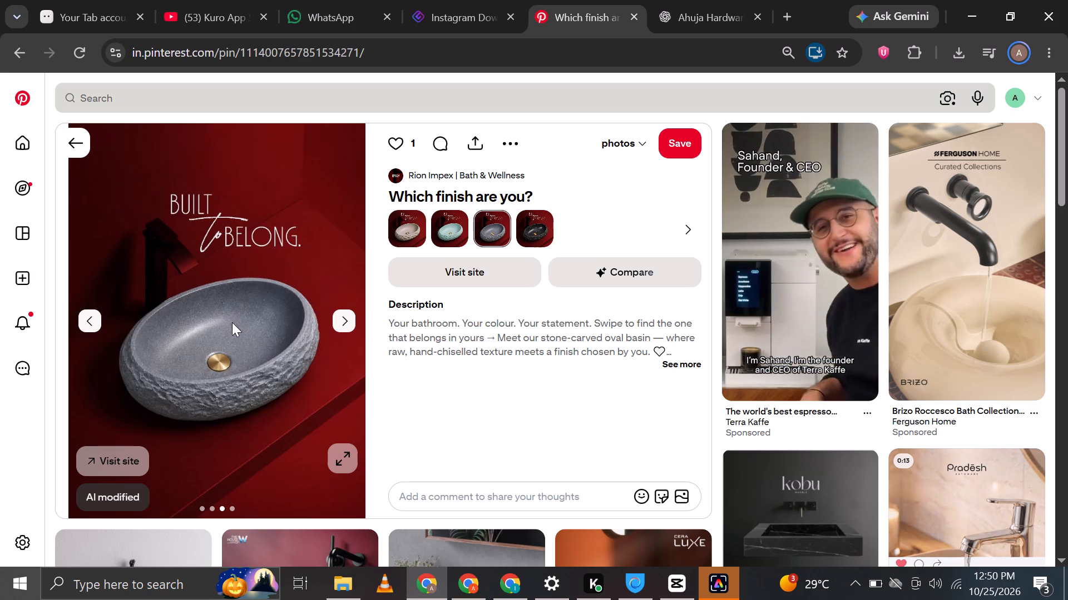
left_click_drag(231, 326, 714, 67)
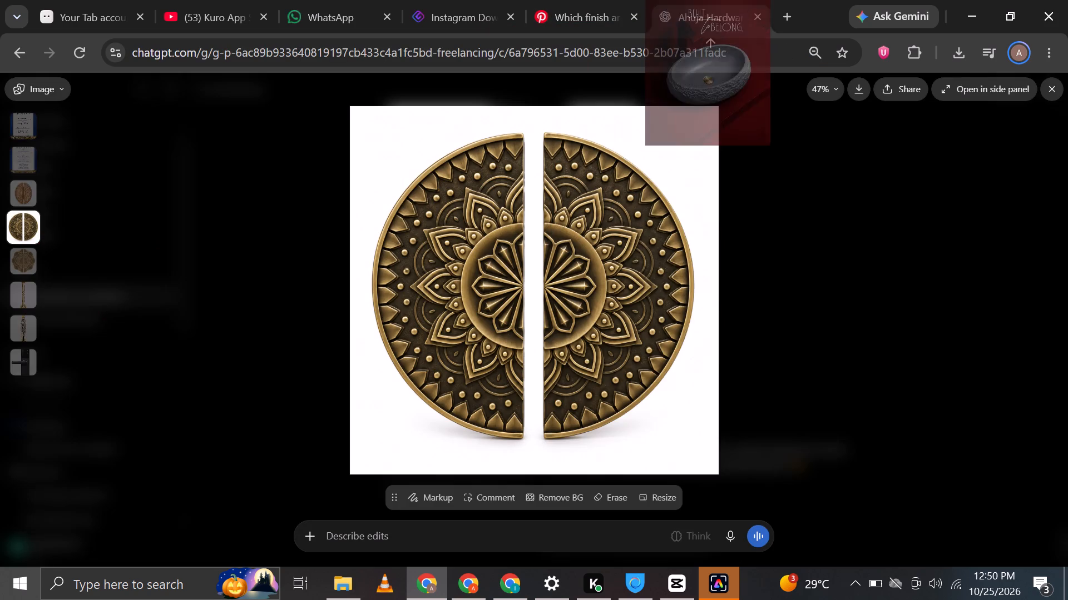
left_click_drag(714, 67, 504, 333)
left_click(1055, 88)
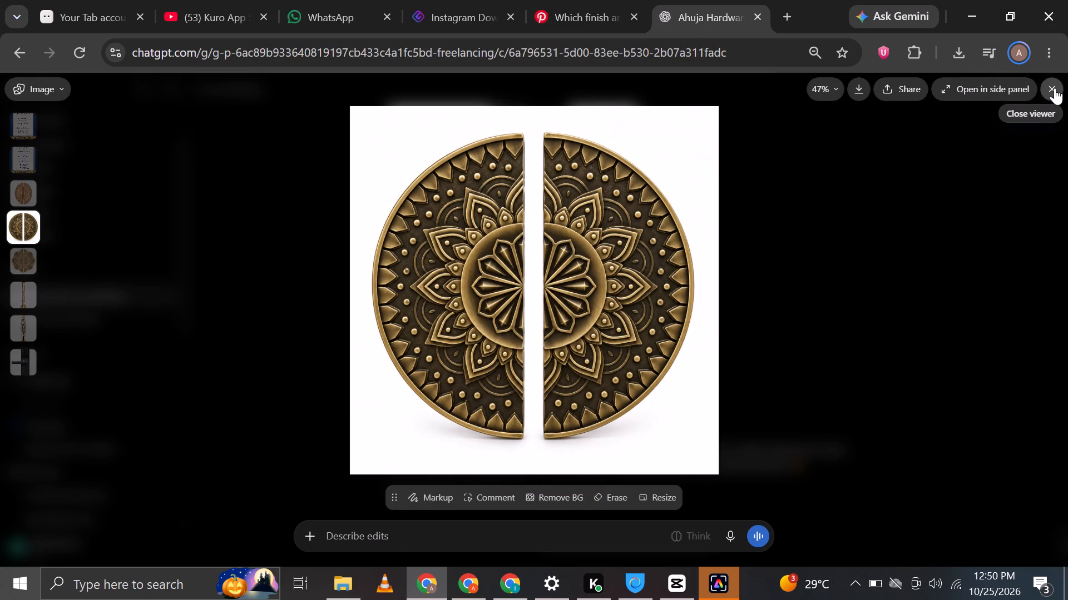
left_click(584, 0)
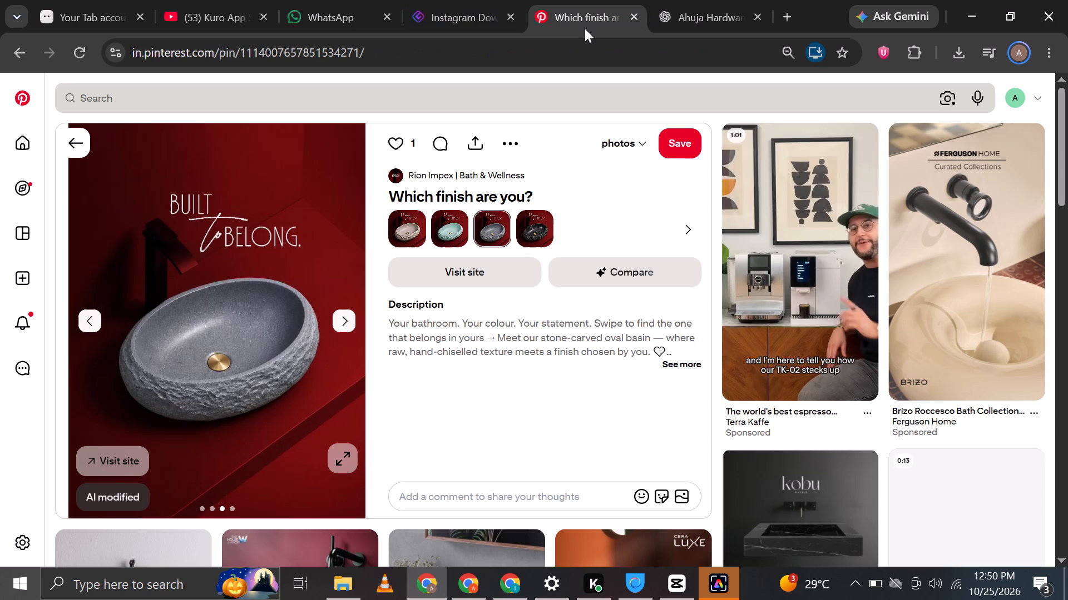
scroll(379, 287, "down", 2)
scroll(380, 287, "up", 1)
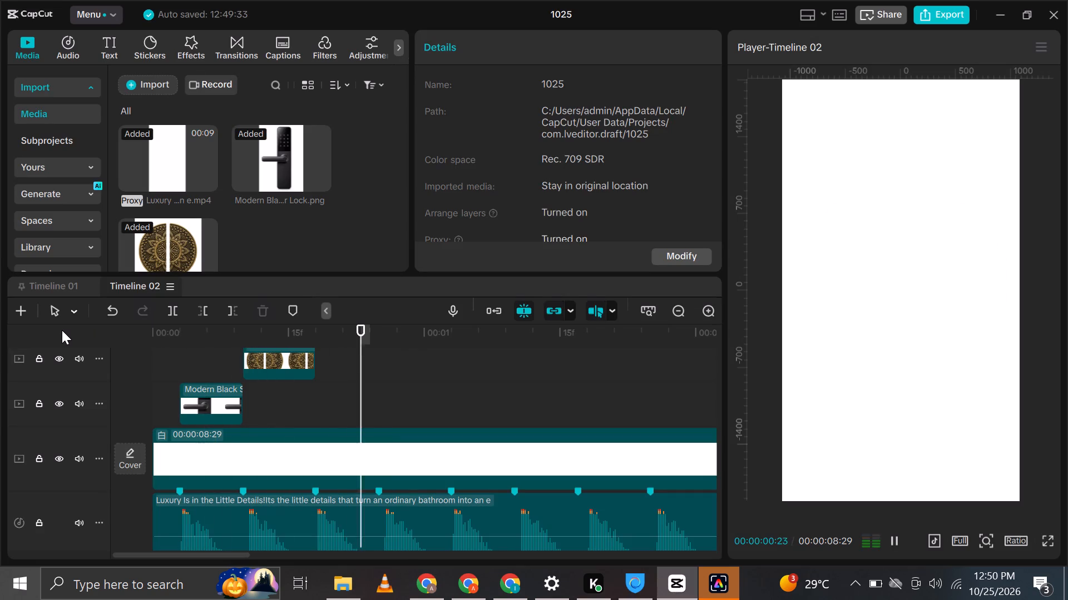
At the first beat marker, scale the black door lock image to 73%.
left_click(165, 331)
left_click(185, 330)
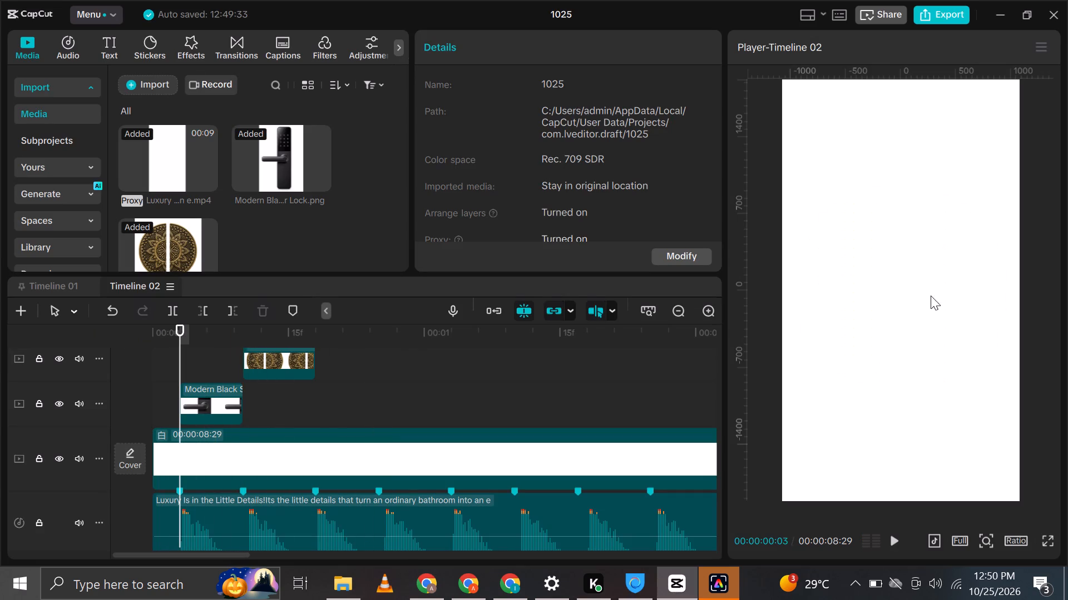
left_click(910, 304)
left_click_drag(983, 419, 990, 430)
Import the white-background AHS logo JPEG from the "ahuja hardware logo" folder inside photo on Local Disk (D:).
left_click(150, 86)
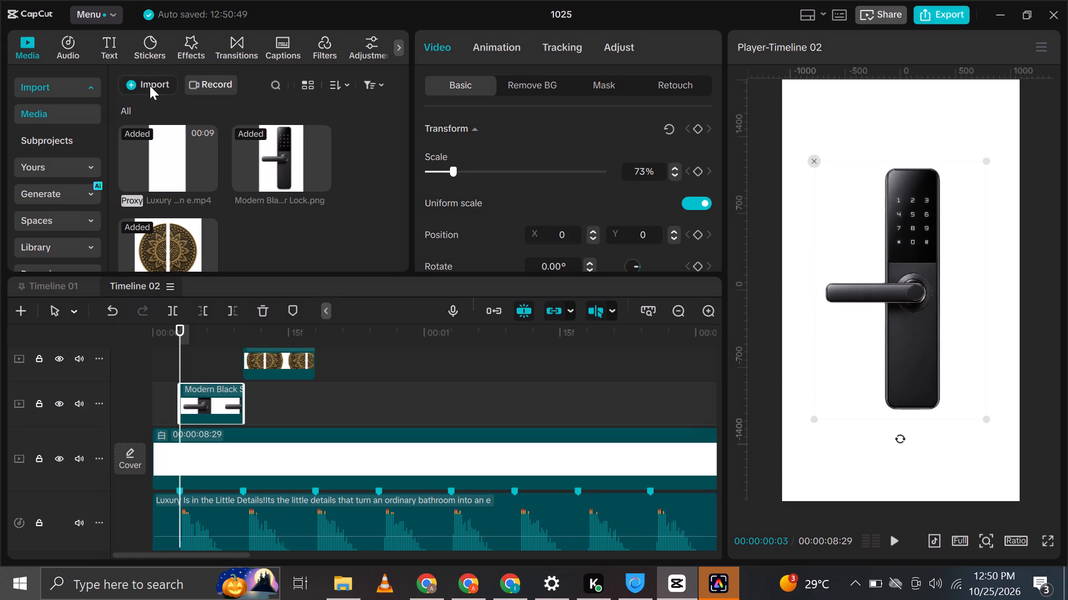
left_click(146, 116)
scroll(110, 192, "down", 1)
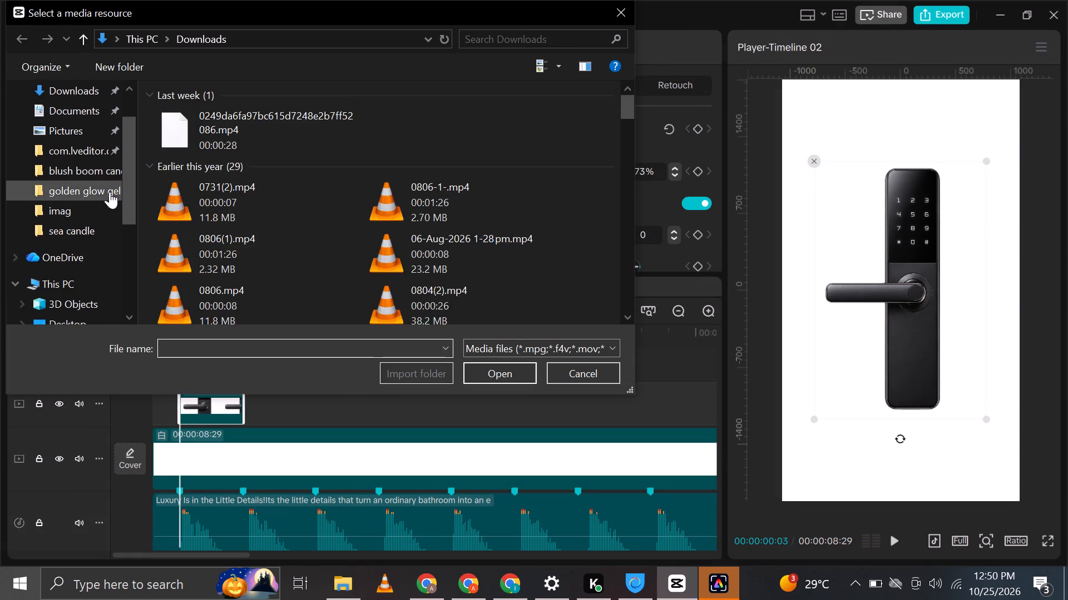
scroll(110, 192, "down", 2)
left_click(88, 276)
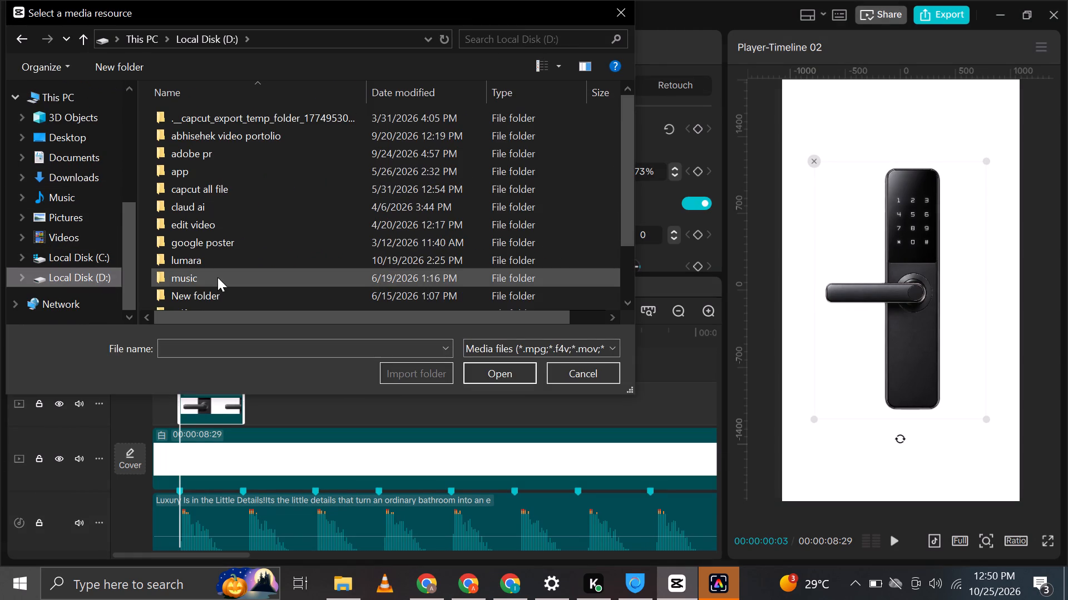
scroll(210, 283, "down", 2)
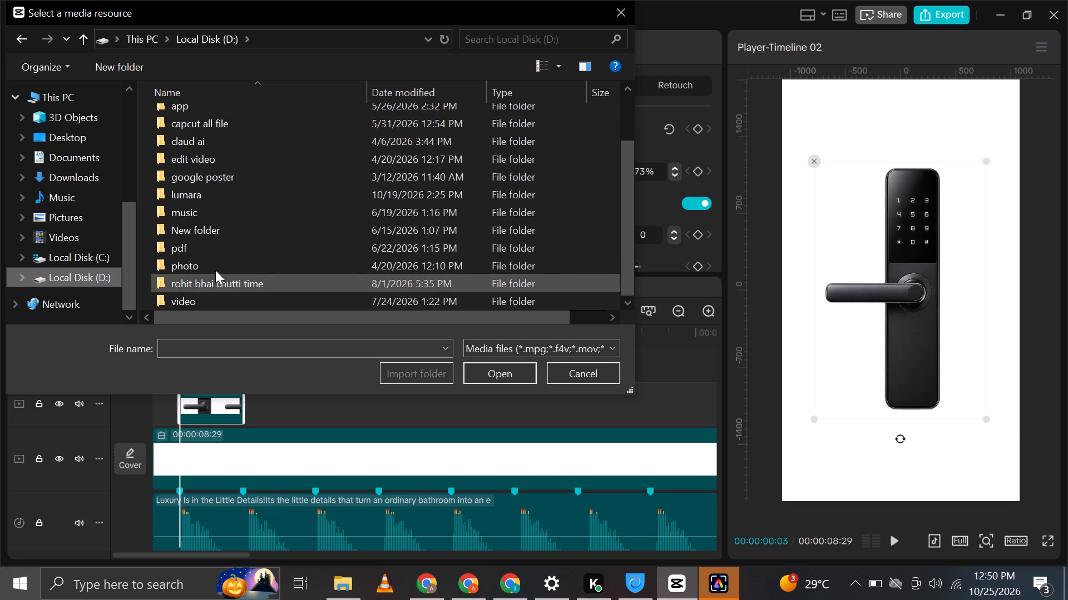
scroll(218, 291, "down", 3)
double_click(234, 263)
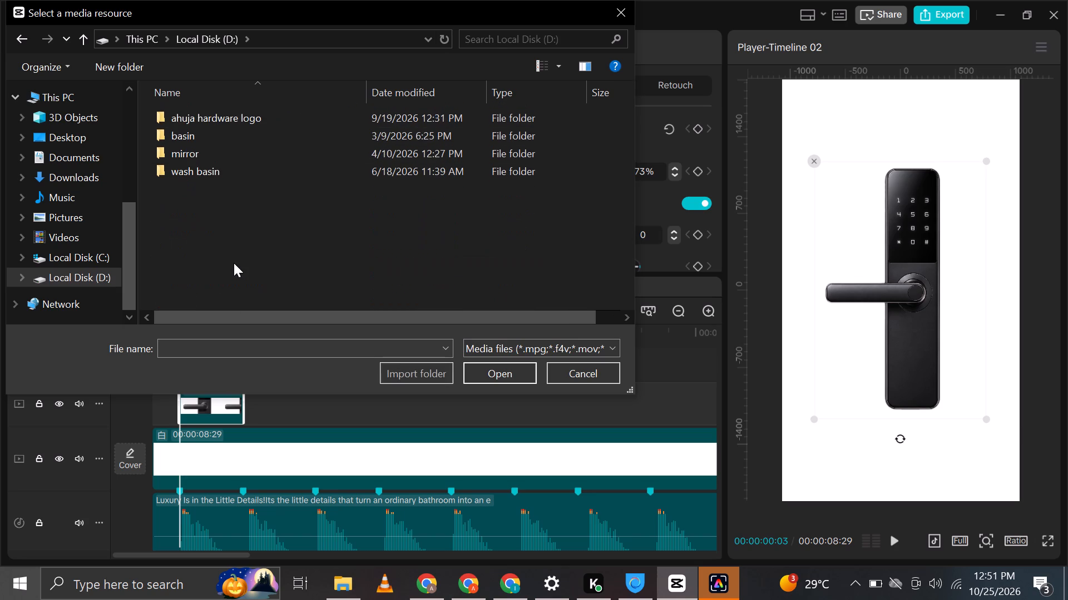
double_click(217, 118)
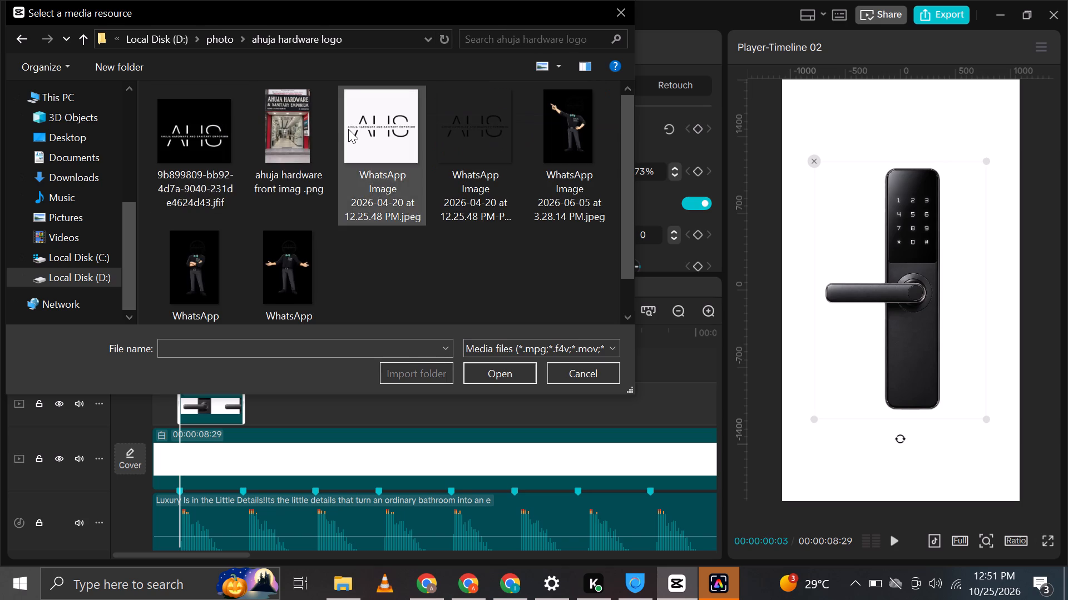
left_click(348, 129)
left_click(510, 372)
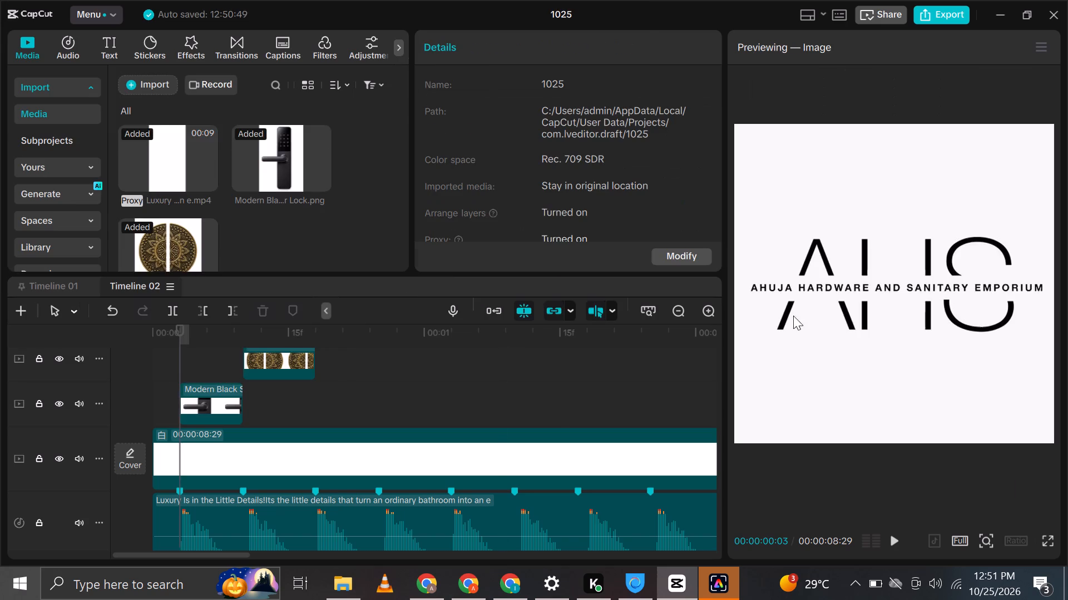
Place the AHS logo on a new top track from the start of Timeline 02 and move it to the canvas's upper half.
left_click_drag(284, 219, 162, 331)
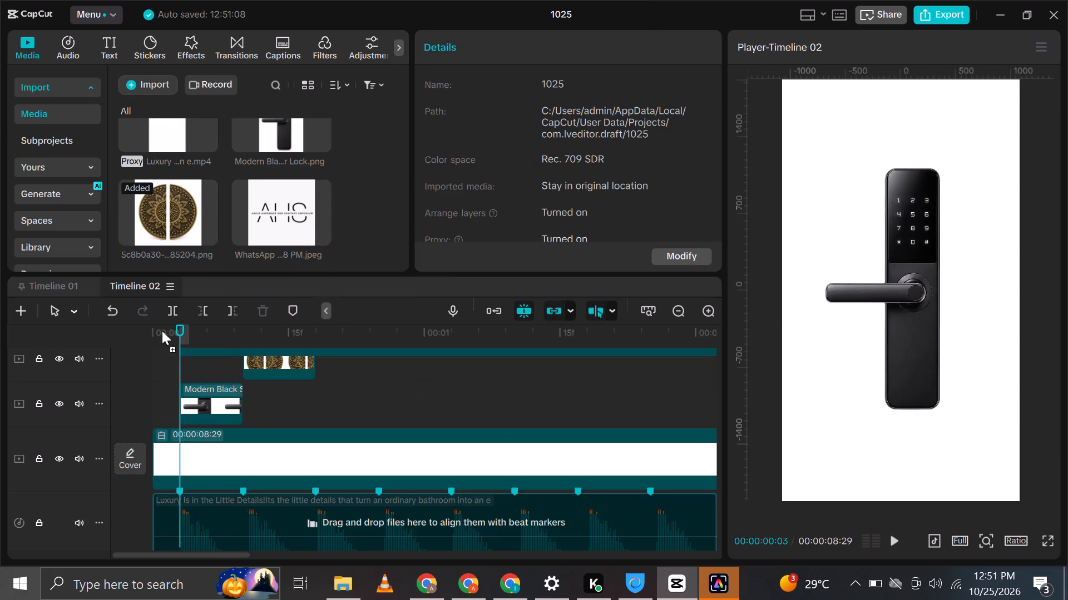
left_click_drag(162, 331, 136, 325)
left_click_drag(931, 296, 933, 272)
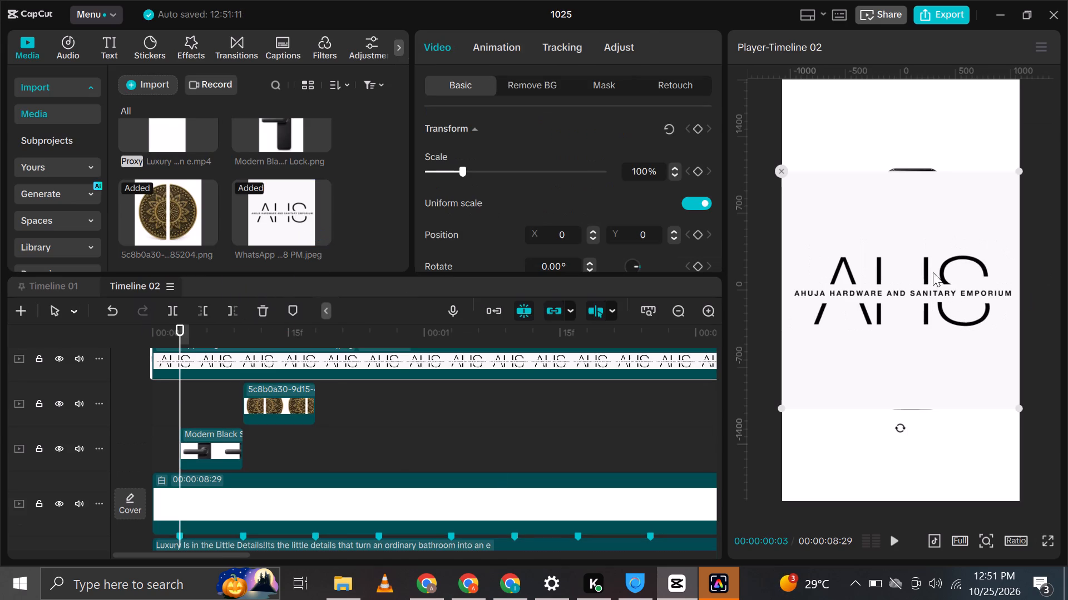
left_click_drag(933, 272, 936, 179)
Apply a chroma key to the AHS logo, picking its off-white background colour and setting the intensity to 100.
left_click(521, 83)
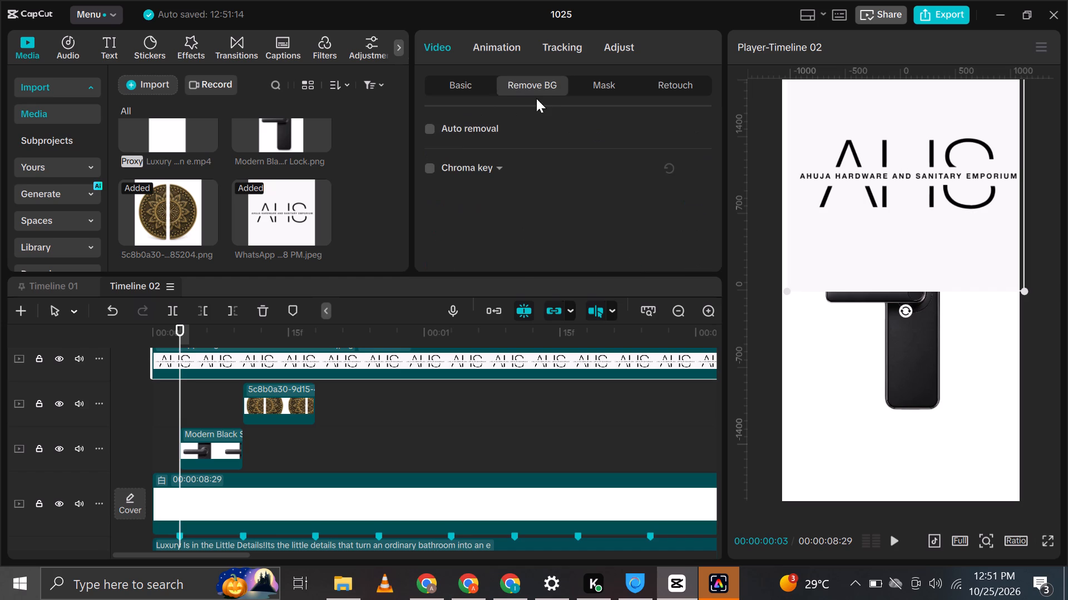
left_click(431, 164)
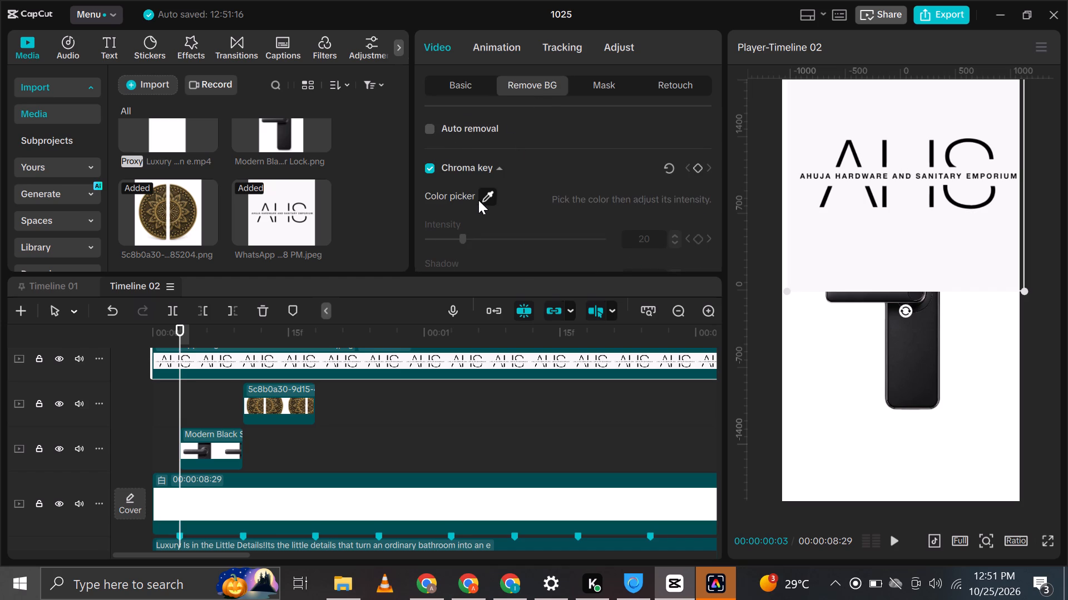
left_click(482, 196)
left_click(842, 122)
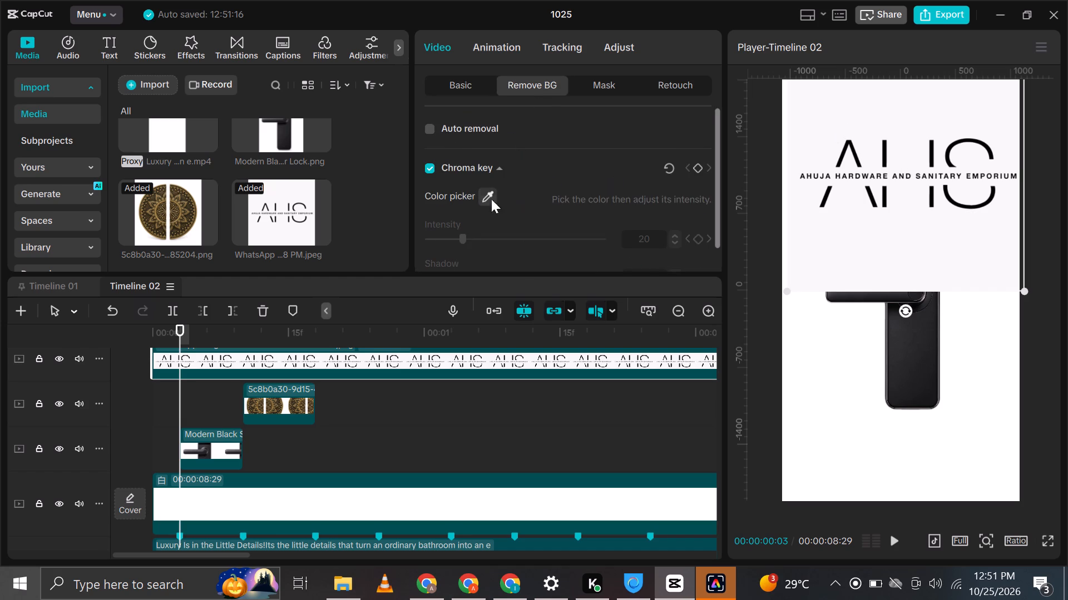
left_click(480, 197)
left_click(897, 133)
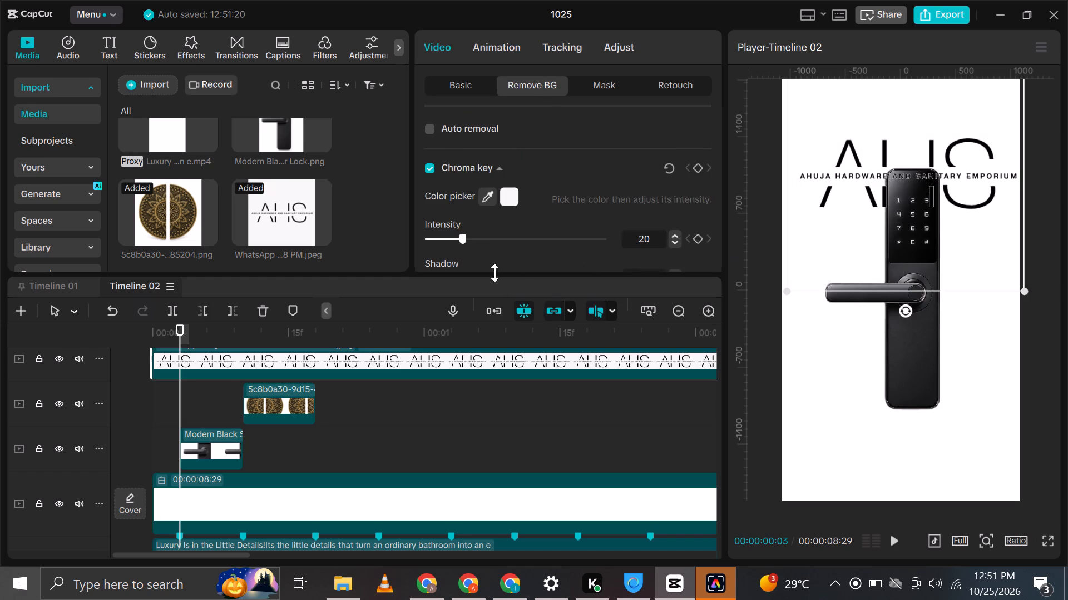
left_click_drag(463, 237, 520, 237)
left_click_drag(520, 237, 624, 237)
Shrink the AHS logo to about half the canvas width and centre it at the very top of the canvas.
left_click_drag(1025, 288, 1014, 277)
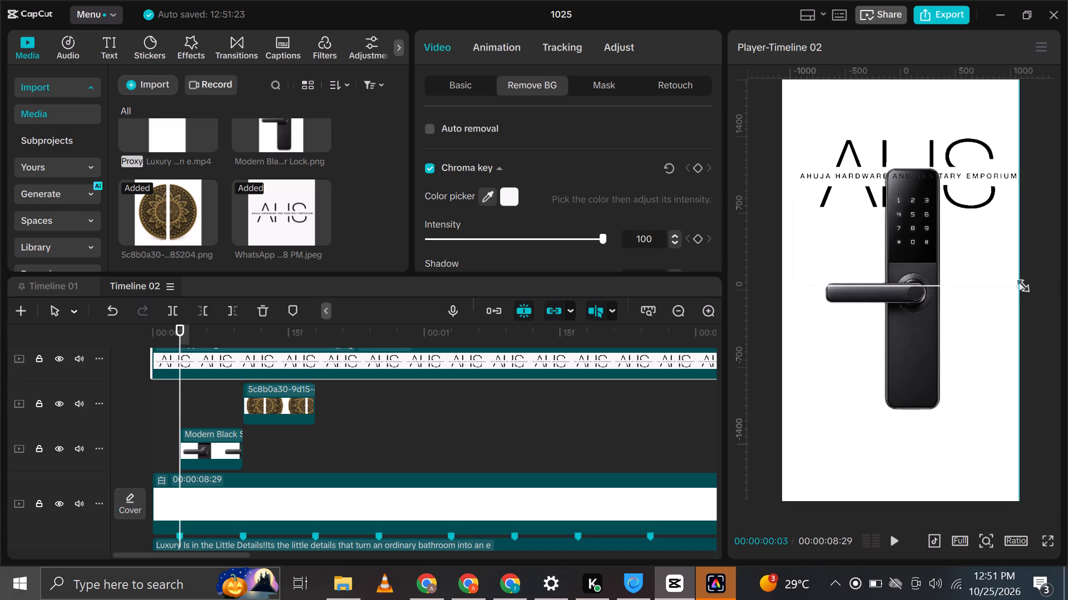
left_click_drag(1014, 277, 950, 198)
left_click_drag(915, 148, 911, 101)
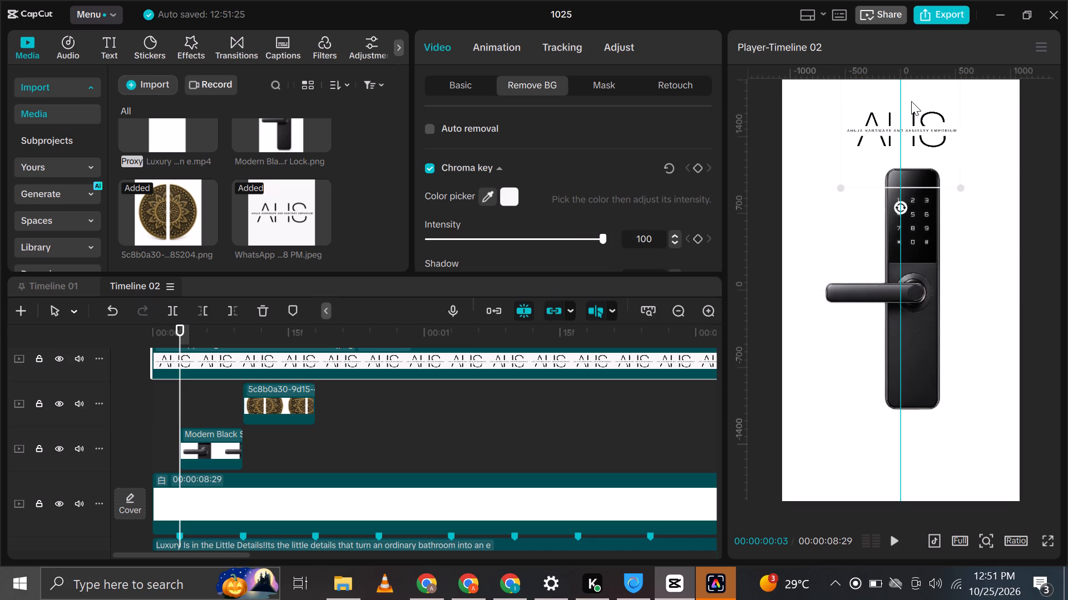
left_click_drag(911, 101, 908, 80)
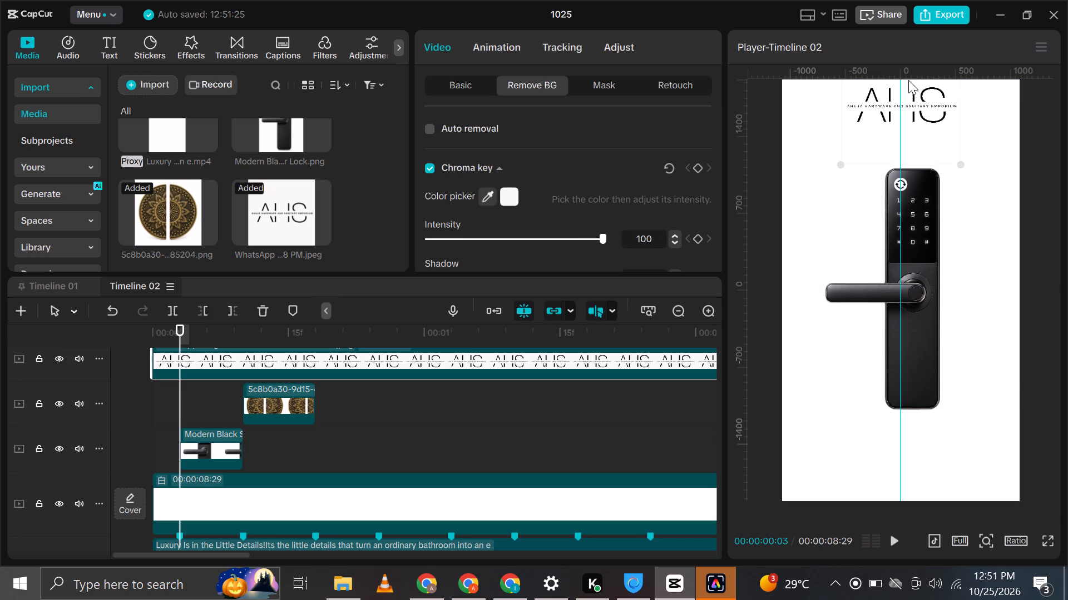
left_click_drag(908, 80, 908, 78)
Set the AHS logo's chroma key shadow to 100.
scroll(579, 230, "down", 2)
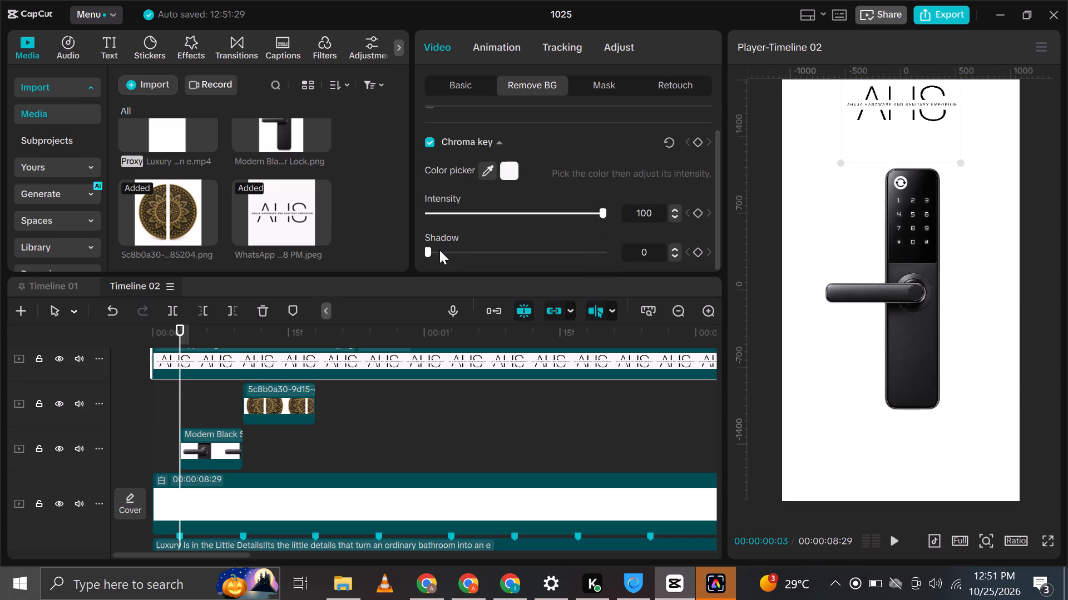
left_click_drag(428, 251, 664, 253)
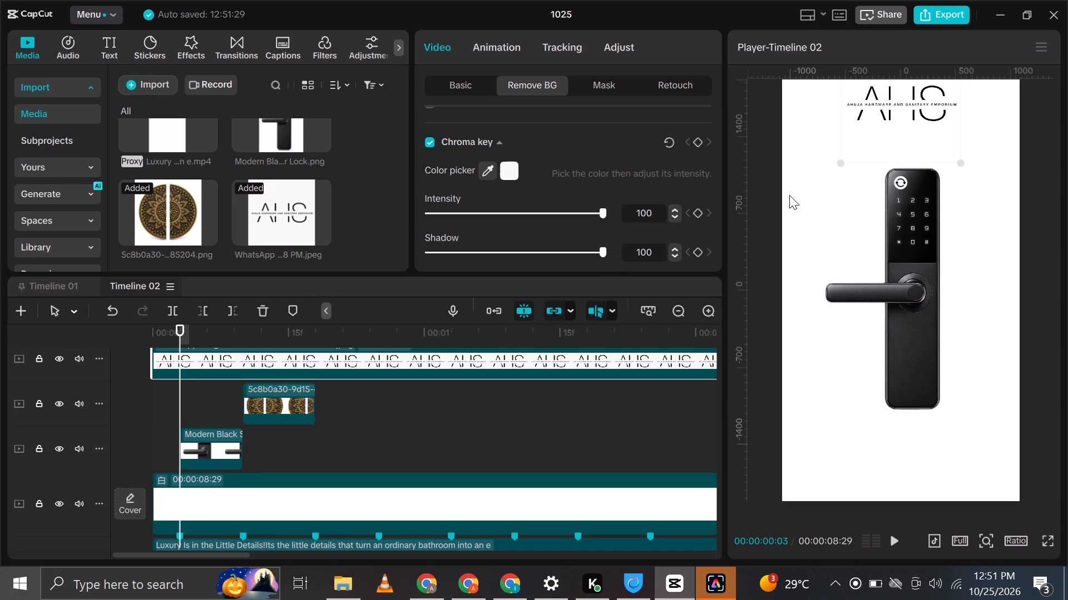
Move the door lock image lower on the canvas, keeping it horizontally centred below the logo.
scroll(902, 123, "up", 6, "ctrl")
left_click_drag(924, 169, 927, 346)
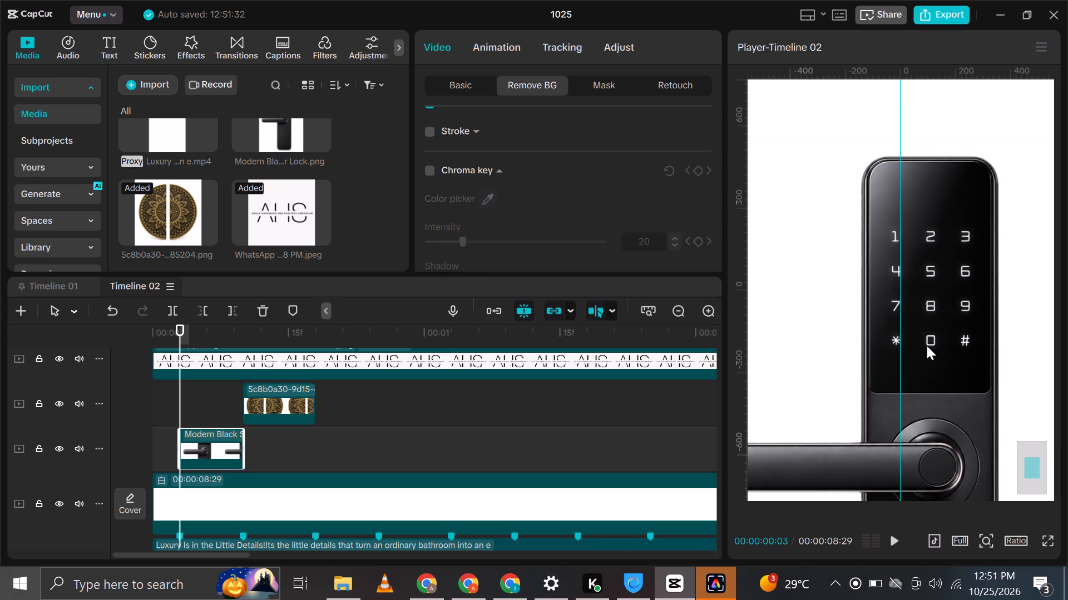
left_click_drag(1036, 469, 1016, 349)
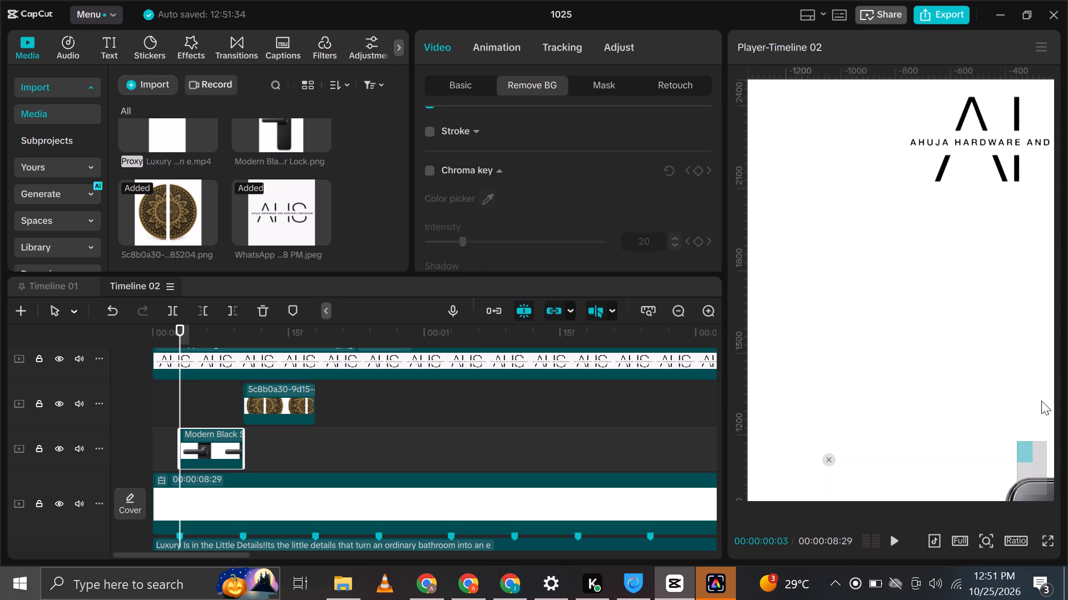
scroll(941, 377, "down", 10, "ctrl")
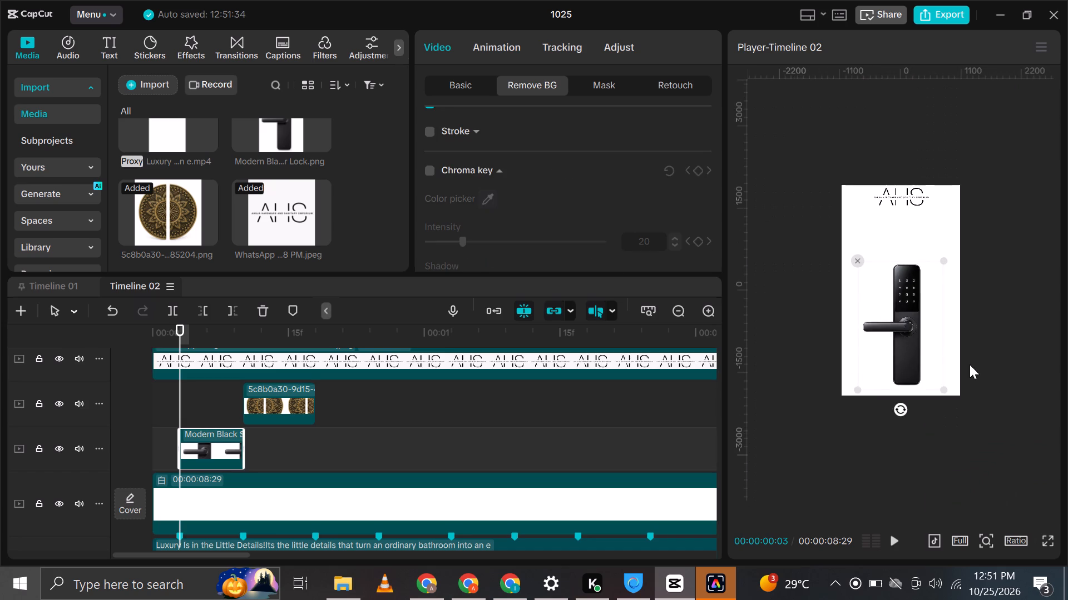
Reduce the AHS logo's chroma key shadow to 56.
scroll(941, 351, "up", 5, "ctrl")
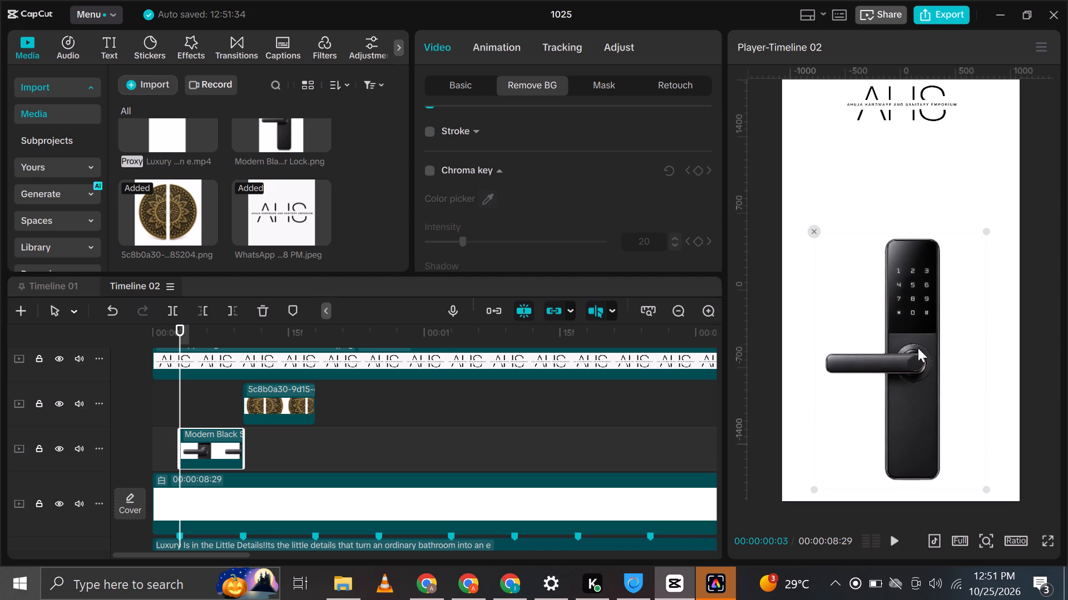
scroll(472, 229, "down", 1)
left_click(878, 126)
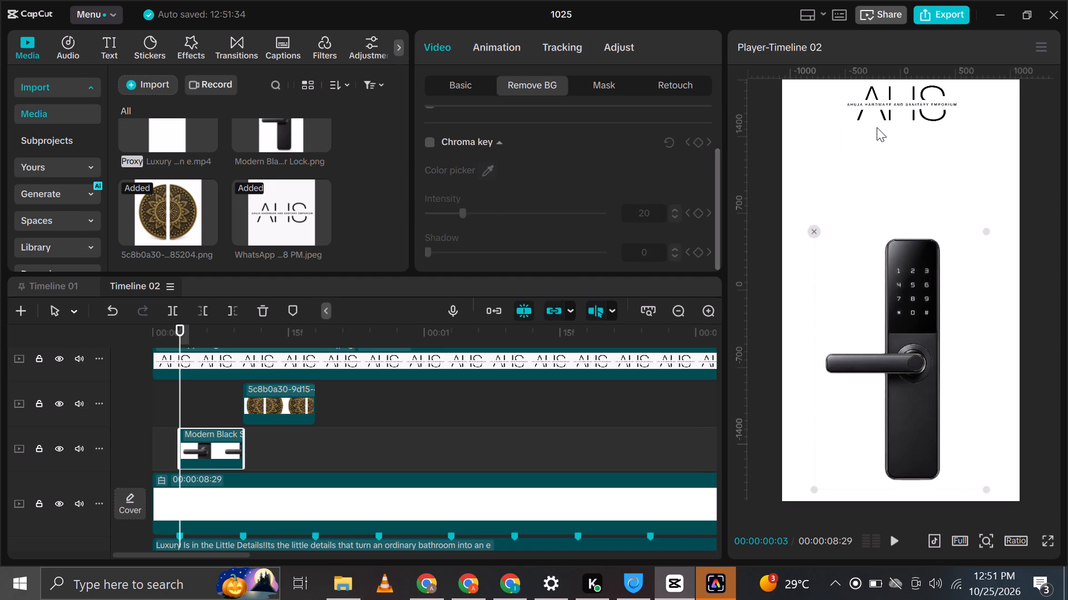
left_click_drag(601, 252, 505, 261)
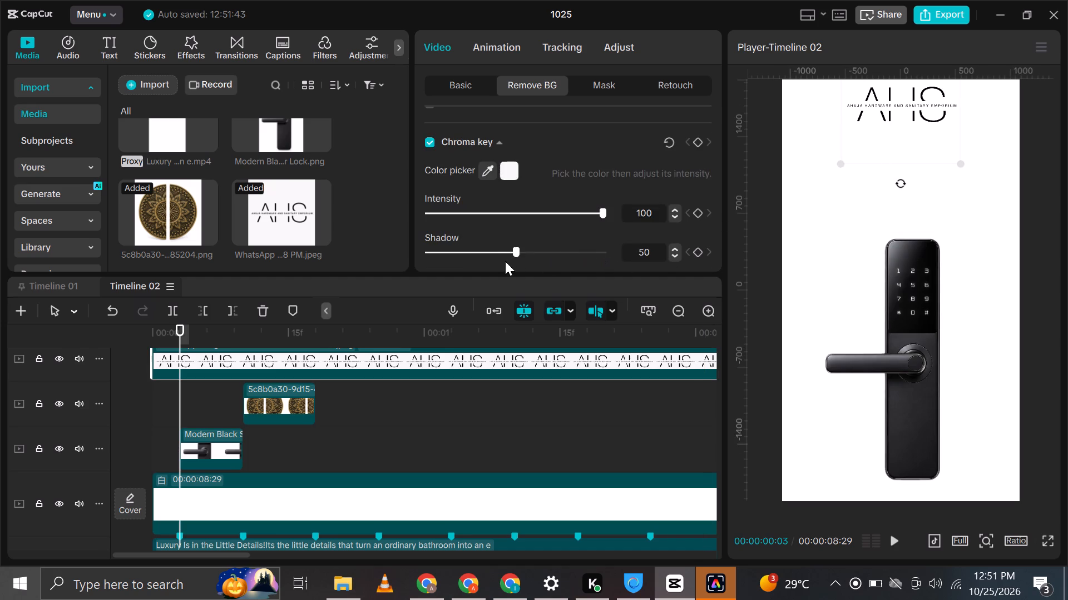
left_click_drag(505, 261, 525, 259)
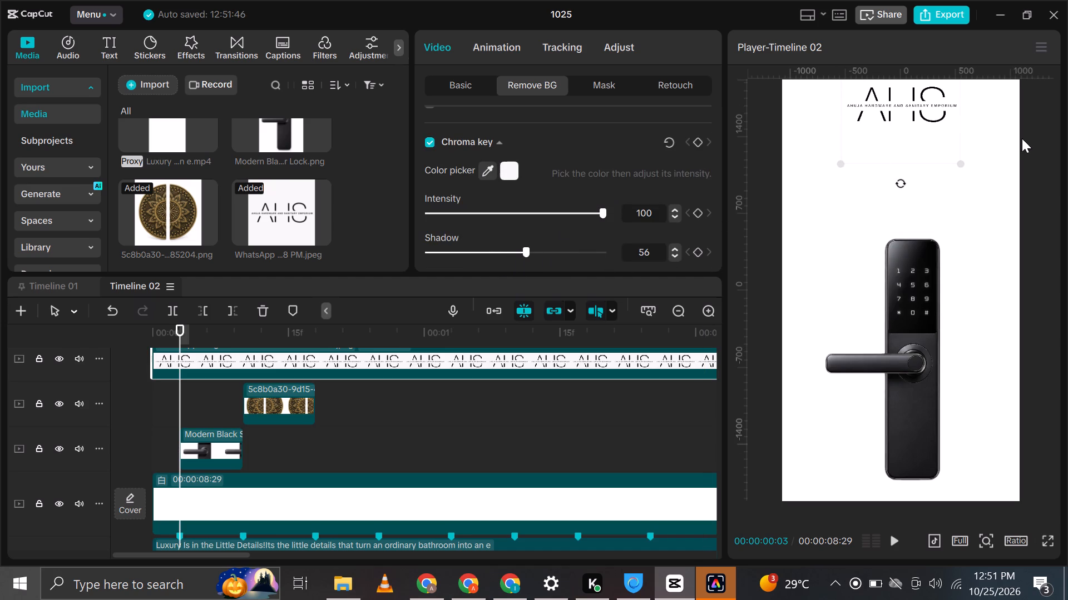
left_click(1022, 138)
scroll(877, 309, "down", 1, "ctrl")
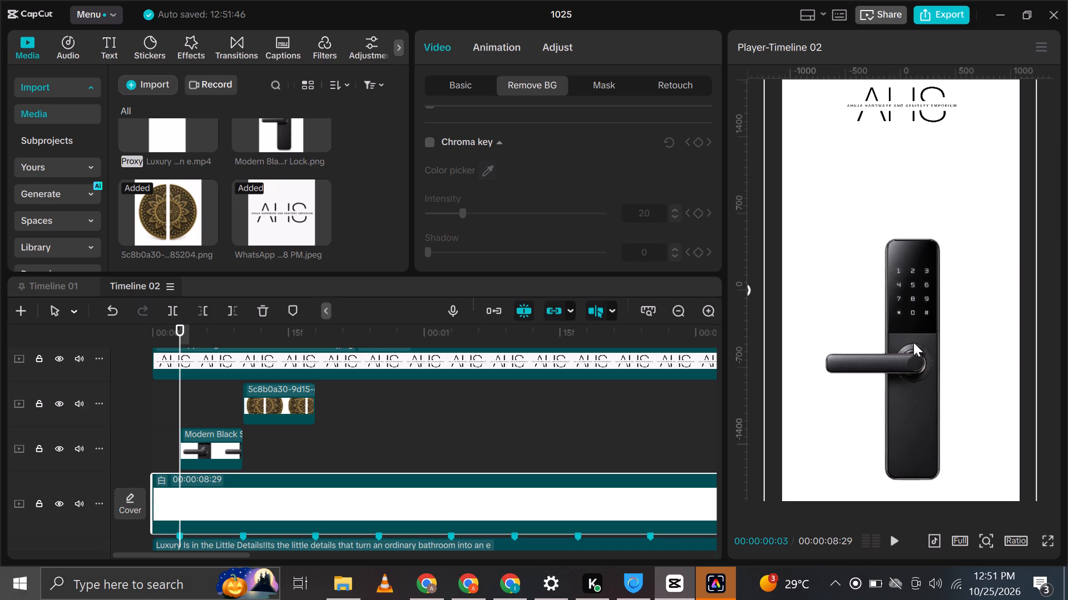
Move the door lock image up to the canvas's vertical centre, slightly left of the horizontal centre.
left_click(911, 342)
left_click(246, 446)
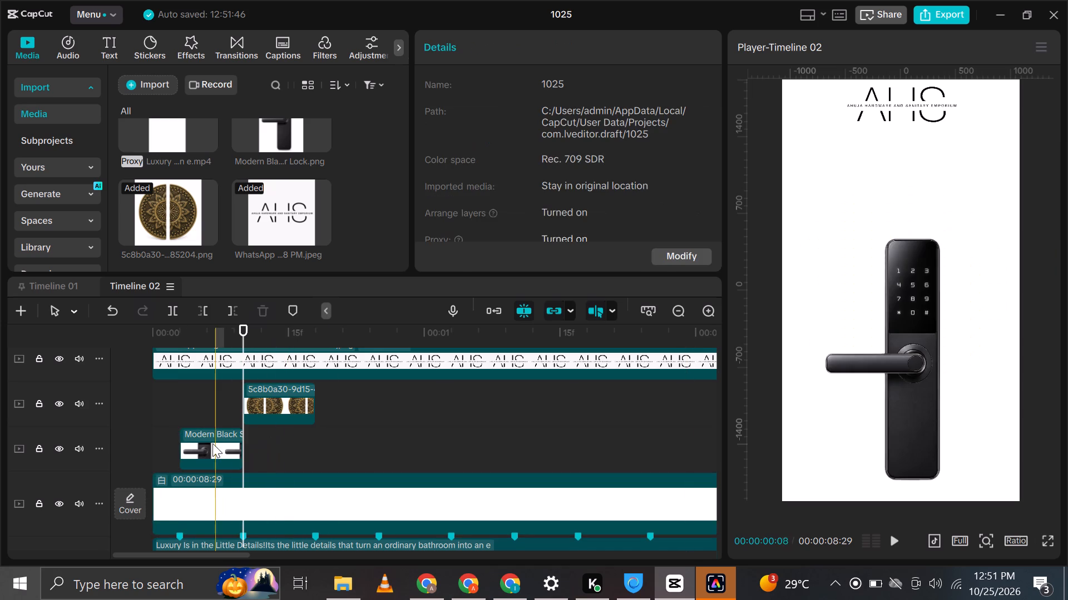
left_click(212, 443)
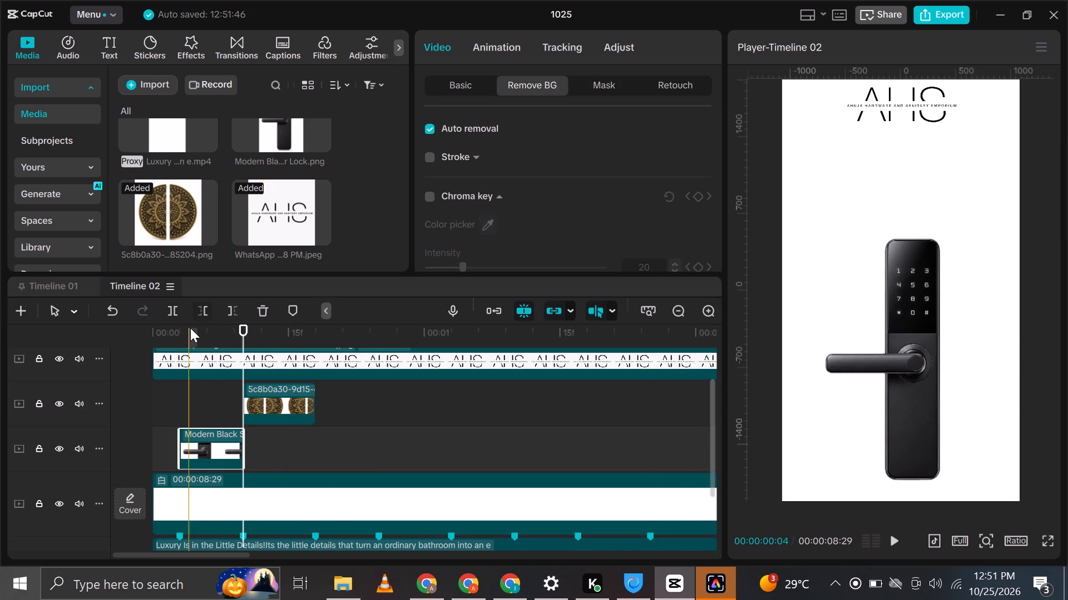
left_click(190, 328)
left_click_drag(911, 343, 905, 294)
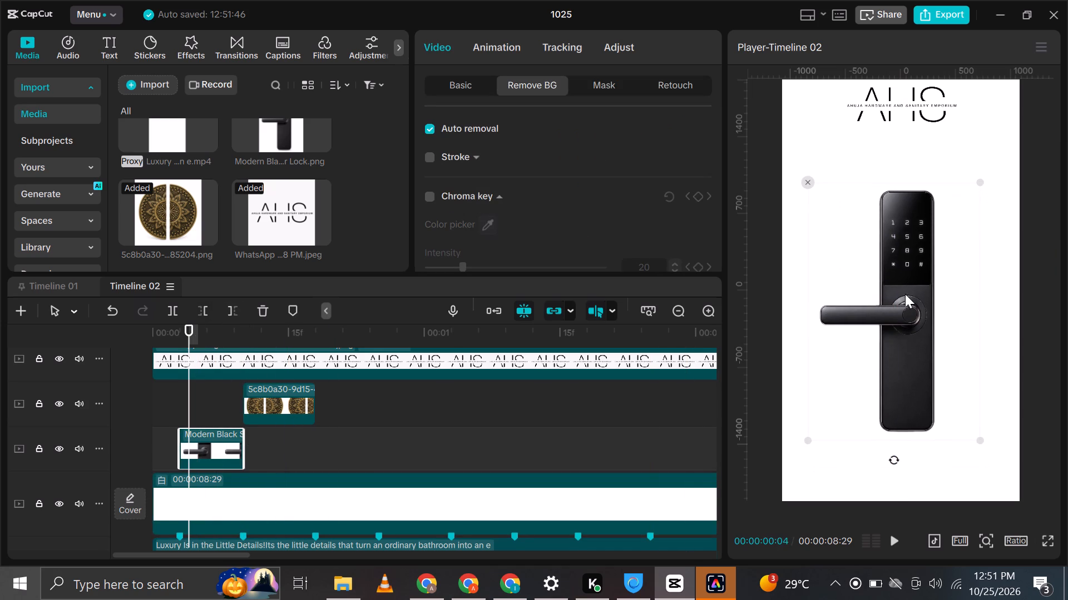
left_click_drag(905, 294, 909, 273)
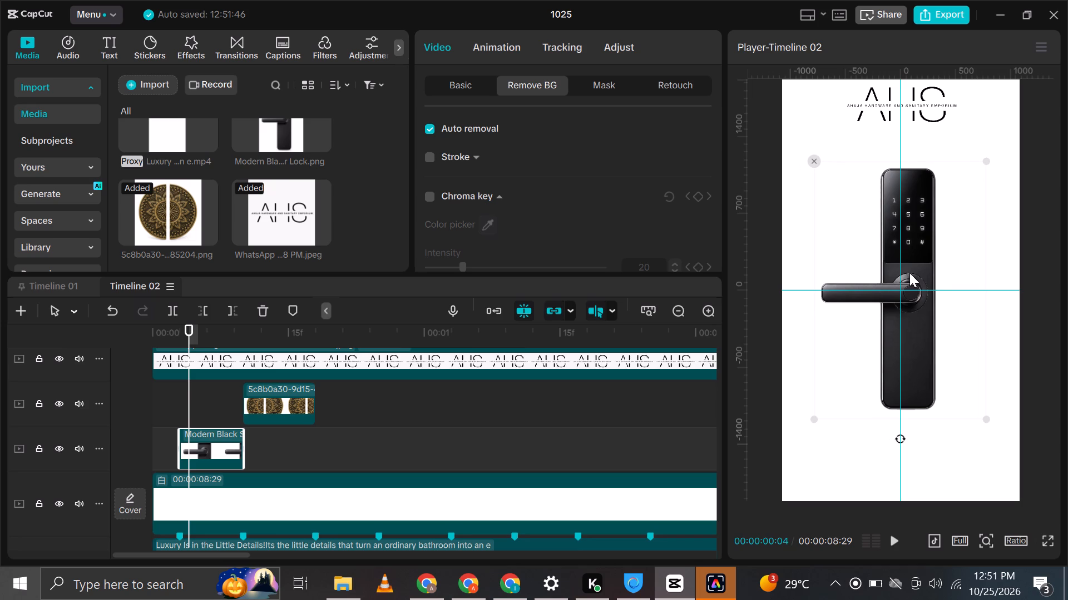
left_click_drag(909, 273, 906, 273)
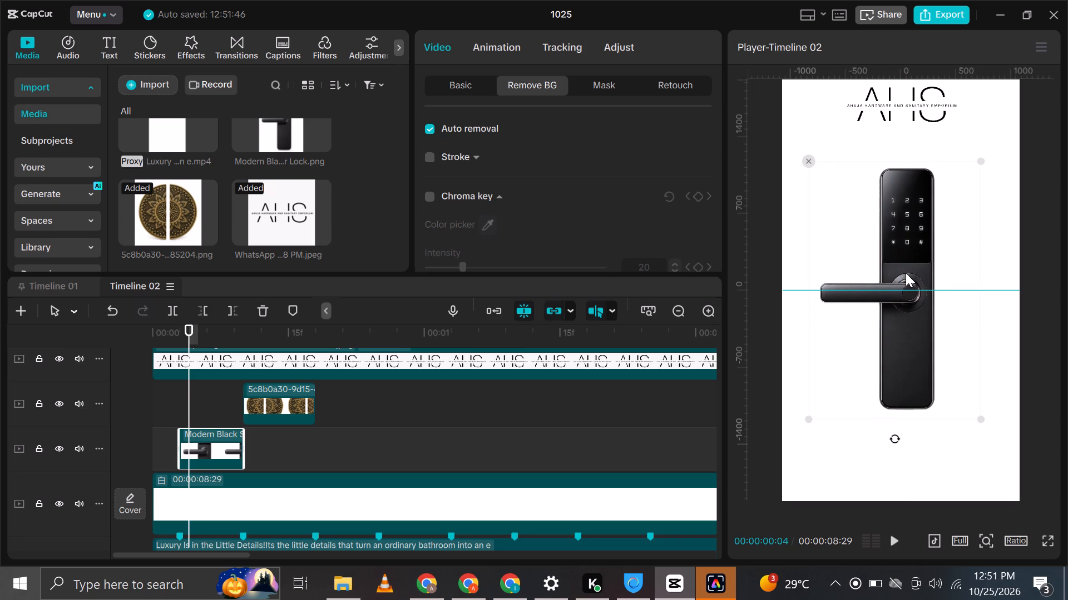
Play the timeline from the start to check the door lock and round handle against the beats.
left_click_drag(183, 325, 177, 329)
left_click_drag(165, 330, 68, 342)
key("space")
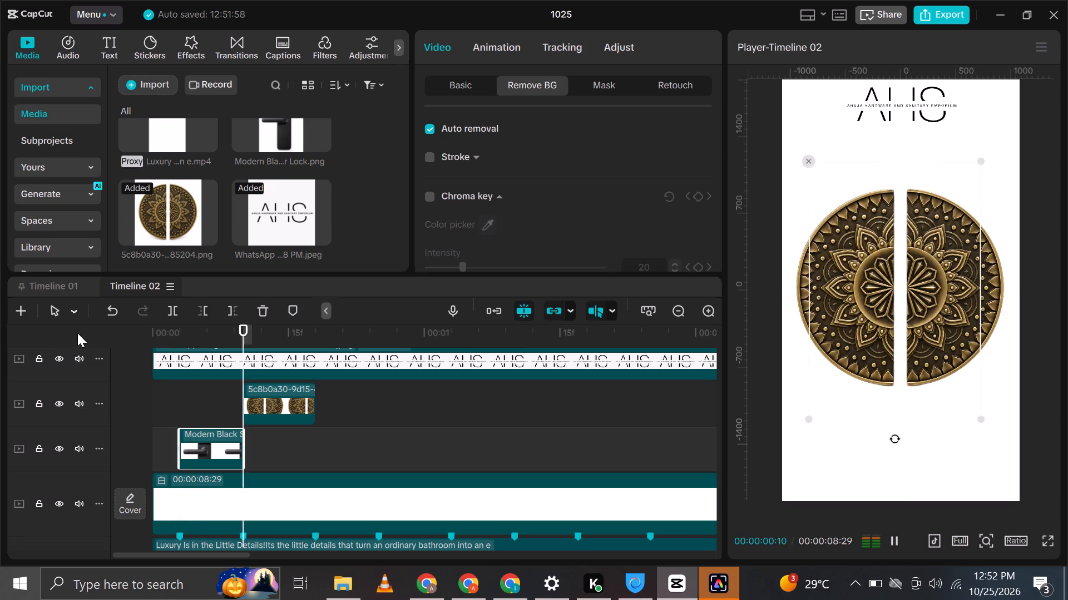
key("space")
left_click_drag(174, 331, 89, 341)
key("space")
key("space")
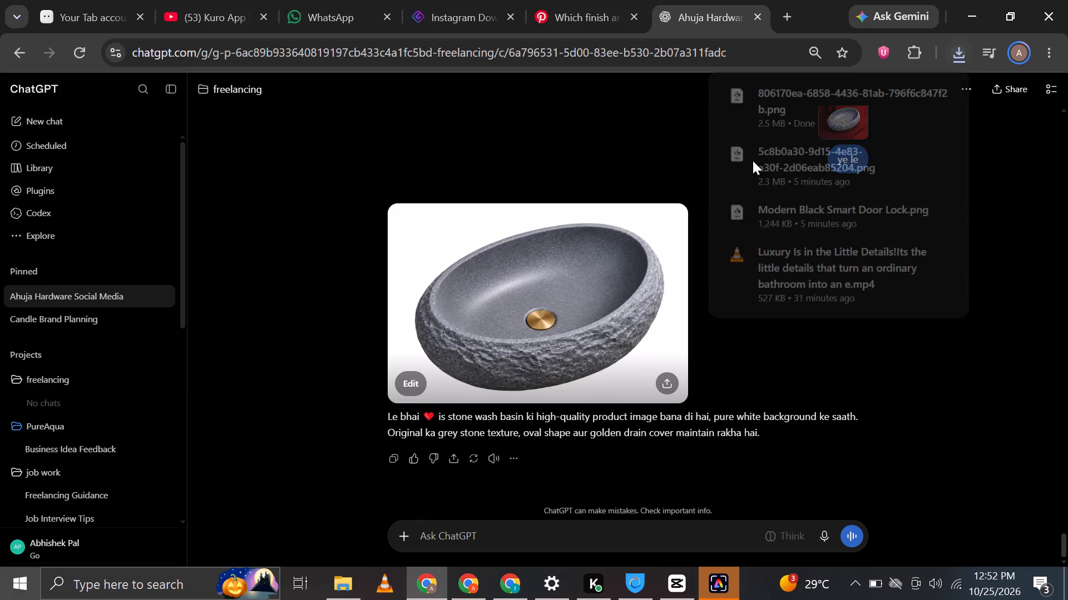
Import the downloaded stone basin image into the CapCut project's media.
left_click_drag(776, 96, 686, 587)
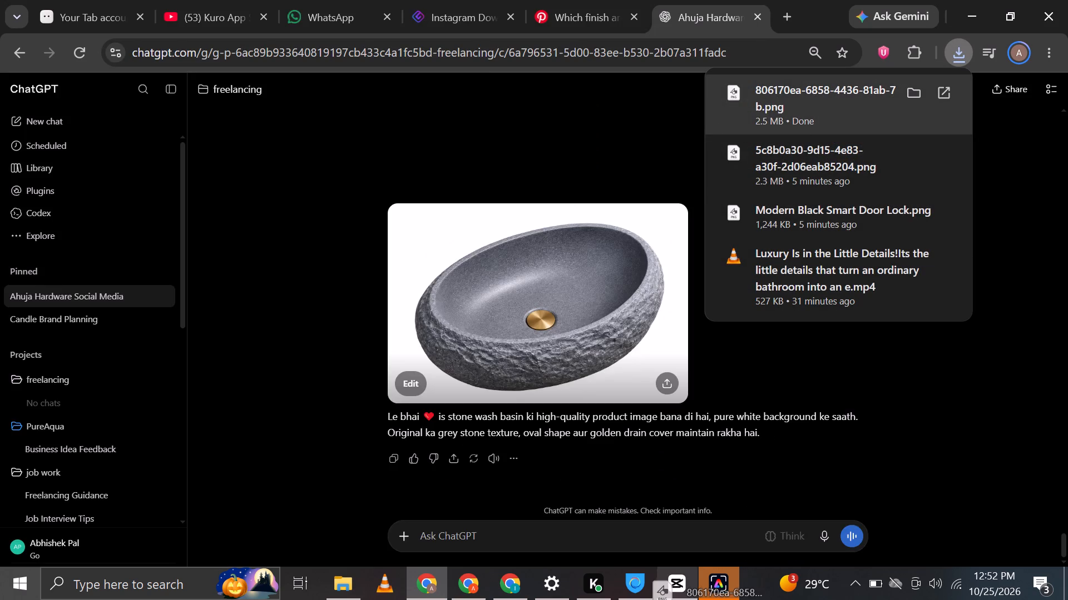
left_click_drag(686, 587, 261, 192)
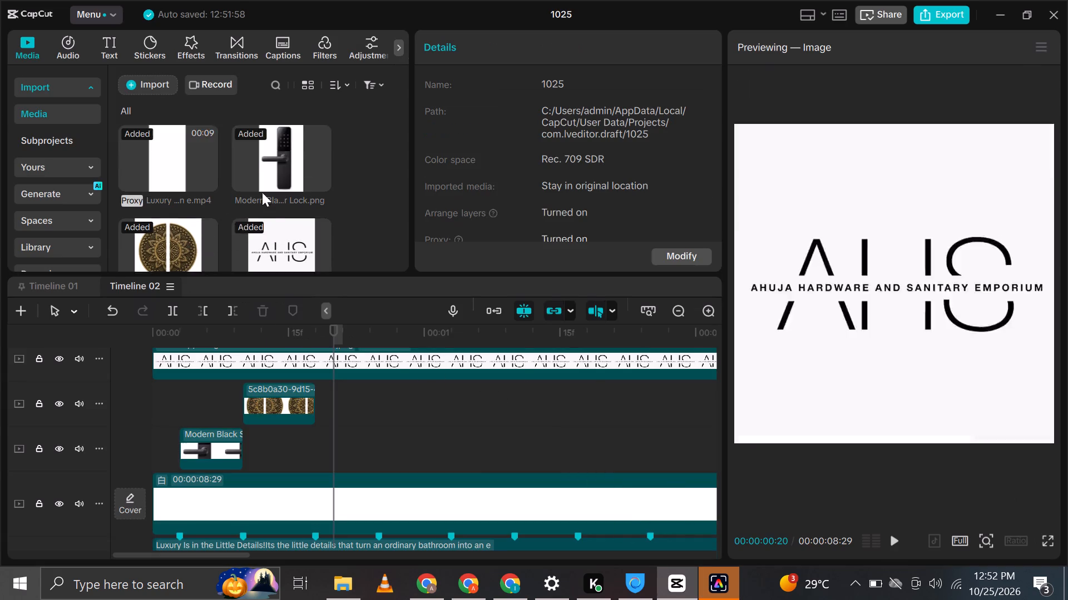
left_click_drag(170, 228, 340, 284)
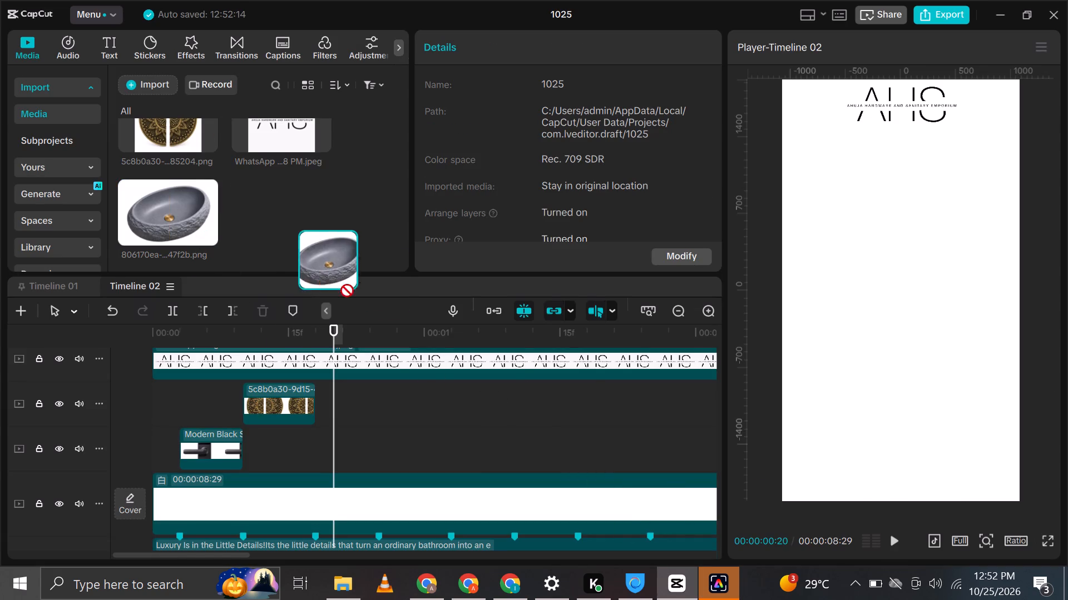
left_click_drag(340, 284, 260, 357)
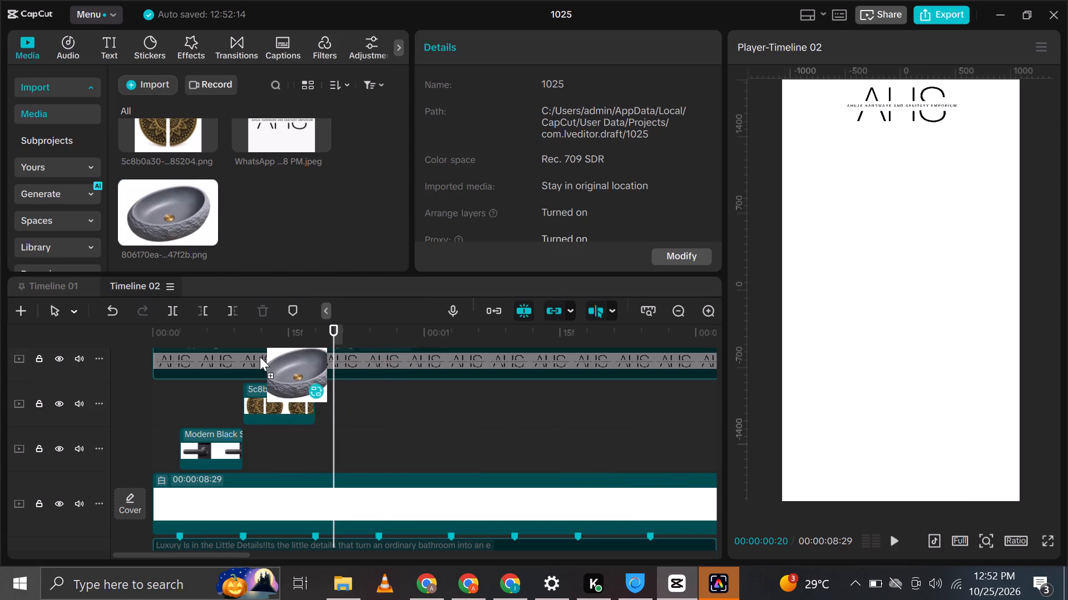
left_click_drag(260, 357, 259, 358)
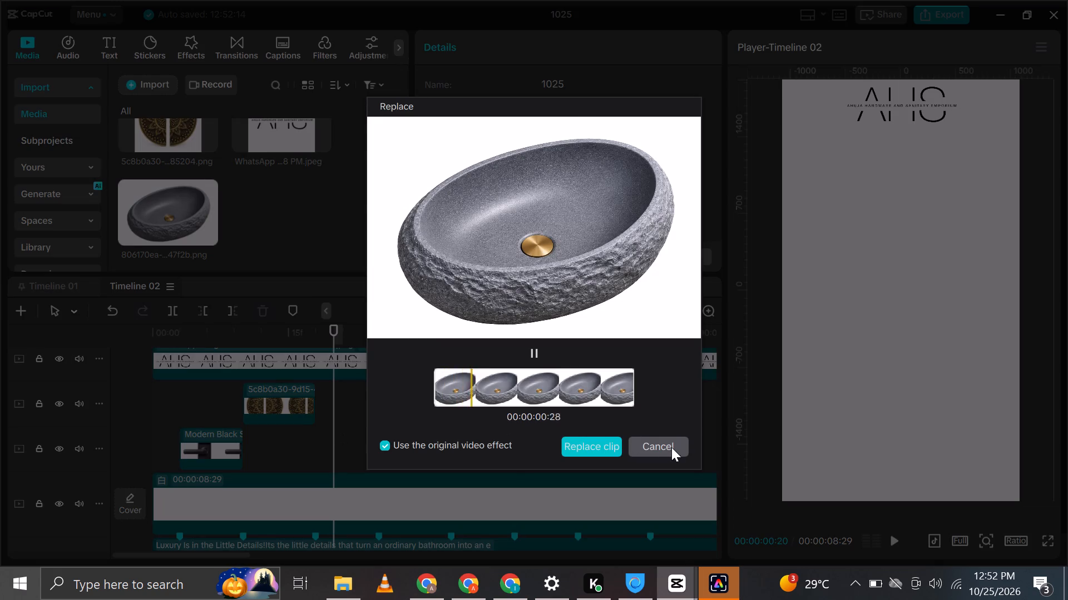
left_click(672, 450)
Place the basin image on a new track above the logo, starting where the round handle clip ends.
left_click_drag(189, 229, 316, 360)
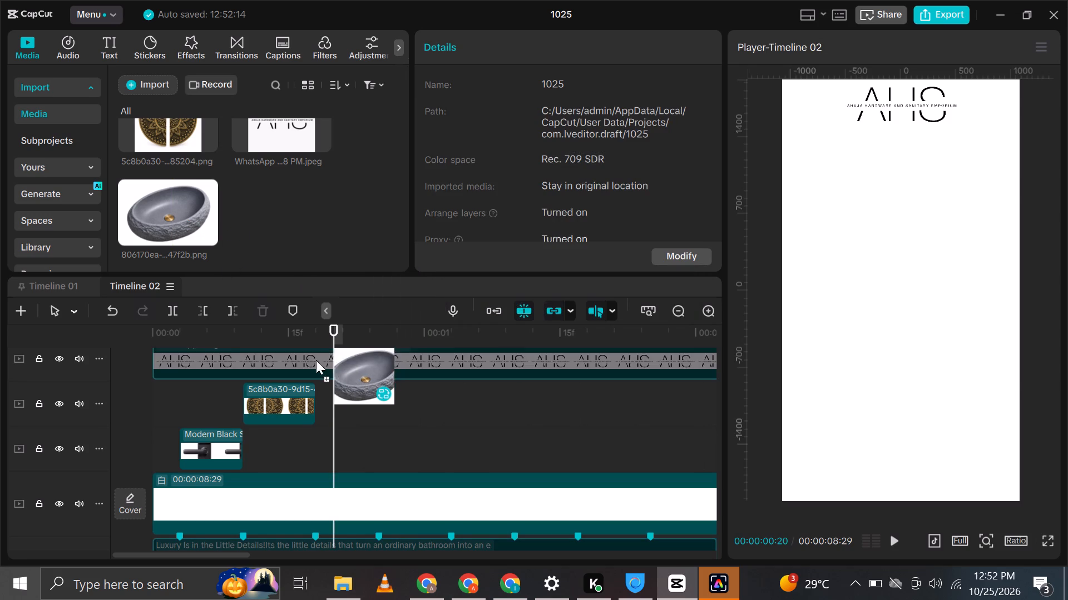
left_click_drag(316, 360, 280, 337)
left_click_drag(320, 366, 355, 368)
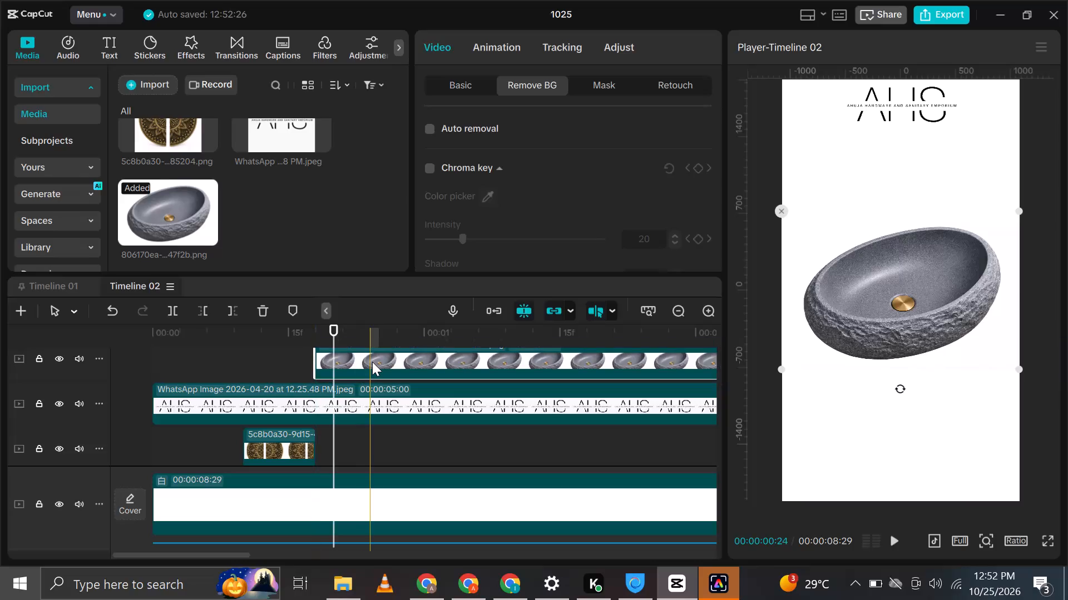
Apply automatic background removal to the basin image.
left_click(432, 129)
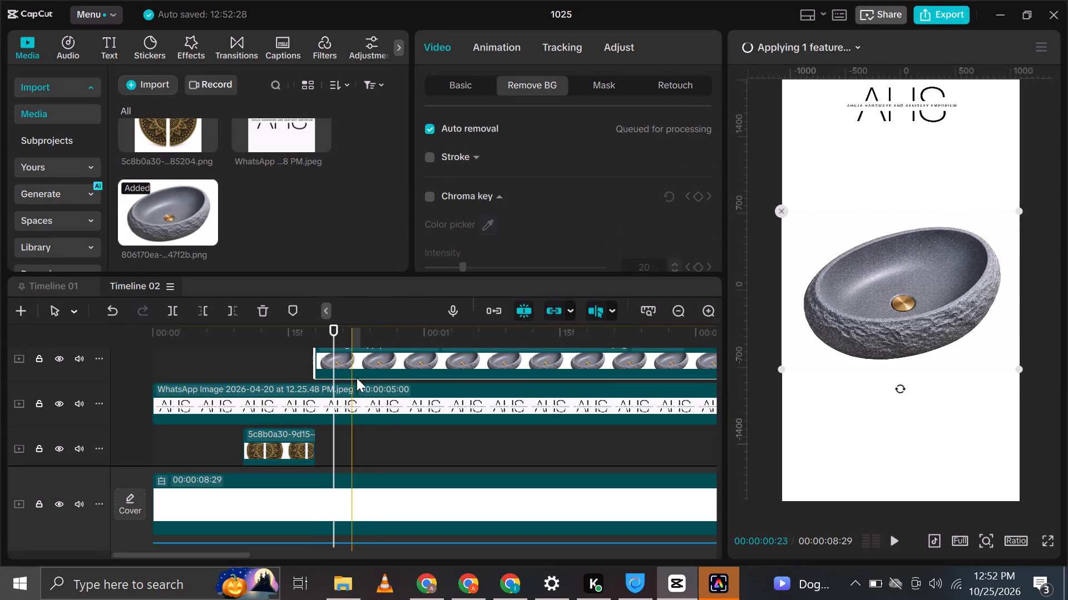
Split the basin clip at the fourth beat marker, at 00:00:00:25.
scroll(392, 367, "down", 7)
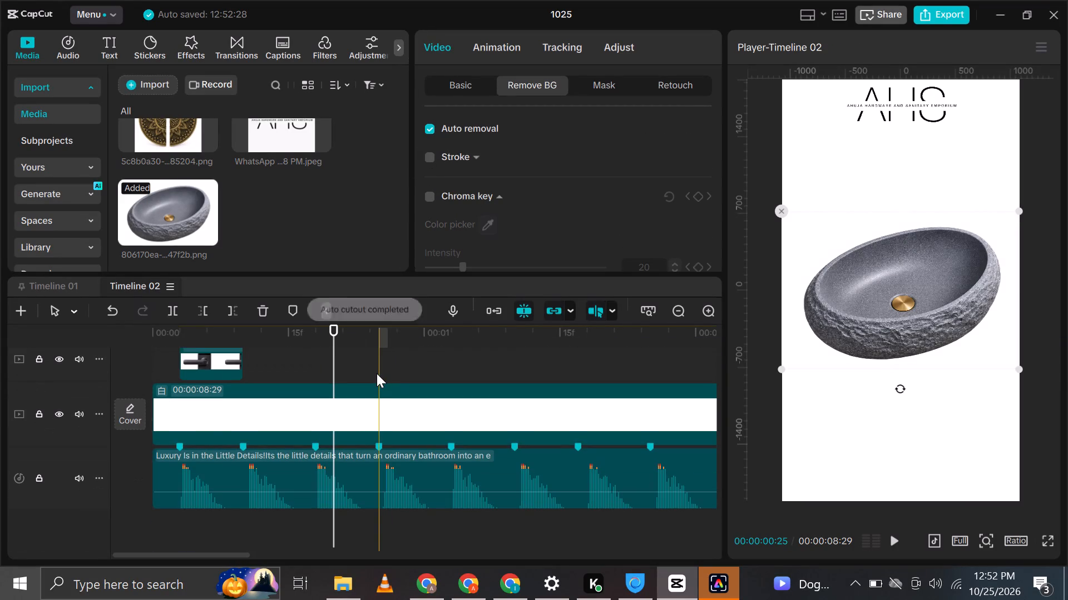
left_click(377, 374)
scroll(386, 376, "up", 5)
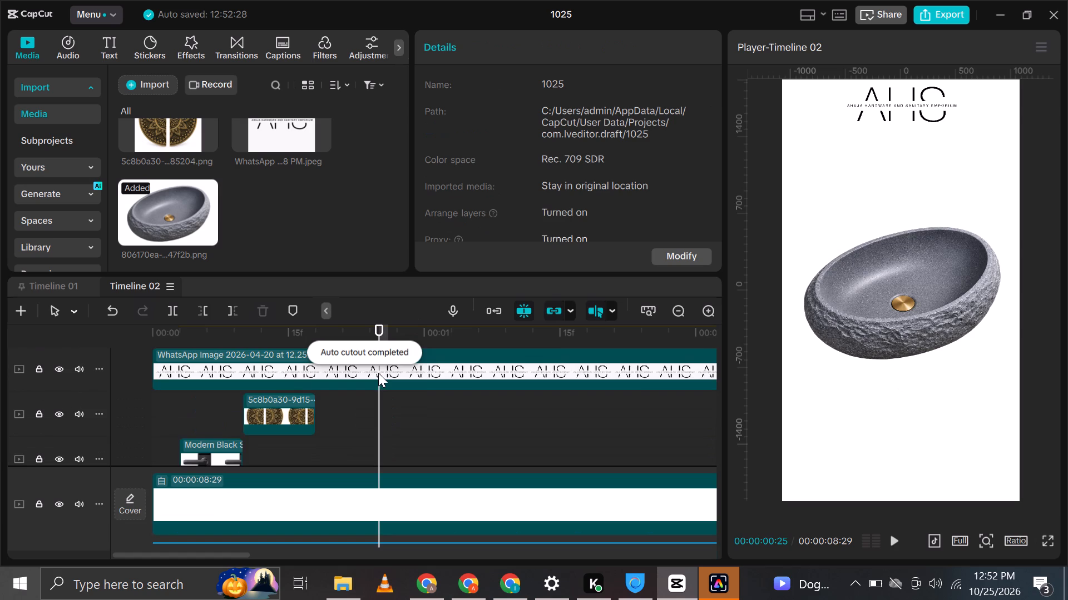
scroll(380, 374, "up", 4)
left_click(378, 397)
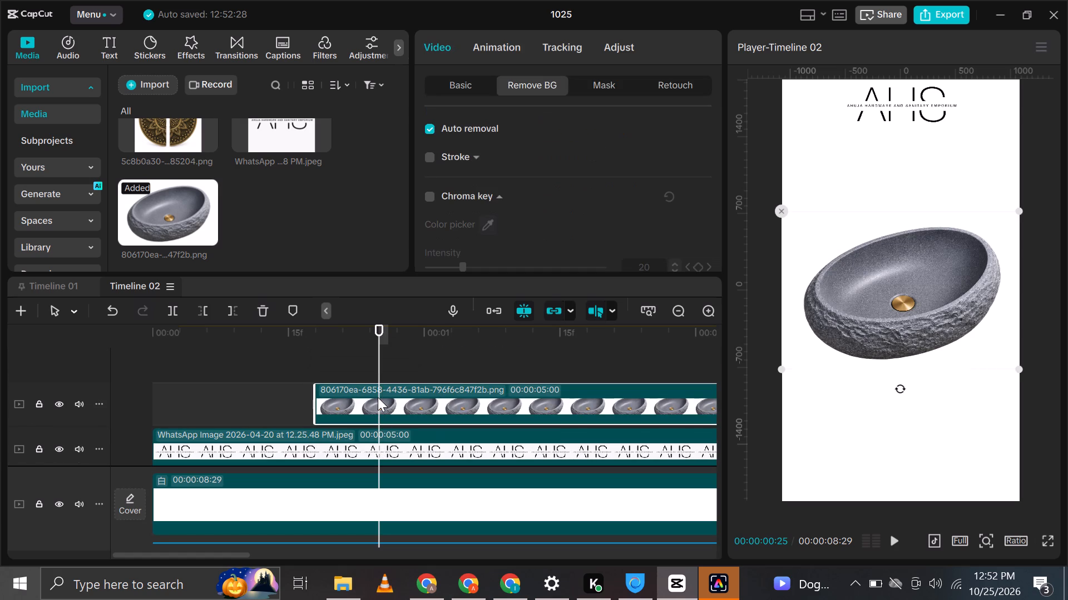
key("ctrl+b")
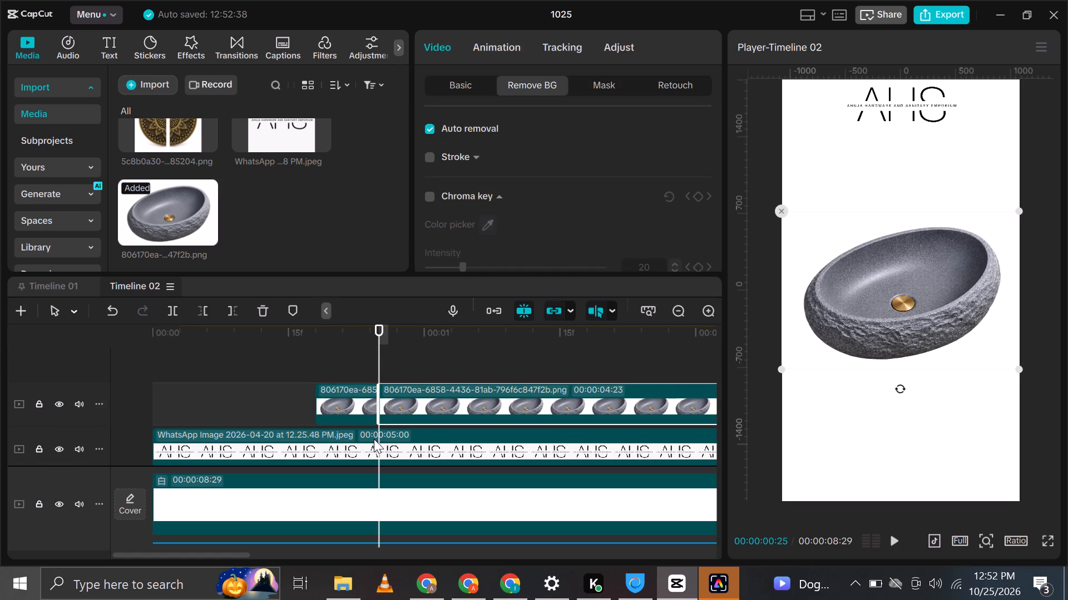
Move the AHS logo clip to the track above the basin clips, starting at the beginning of the timeline.
left_click(373, 441)
left_click_drag(373, 442, 380, 332)
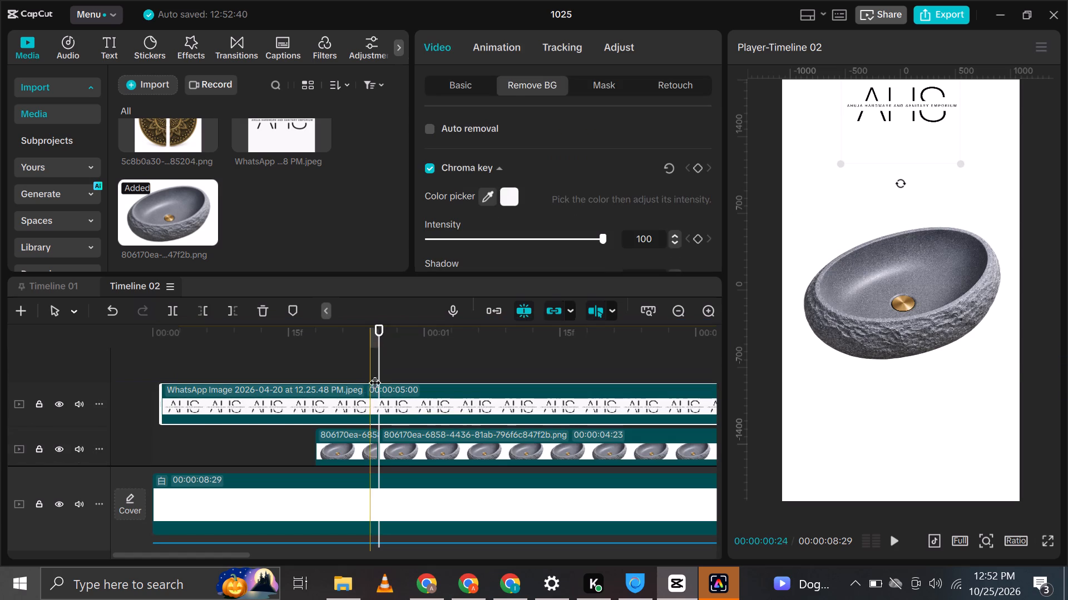
scroll(340, 385, "down", 1)
left_click_drag(280, 380, 250, 373)
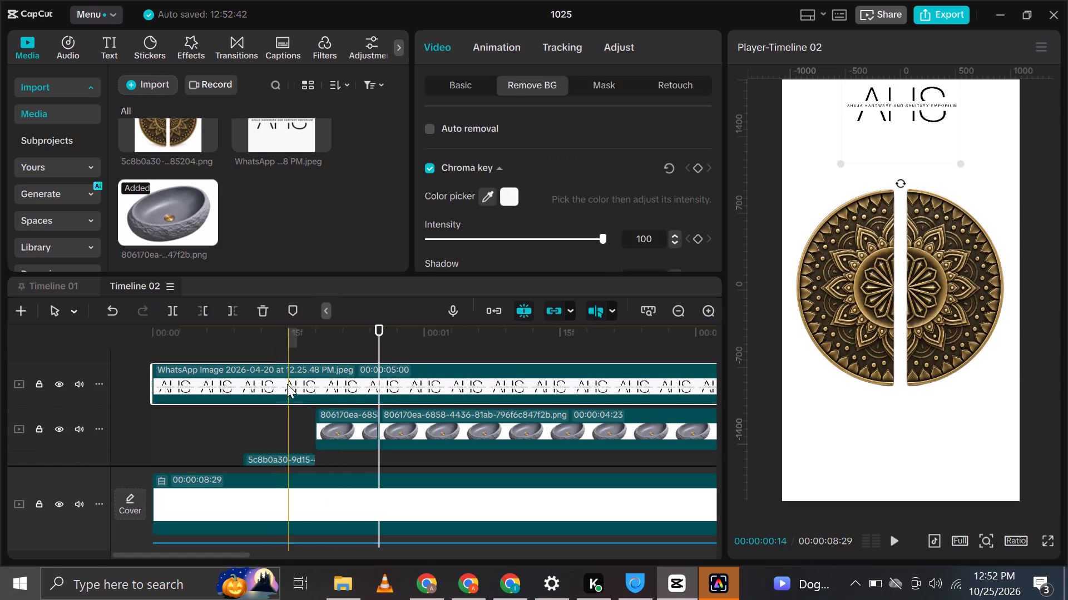
Delete the basin segment after the split at the fourth beat marker.
left_click(426, 411)
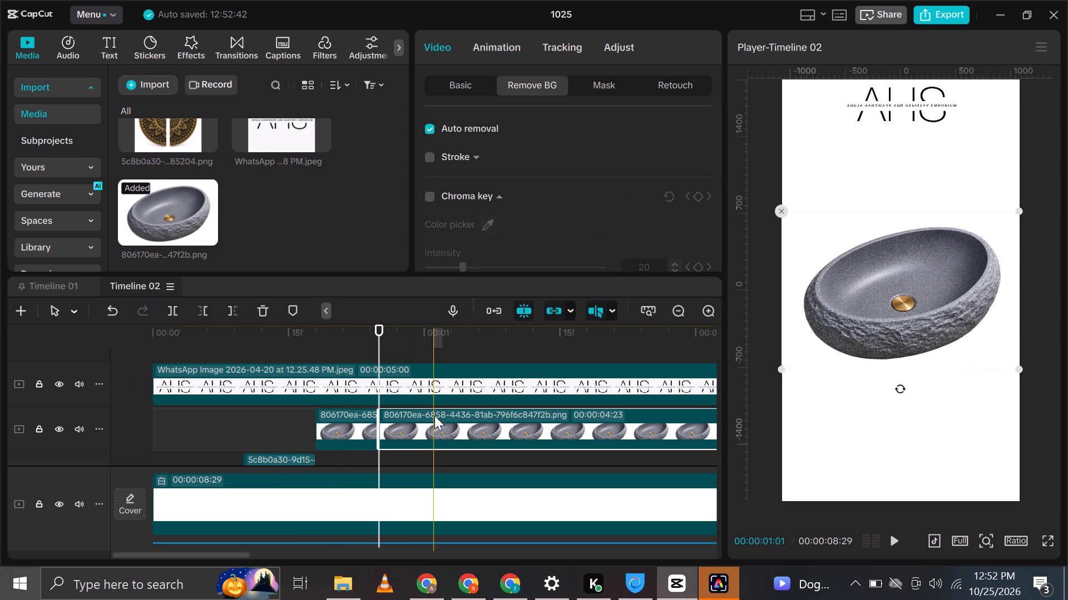
key("BackSpace")
Replay the opening several times to check the lock, handle and basin sequence against the beats.
left_click_drag(201, 334, 64, 343)
key("space")
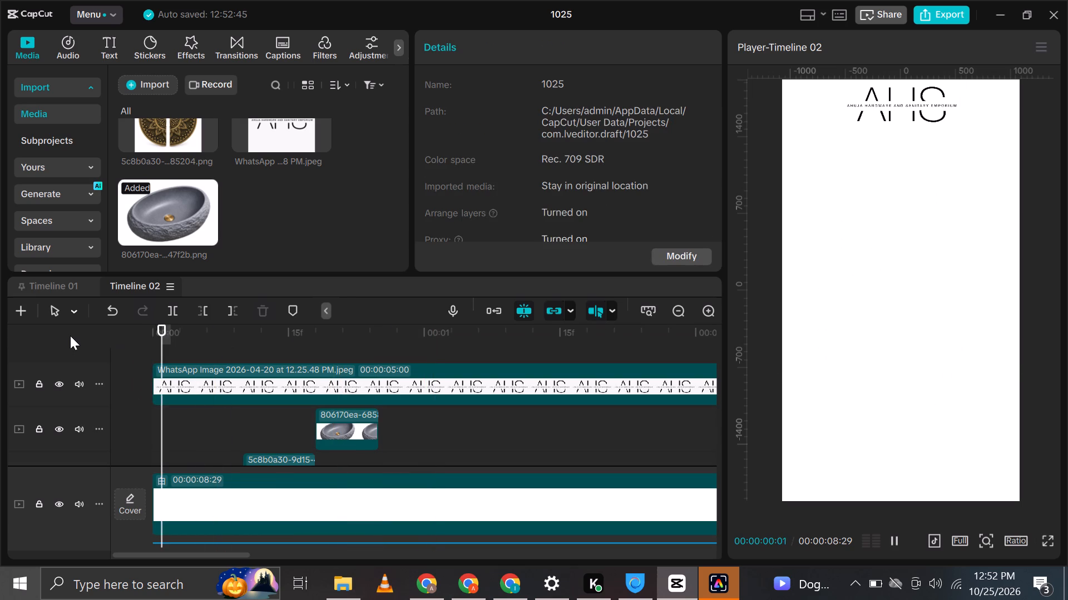
key("space")
left_click_drag(212, 334, 37, 323)
key("space")
key("space")
left_click_drag(192, 333, 0, 333)
key("space")
key("space")
scroll(280, 380, "down", 1)
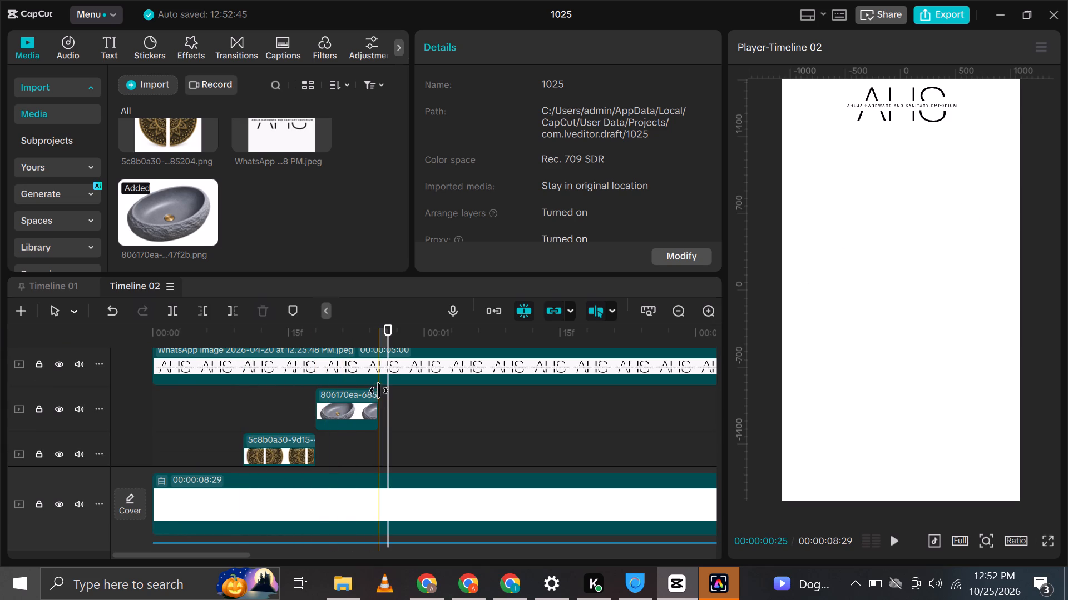
scroll(339, 333, "down", 1)
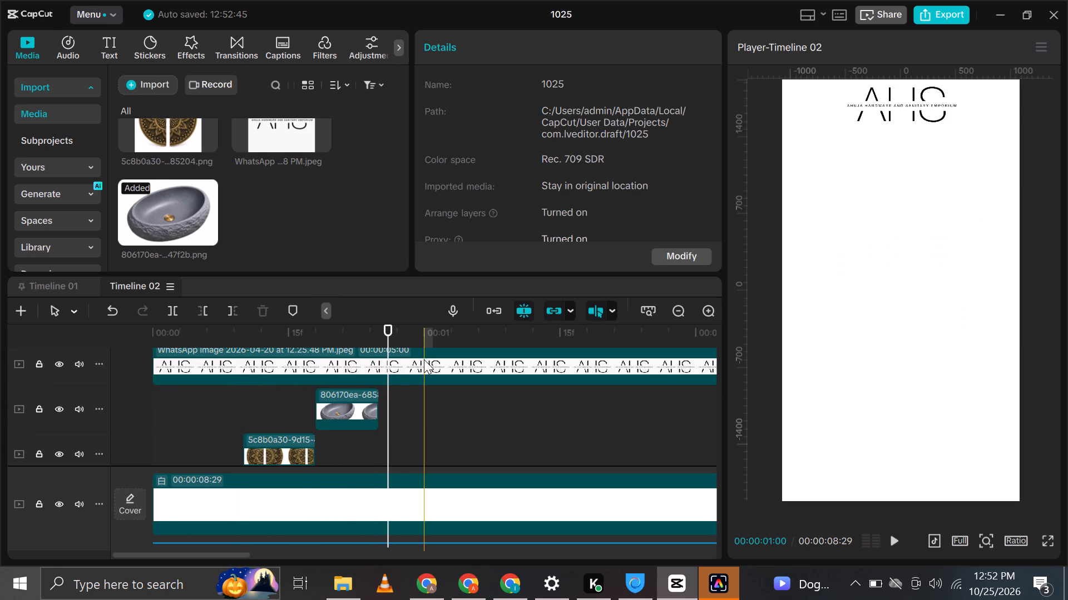
Switch to Pinterest in Chrome, search for "luxury vanity" and look through the results for a suitable product image.
key("alt+Tab")
left_click(547, 0)
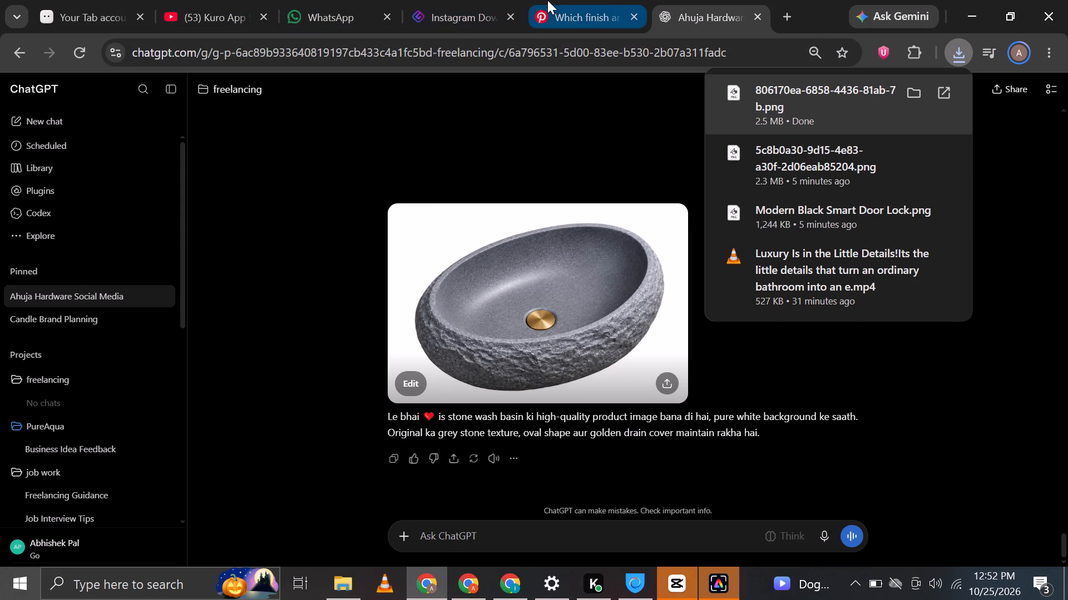
left_click(399, 111)
left_click(407, 96)
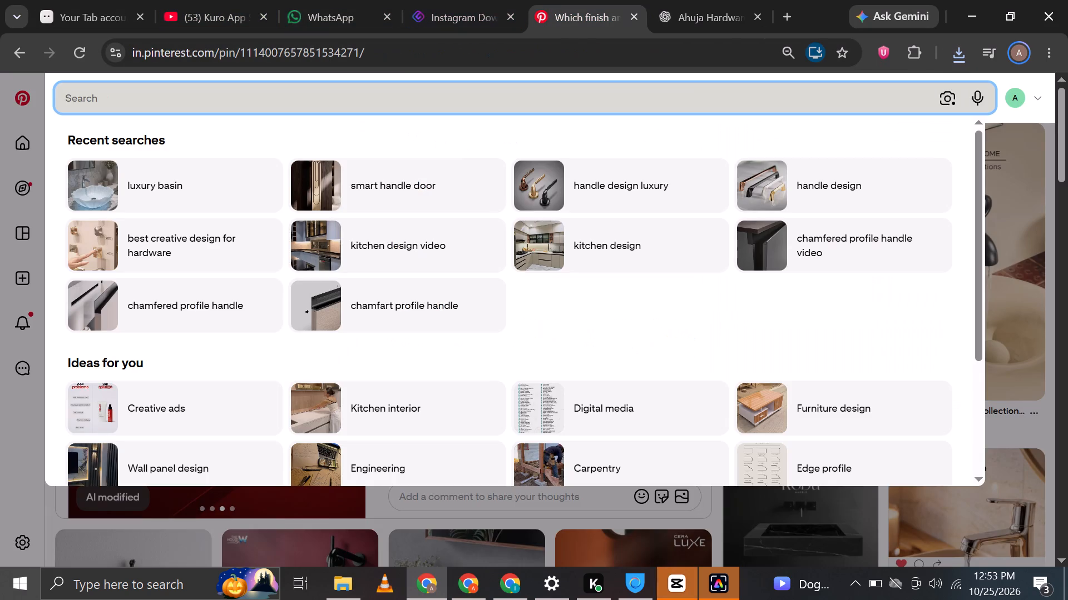
type("luxury")
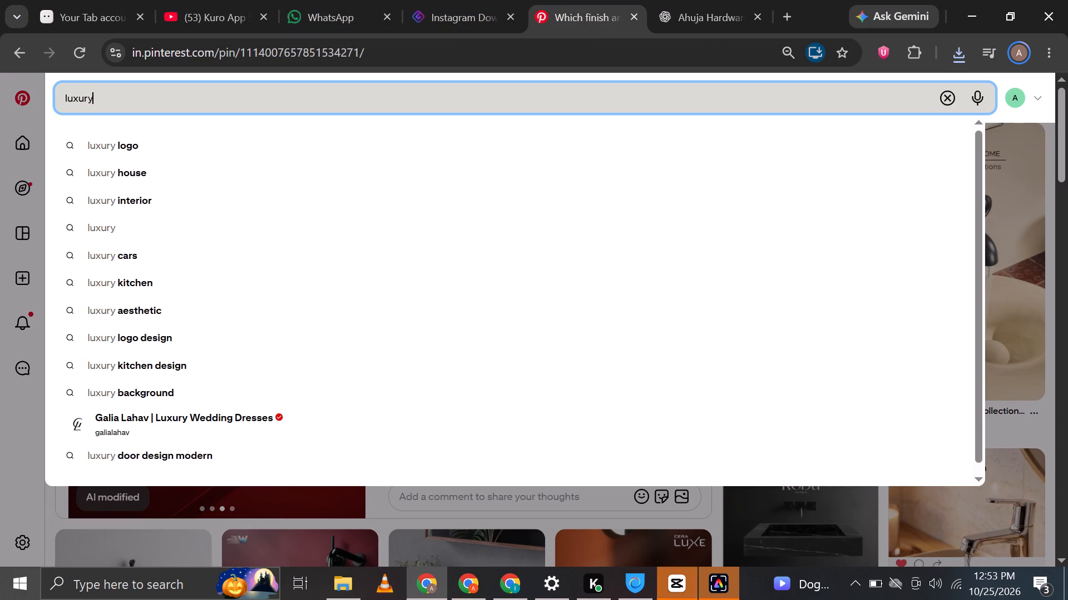
key("space")
type("vanity")
key("space")
key("Return")
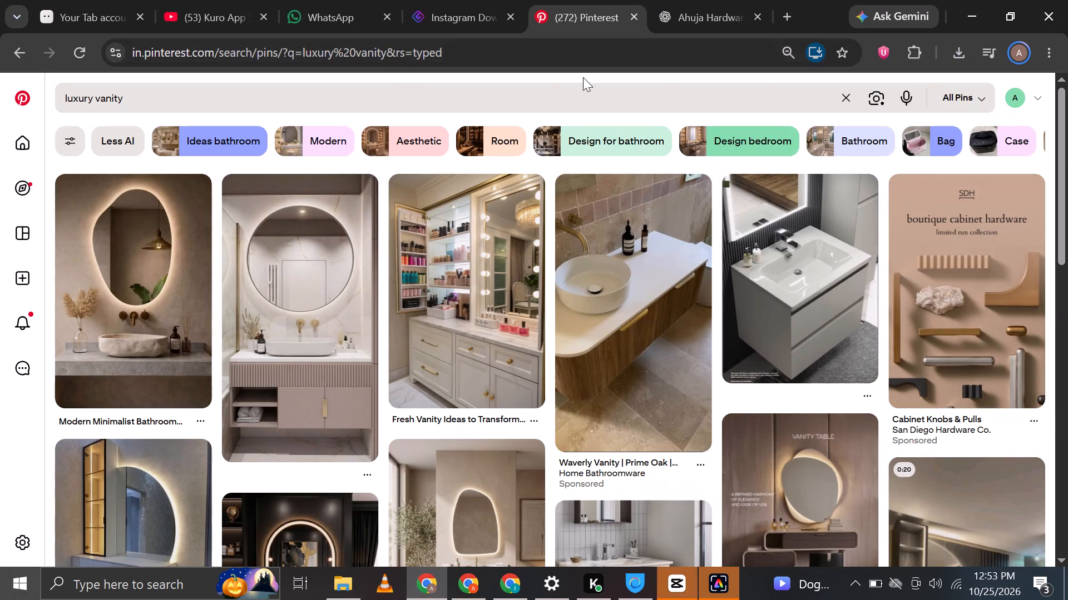
left_click_drag(1065, 158, 1066, 186)
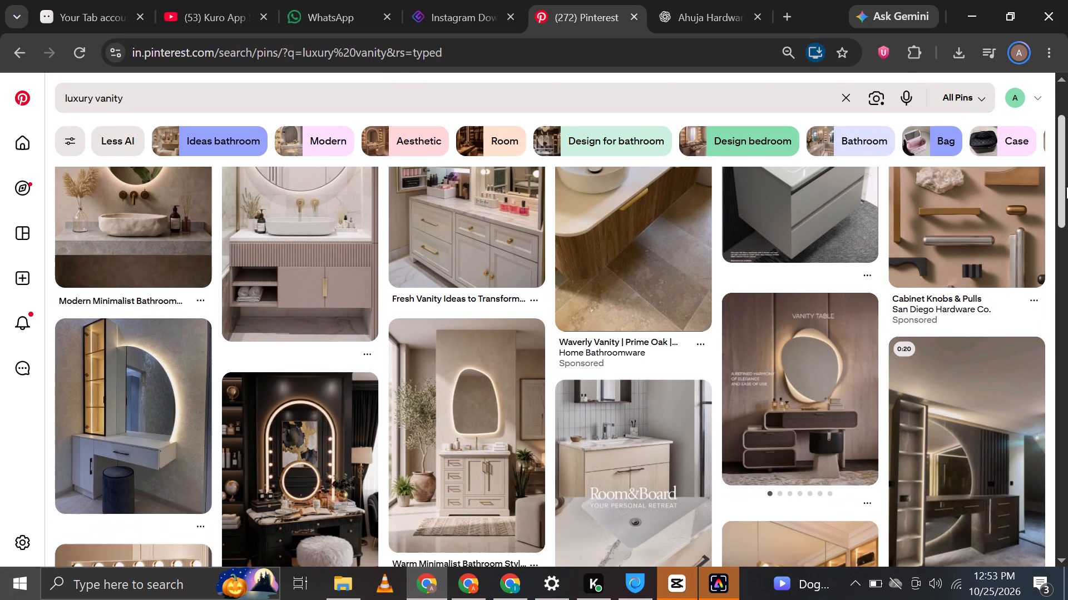
left_click_drag(1066, 186, 1067, 251)
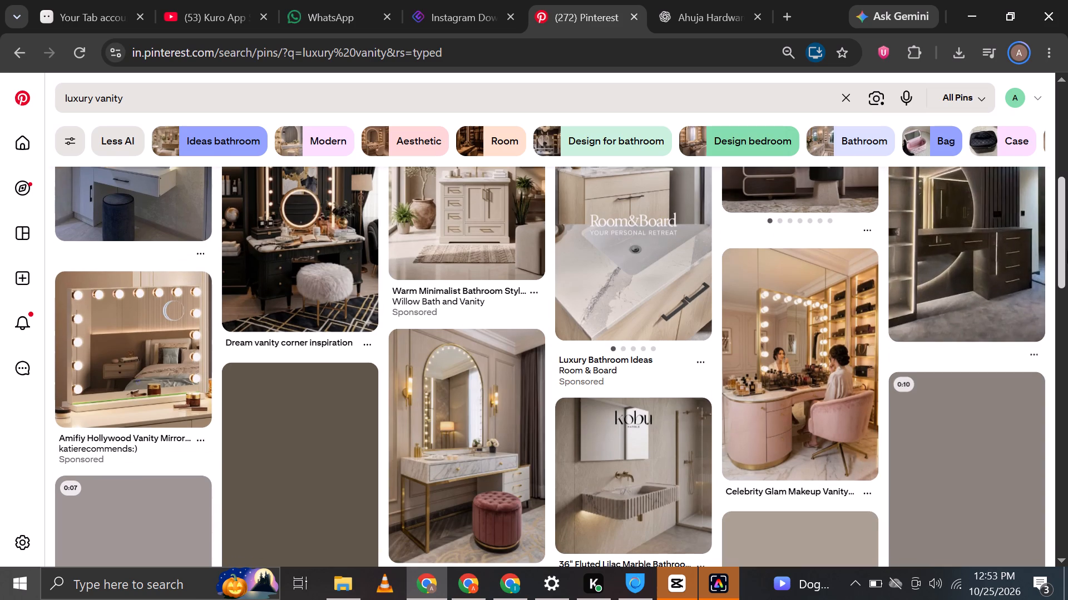
left_click_drag(1067, 251, 1067, 316)
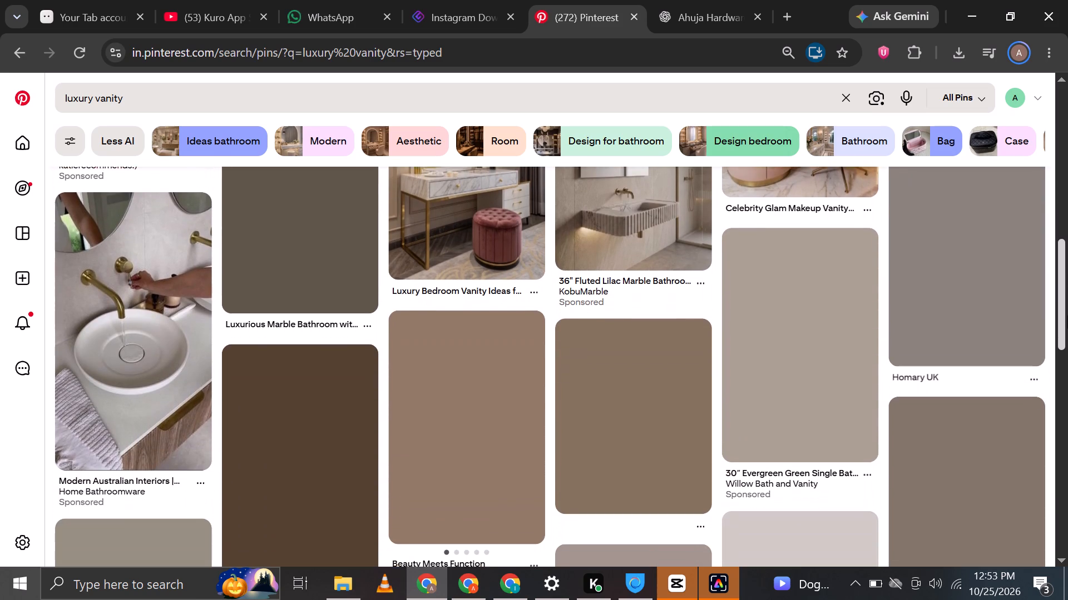
left_click_drag(1067, 316, 1057, 306)
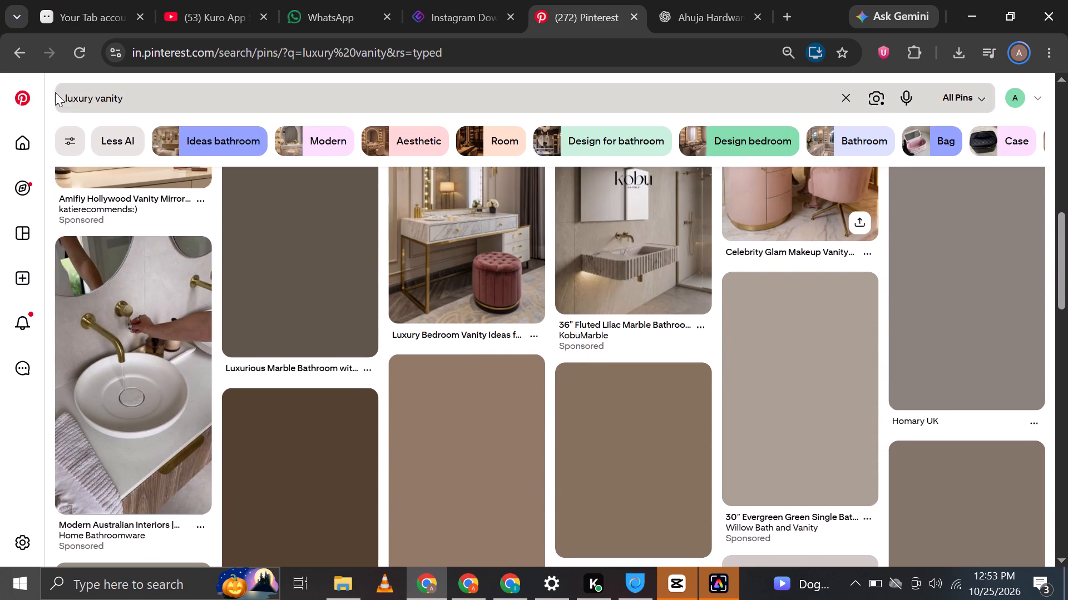
Refine the Pinterest search to "luxury only vanity".
left_click(88, 99)
left_click(93, 101)
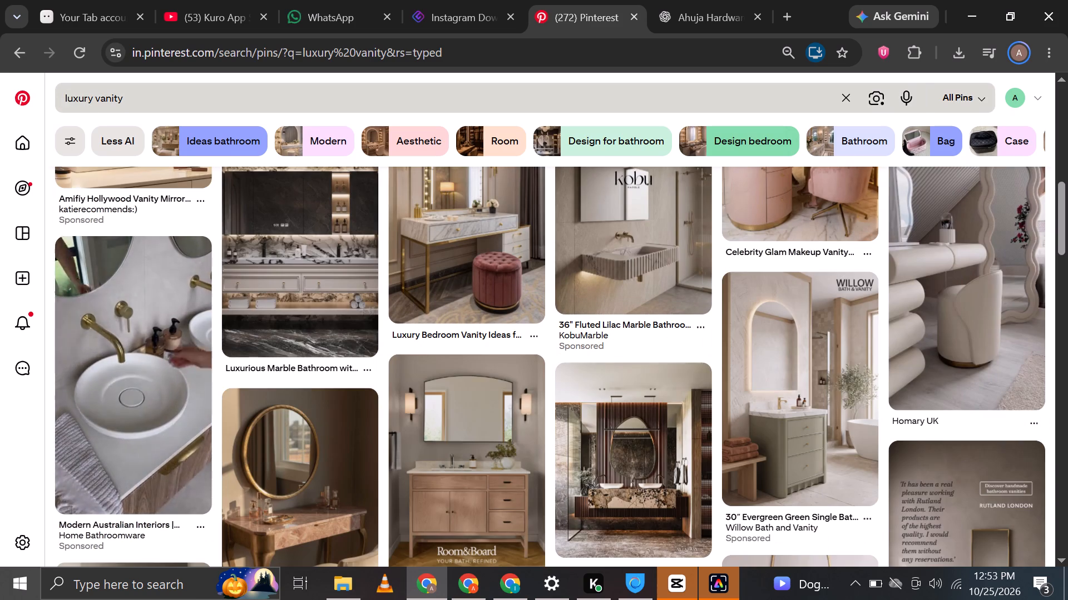
key("space")
type("on")
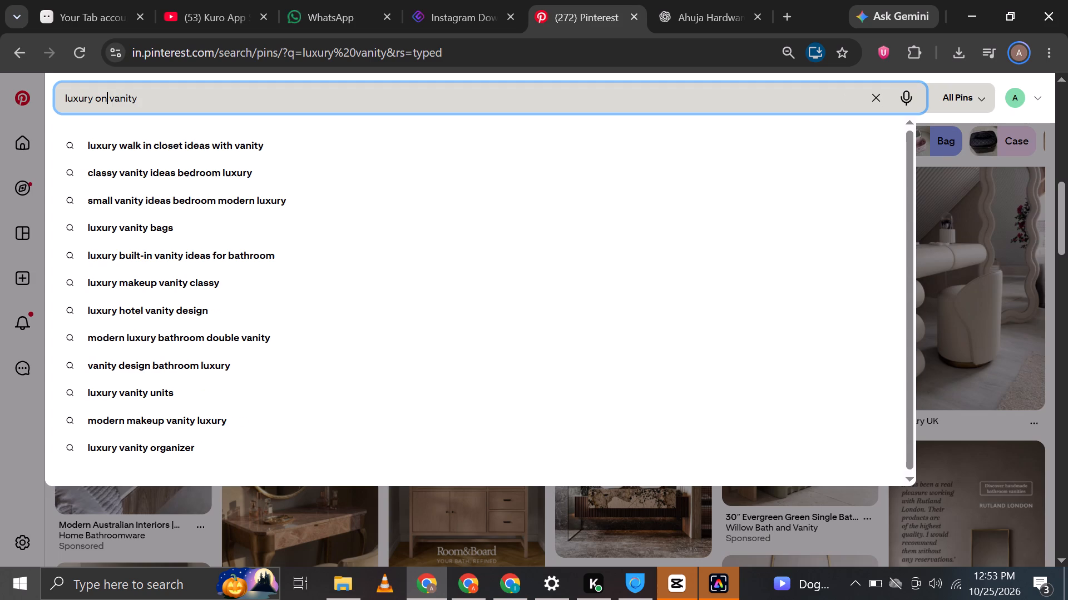
key("l")
type("y")
key("space")
key("Return")
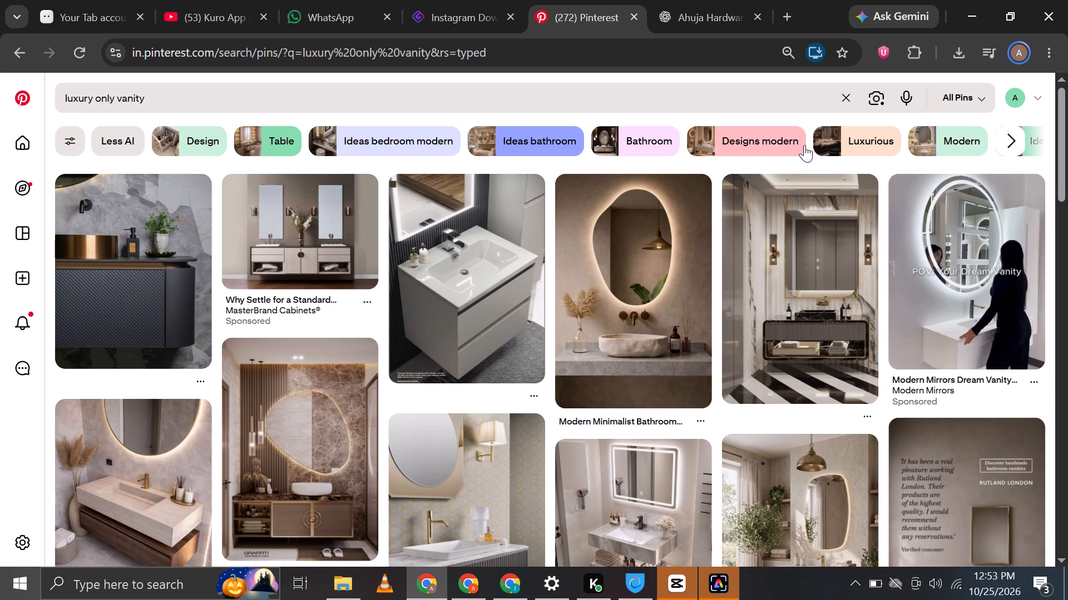
Look through the vanity results and open the pin of the green fluted cabinet, "Creative Models of Bathroom Cabinets".
left_click_drag(1067, 111, 1067, 162)
left_click_drag(1067, 162, 1067, 162)
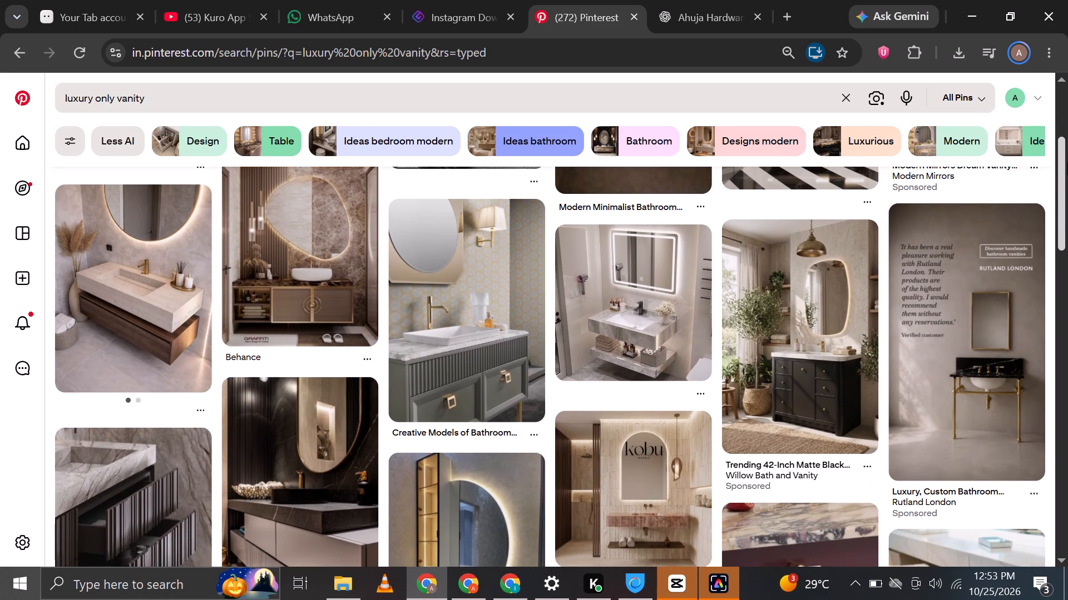
left_click_drag(1067, 162, 1067, 183)
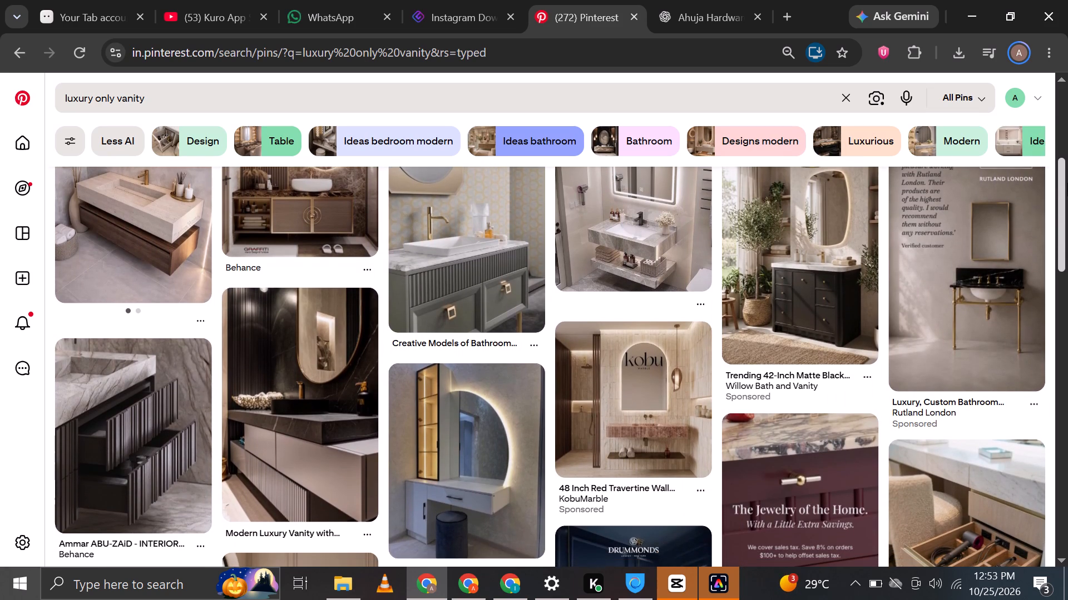
left_click_drag(1067, 183, 1067, 198)
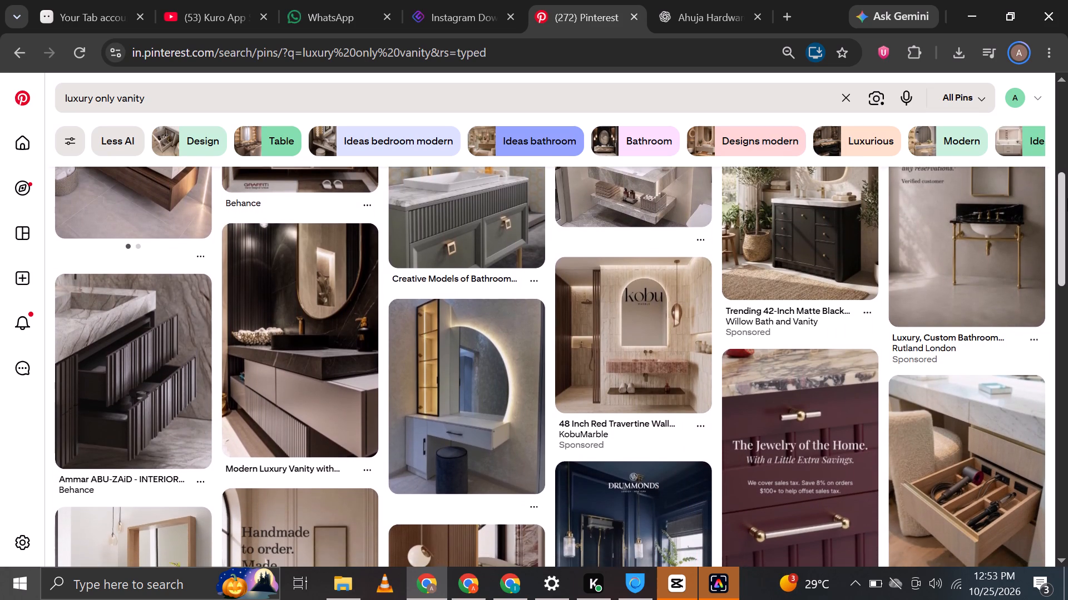
left_click_drag(1067, 198, 1067, 252)
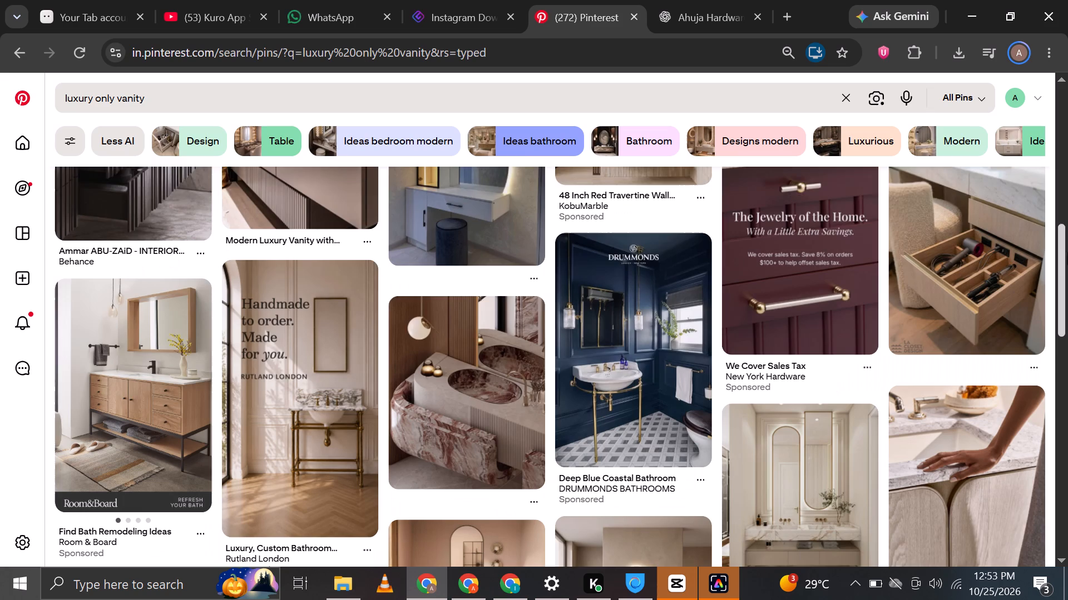
left_click_drag(1067, 252, 1067, 348)
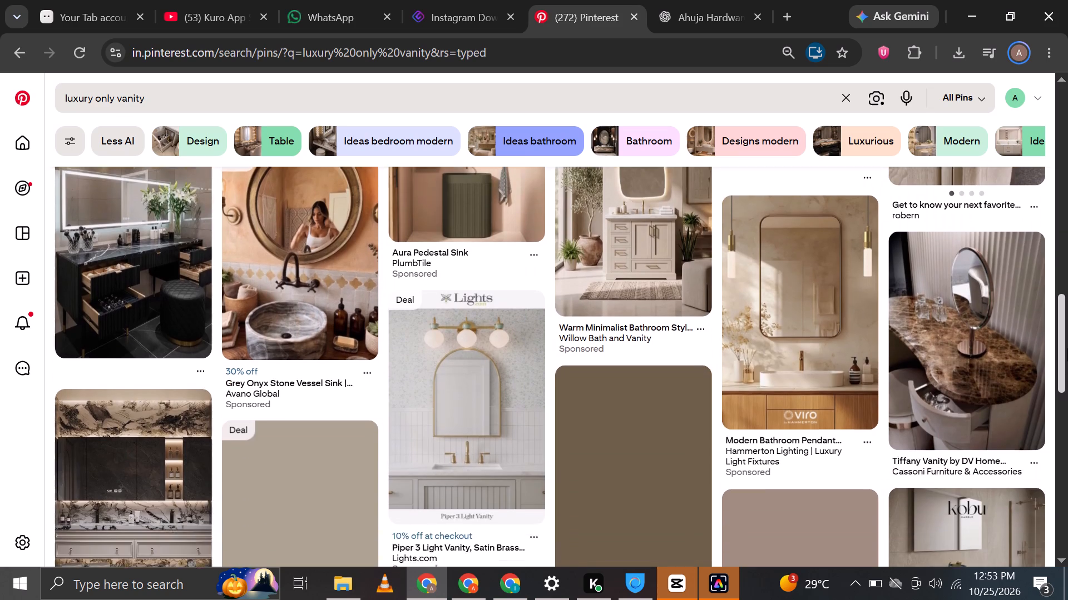
left_click_drag(1067, 348, 1067, 270)
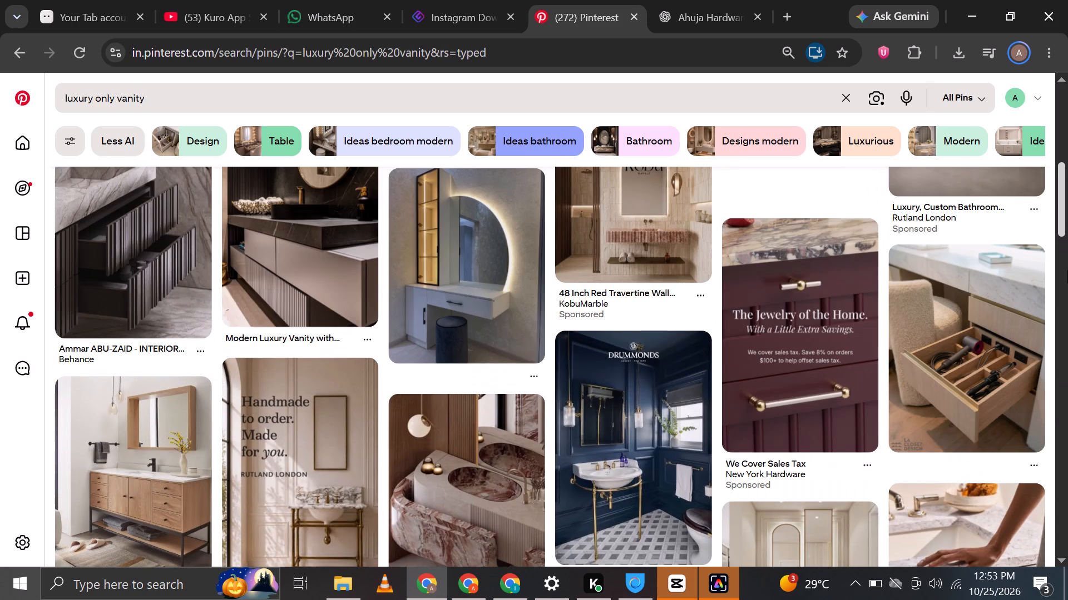
left_click_drag(1067, 270, 1067, 229)
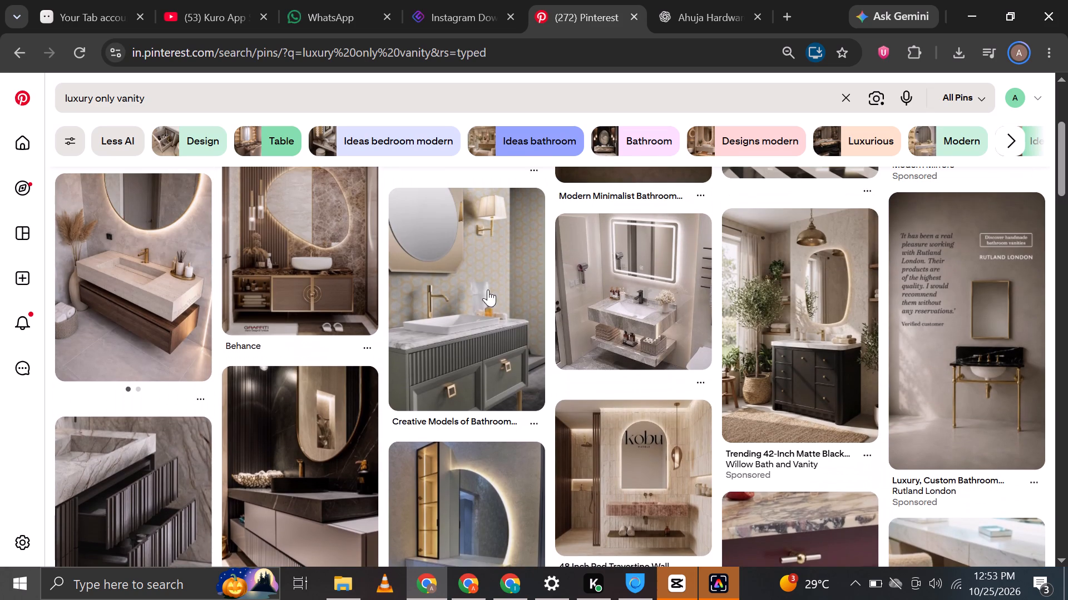
left_click(467, 296)
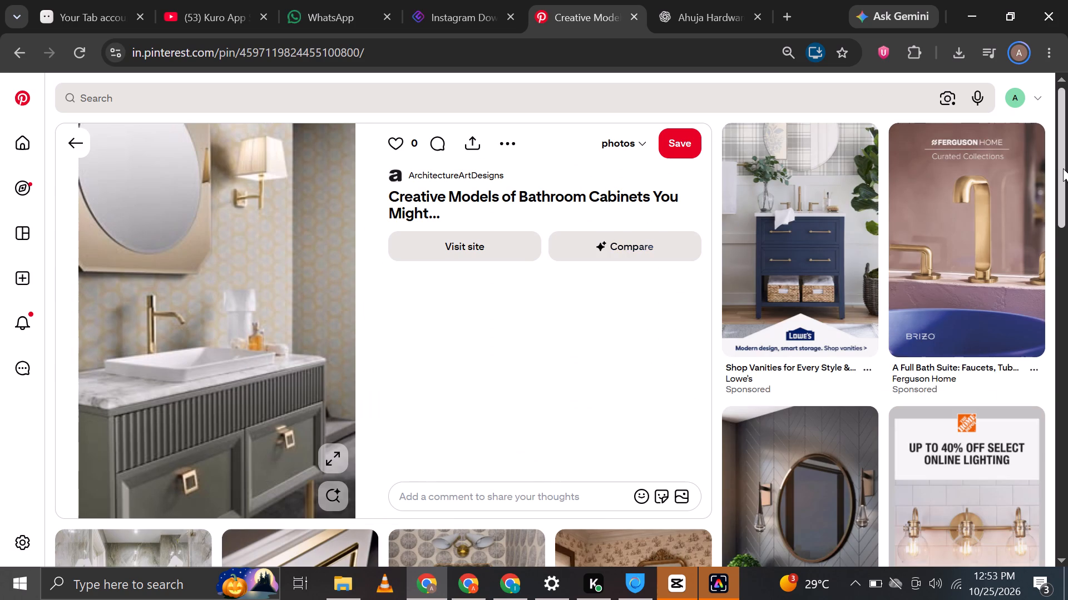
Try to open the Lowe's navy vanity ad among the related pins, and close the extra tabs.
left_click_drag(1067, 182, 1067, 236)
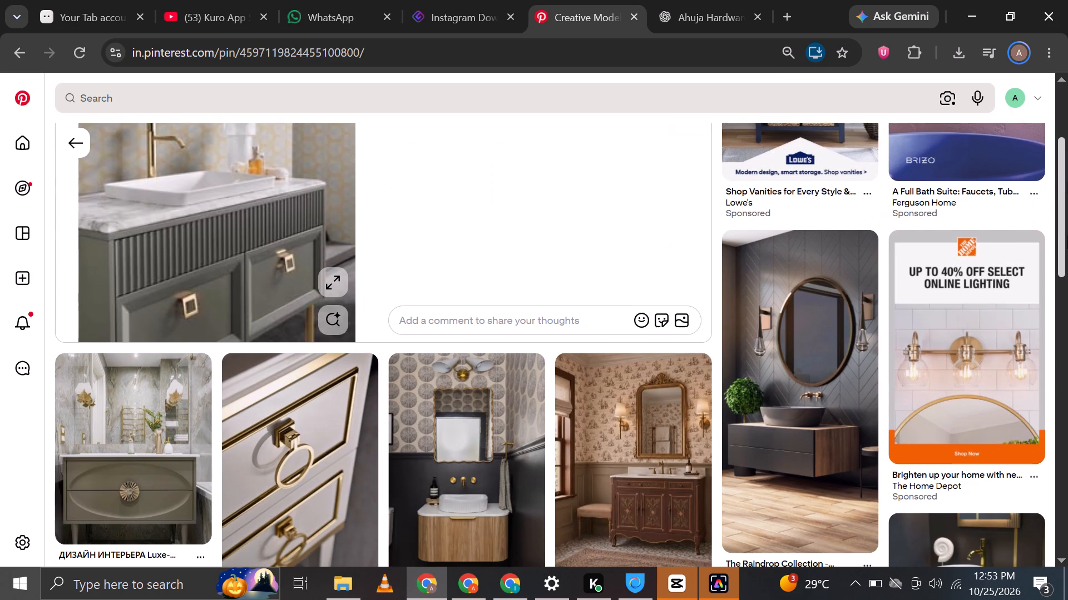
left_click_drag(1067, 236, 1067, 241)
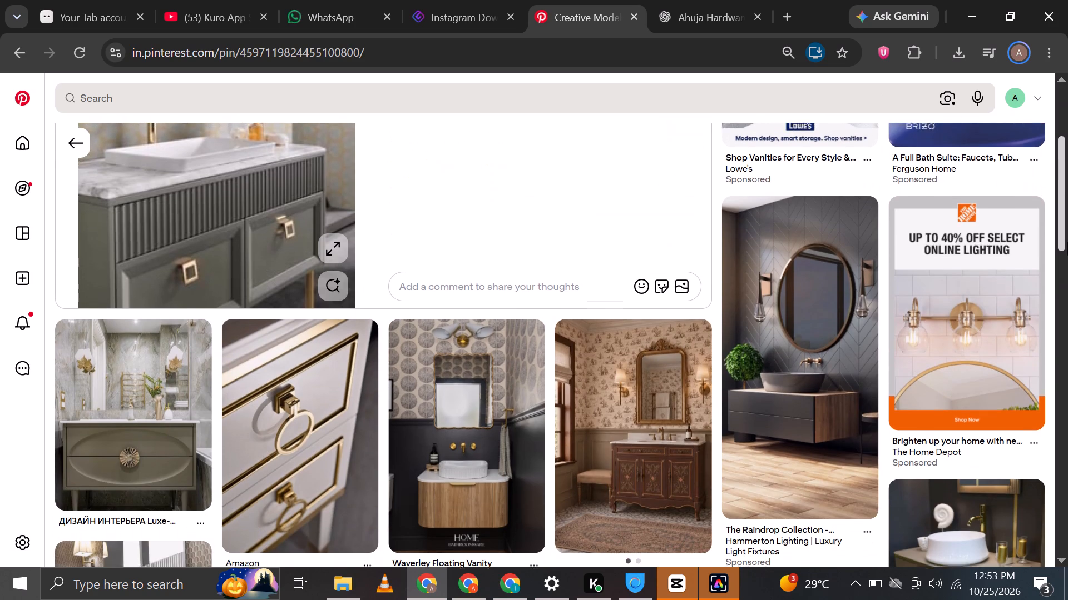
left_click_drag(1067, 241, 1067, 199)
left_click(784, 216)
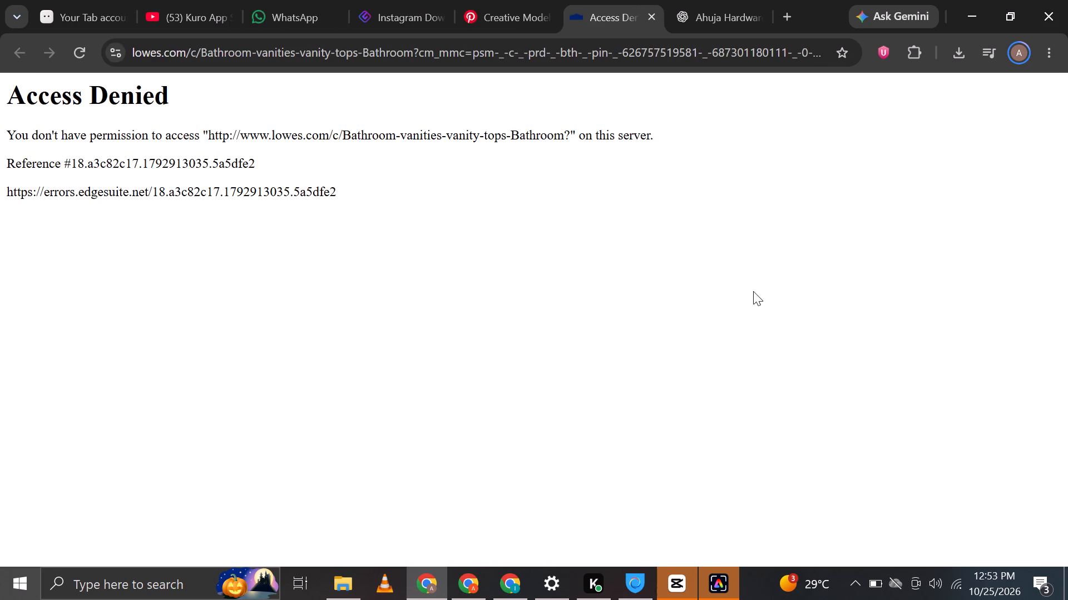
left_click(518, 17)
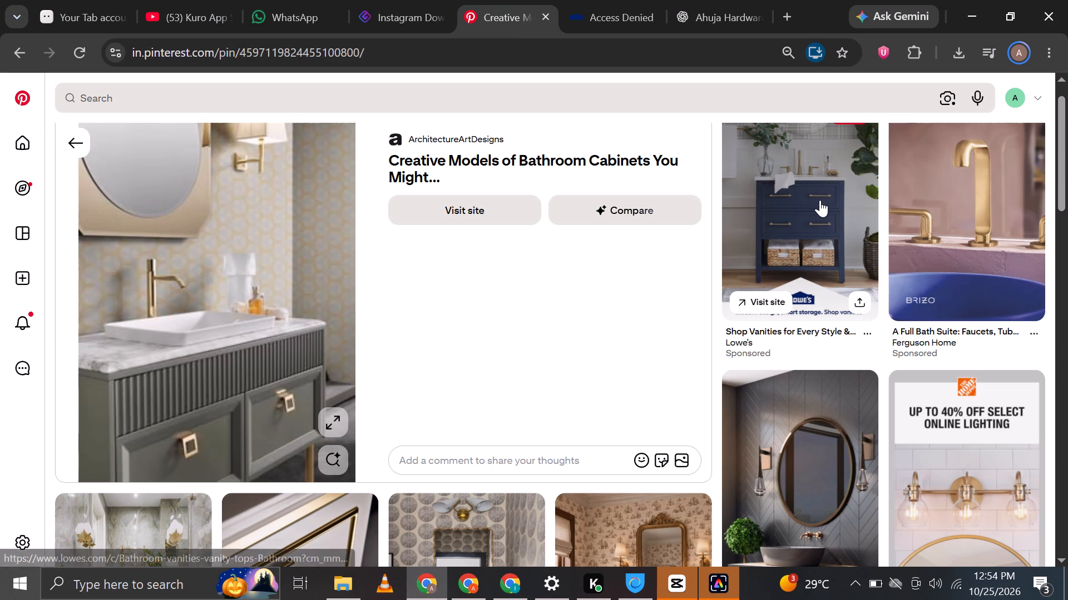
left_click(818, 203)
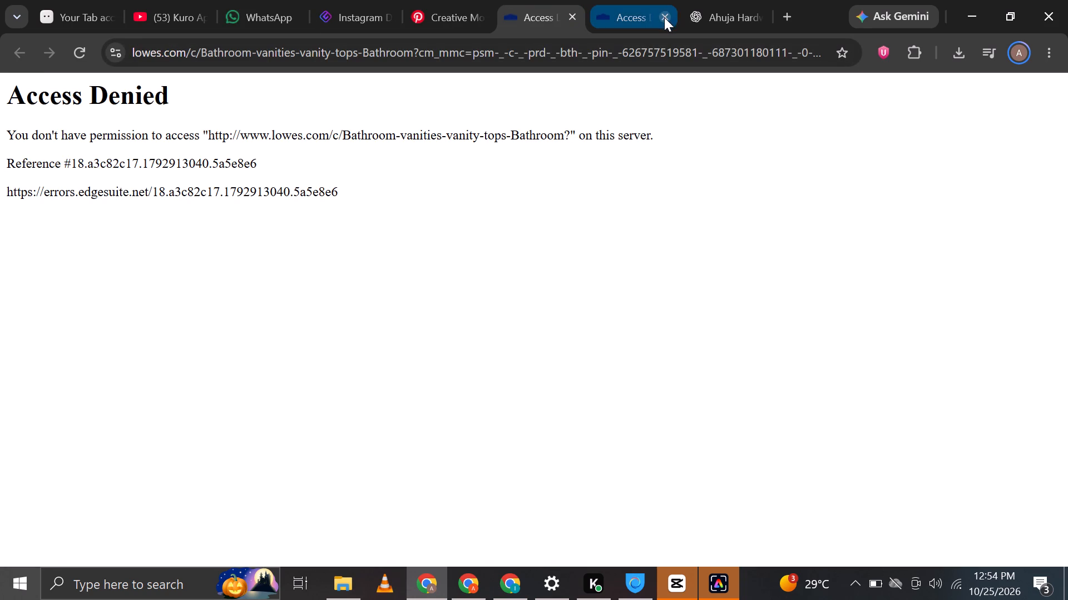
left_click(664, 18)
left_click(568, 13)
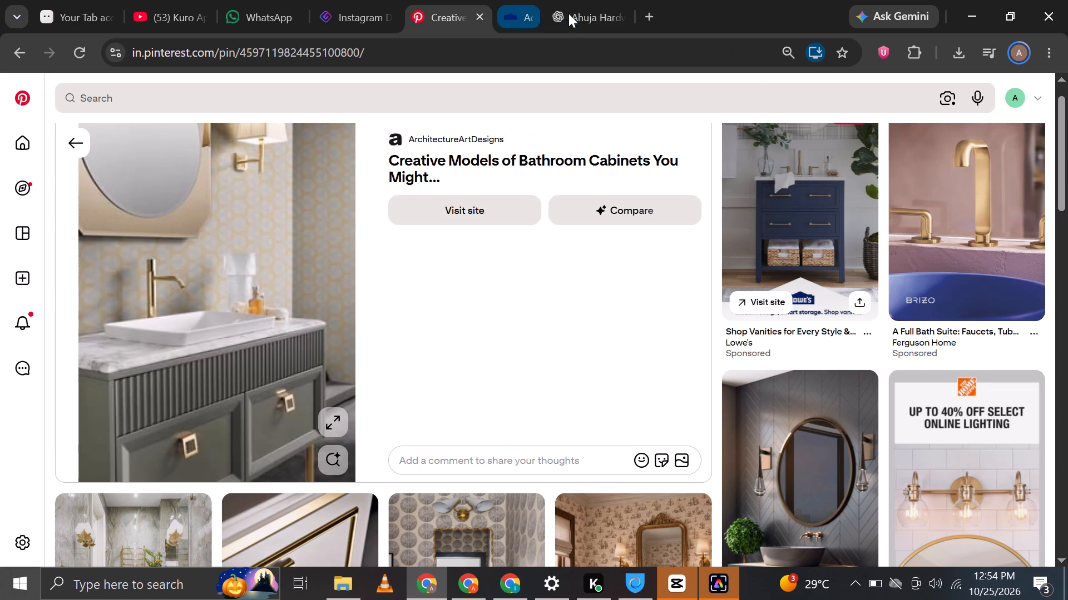
Look through more related vanity pins and open the Joss & Main page for the blue Bilroy 30" Oak Single Bathroom Vanity.
left_click_drag(1067, 146, 1067, 218)
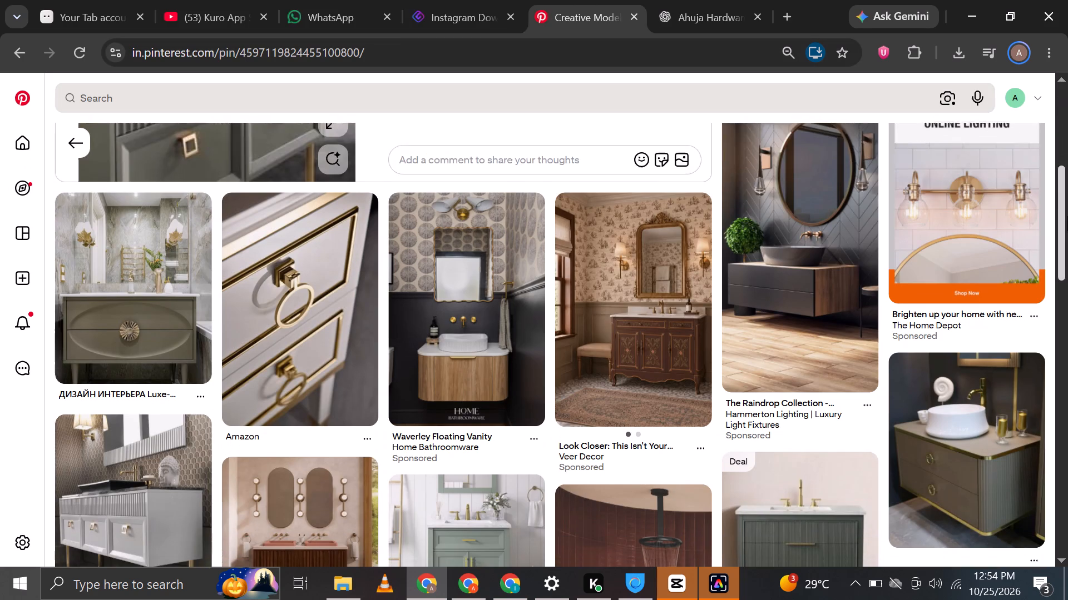
left_click_drag(1067, 218, 1067, 268)
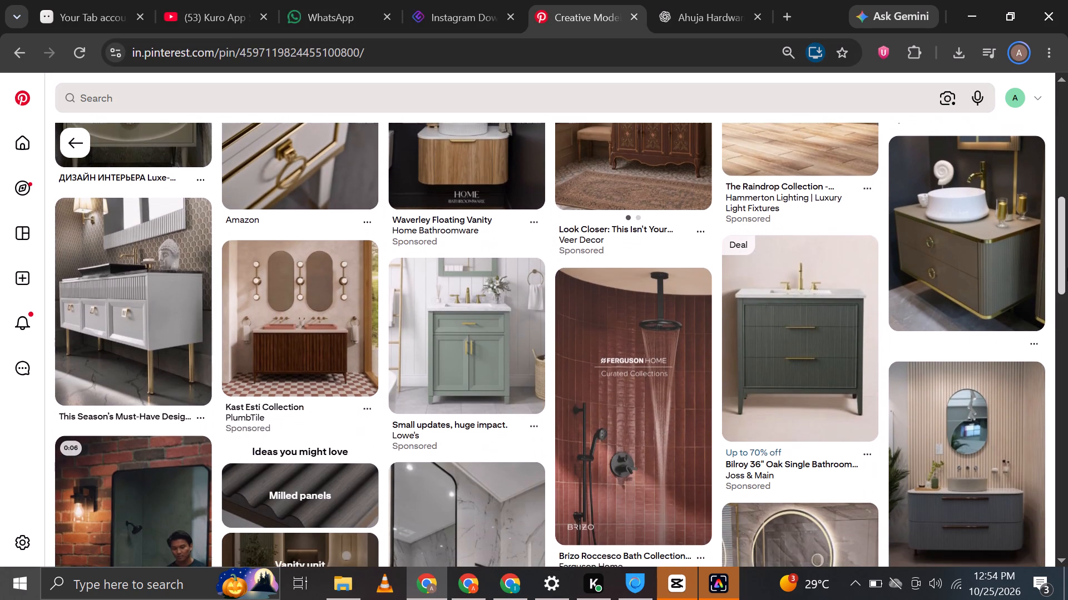
left_click_drag(1067, 268, 1067, 282)
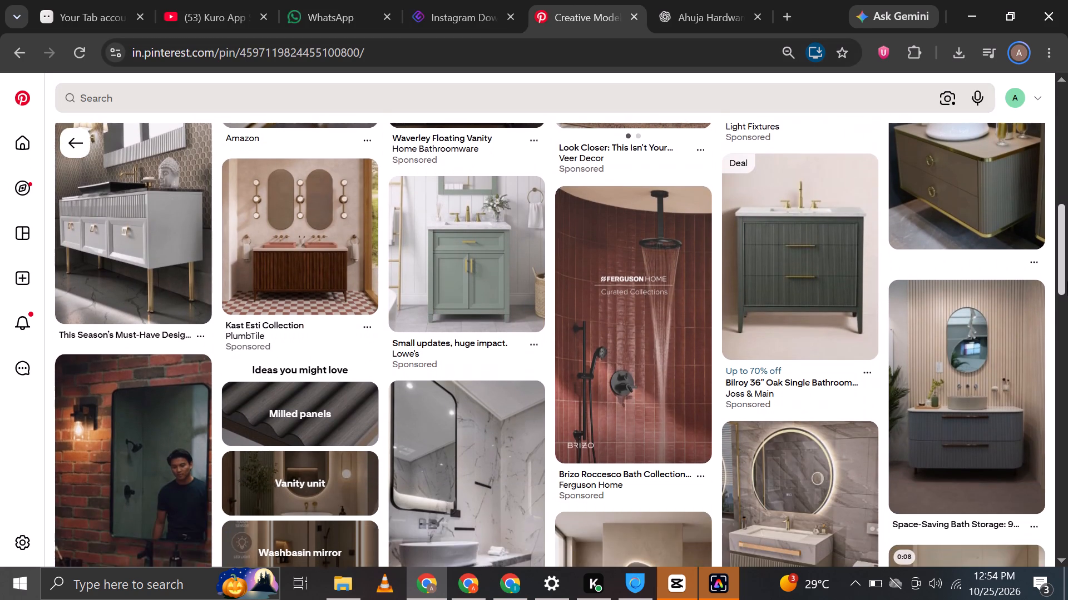
left_click_drag(1067, 282, 1067, 312)
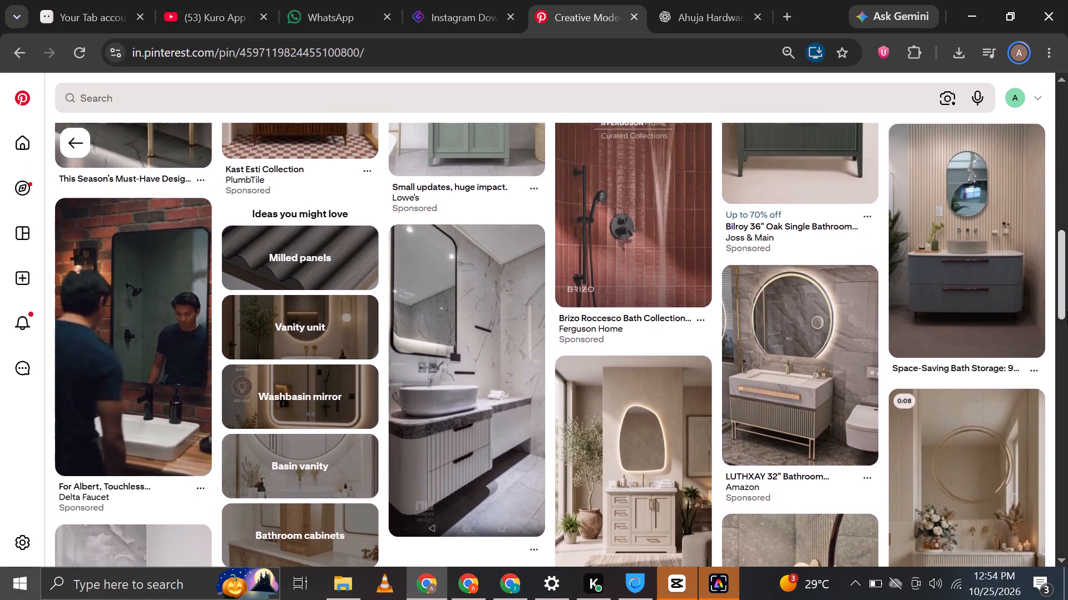
left_click_drag(1067, 312, 1067, 380)
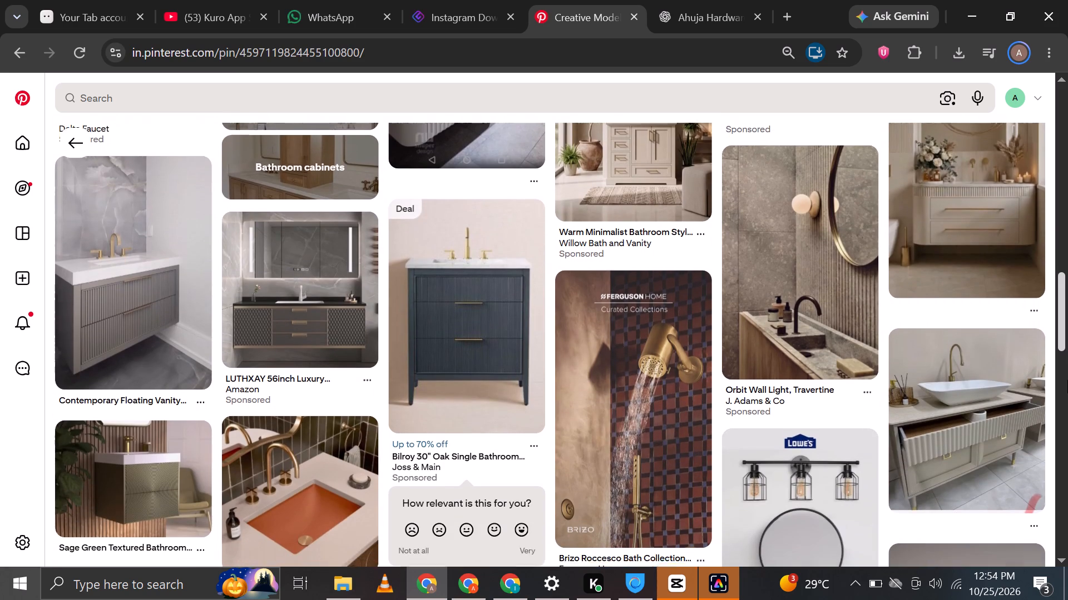
left_click_drag(1067, 380, 1067, 390)
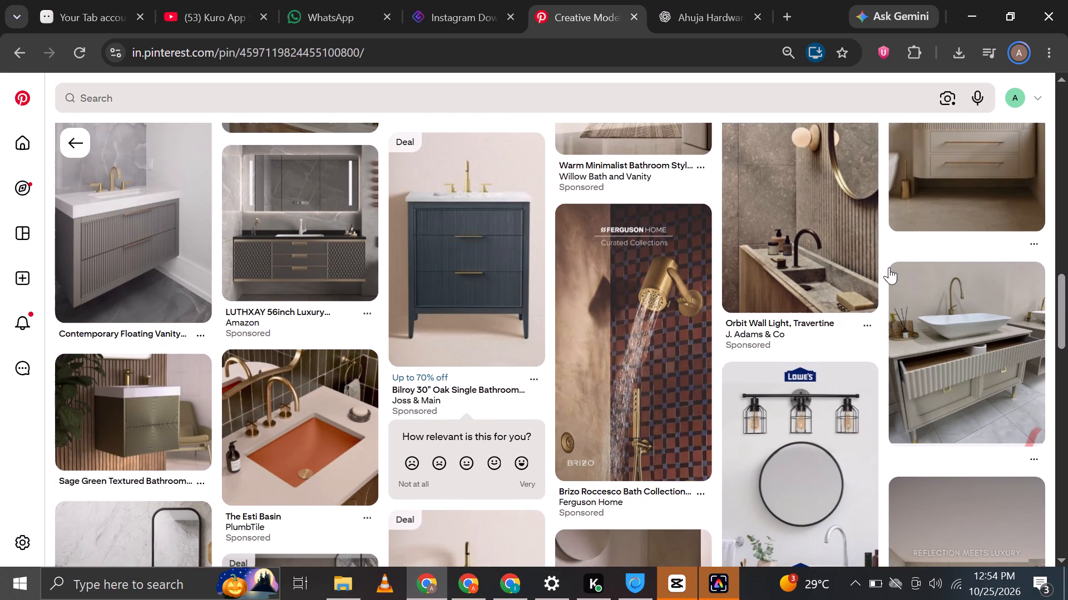
left_click(512, 202)
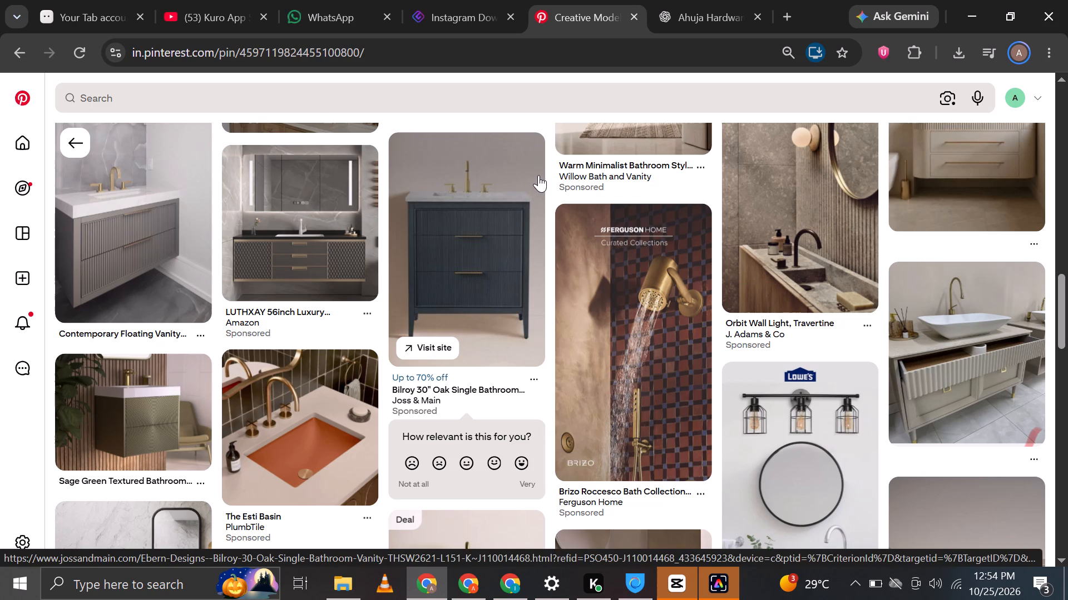
left_click(494, 219)
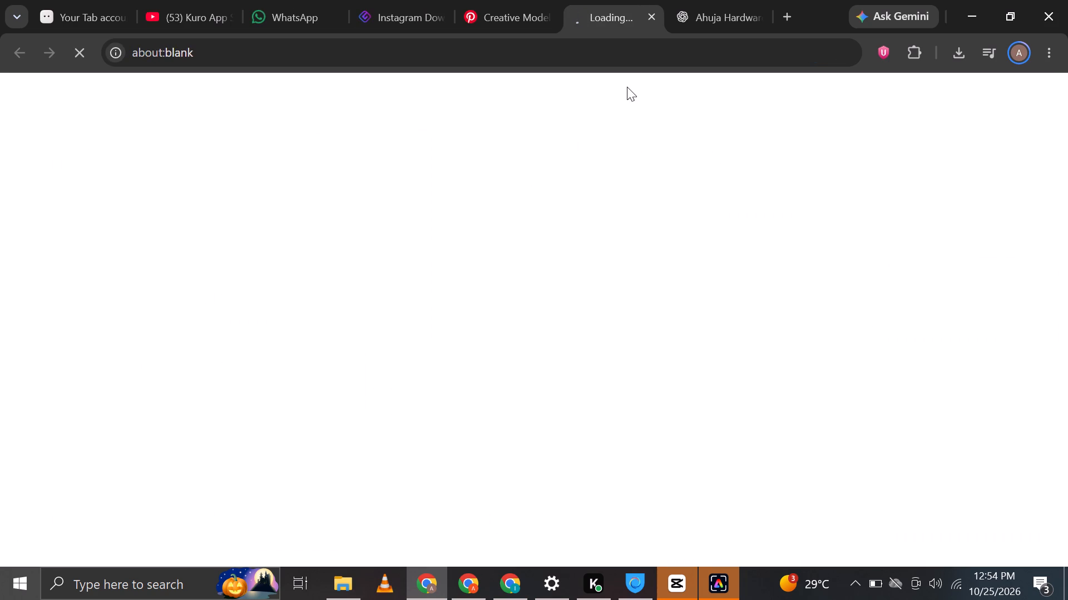
left_click(536, 11)
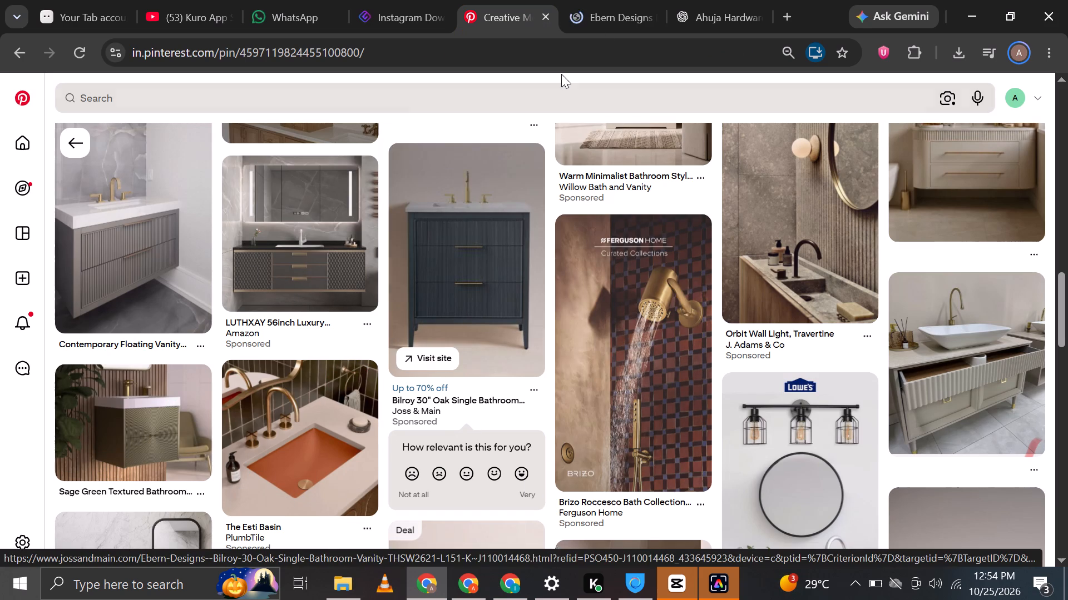
left_click_drag(616, 1, 619, 7)
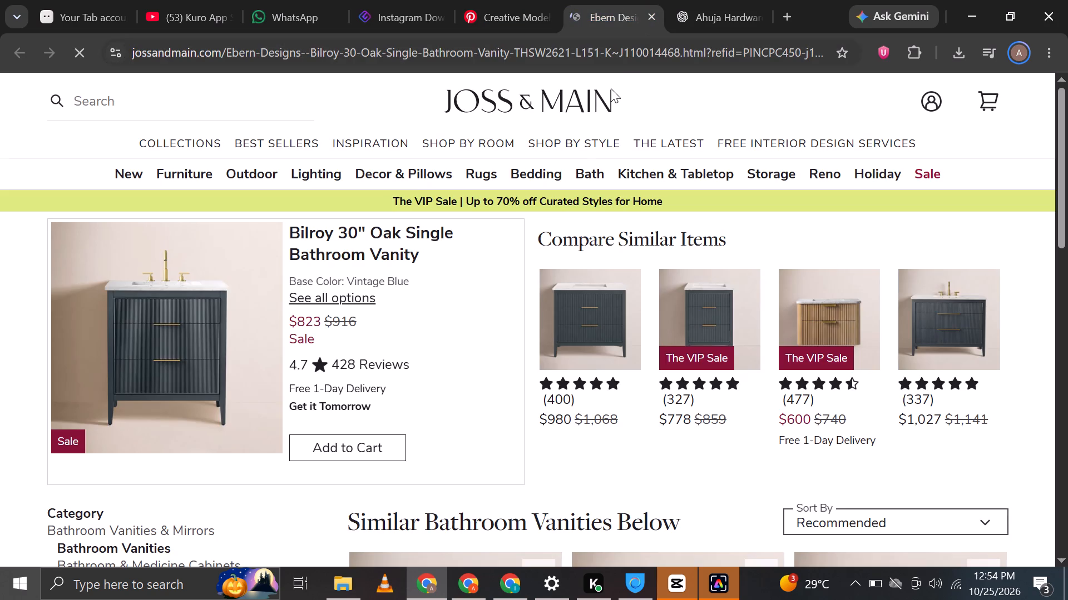
right_click(162, 309)
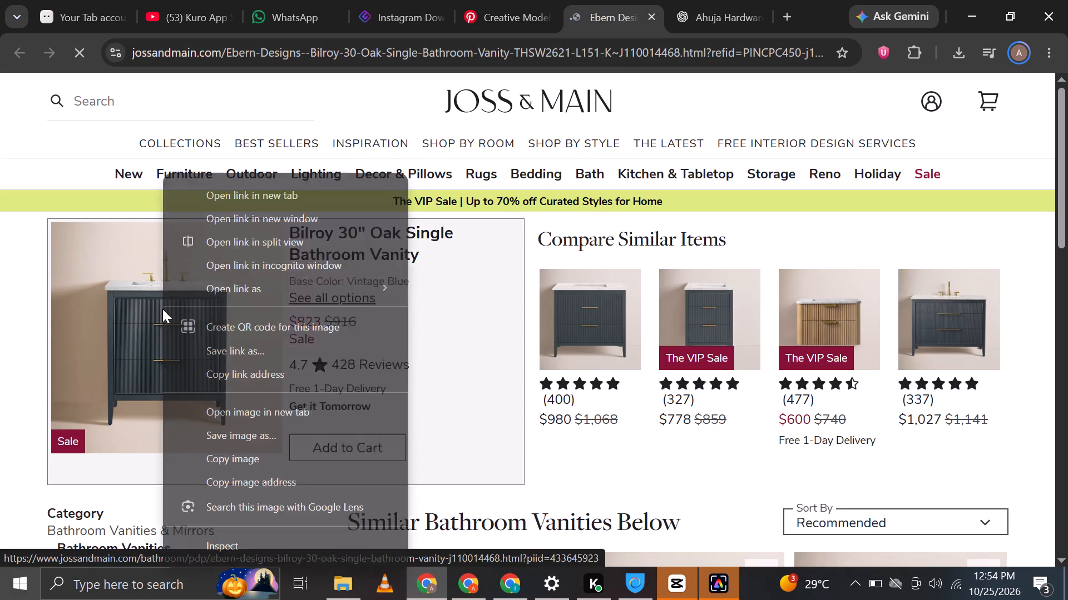
left_click(242, 434)
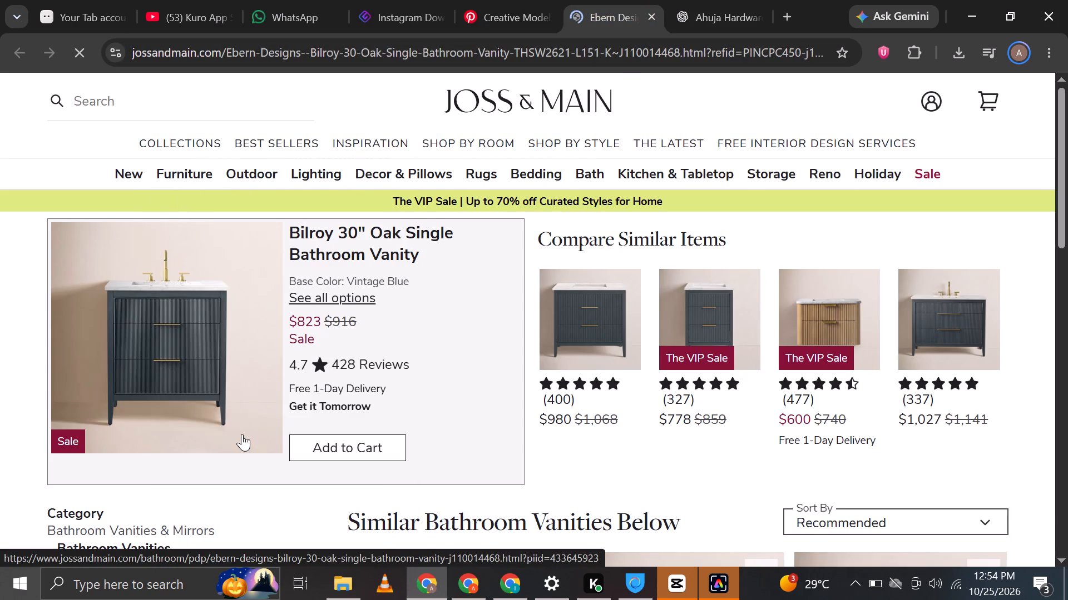
left_click_drag(171, 317, 536, 127)
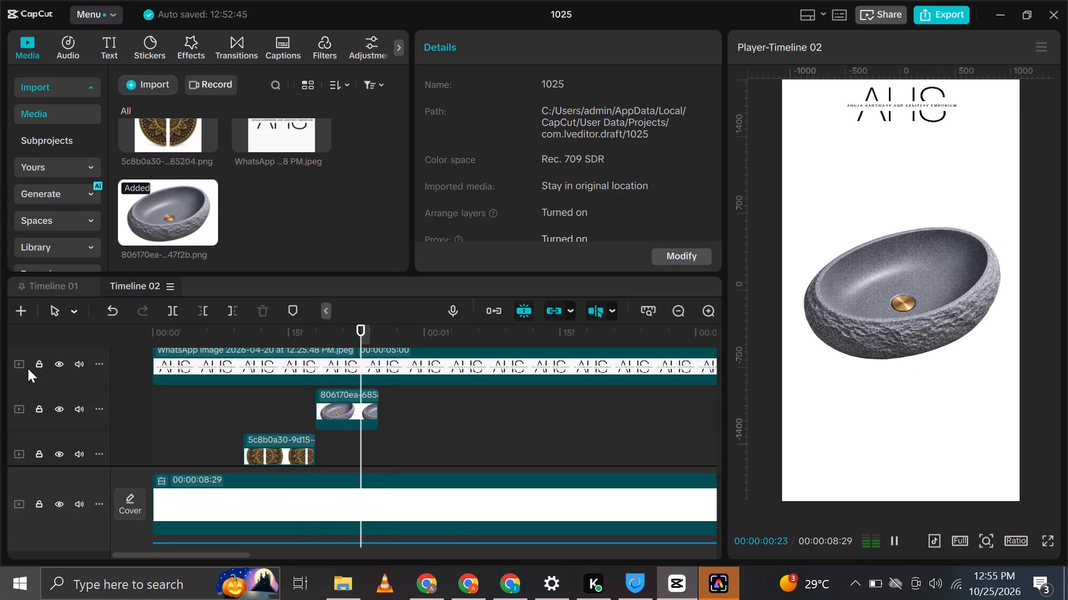
key("space")
left_click(1064, 549)
left_click(1050, 547)
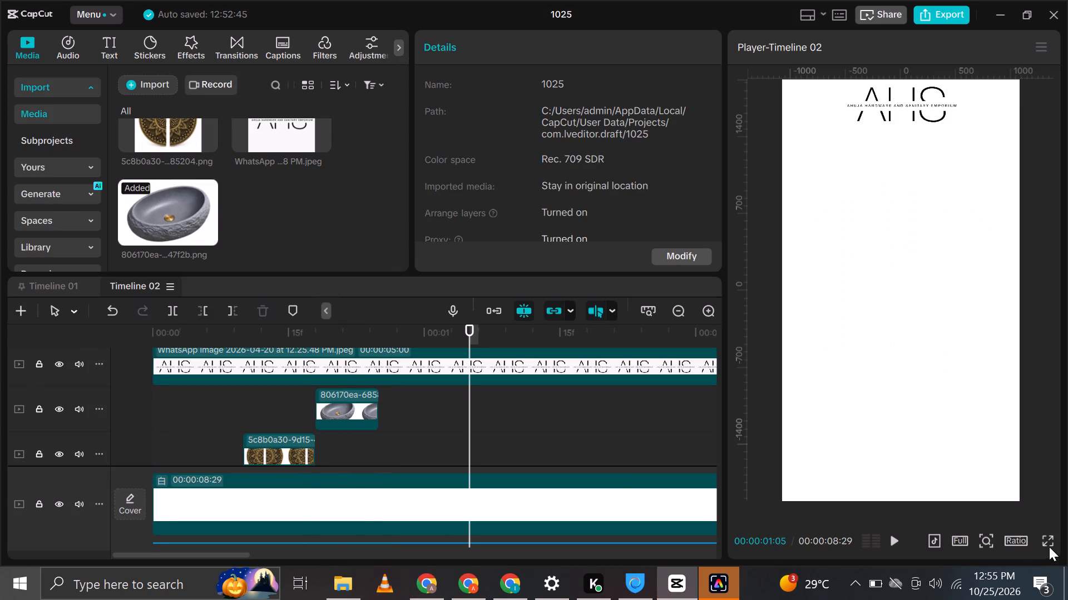
left_click(1049, 542)
left_click_drag(489, 529, 486, 529)
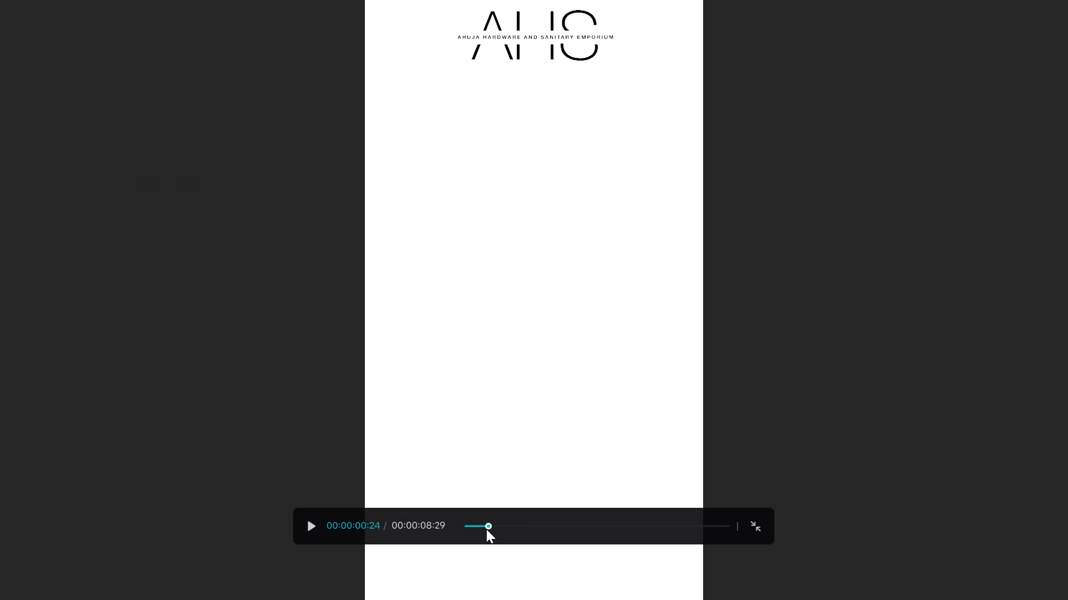
left_click_drag(486, 529, 405, 531)
key("space")
key("space")
key("f")
key("Escape")
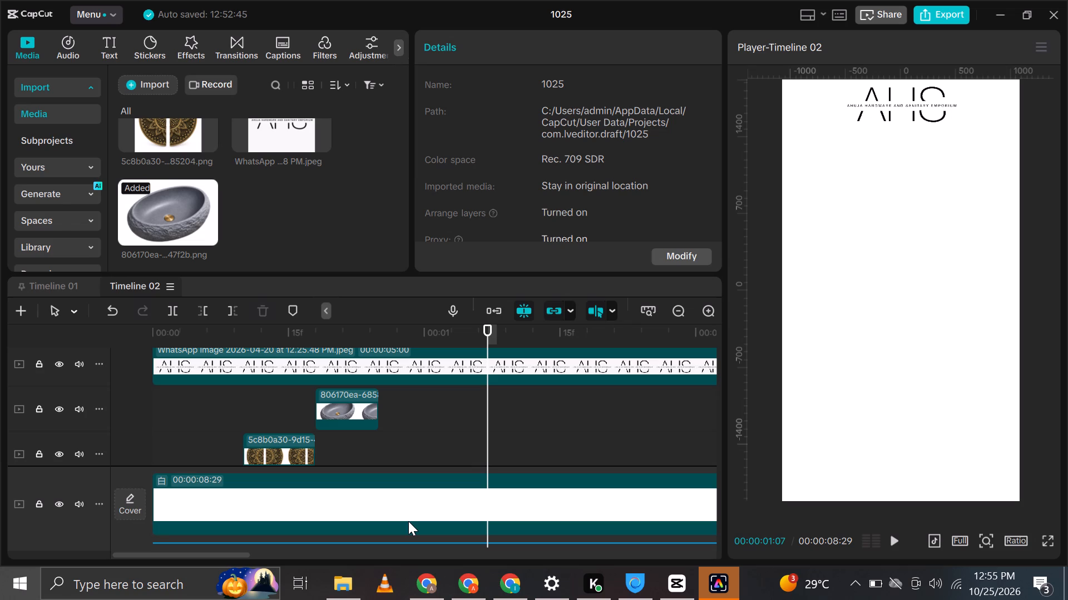
left_click_drag(314, 344, 0, 333)
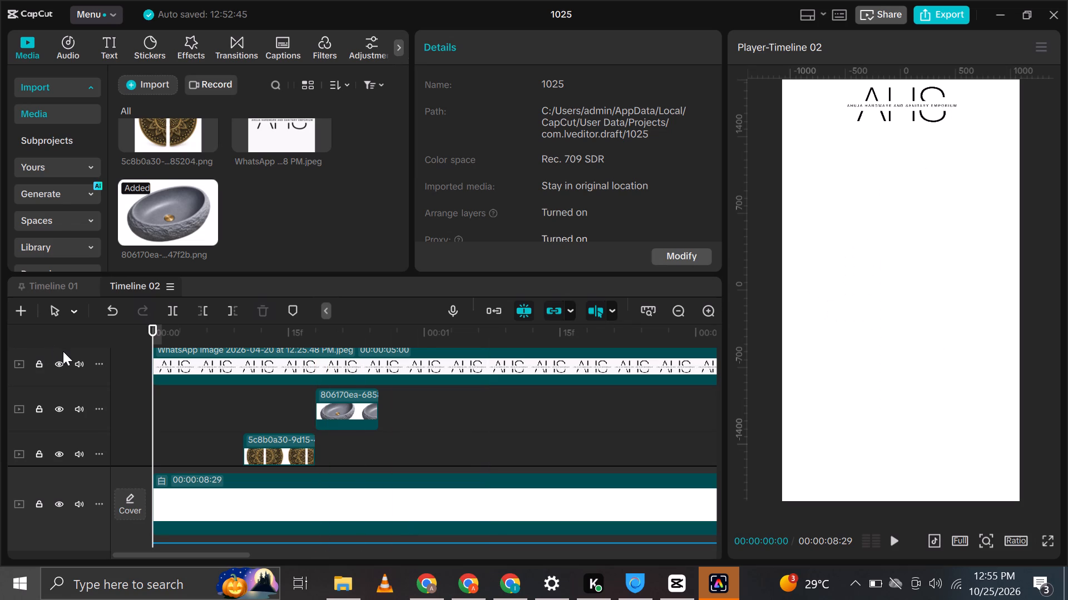
Switch back to Chrome, check the vanity image generation in ChatGPT, and search Pinterest for "luxury only mirror".
key("alt+Tab")
scroll(561, 367, "down", 5)
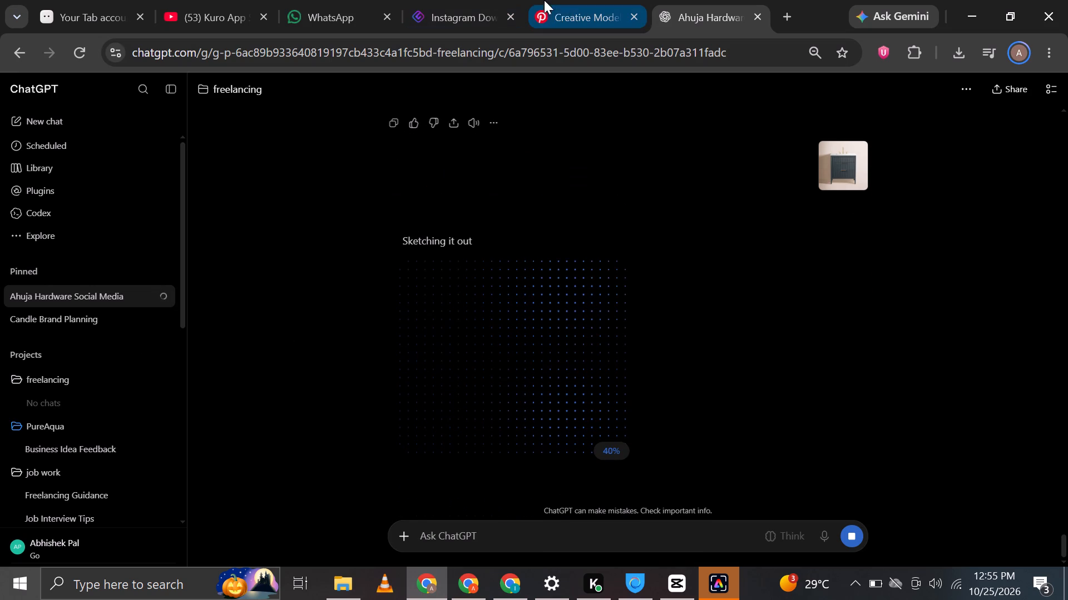
left_click(570, 0)
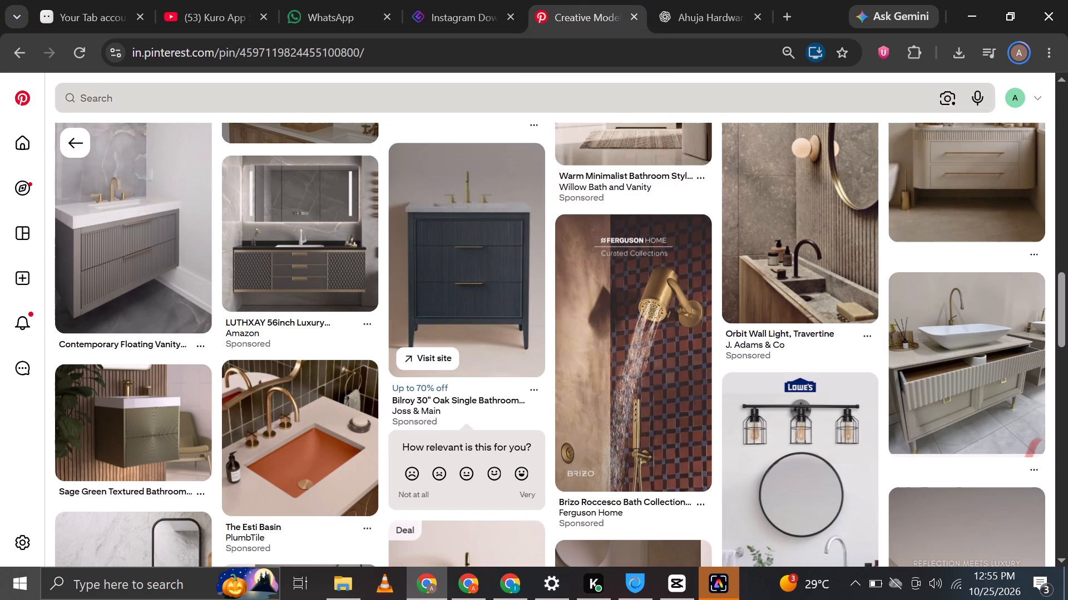
left_click(336, 93)
type("luxury")
key("space")
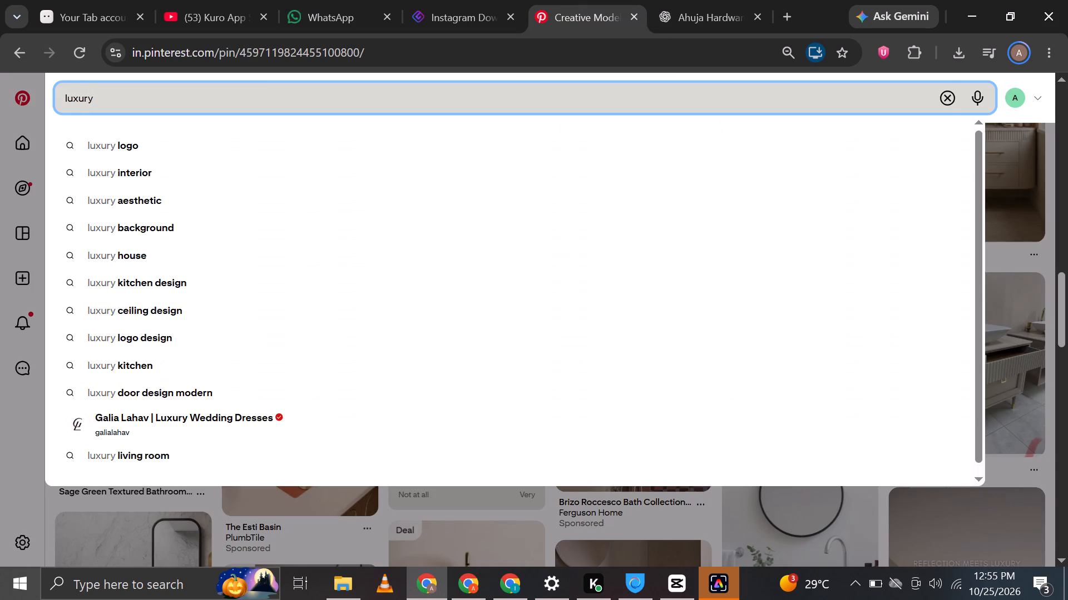
key("i")
key("BackSpace")
type("only mirrro")
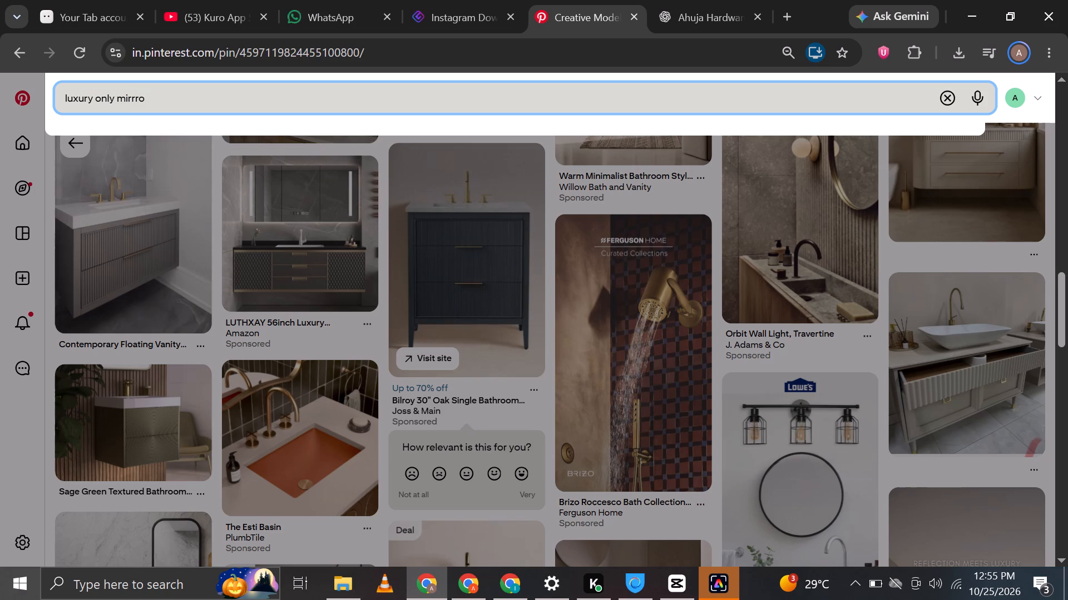
key("BackSpace")
key("BackSpace")
type("or")
key("space")
key("Return")
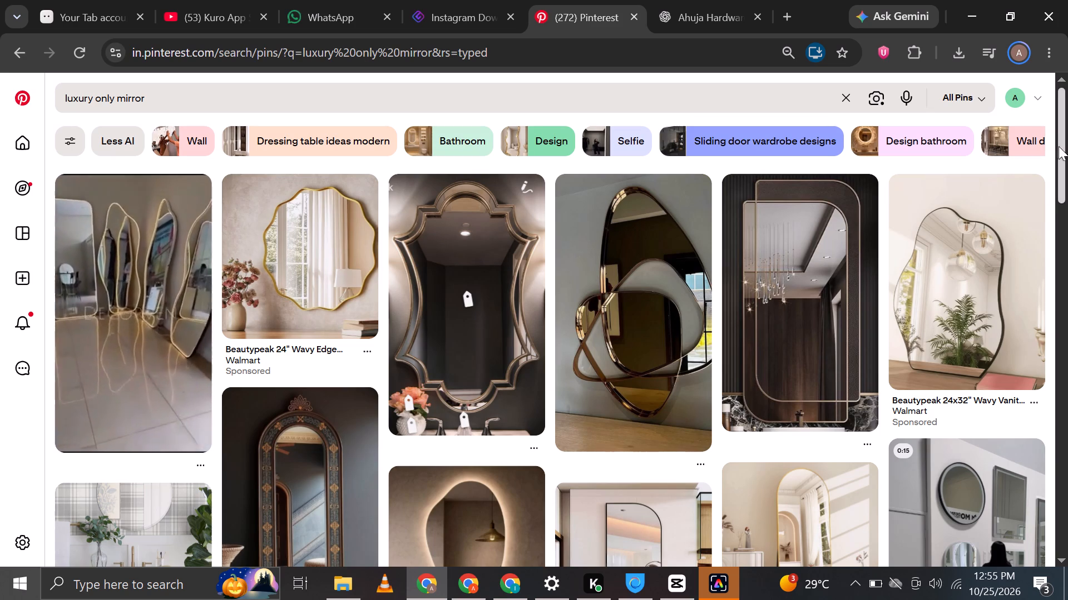
Look through the Pinterest results for "luxury only mirror" for a suitable mirror image, then return to the start of the results.
left_click_drag(1062, 139, 1064, 166)
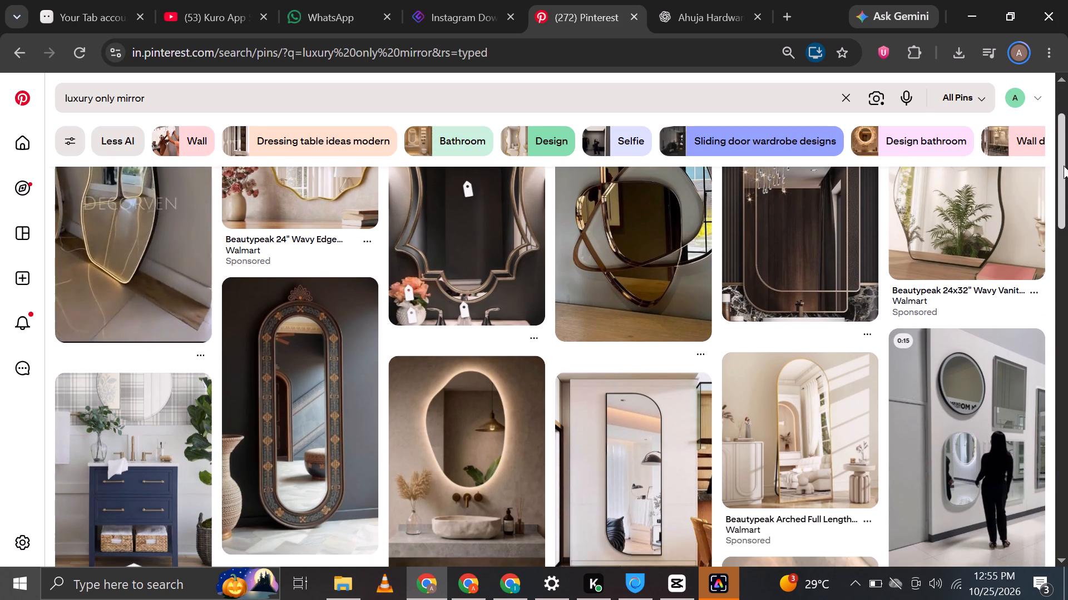
left_click_drag(1064, 166, 1067, 146)
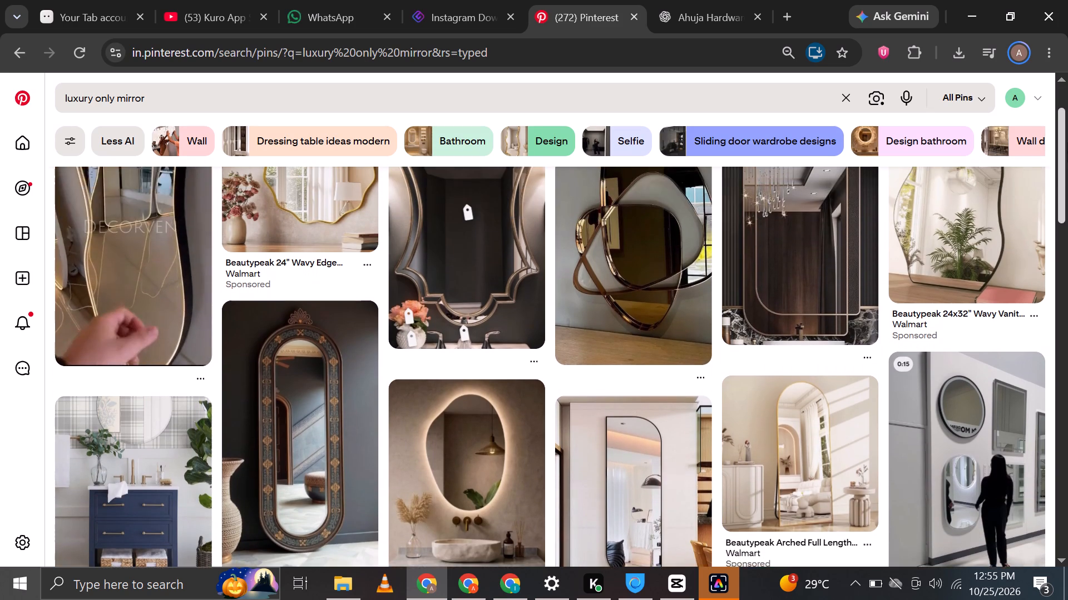
left_click_drag(1067, 146, 1067, 128)
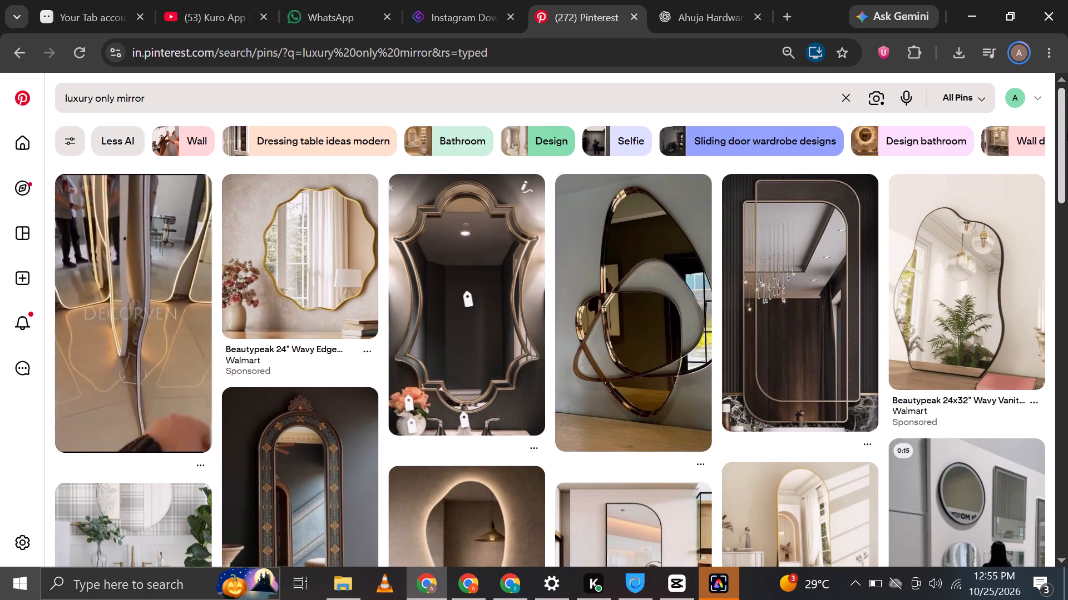
left_click_drag(1067, 128, 1067, 231)
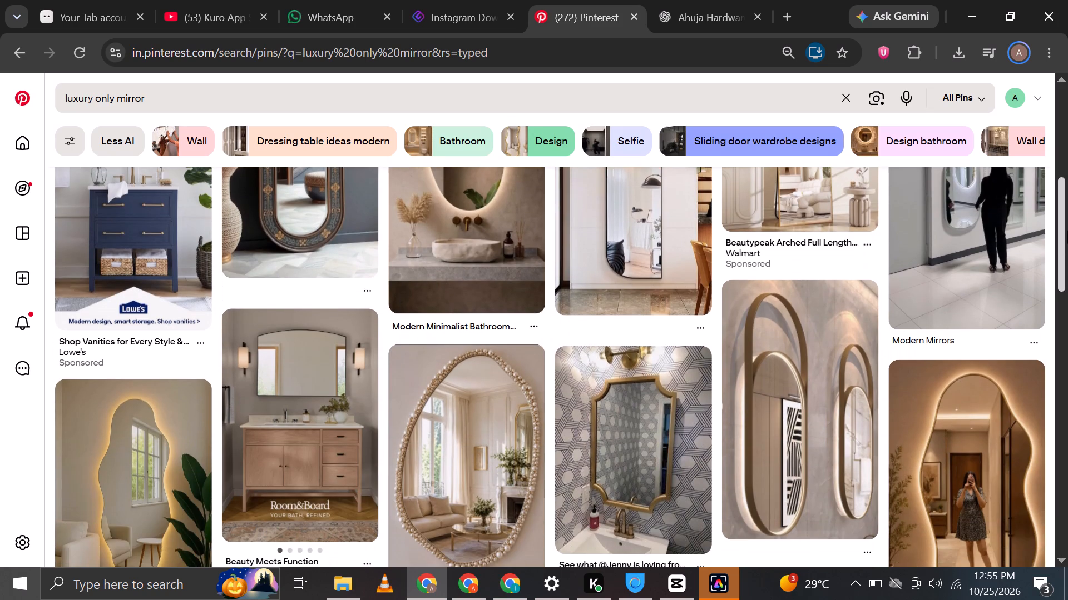
left_click_drag(1067, 231, 1067, 271)
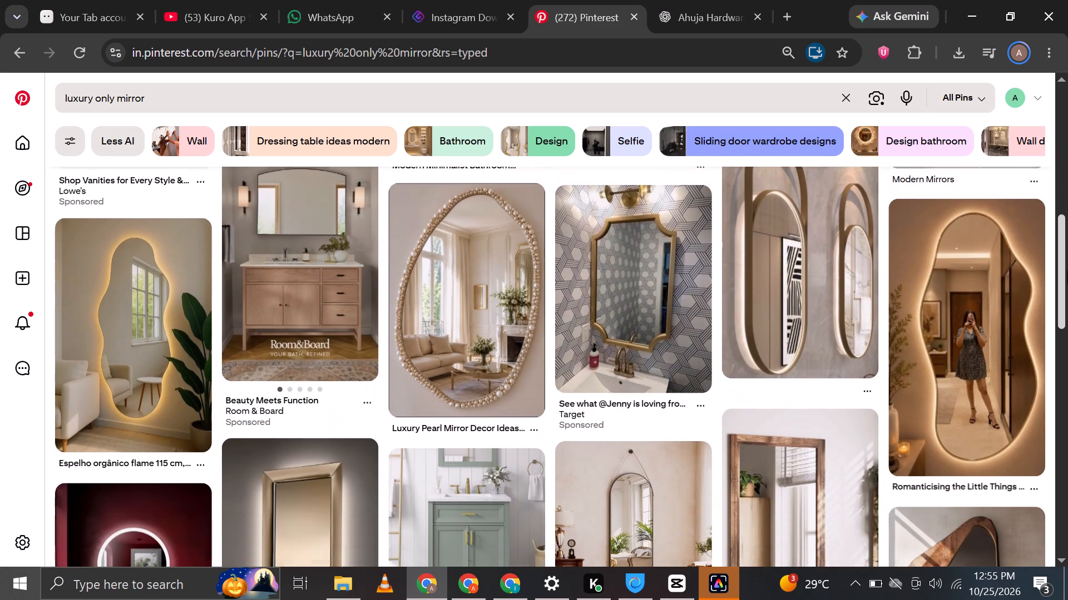
left_click_drag(1067, 271, 1067, 293)
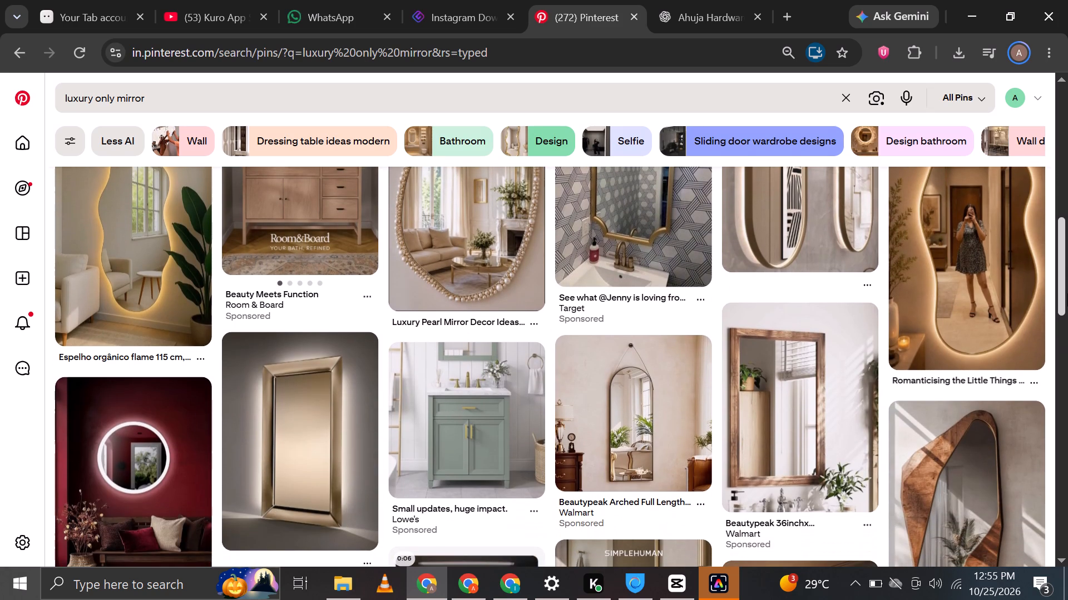
left_click_drag(1067, 293, 1067, 301)
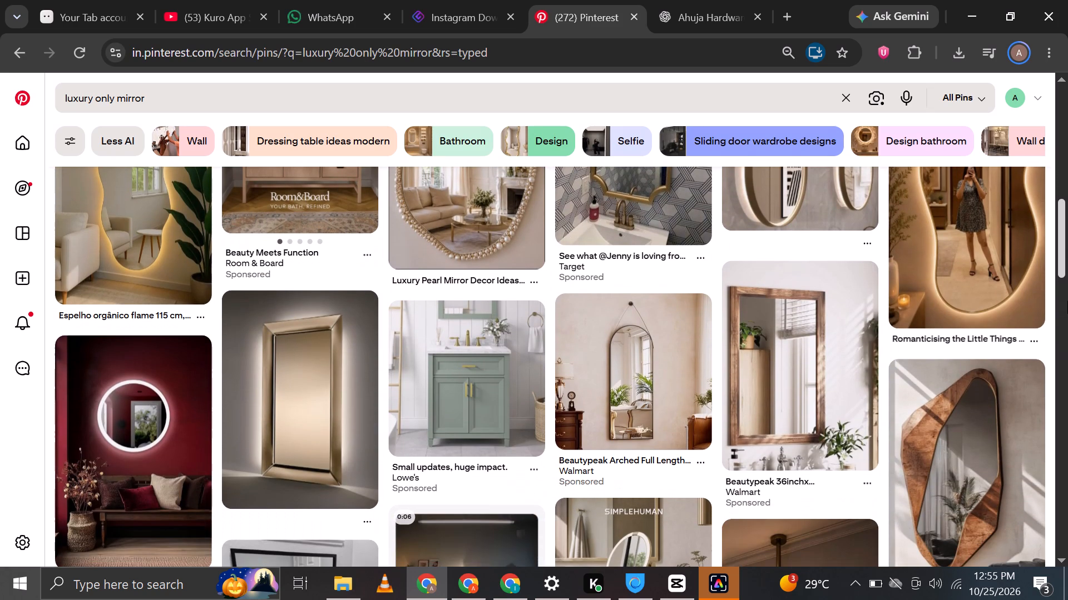
left_click_drag(1067, 301, 1066, 352)
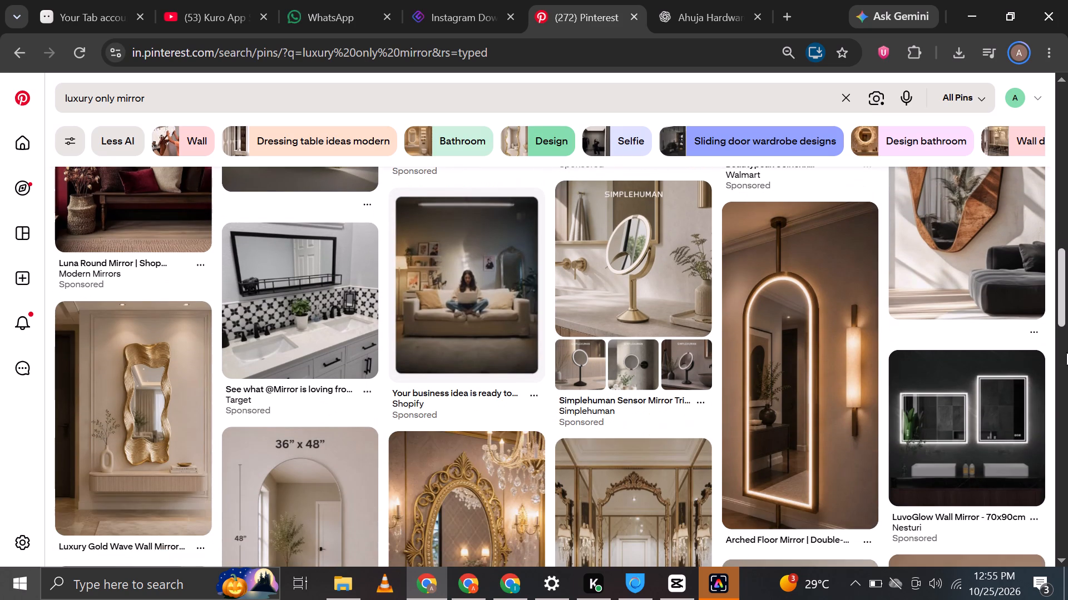
left_click_drag(1066, 352, 1060, 347)
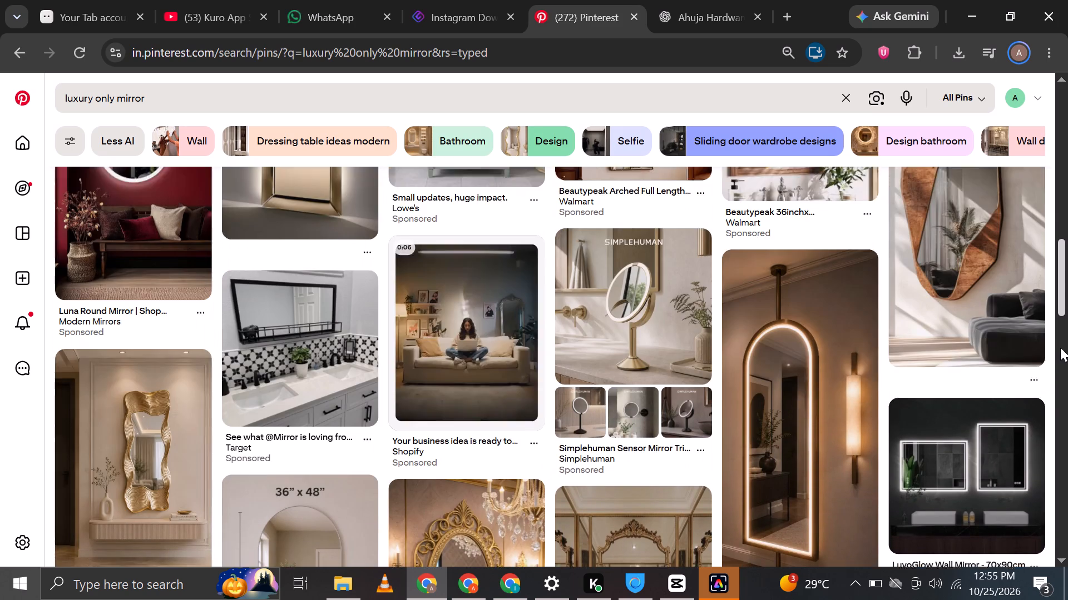
left_click_drag(1060, 347, 1039, 403)
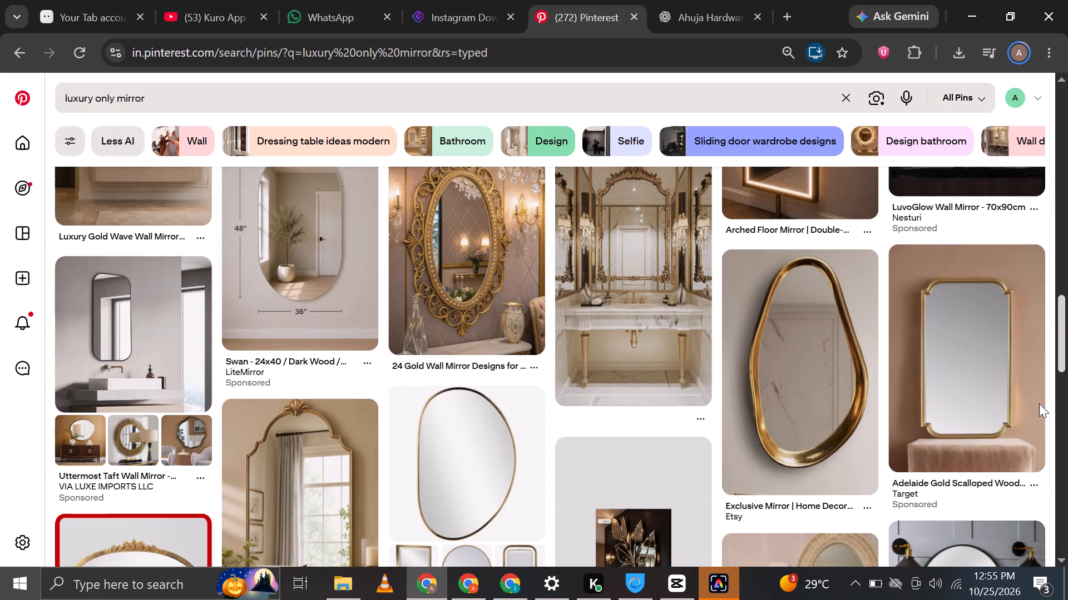
left_click_drag(1039, 403, 1017, 417)
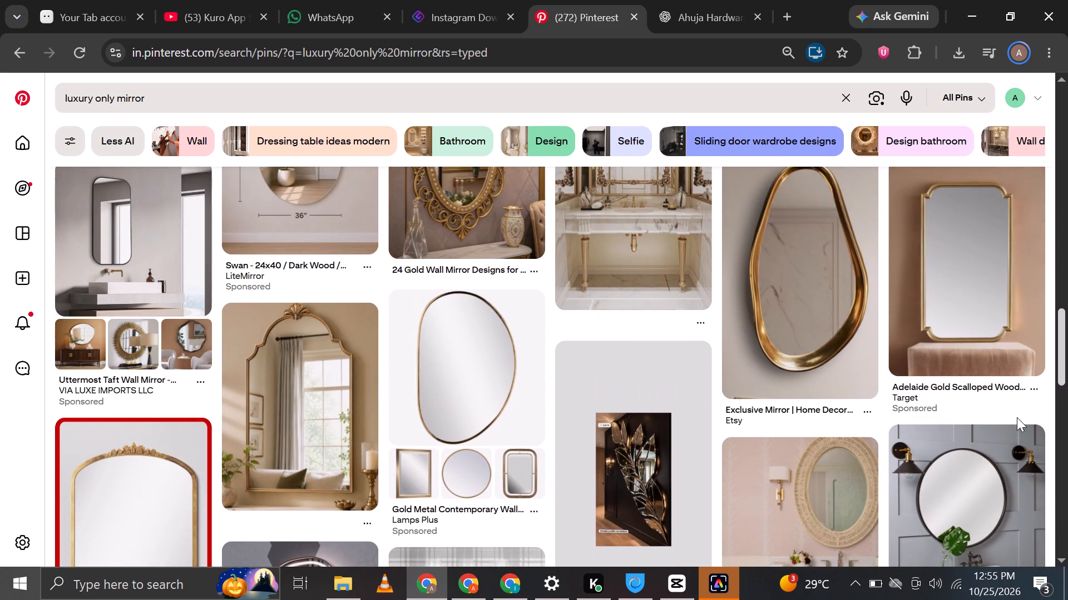
left_click_drag(1017, 417, 976, 458)
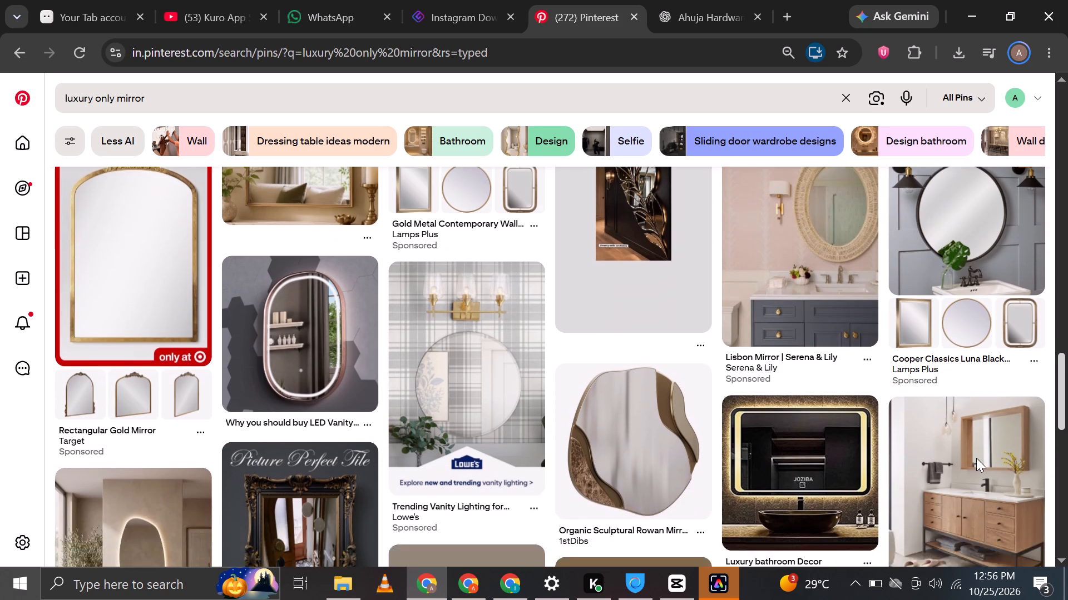
left_click_drag(976, 458, 940, 506)
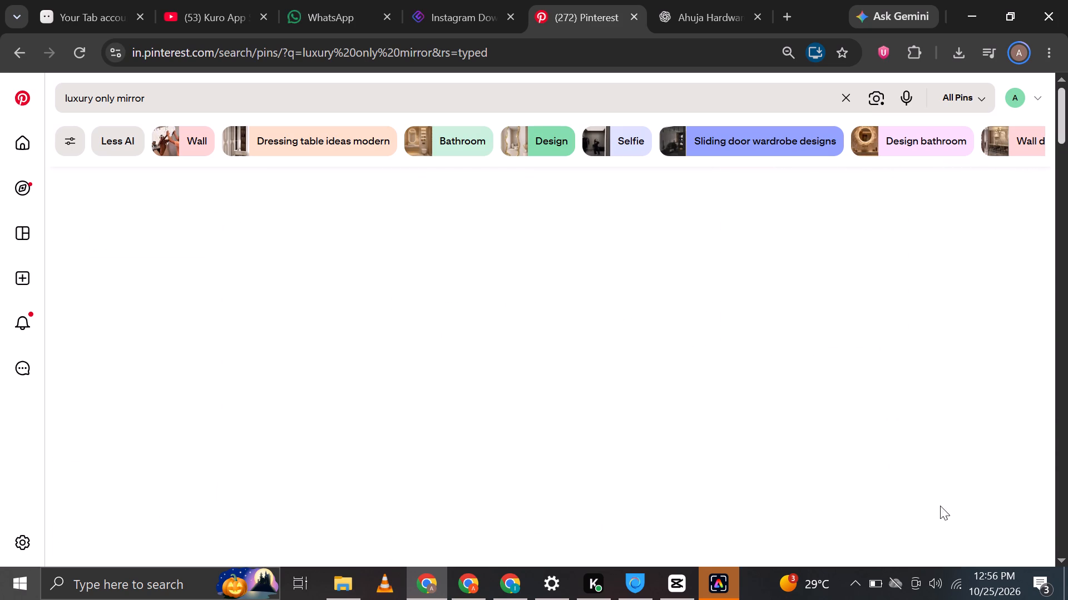
left_click_drag(940, 506, 940, 506)
scroll(565, 372, "up", 8)
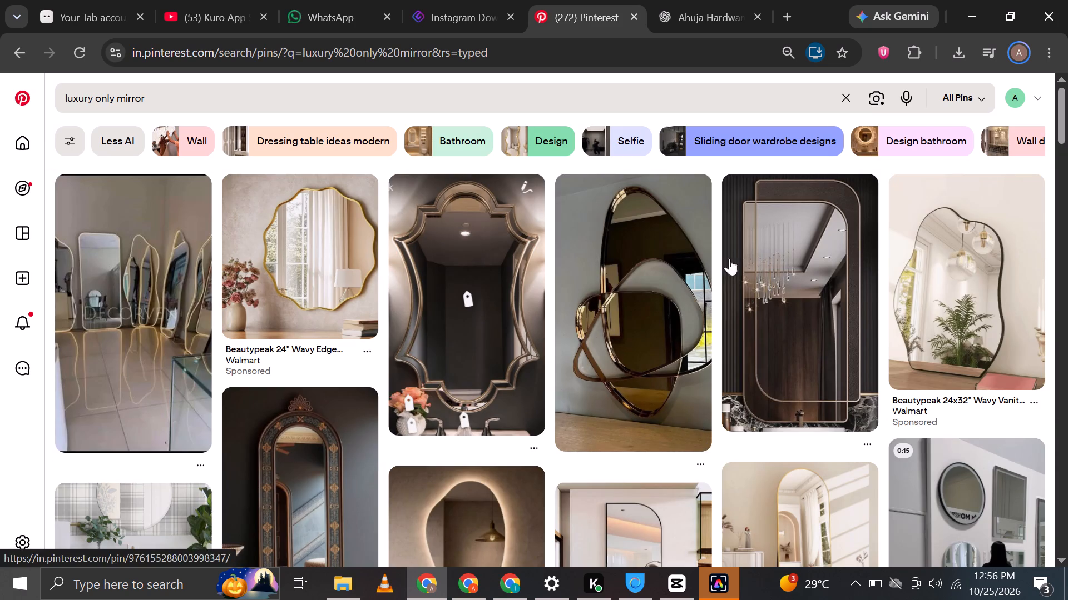
Go through the luxury mirror results again and open the Arched Floor Mirror pin showing the double-sided rotating LED dressing mirror.
left_click_drag(1061, 104, 1067, 120)
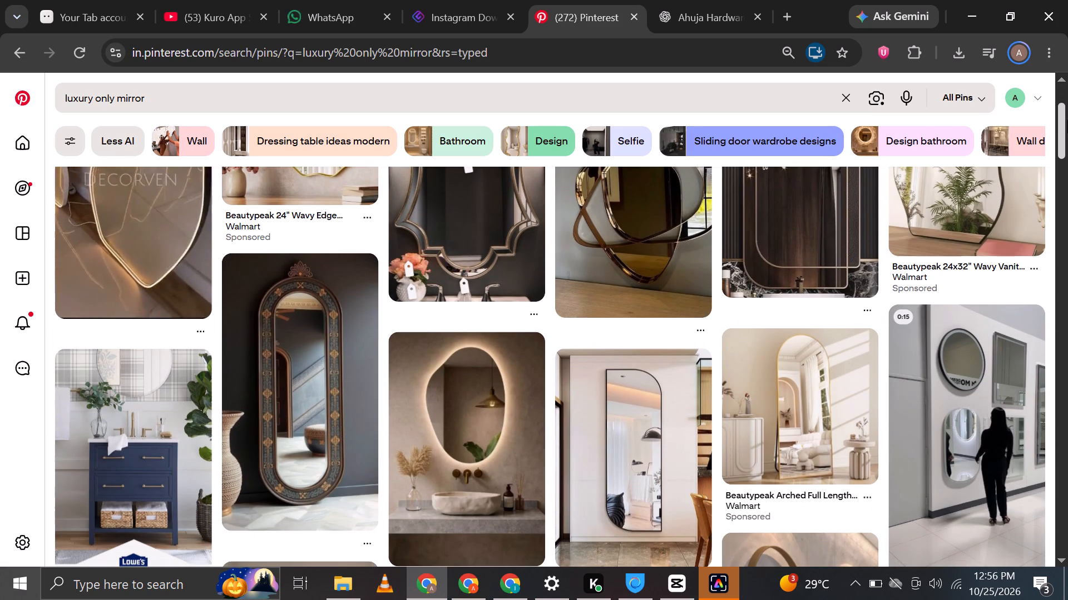
left_click_drag(1067, 120, 1067, 131)
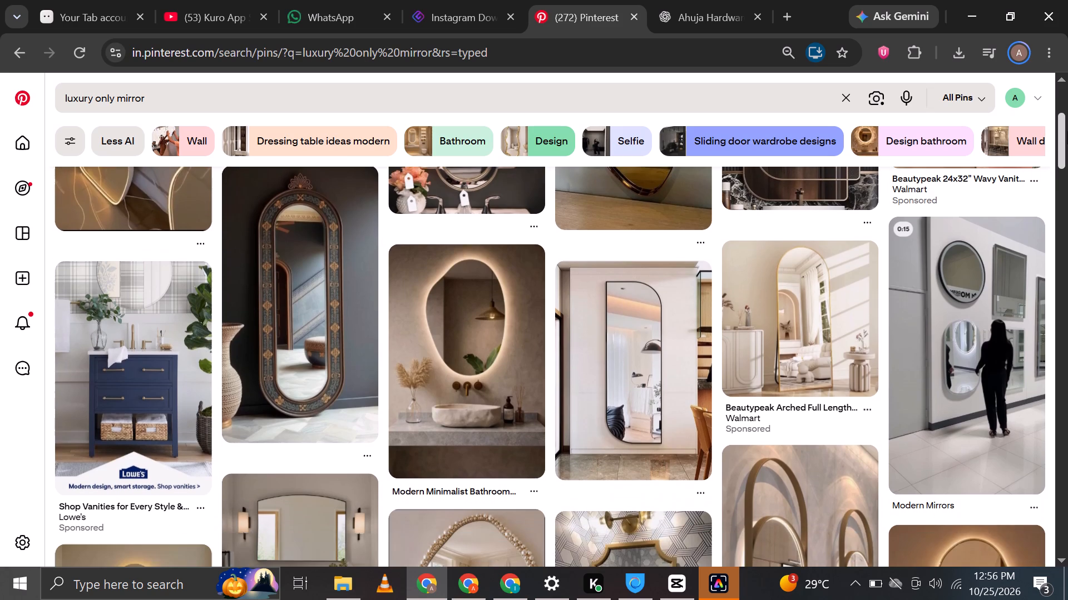
left_click_drag(1067, 131, 1067, 170)
left_click_drag(1067, 170, 1067, 201)
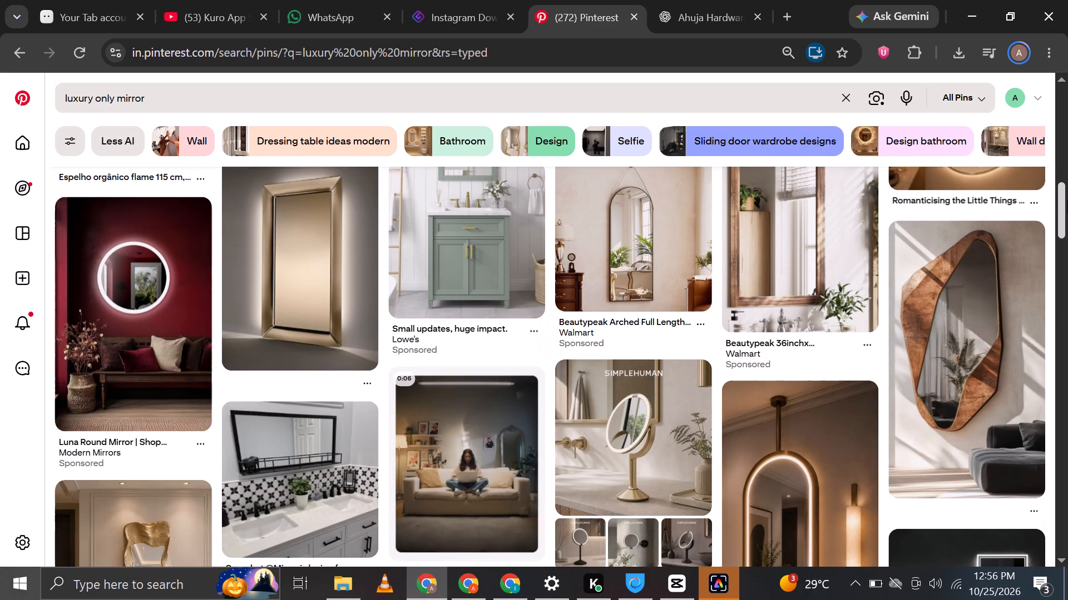
left_click_drag(1067, 201, 1067, 216)
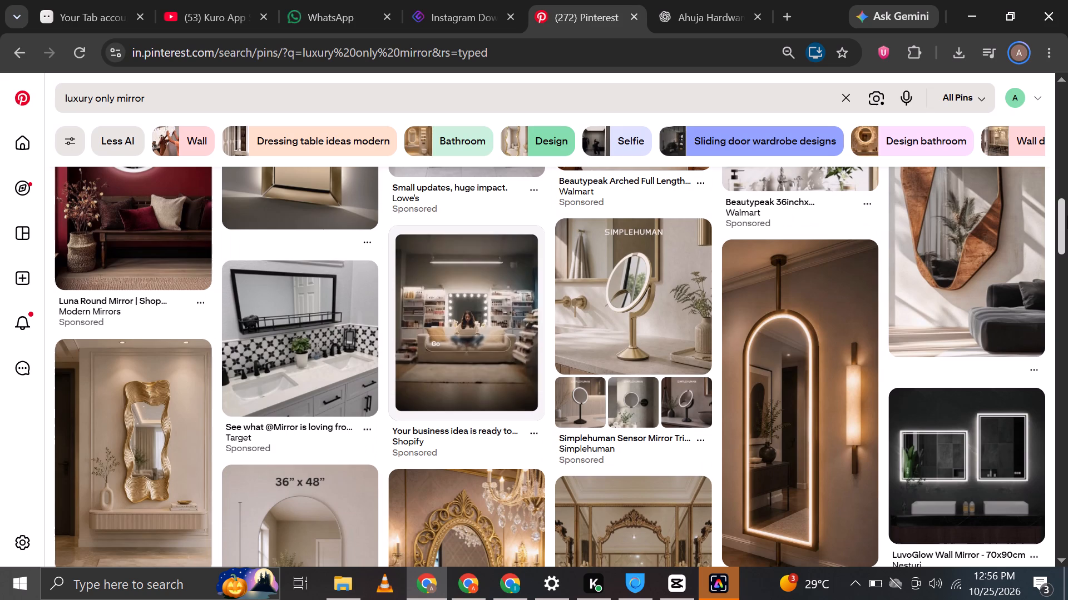
left_click_drag(1067, 216, 1067, 225)
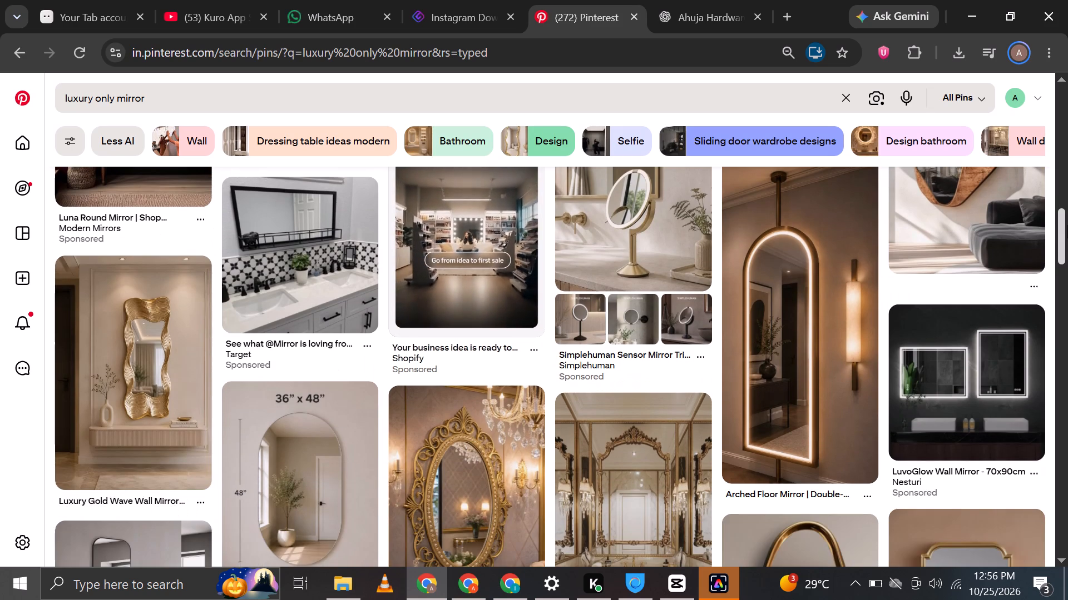
left_click_drag(1067, 225, 1067, 232)
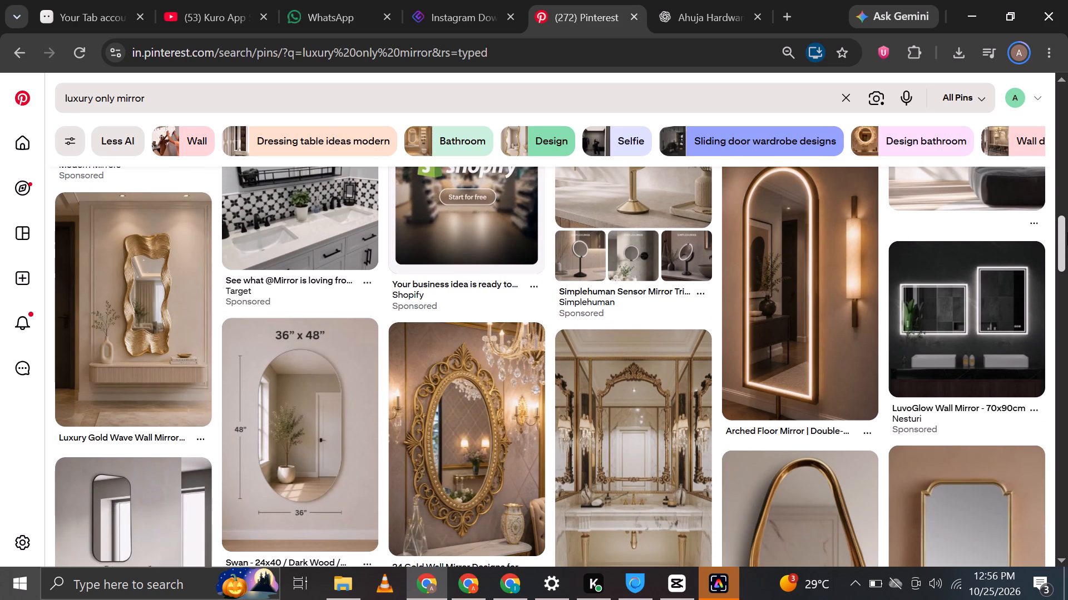
left_click_drag(1067, 232, 1067, 238)
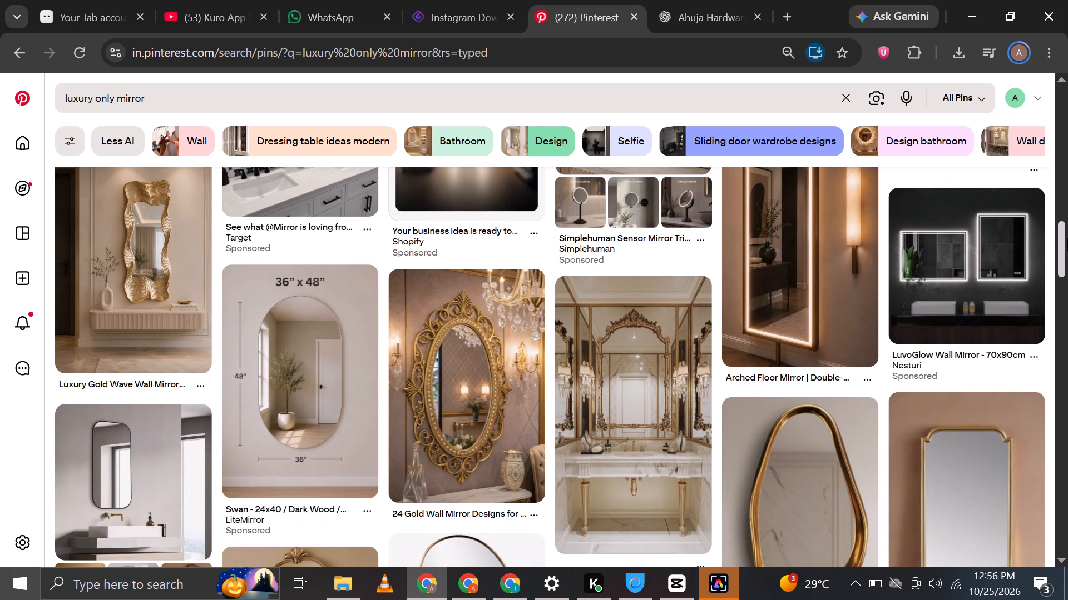
left_click_drag(1067, 238, 1067, 268)
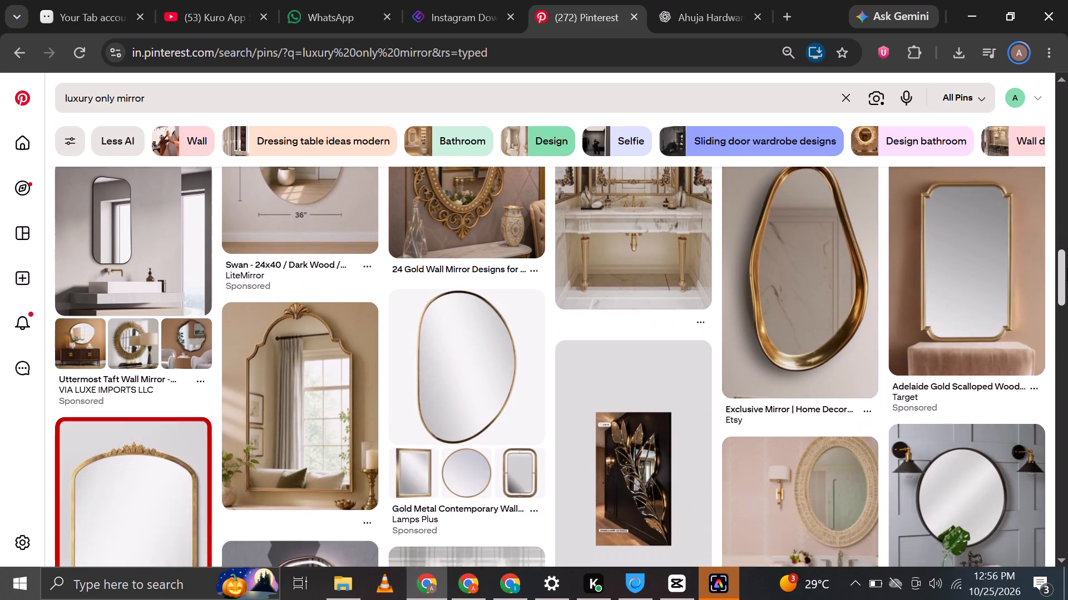
left_click_drag(1067, 268, 1067, 304)
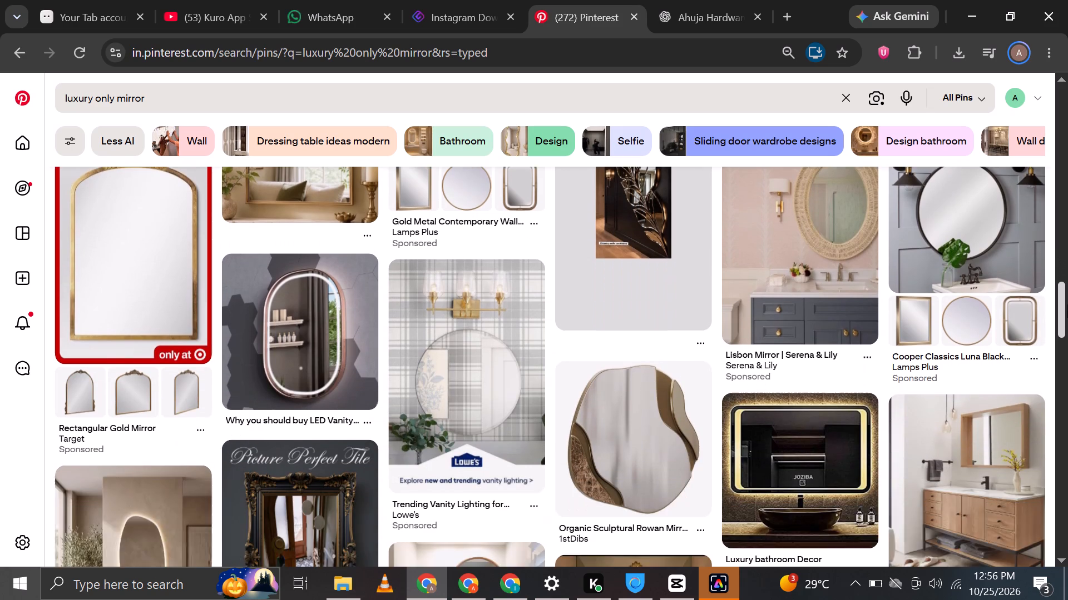
left_click_drag(1067, 304, 1067, 334)
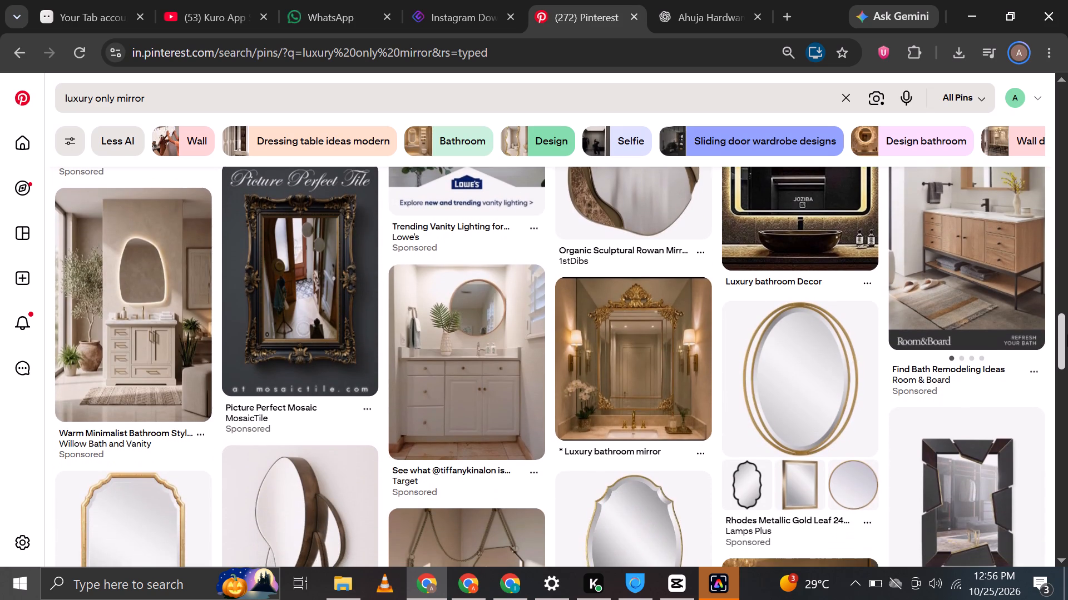
left_click_drag(1067, 334, 1067, 277)
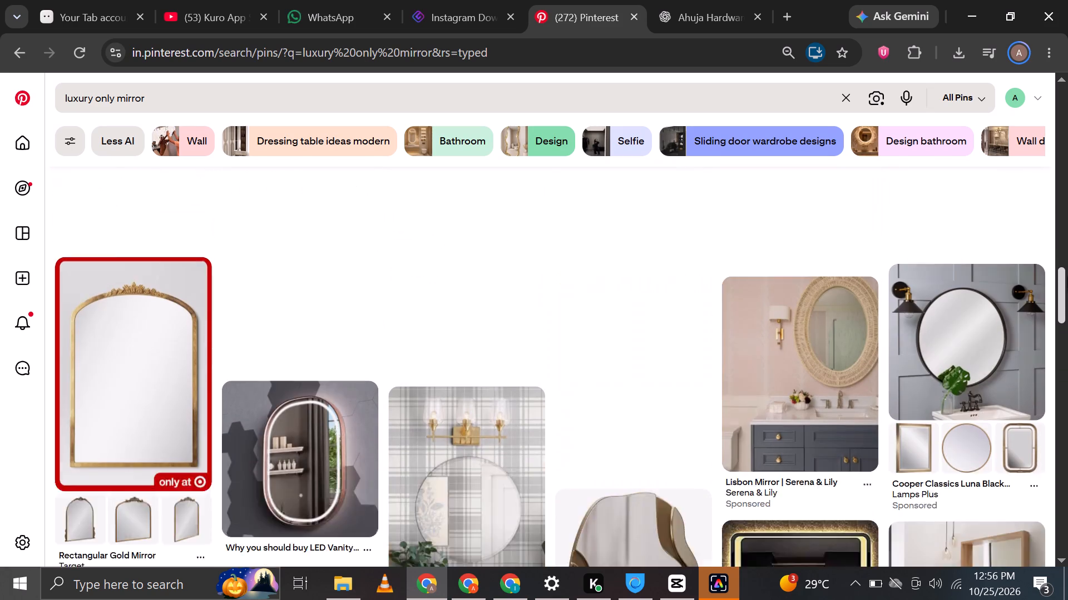
left_click_drag(1067, 277, 1067, 261)
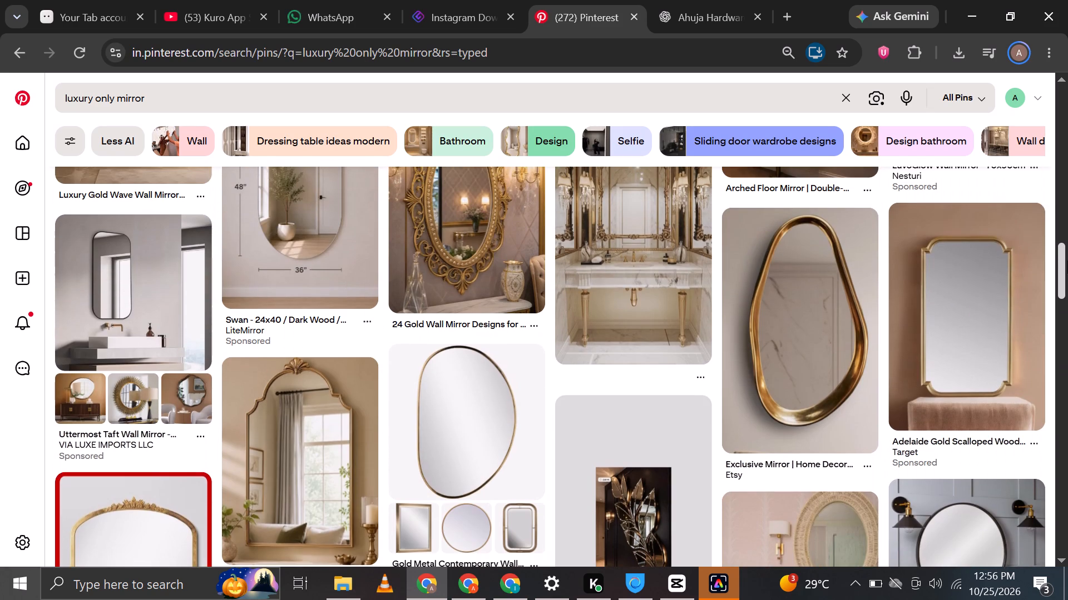
left_click_drag(1067, 261, 1067, 225)
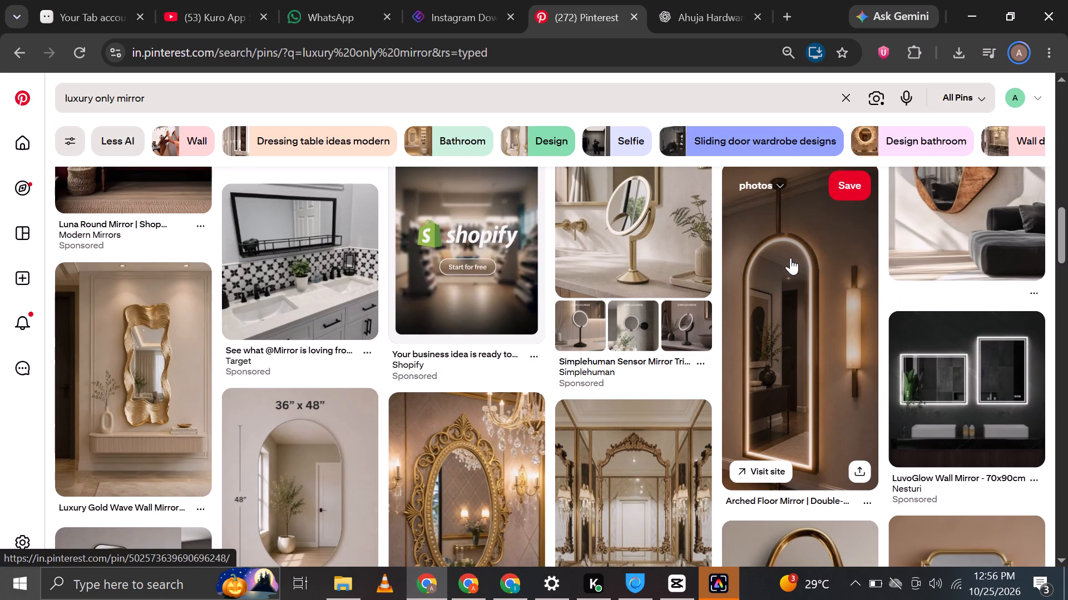
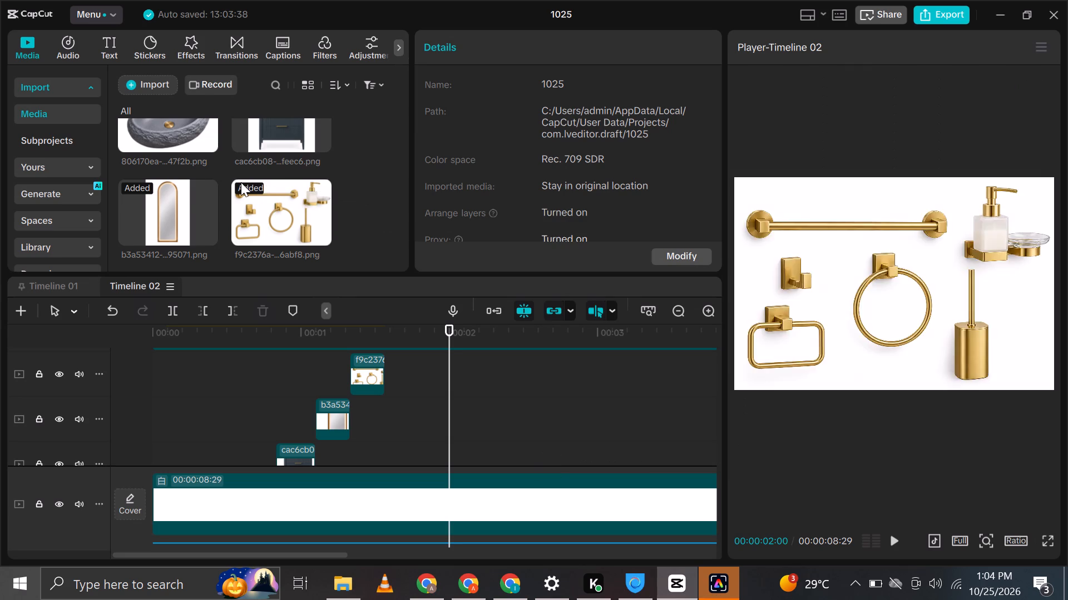
Place the black toilet image on a new top track at 00:00:01:17, where the gold accessories clip ends.
left_click(385, 336)
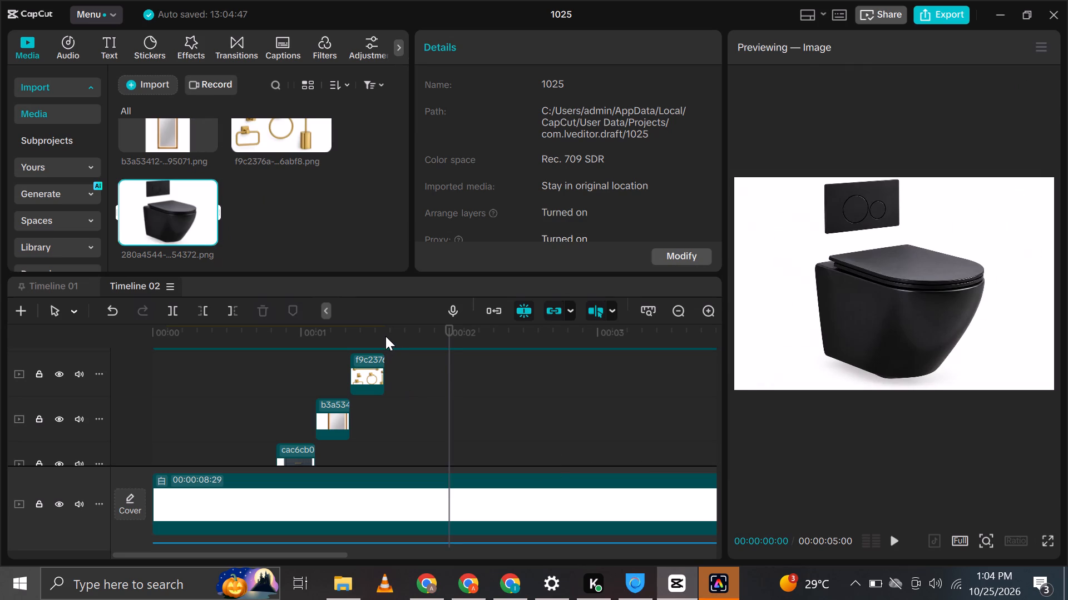
left_click(387, 364)
left_click_drag(161, 204, 155, 208)
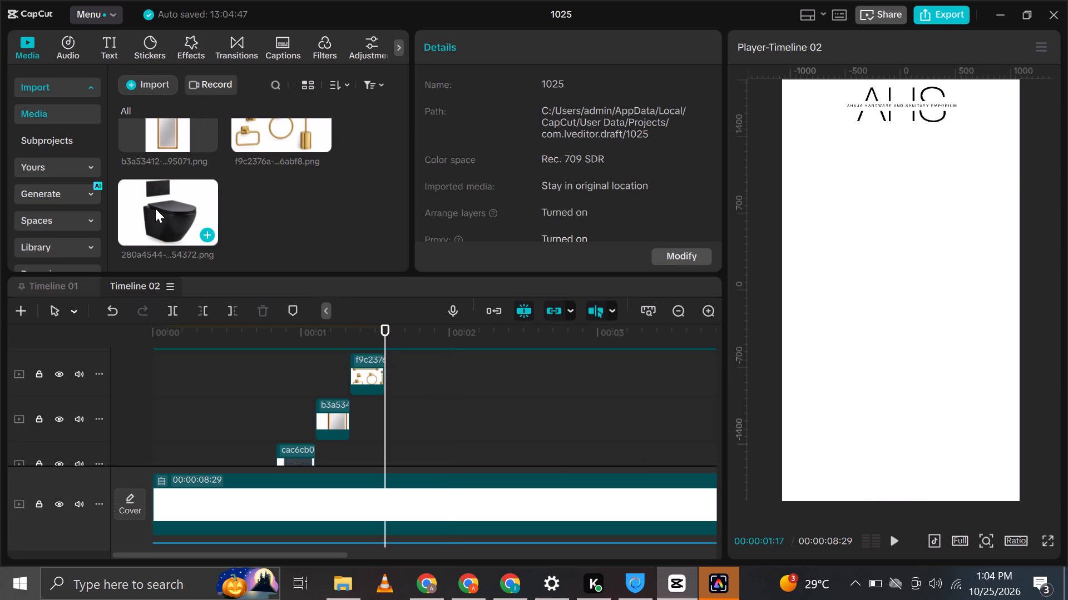
left_click_drag(155, 208, 381, 343)
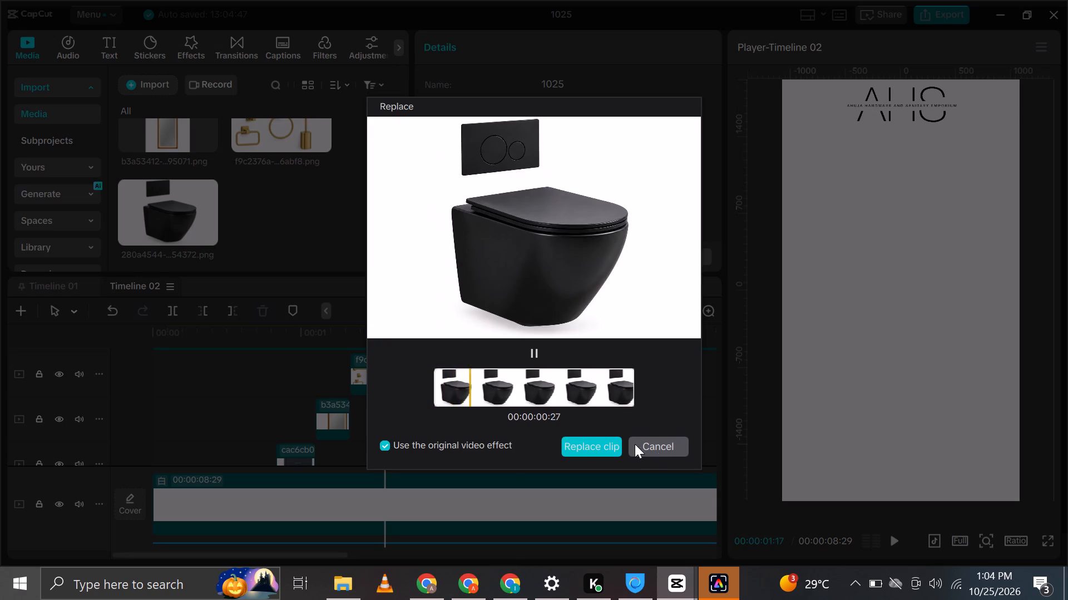
left_click(654, 446)
left_click_drag(180, 204, 385, 338)
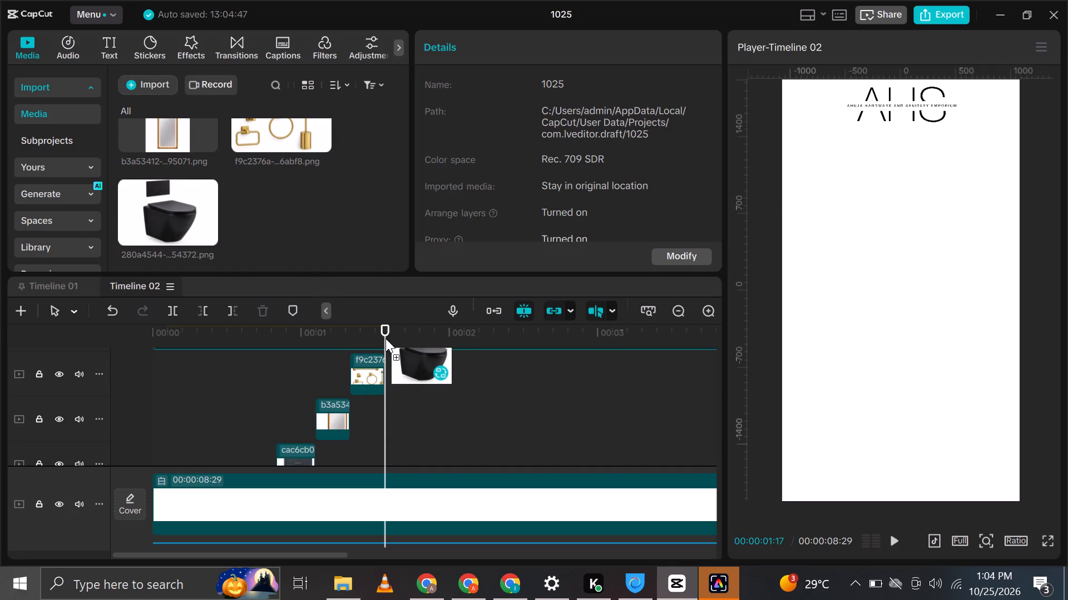
left_click_drag(385, 338, 379, 349)
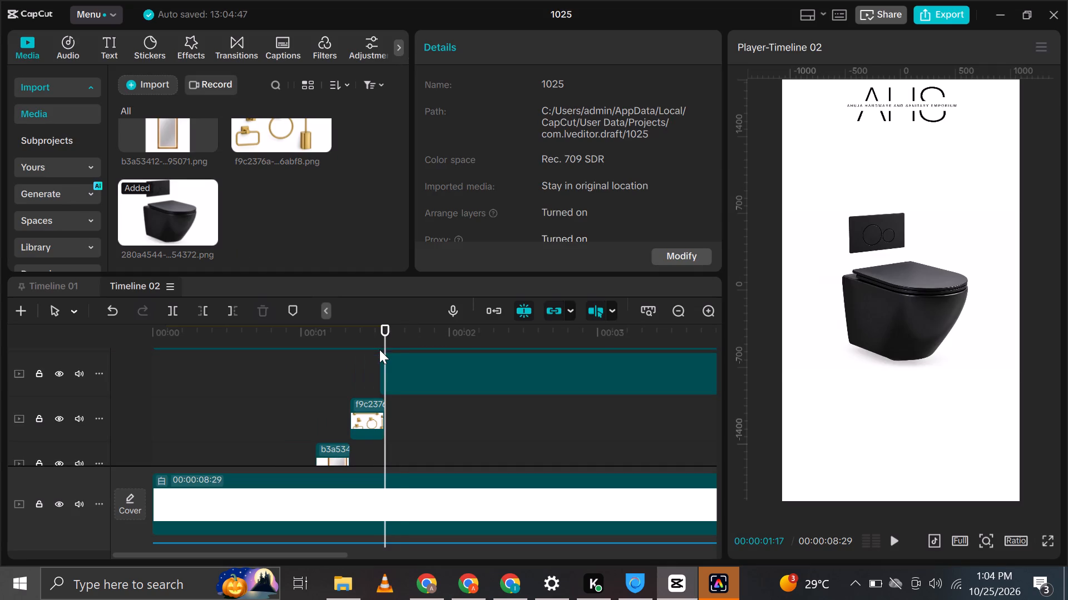
Split the black toilet clip at the beat marker at 00:00:01:25 and delete the part after it.
left_click_drag(400, 372, 407, 373)
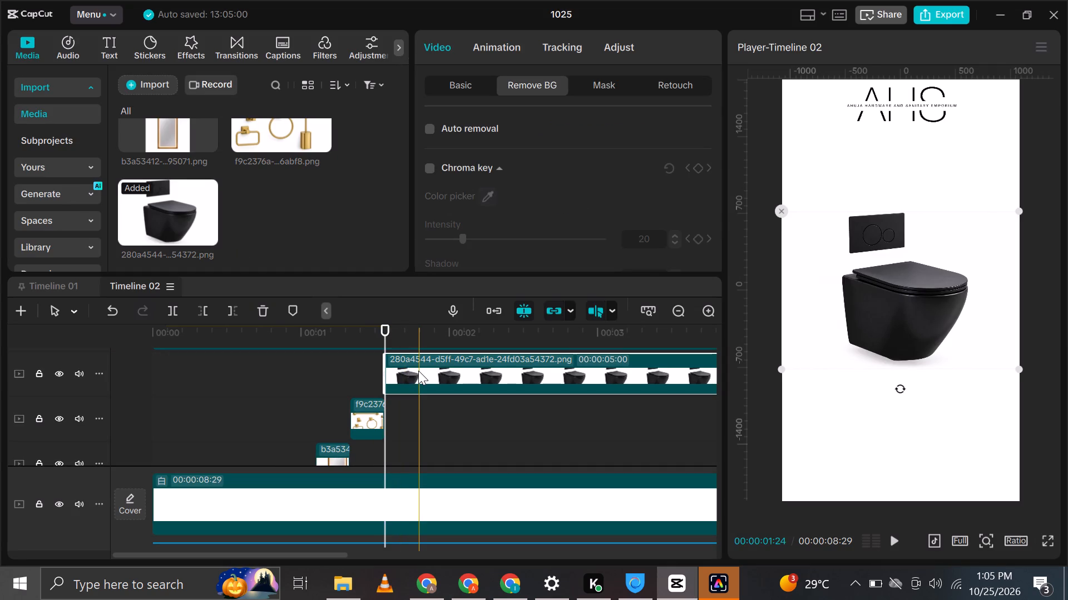
scroll(418, 371, "down", 12)
left_click(418, 371)
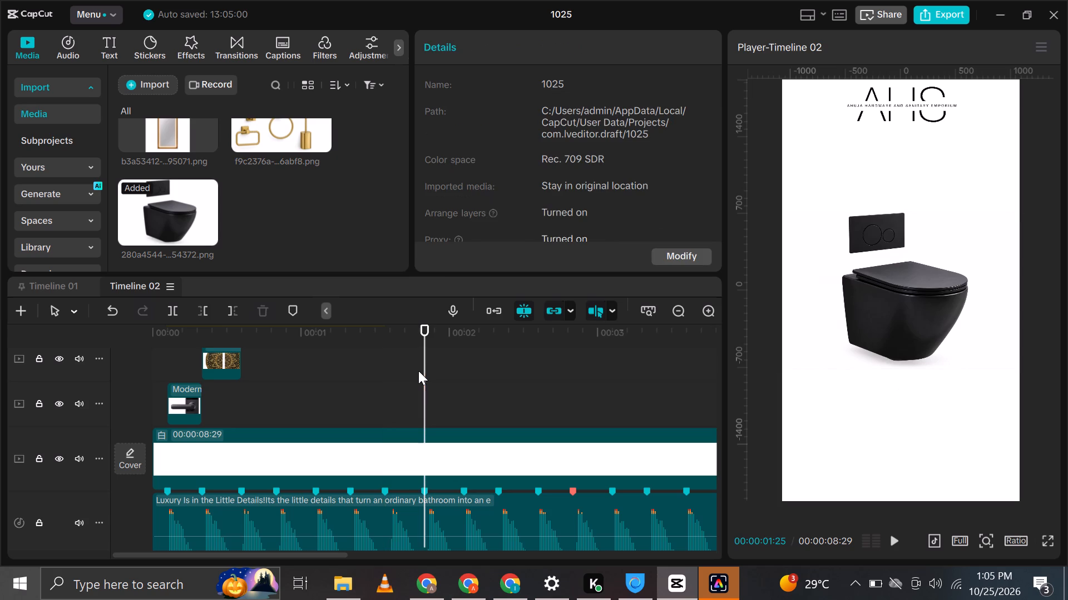
scroll(420, 369, "up", 12)
left_click(423, 367)
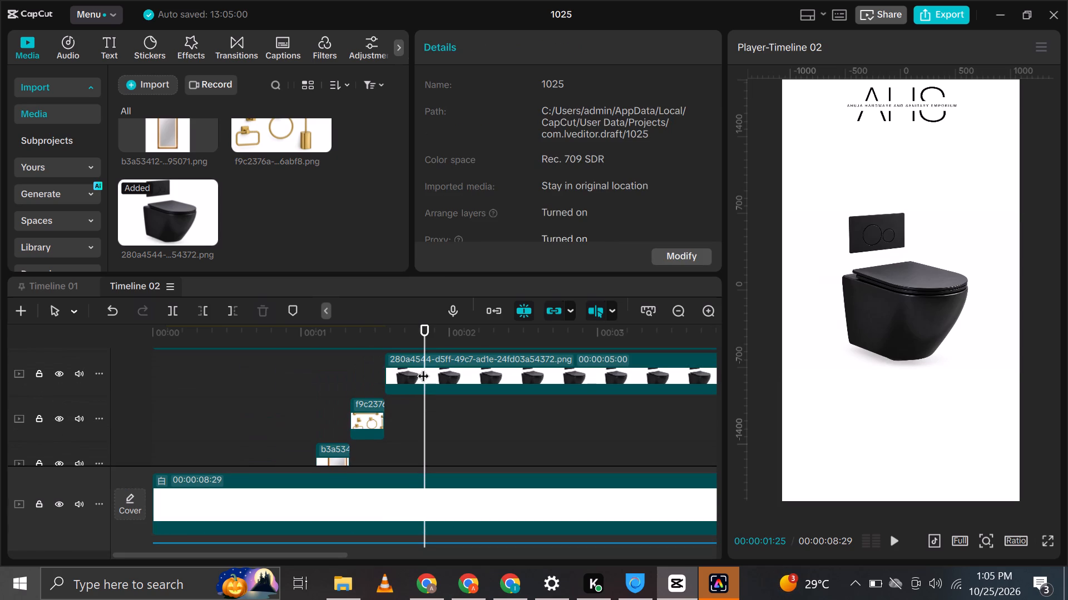
key("ctrl+b")
left_click(449, 363)
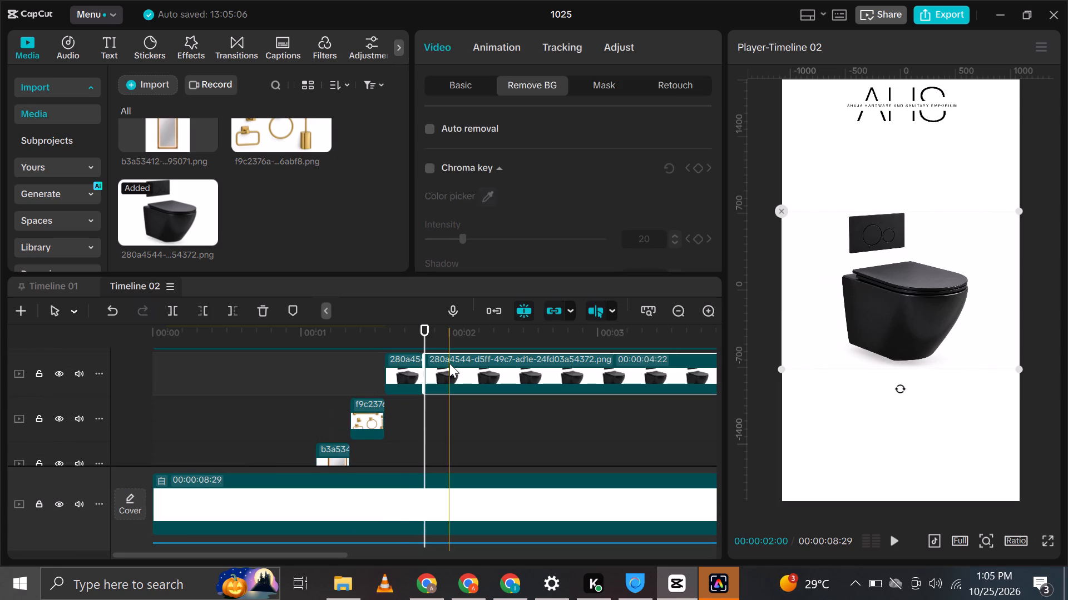
key("BackSpace")
Apply automatic background removal to the black toilet clip.
left_click(400, 363)
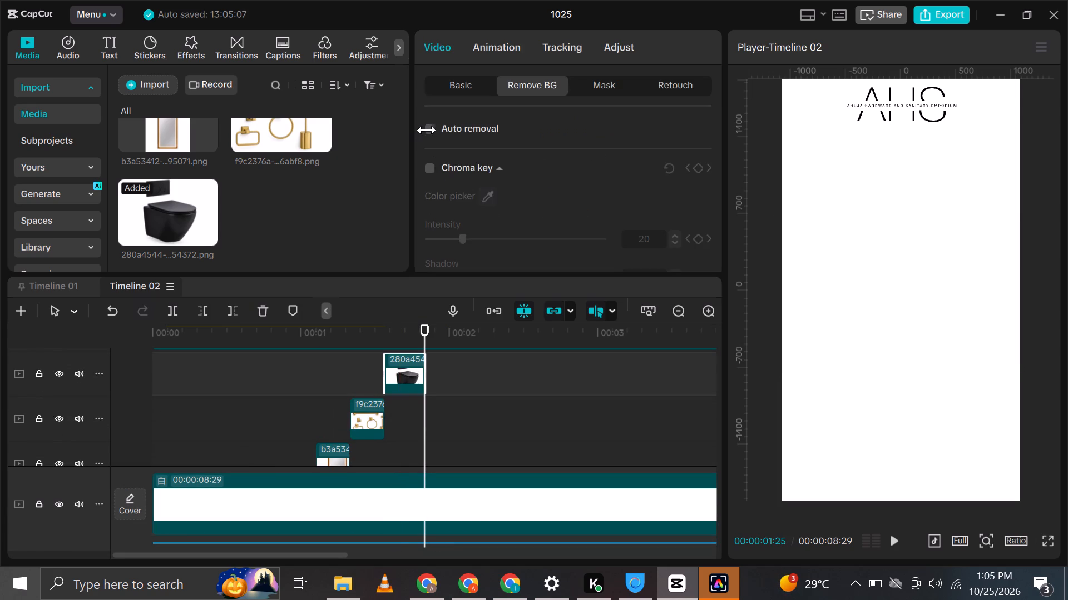
left_click(429, 130)
Enlarge the black toilet image in the preview so it extends past the frame's width, keeping it centred.
left_click(400, 332)
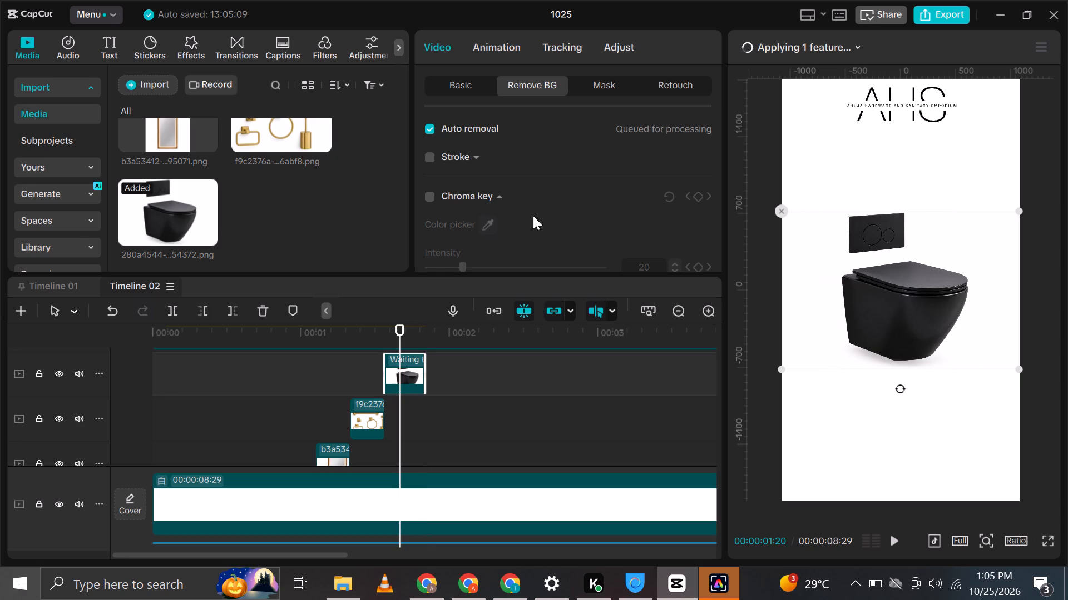
left_click_drag(1023, 368, 1023, 367)
left_click_drag(1023, 367, 1065, 437)
left_click(918, 311)
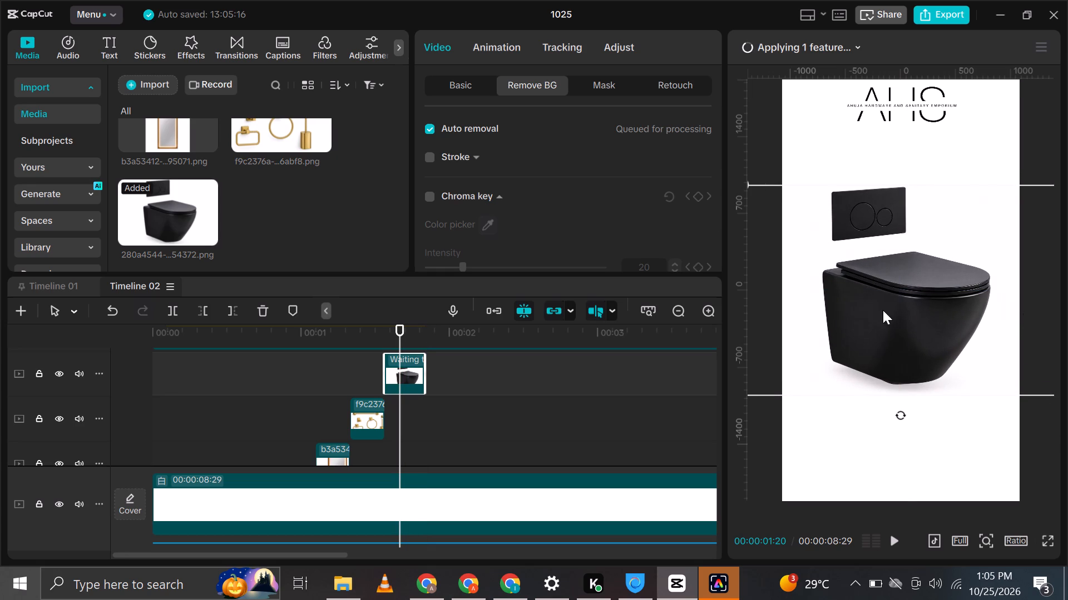
Play back the sequence from the mirror clip at 00:00:01:06, then place the playhead at 00:00:01:25.
left_click(333, 342)
key("space")
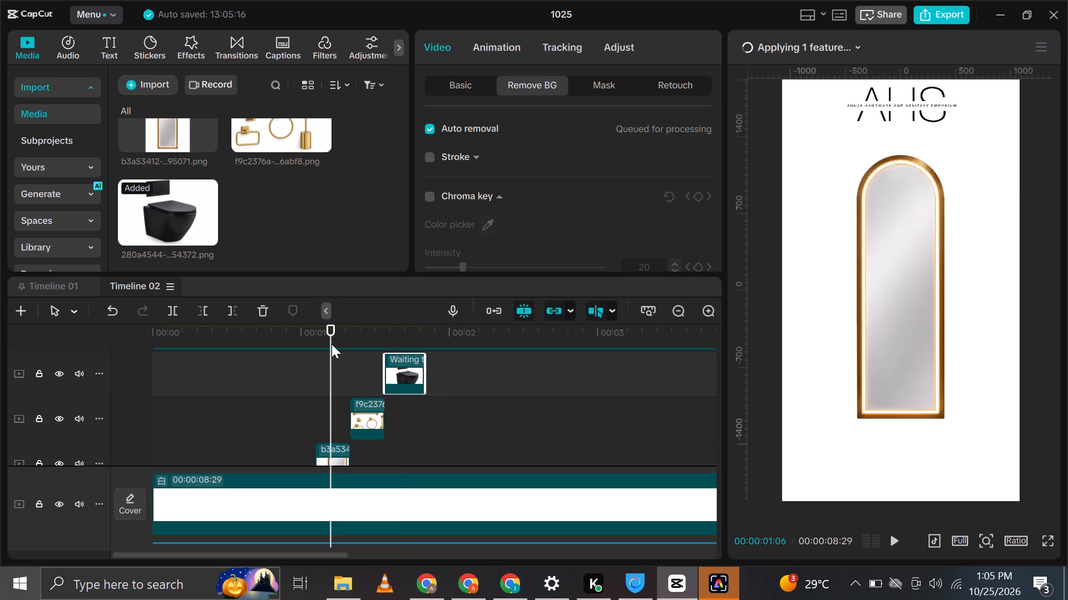
key("space")
left_click(421, 339)
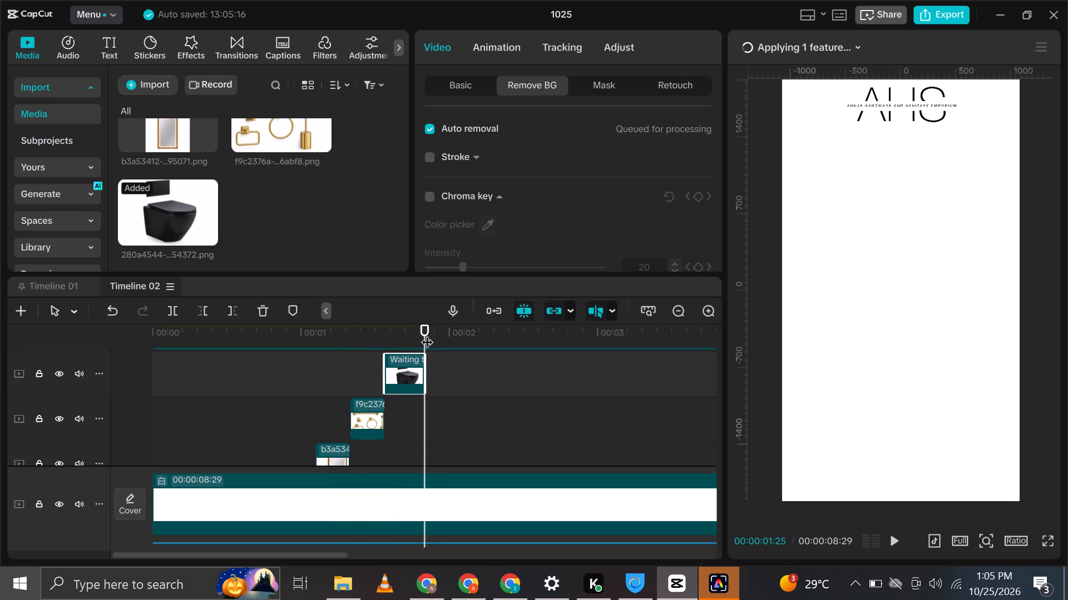
Switch to Chrome, check the sink image generation in ChatGPT, and search Pinterest for "shower design".
key("alt+Tab")
scroll(542, 301, "down", 6)
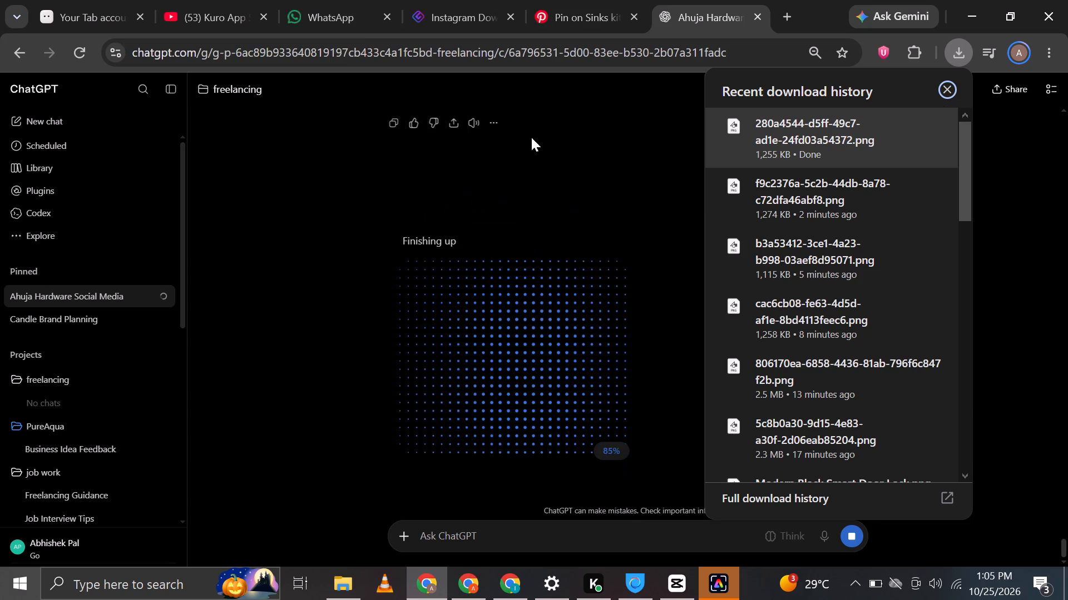
left_click(583, 0)
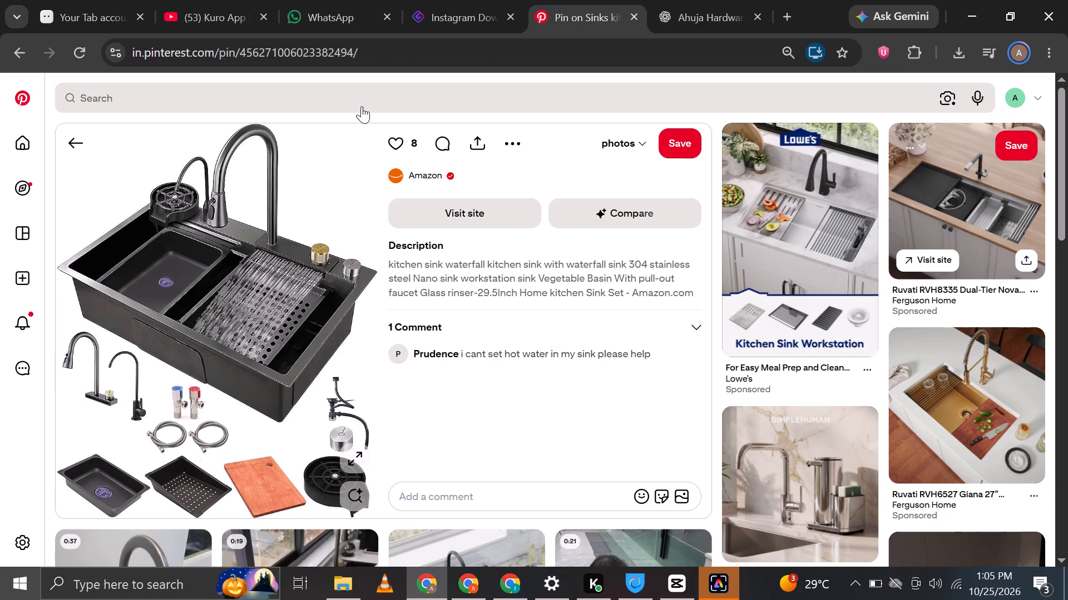
left_click(162, 98)
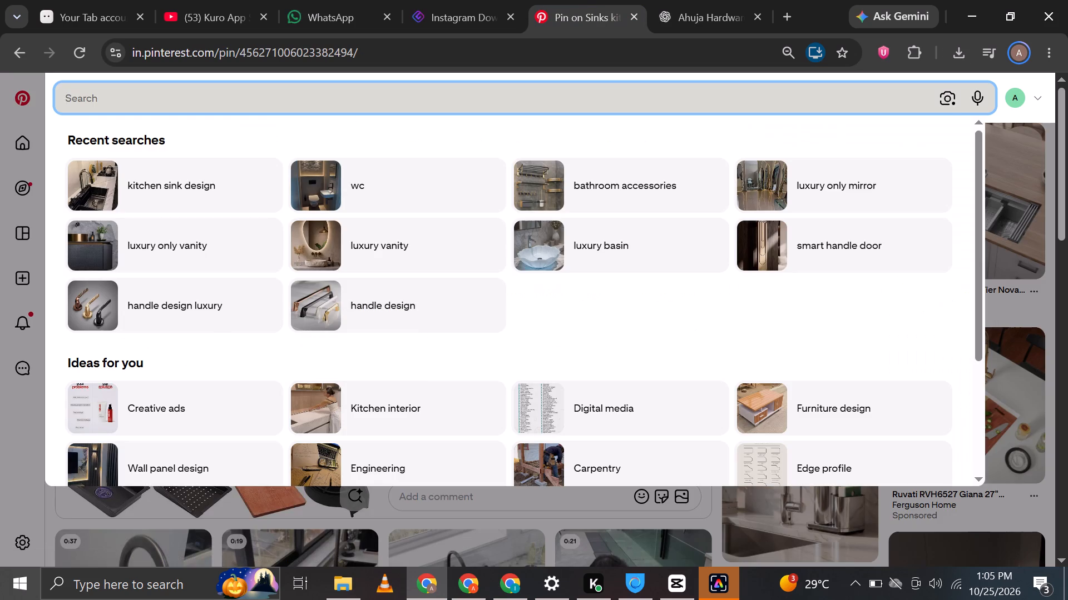
key("s")
type("hower")
key("space")
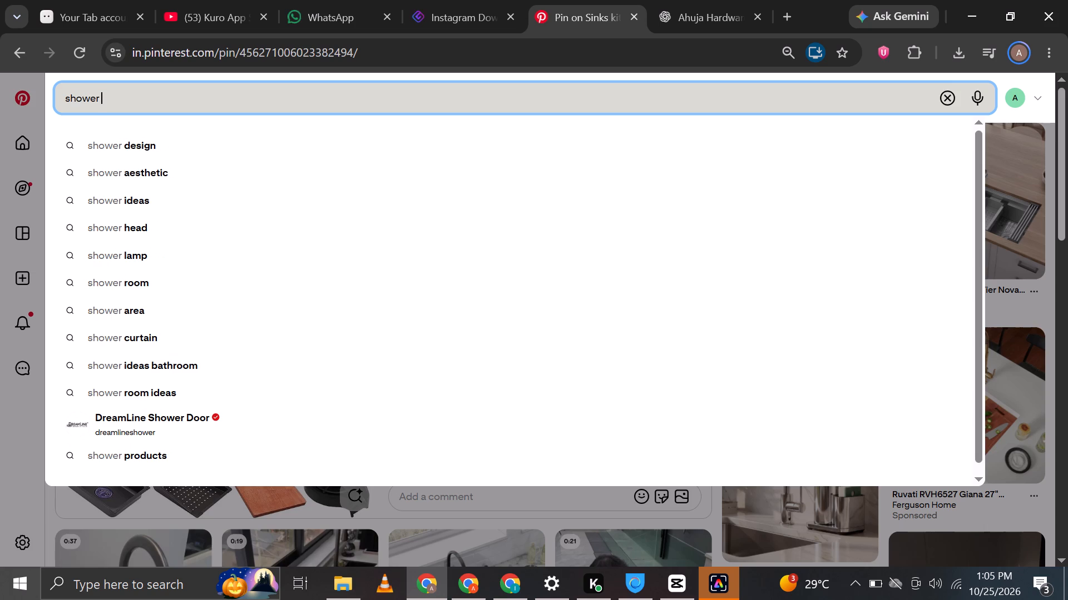
key("Down")
key("Return")
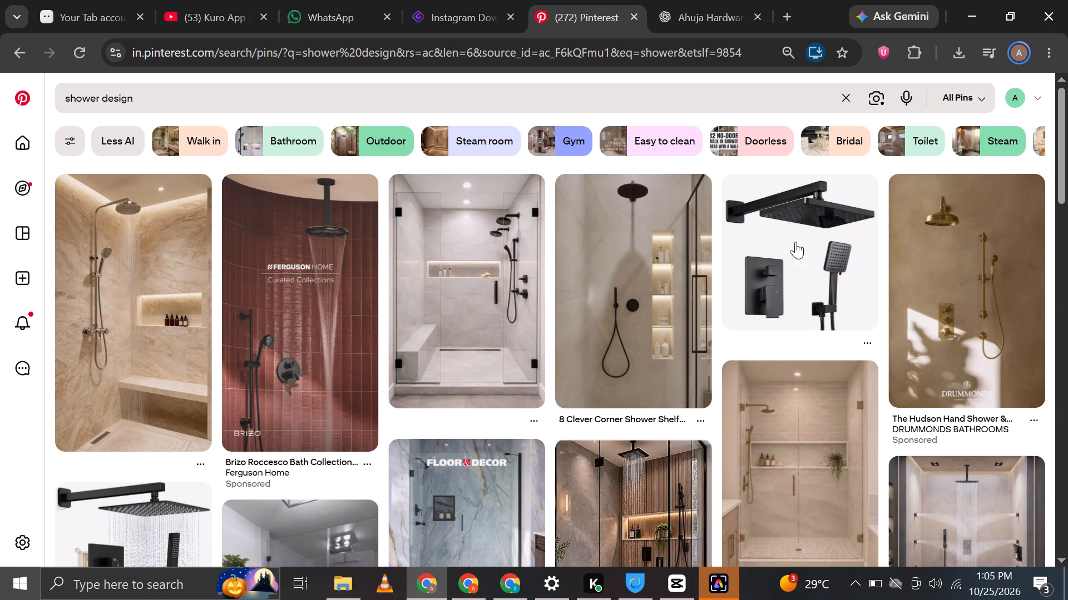
Open the pin of the black wall-mounted rain shower set and browse its related pins for a suitable shower product image.
left_click(812, 243)
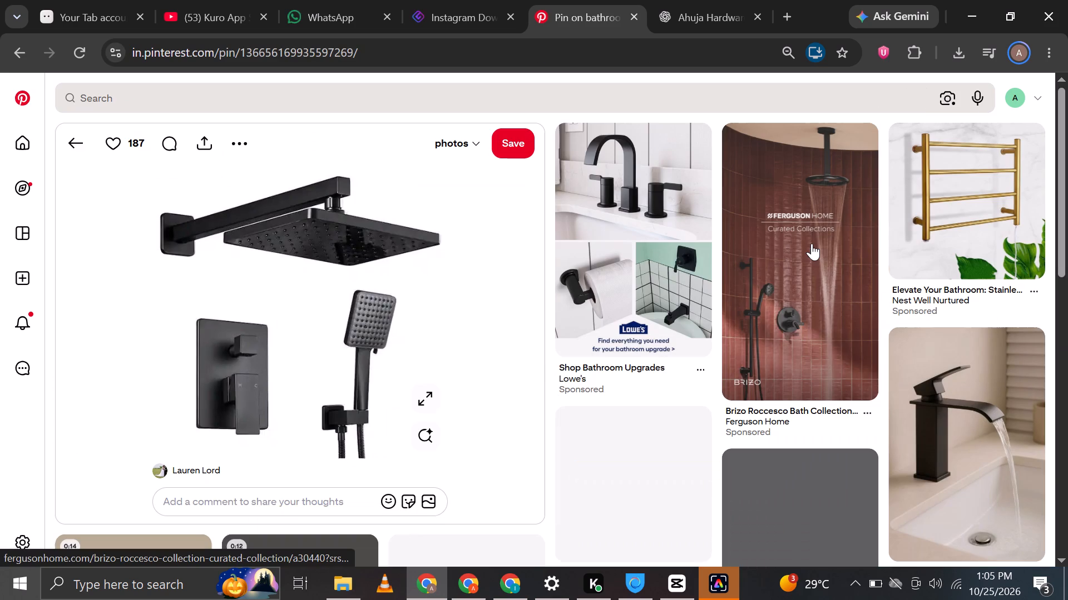
left_click_drag(1058, 105, 1061, 138)
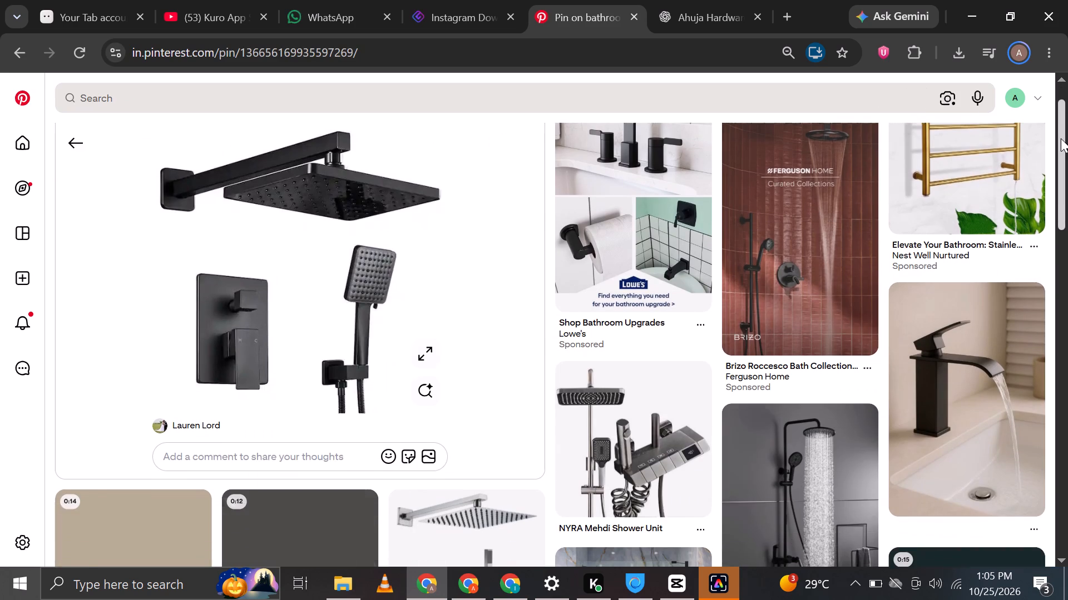
left_click_drag(1061, 138, 1067, 226)
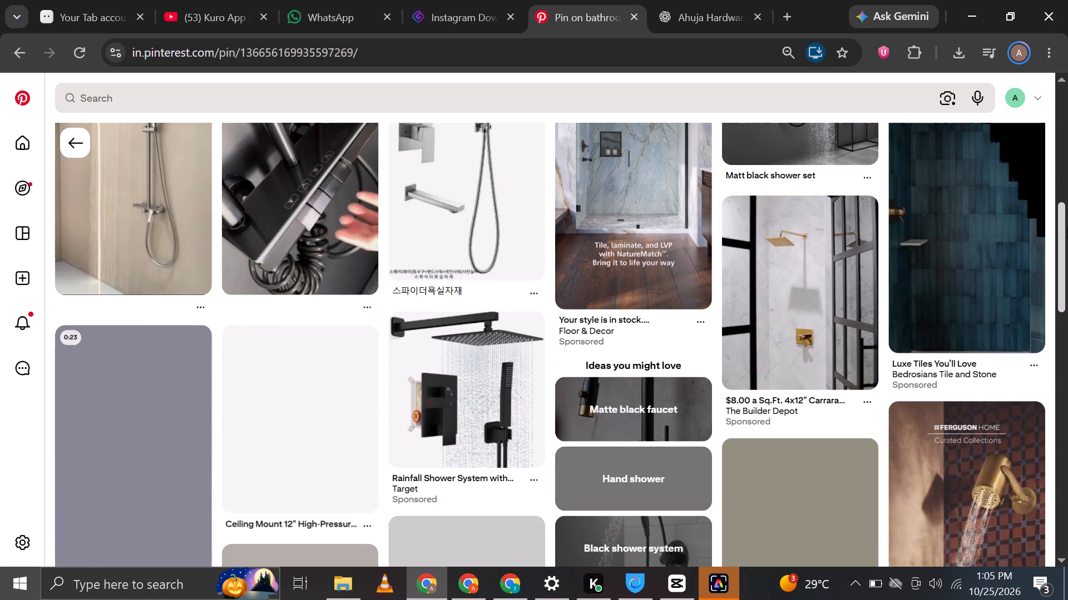
left_click_drag(1067, 226, 1067, 262)
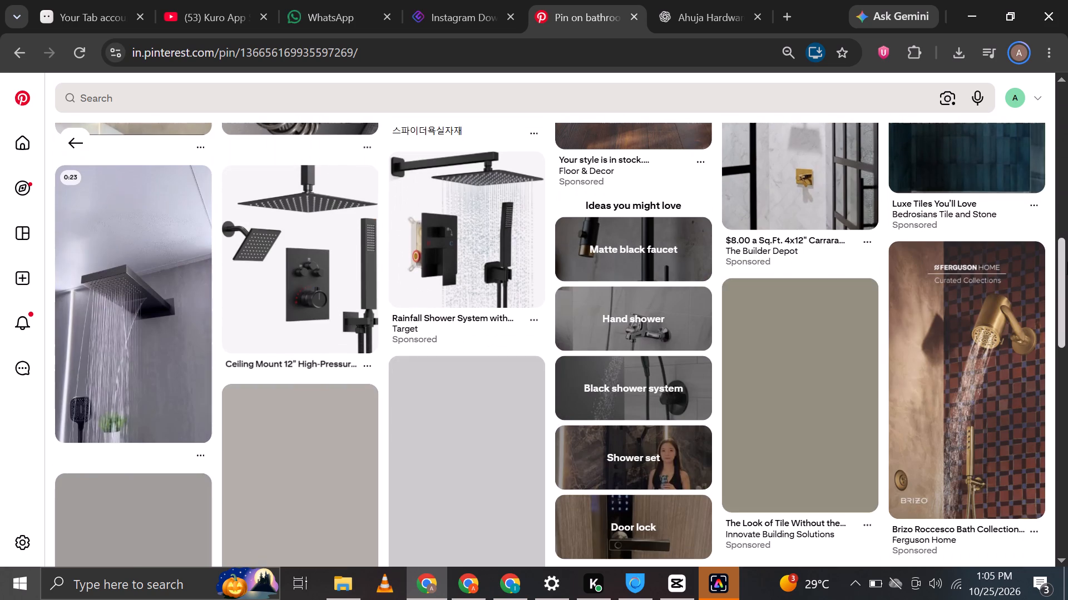
left_click_drag(1067, 262, 1067, 265)
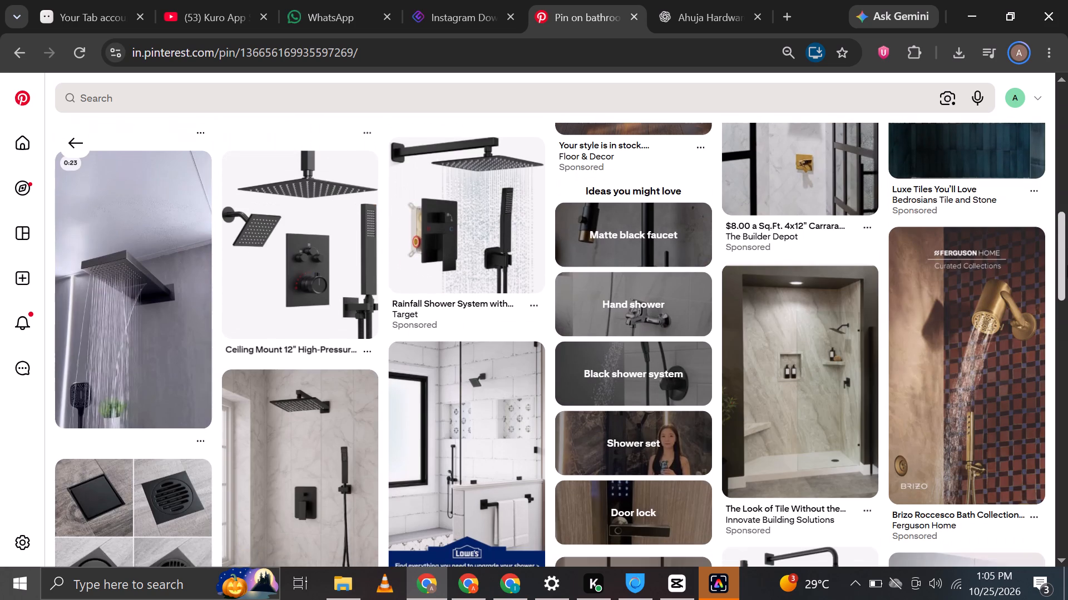
left_click_drag(1067, 265, 1067, 296)
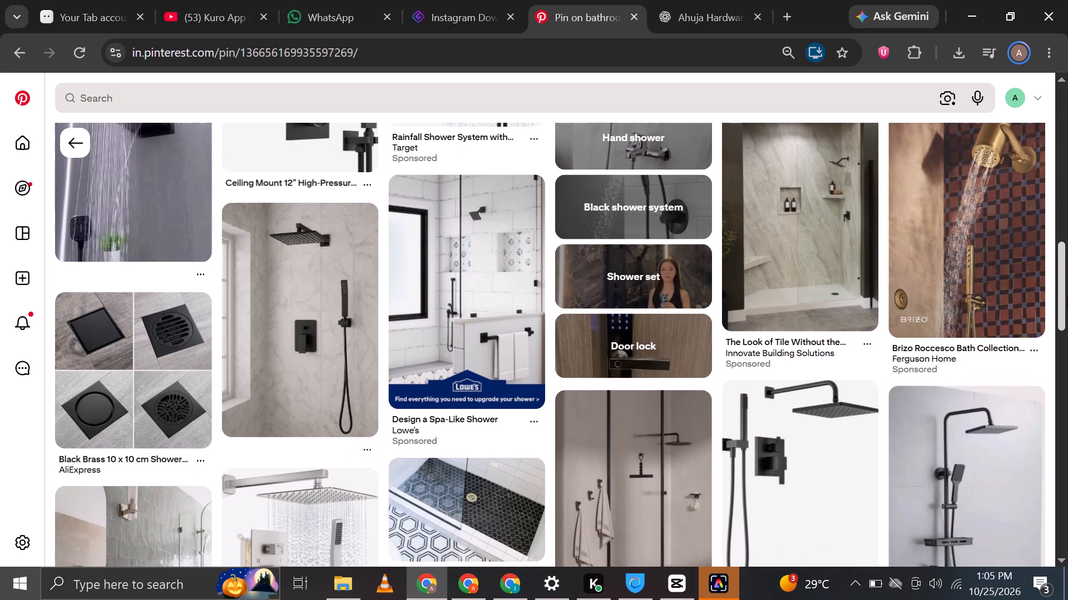
left_click_drag(1067, 296, 1067, 332)
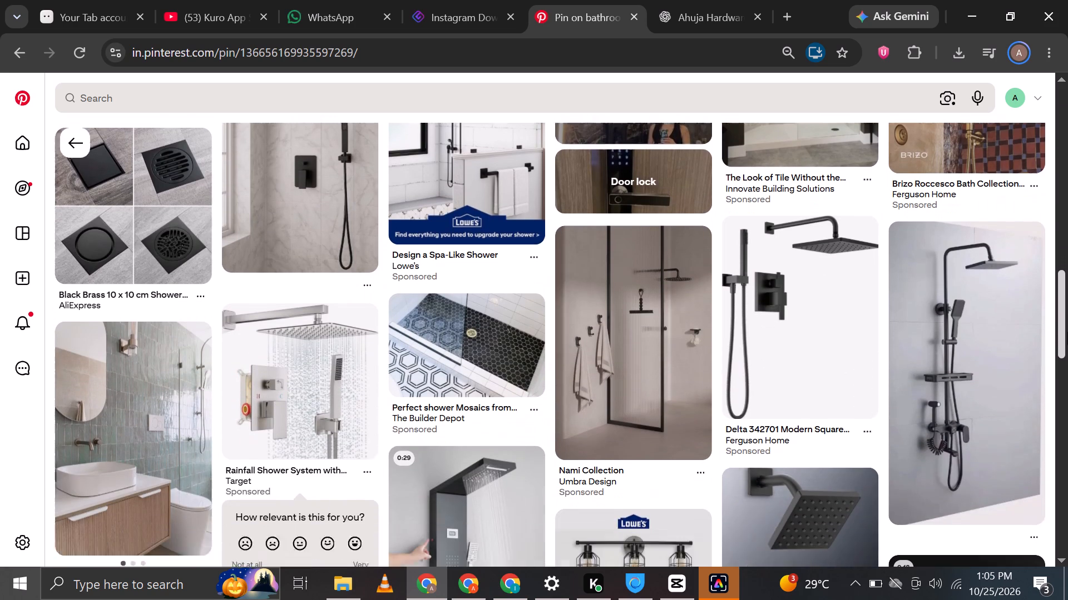
left_click_drag(1067, 332, 1067, 206)
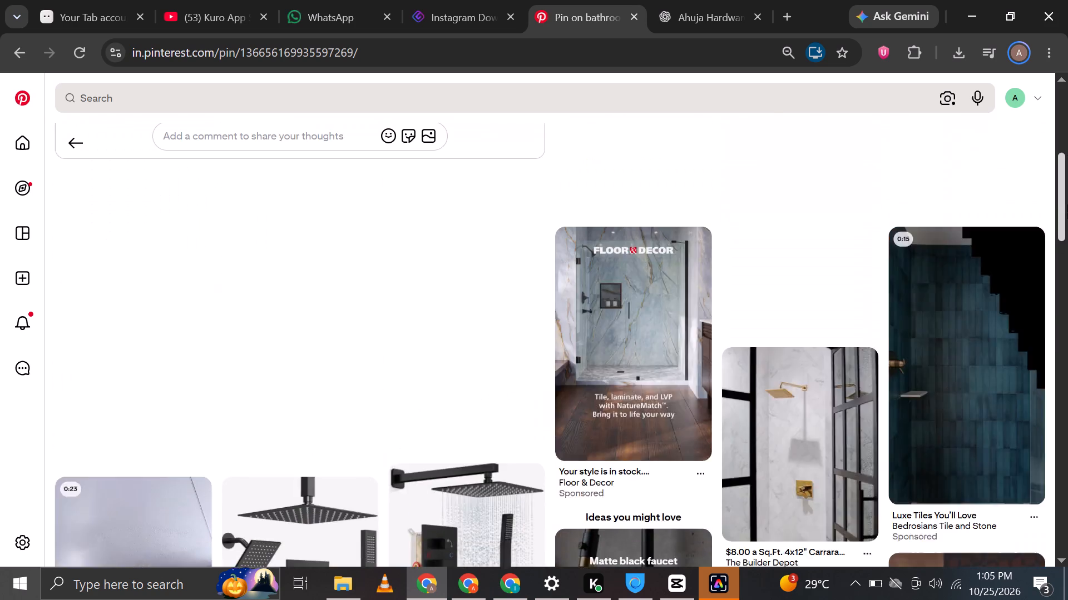
left_click_drag(1067, 206, 1067, 193)
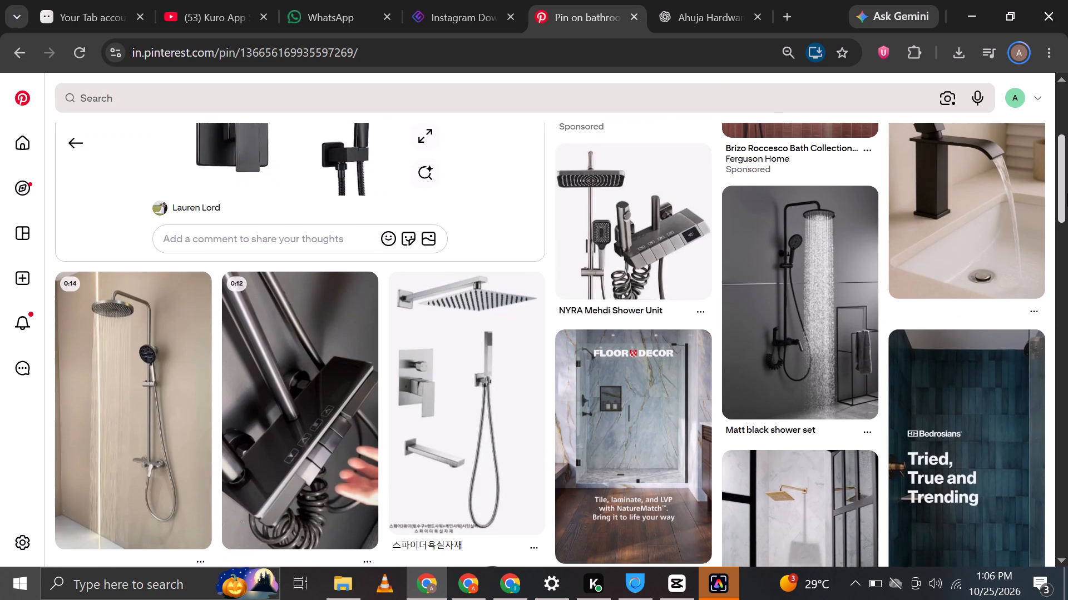
left_click_drag(1067, 193, 1067, 194)
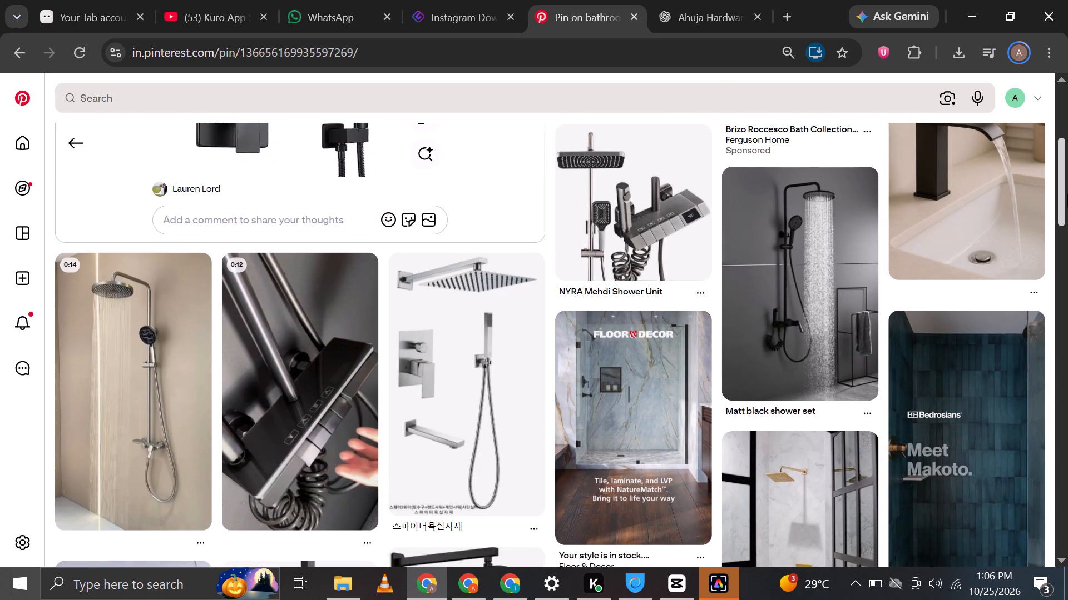
left_click_drag(1067, 194, 1051, 212)
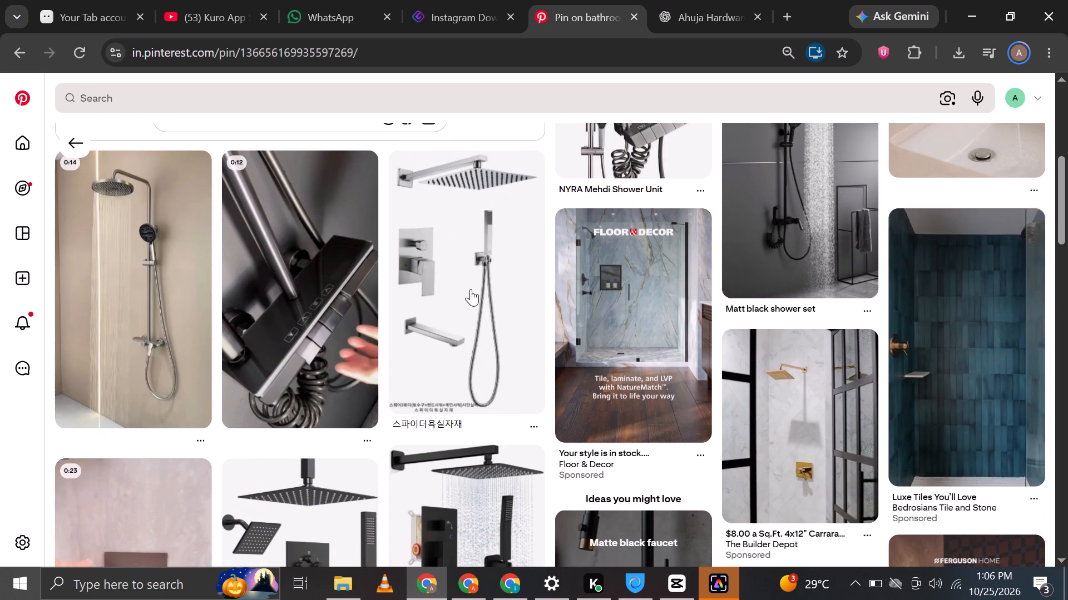
Open the chrome shower set pin with square rain head, hand shower and spout, and look through its similar shower sets.
left_click(469, 289)
left_click(466, 274)
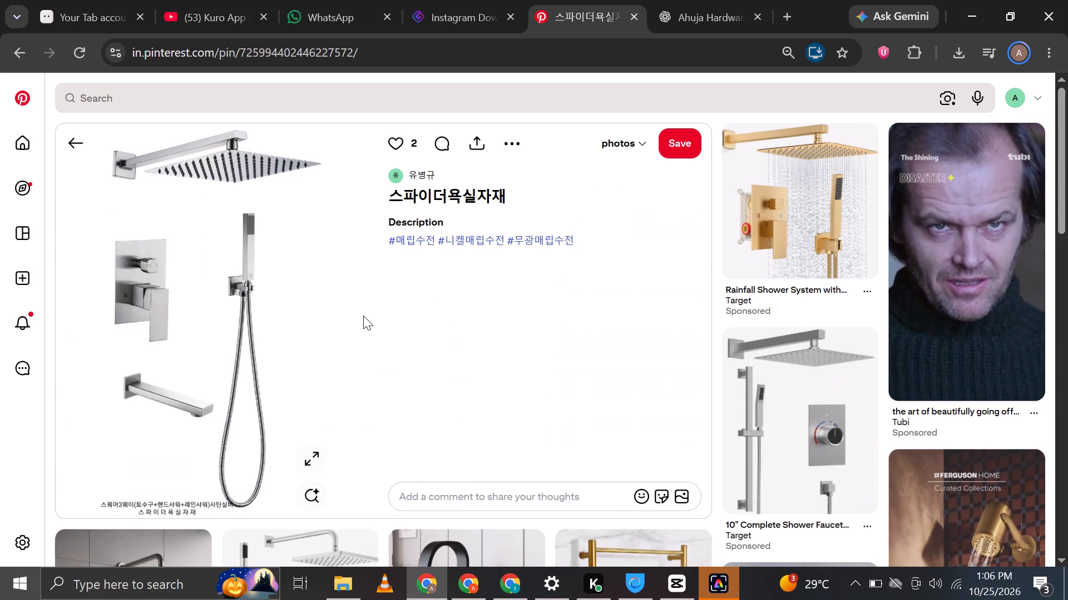
scroll(341, 261, "down", 1)
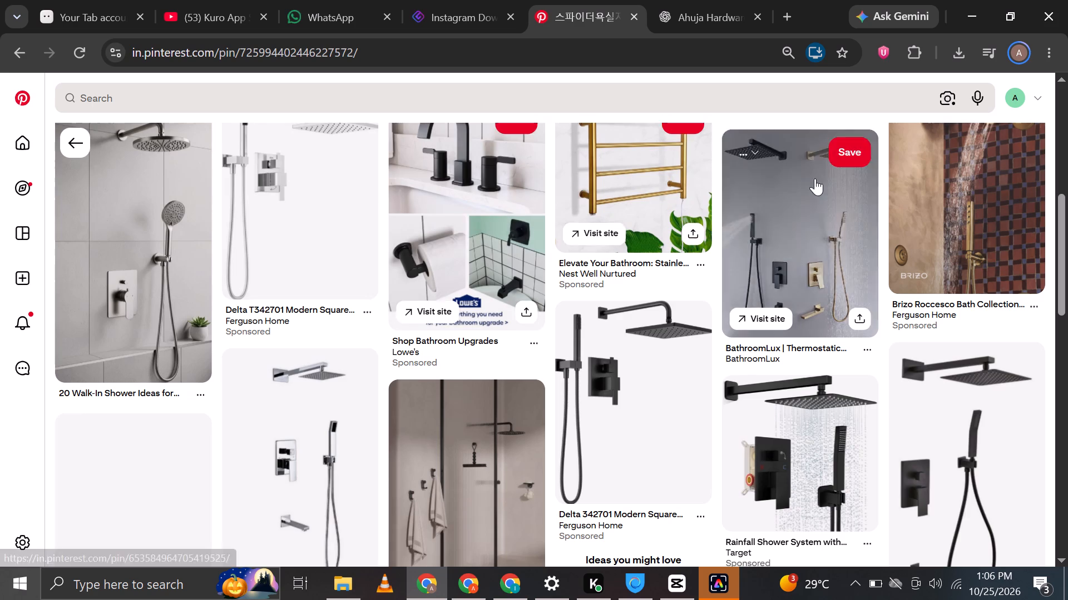
left_click_drag(1067, 221, 1067, 261)
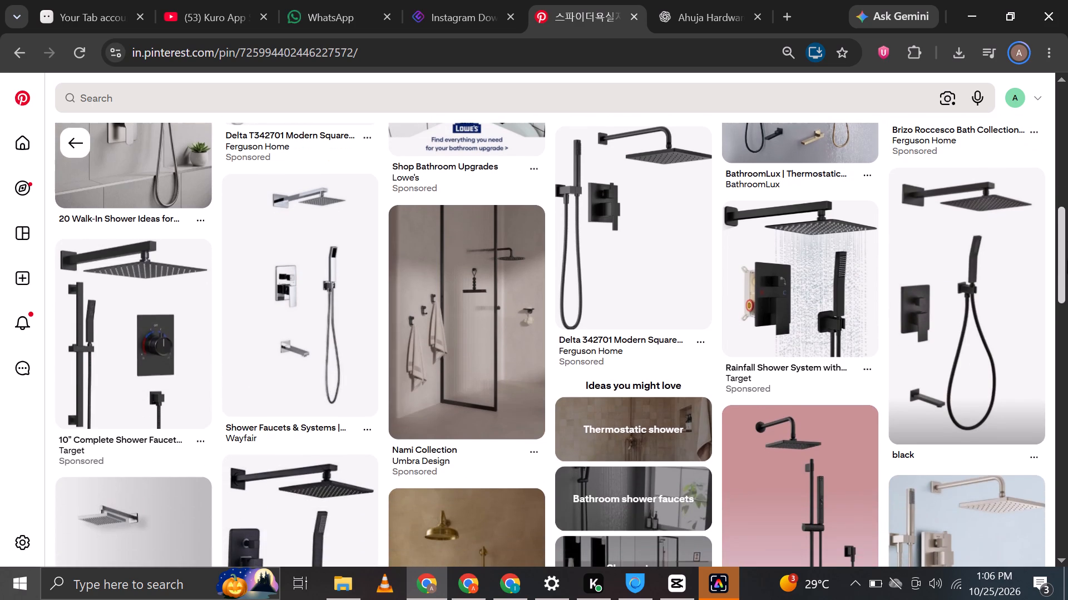
left_click_drag(1067, 261, 1066, 297)
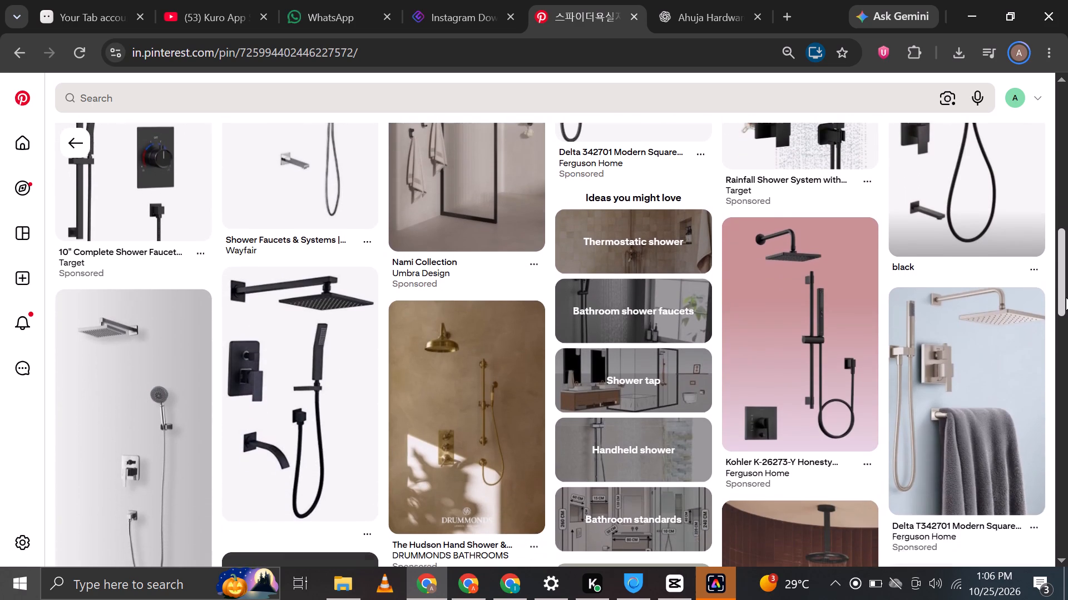
left_click_drag(1066, 297, 1067, 317)
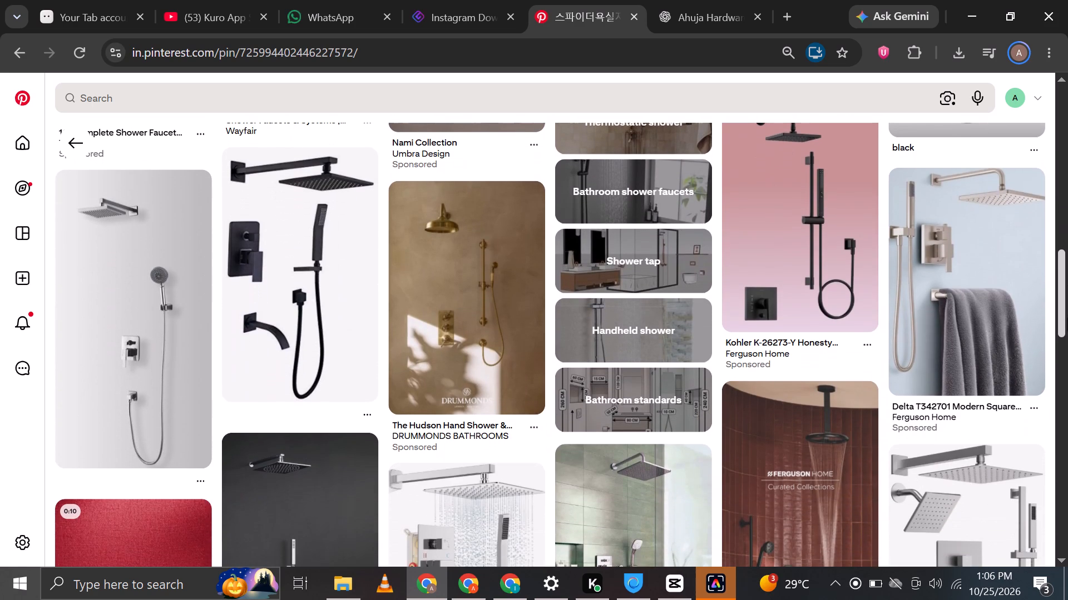
left_click_drag(1067, 317, 1067, 261)
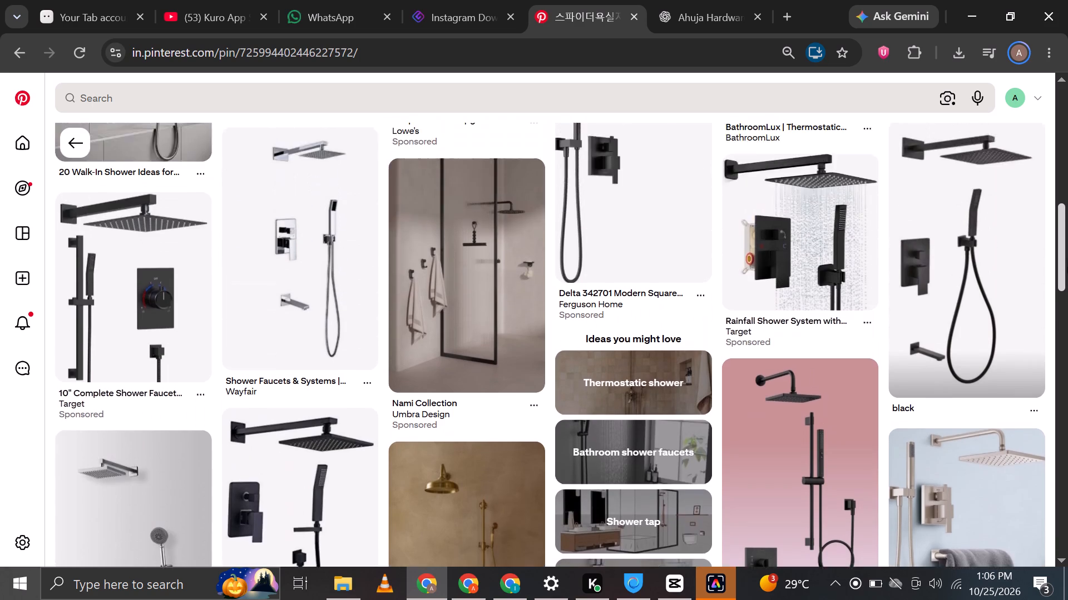
left_click_drag(1067, 261, 1067, 136)
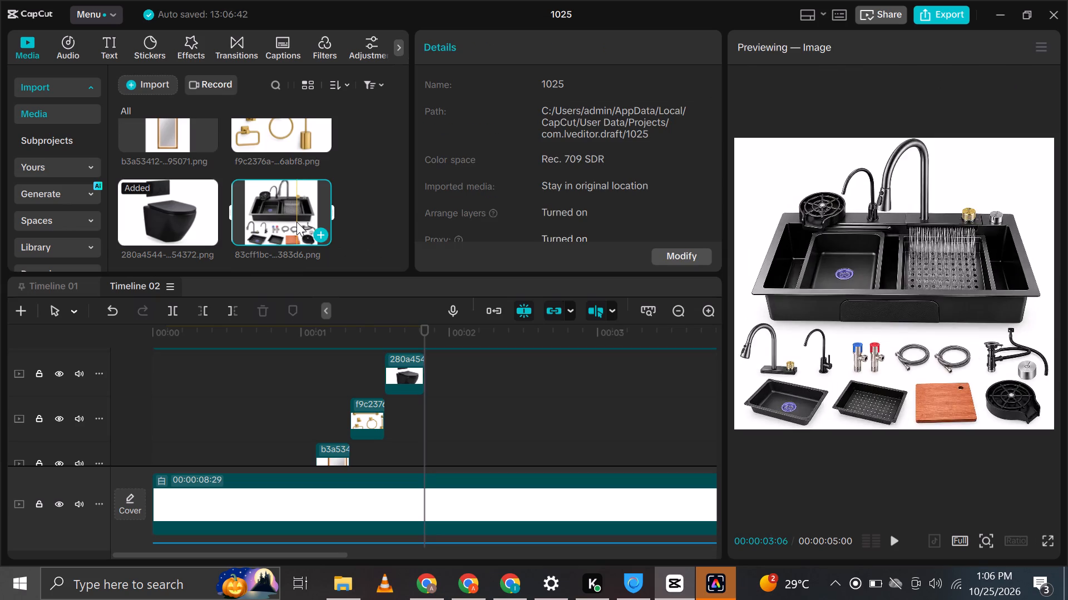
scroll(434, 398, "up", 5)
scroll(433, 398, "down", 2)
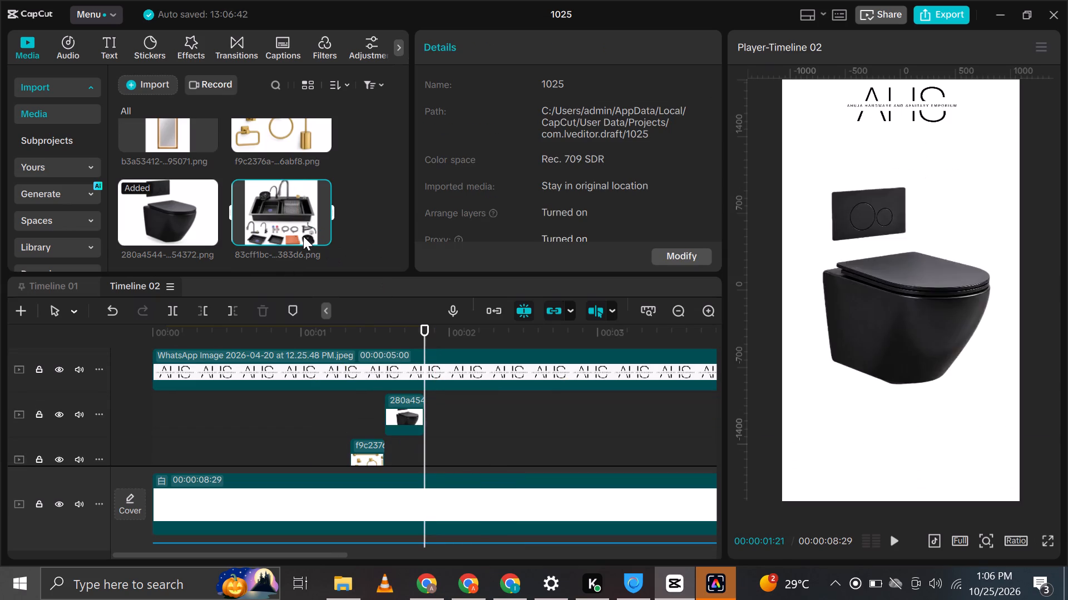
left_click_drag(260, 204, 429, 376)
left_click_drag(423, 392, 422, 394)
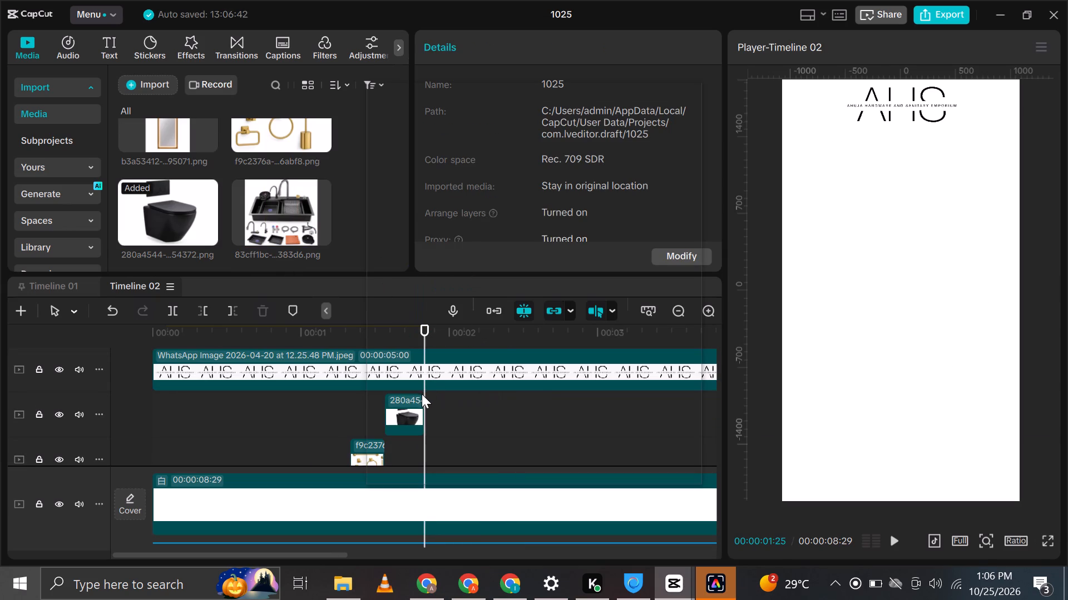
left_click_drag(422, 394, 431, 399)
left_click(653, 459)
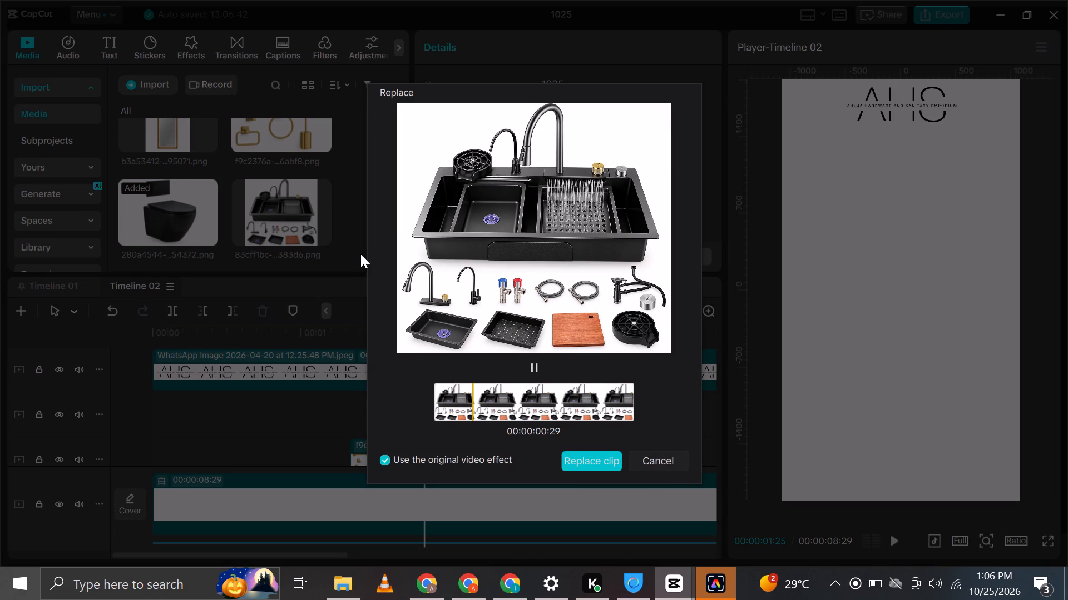
Place the kitchen sink image on a new track above the black toilet clip, starting at that clip's end at 00:00:01:25.
left_click_drag(269, 212, 424, 396)
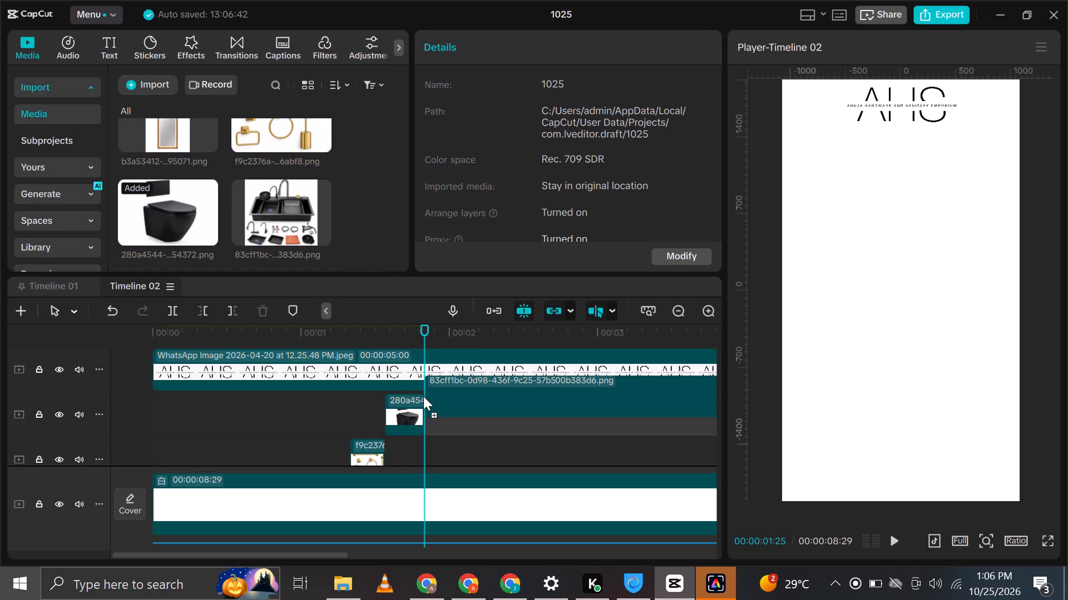
left_click_drag(452, 411, 445, 398)
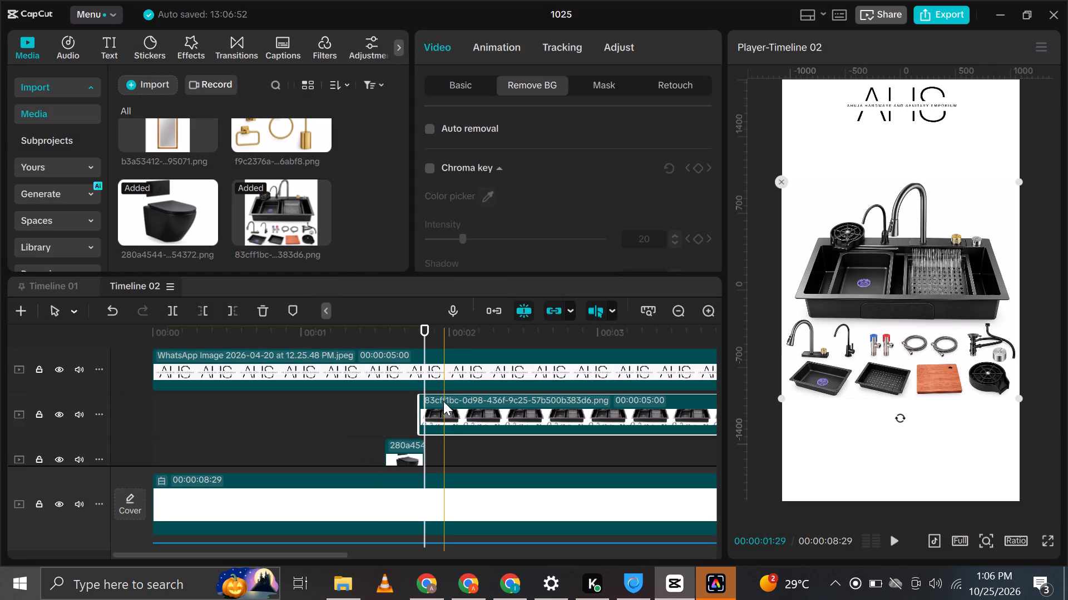
left_click_drag(431, 407, 432, 415)
Split the kitchen sink clip at the next beat marker, 00:00:02:03.
scroll(448, 402, "down", 6)
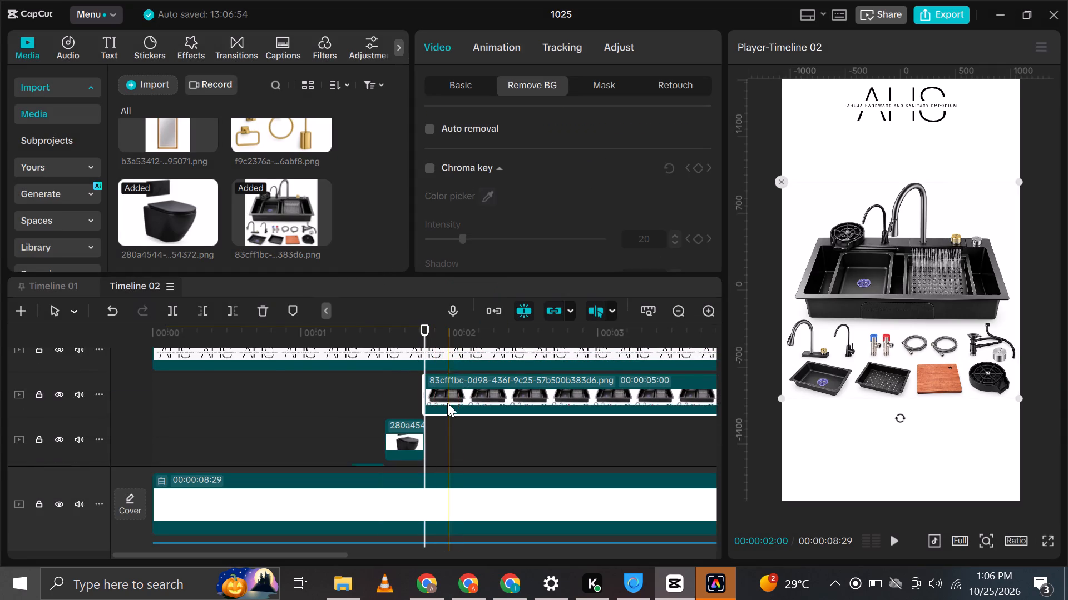
scroll(448, 405, "down", 12)
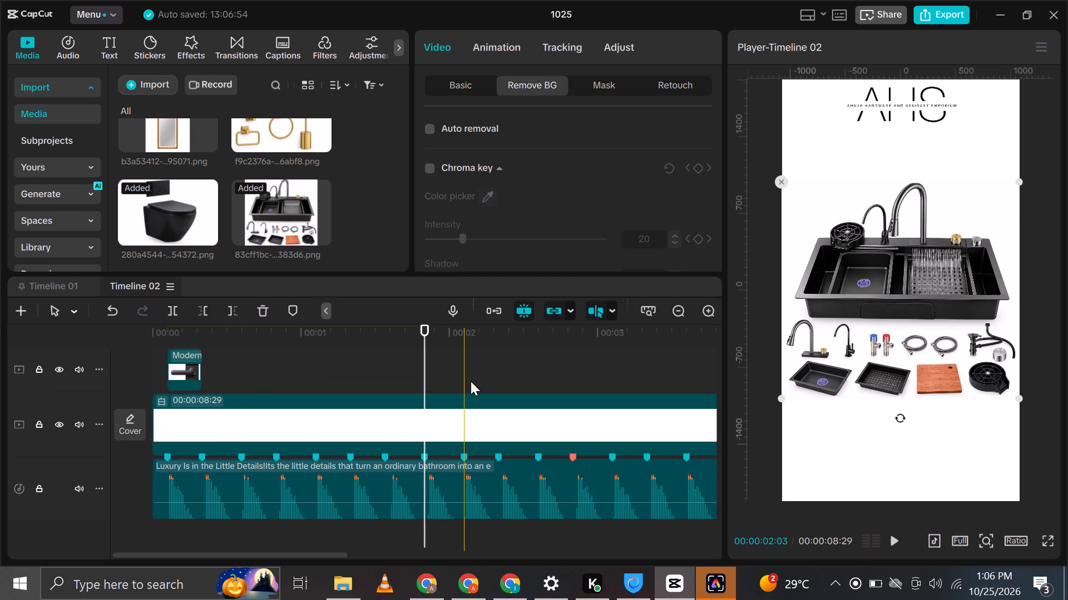
left_click(471, 381)
scroll(471, 381, "up", 15)
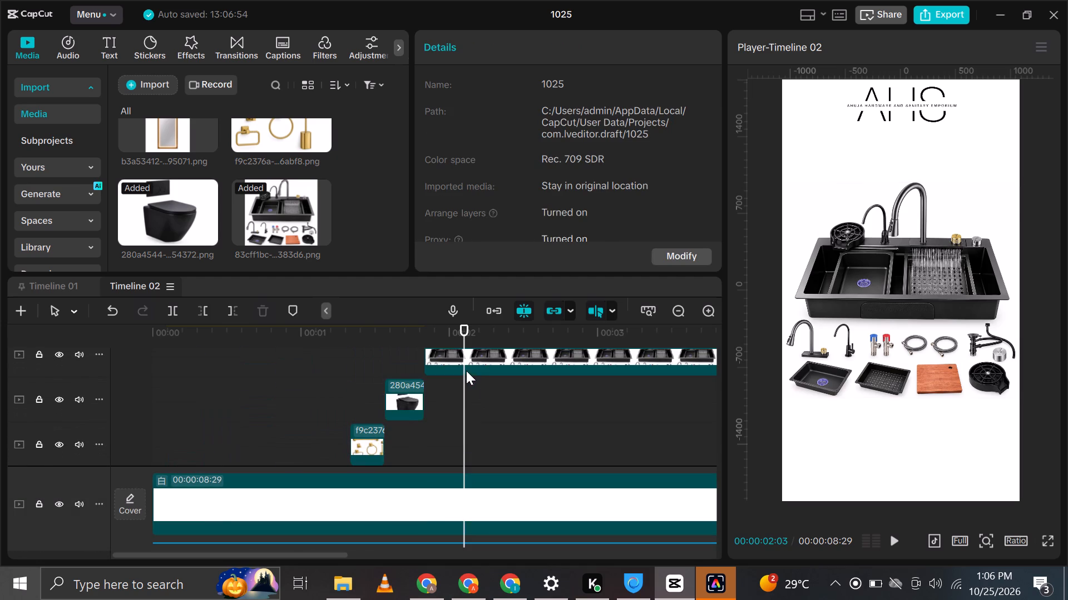
left_click(465, 363)
key("ctrl+b")
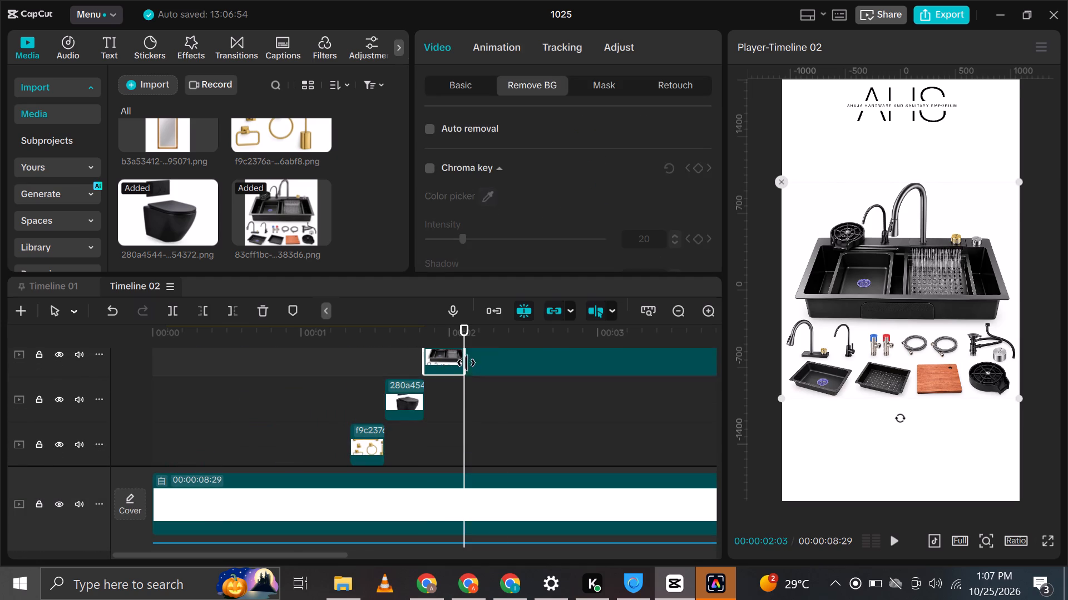
Delete the leftover part of the kitchen sink clip after the split at 00:00:02:03.
left_click(501, 361)
key("BackSpace")
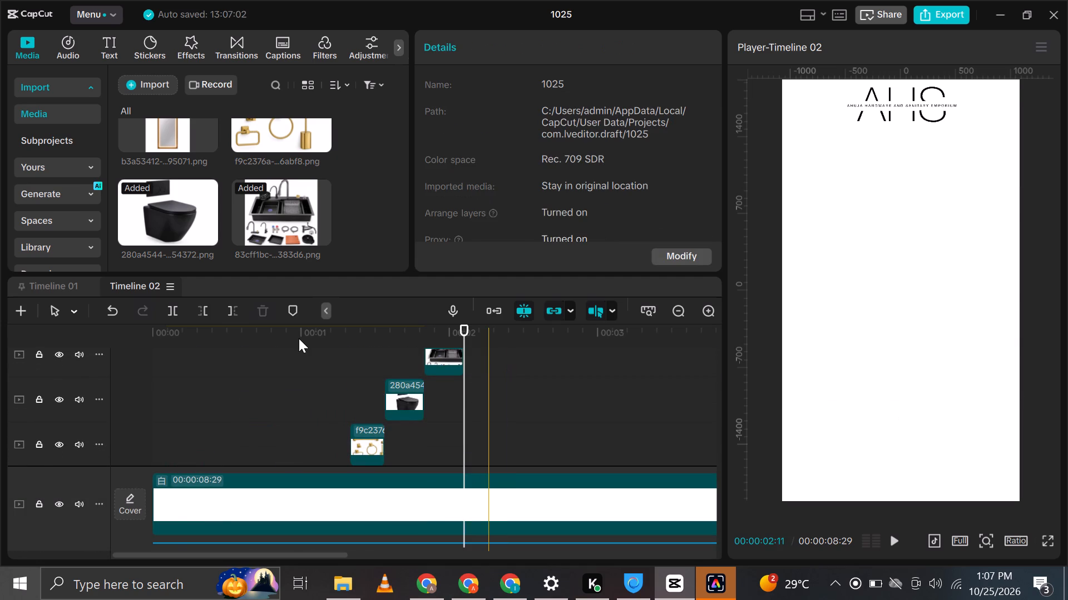
Play the timeline from the start to check the timing of the product clips.
left_click_drag(280, 333, 0, 347)
key("space")
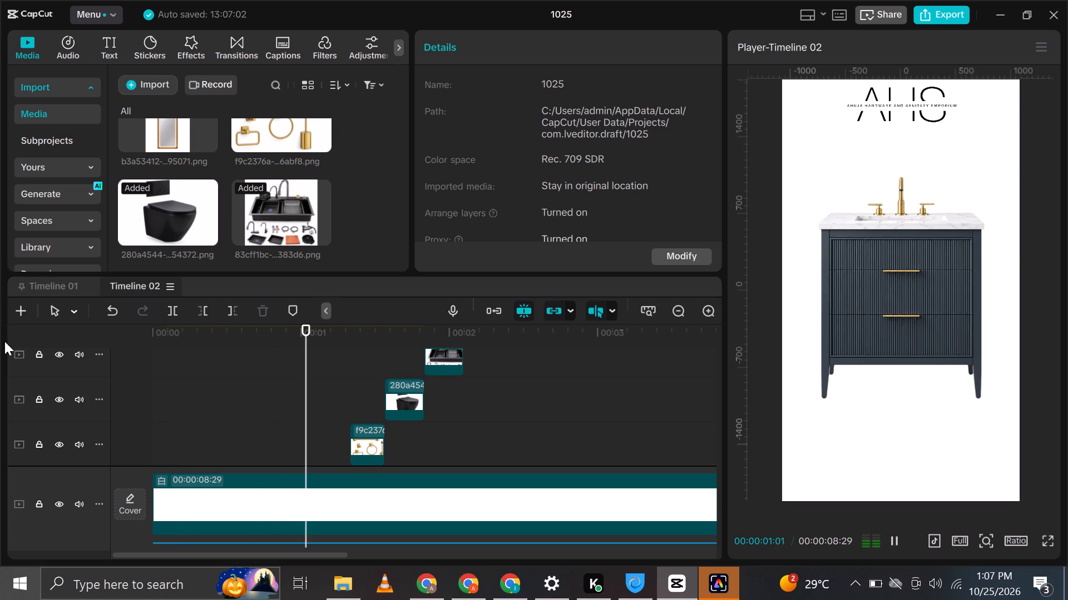
key("space")
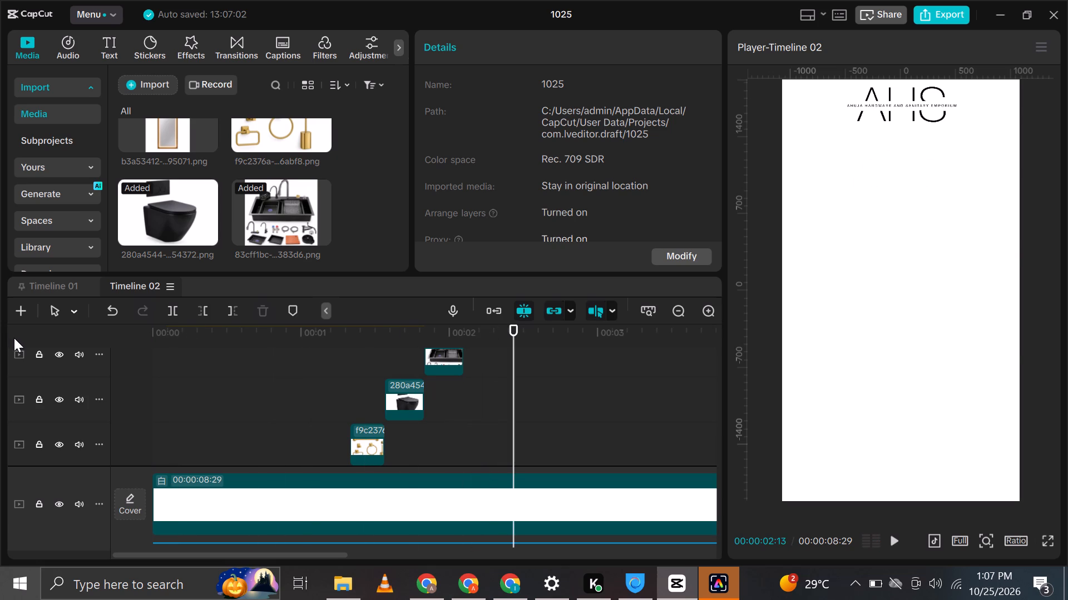
Switch to Pinterest in the browser, leave the chrome shower pin, and search for "handle".
key("alt+Tab")
scroll(499, 289, "down", 6)
left_click(573, 12)
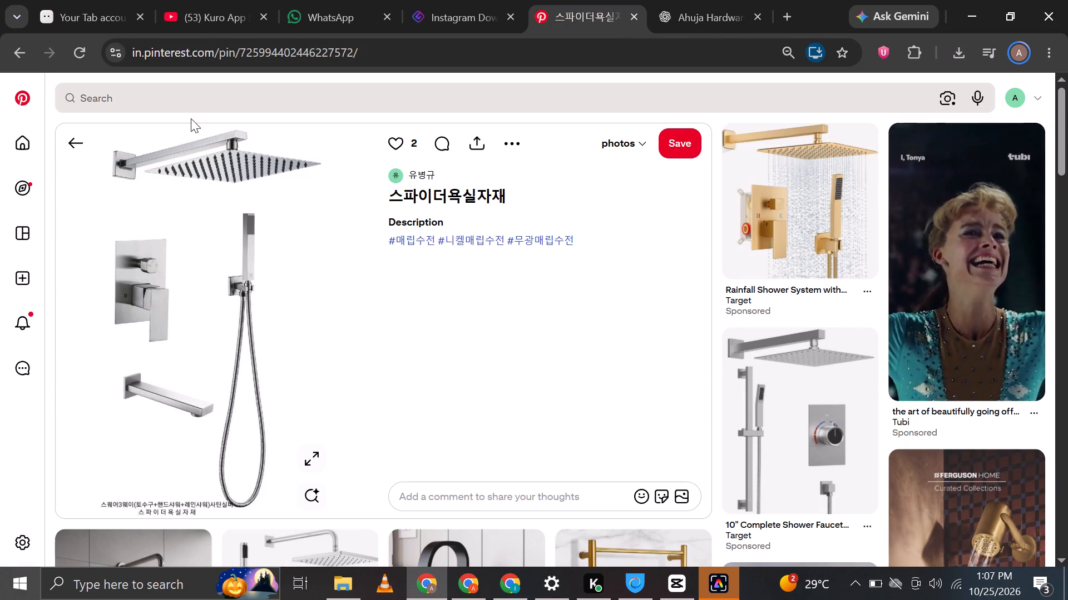
left_click(76, 133)
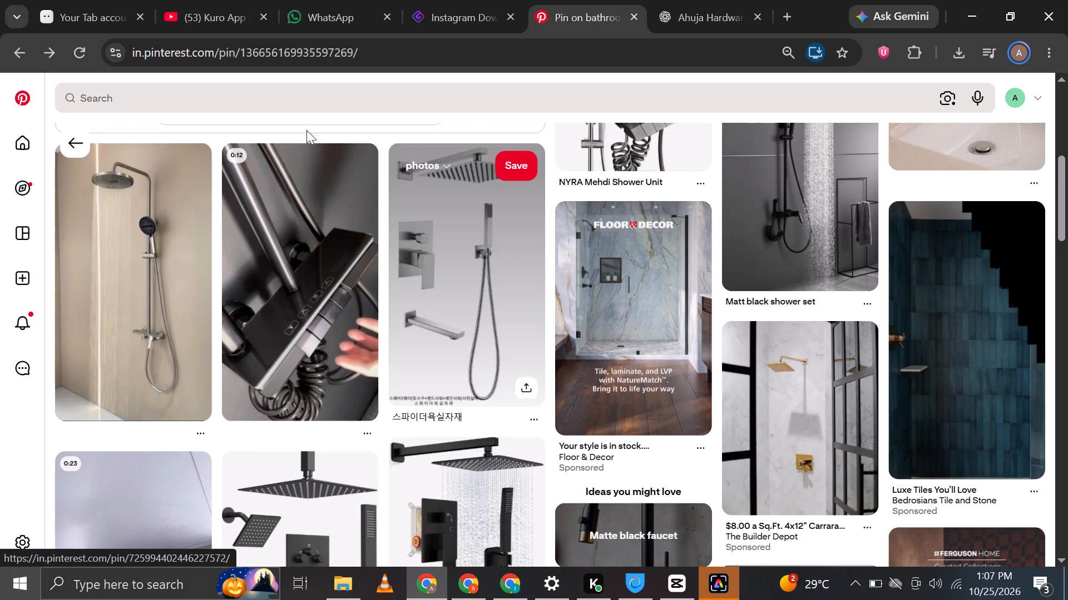
left_click(334, 101)
type("handle")
key("space")
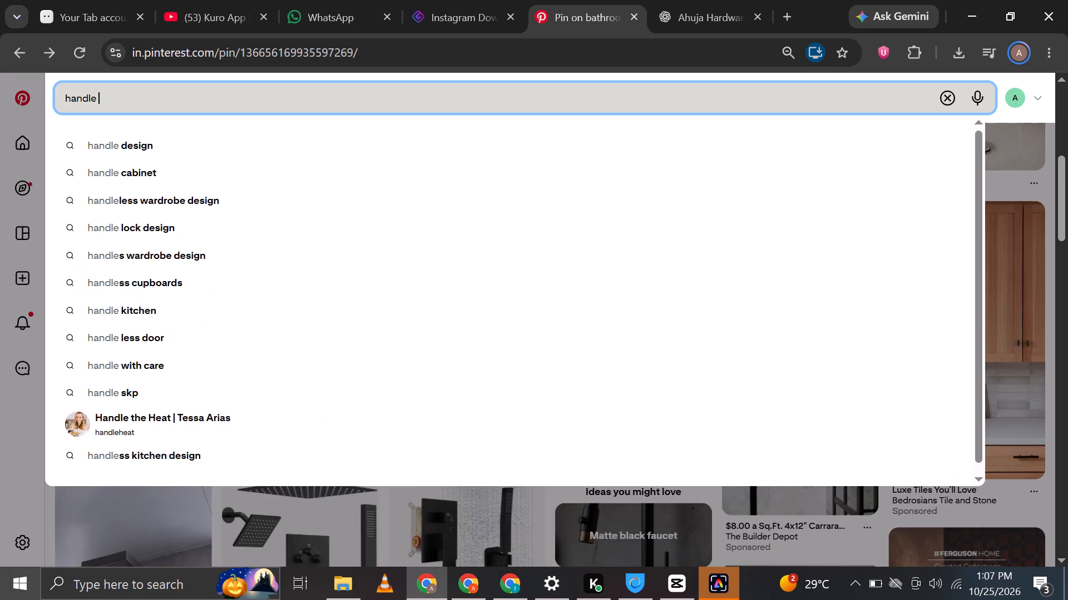
key("Return")
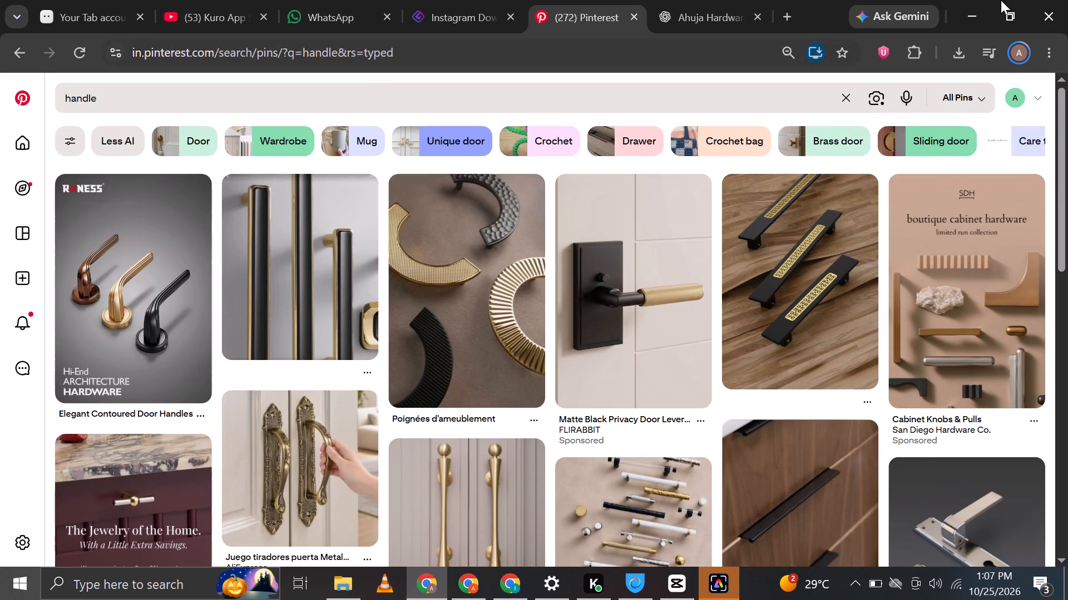
Look through the handle search results for a suitable product image.
left_click_drag(1065, 134, 1067, 151)
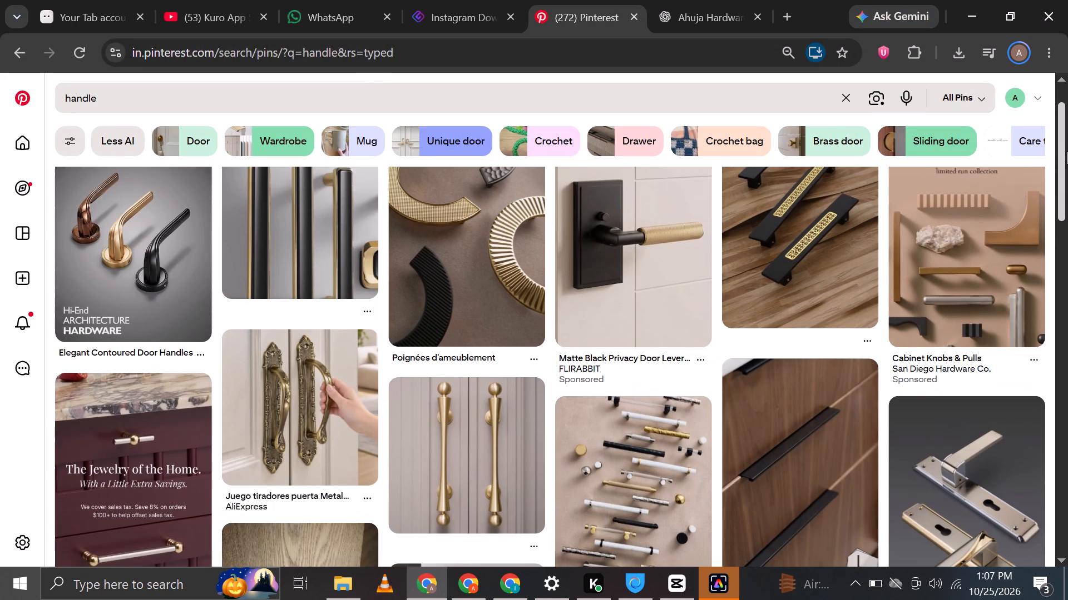
left_click_drag(1067, 151, 1067, 189)
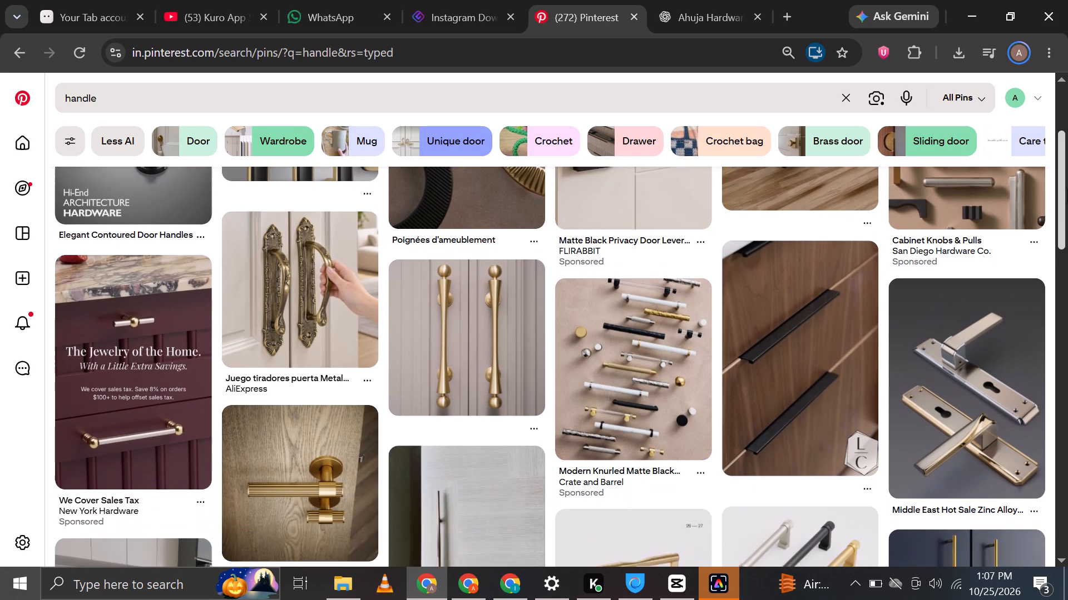
left_click_drag(1067, 189, 1067, 259)
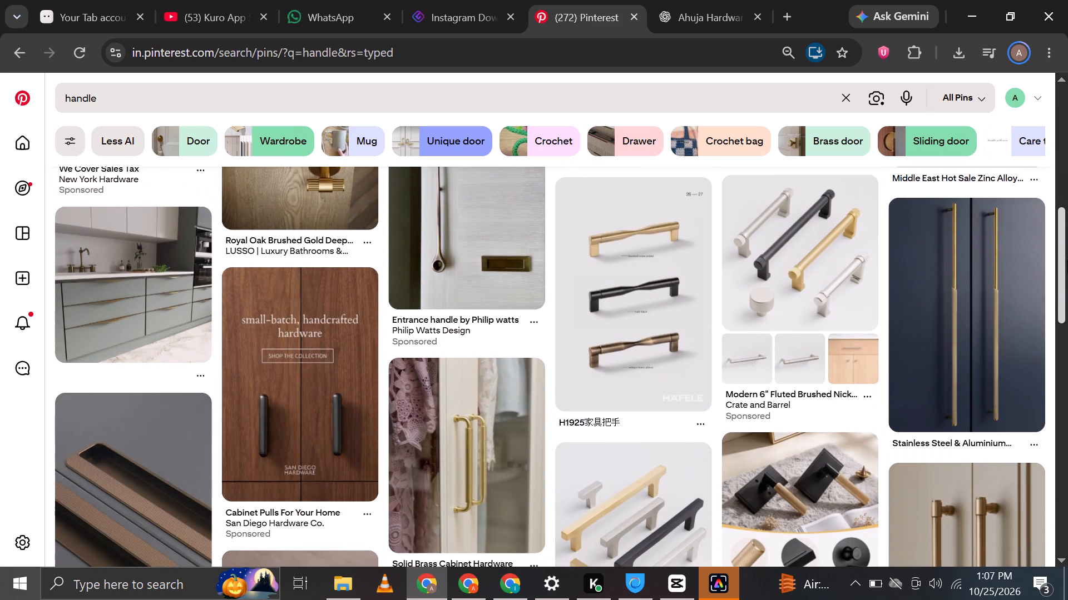
left_click_drag(1067, 259, 1067, 260)
left_click_drag(1067, 260, 1067, 176)
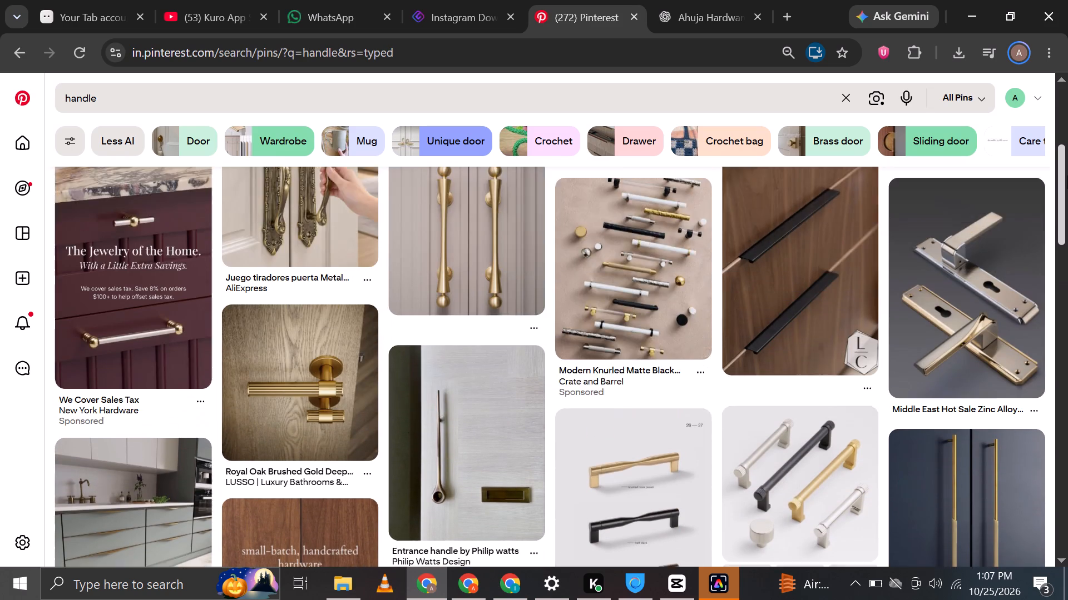
left_click_drag(1067, 176, 1067, 139)
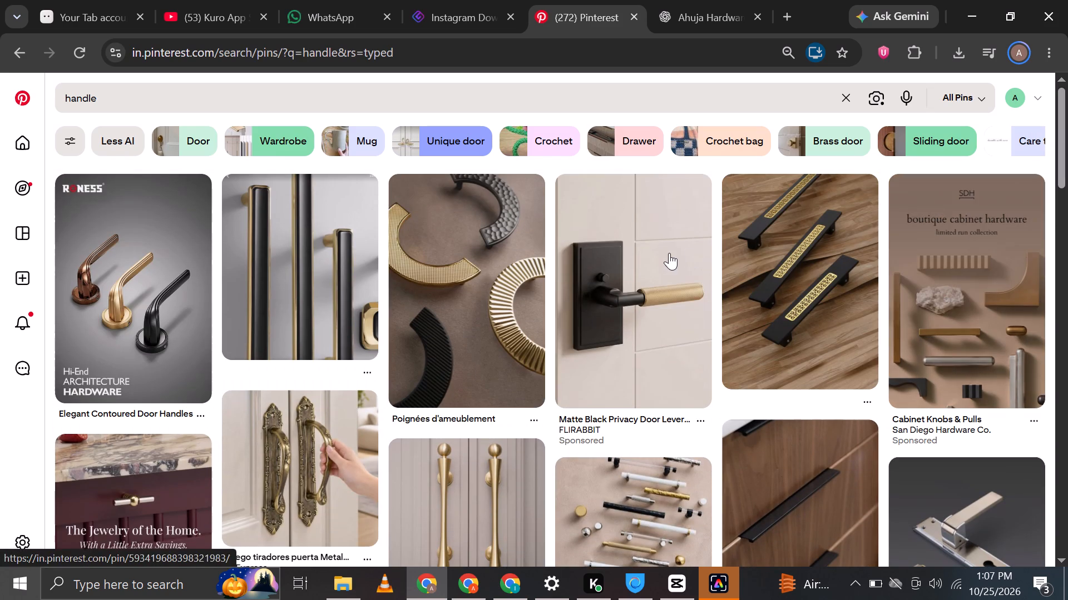
left_click(664, 254)
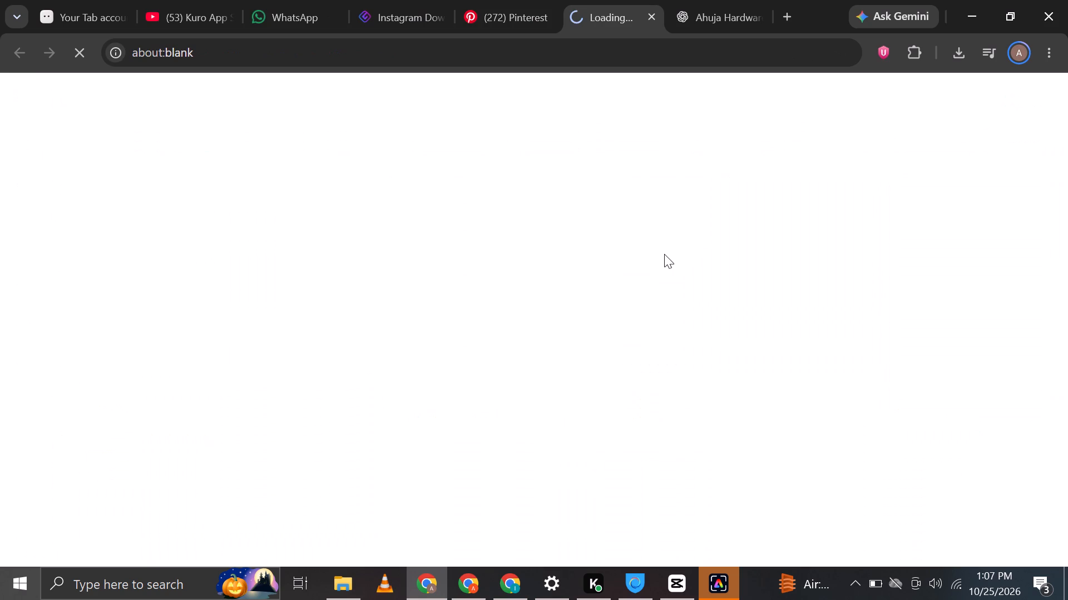
left_click(521, 8)
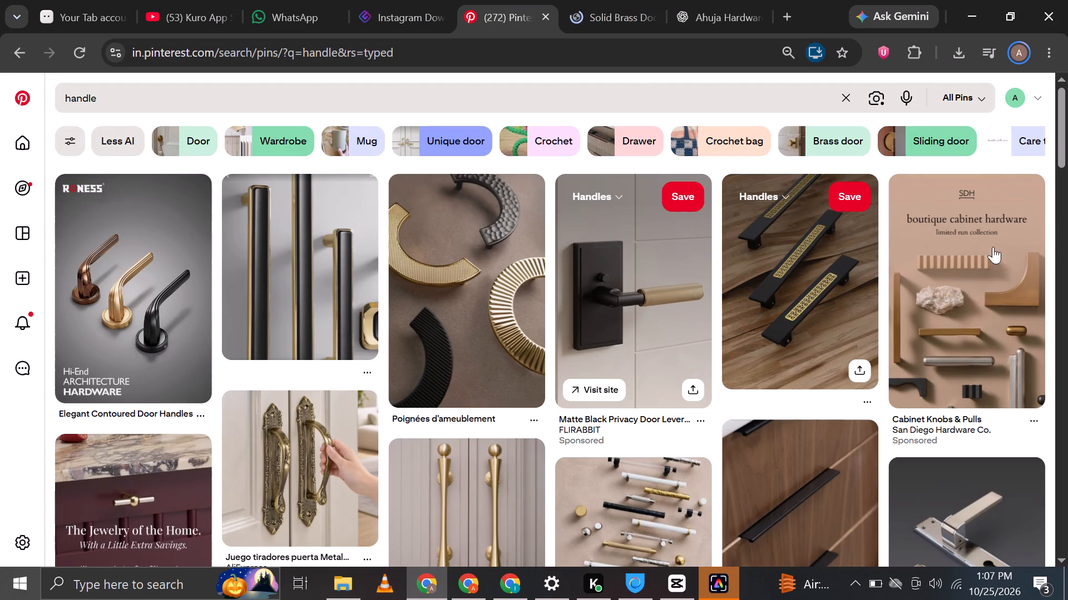
Open the pin of black handles with gold patterned inlays and look through its related handle pins.
left_click(822, 273)
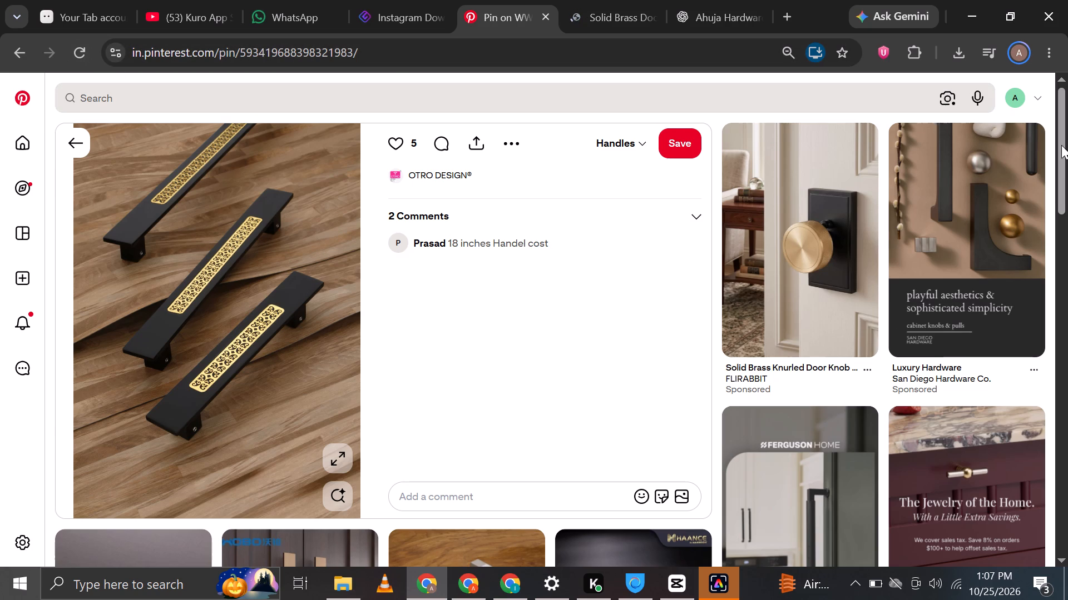
scroll(863, 246, "down", 1)
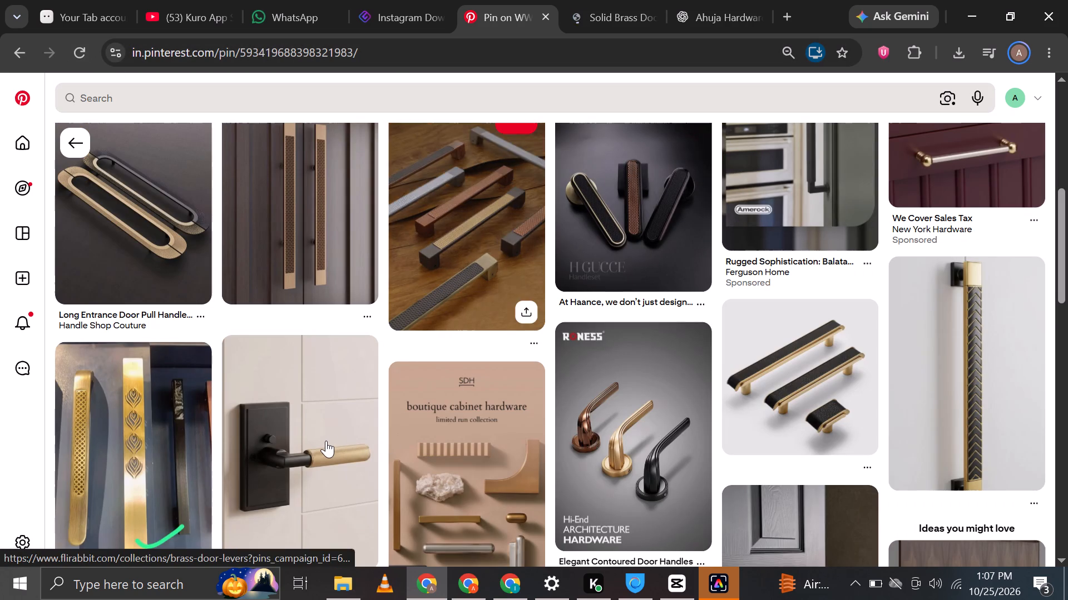
scroll(322, 437, "down", 1)
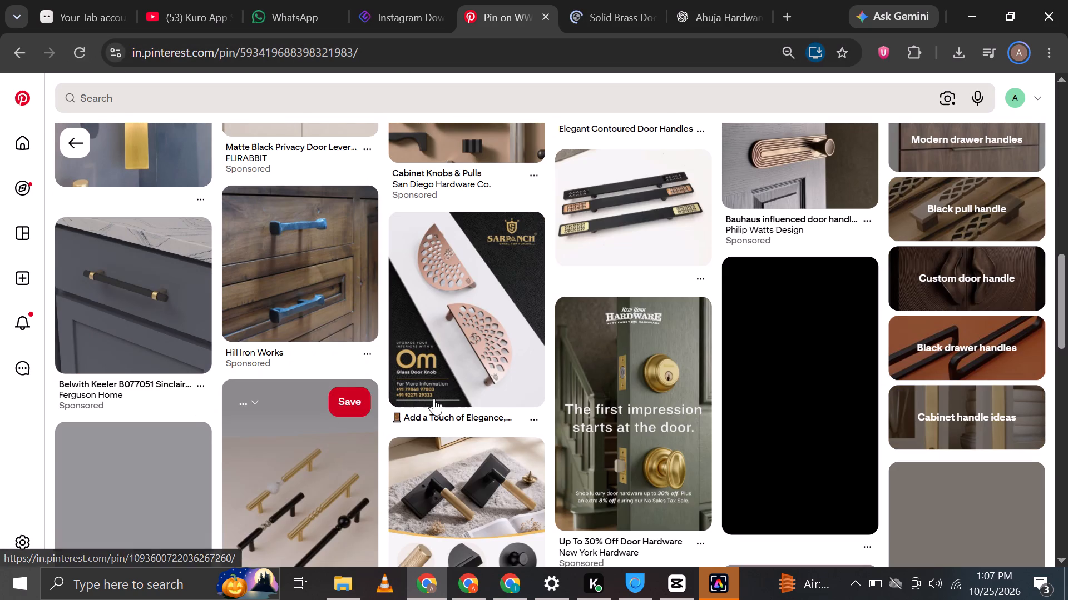
scroll(647, 423, "up", 1)
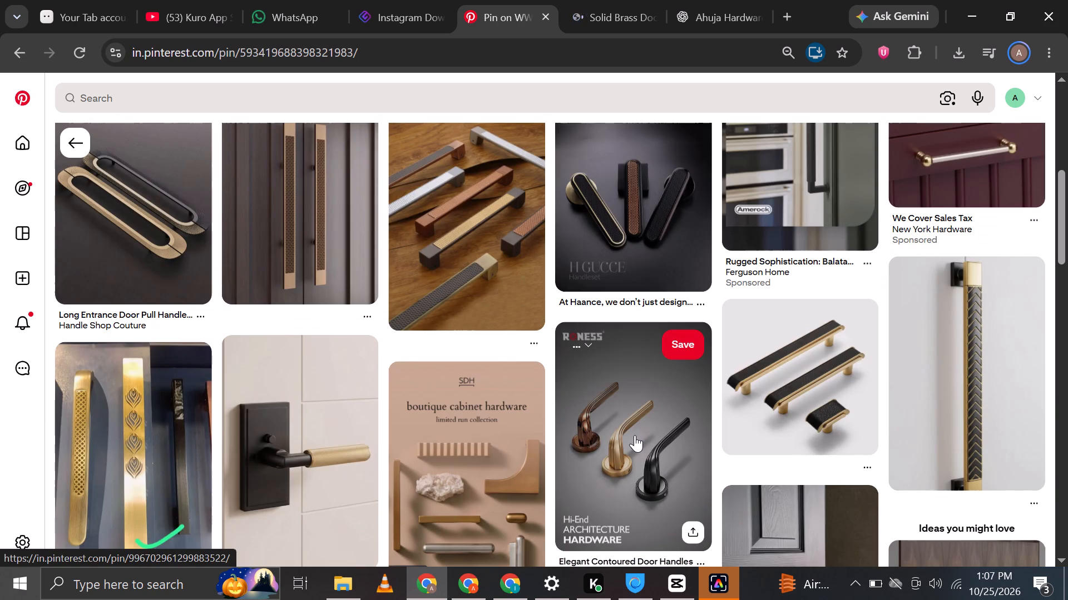
scroll(296, 369, "up", 4)
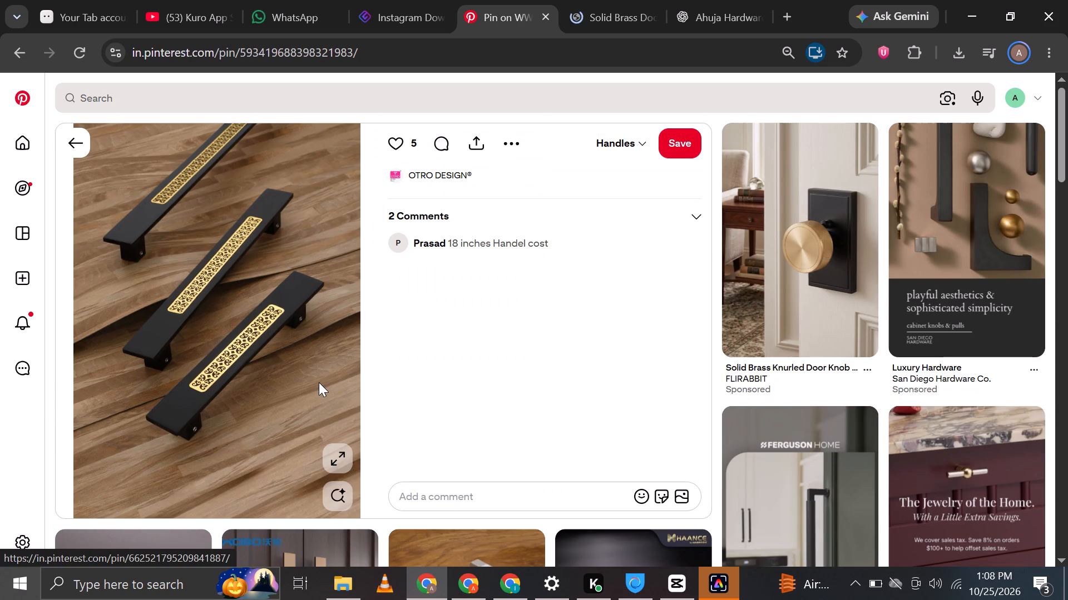
scroll(319, 382, "down", 1)
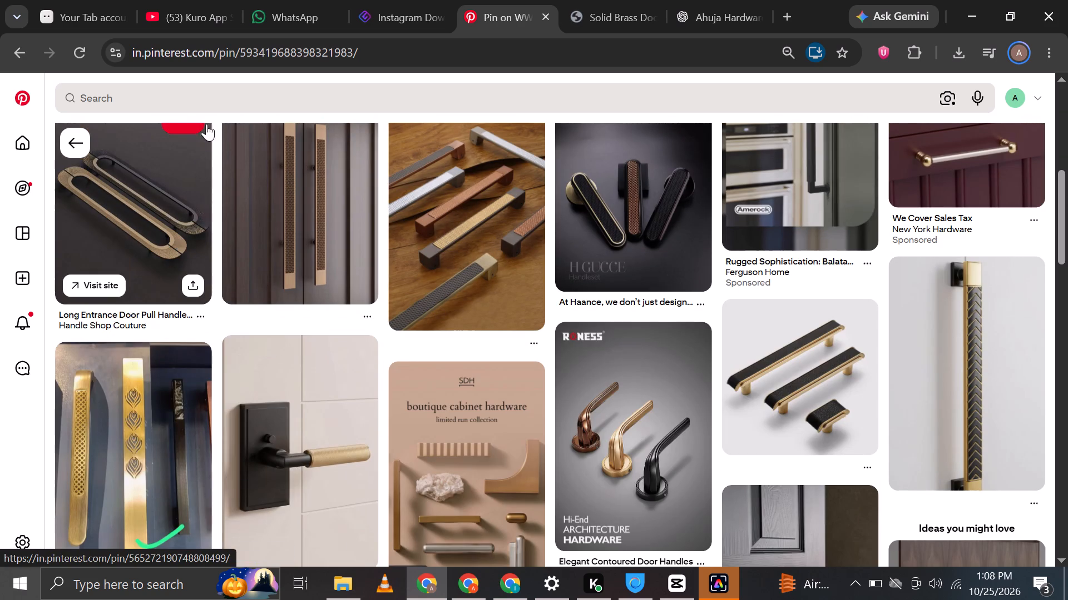
left_click(231, 103)
type("hob")
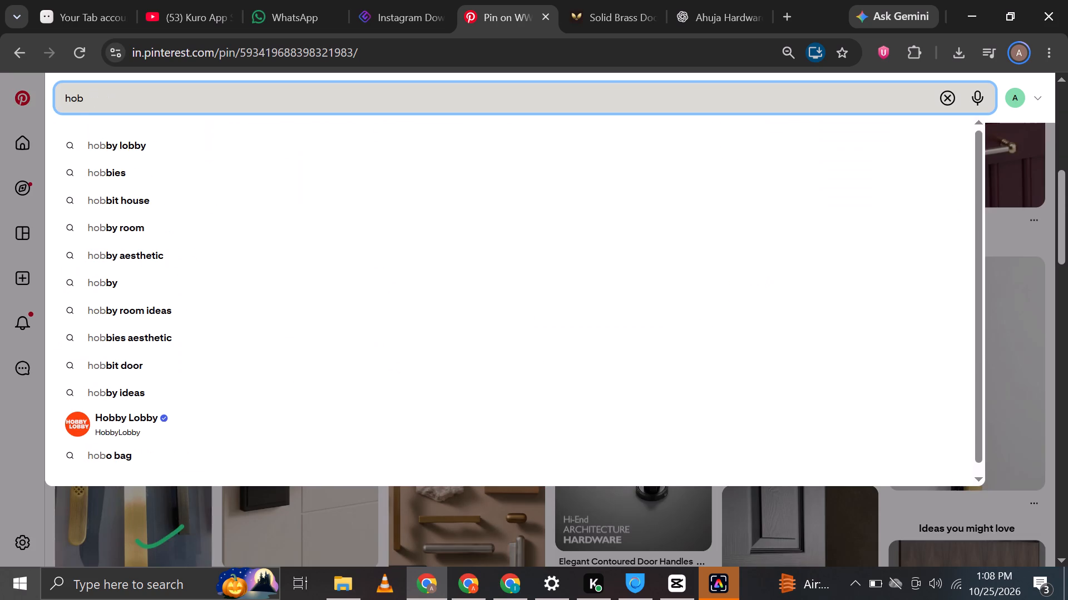
type("es")
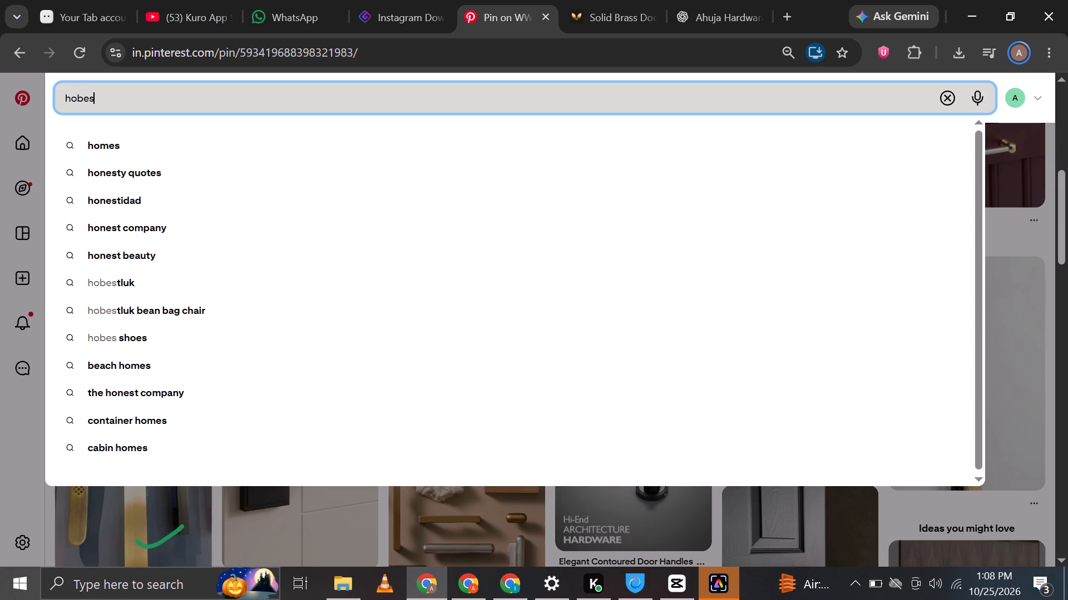
key("Return")
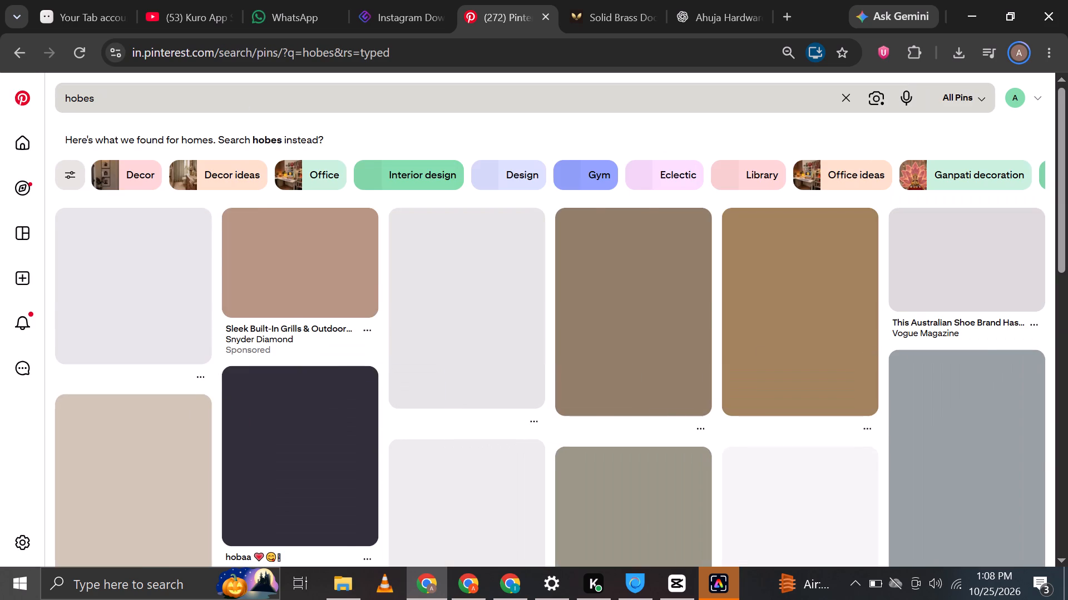
left_click_drag(85, 96, 154, 89)
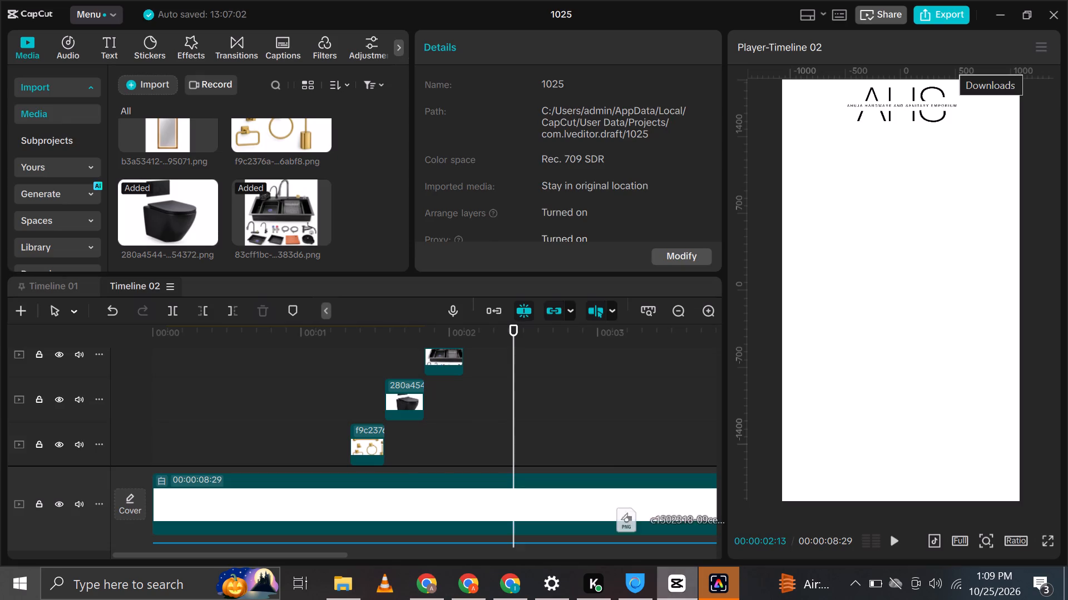
left_click_drag(650, 514, 300, 198)
Place the shower set image on its own track below the logo, starting where the black sink clip ends.
scroll(472, 355, "up", 3)
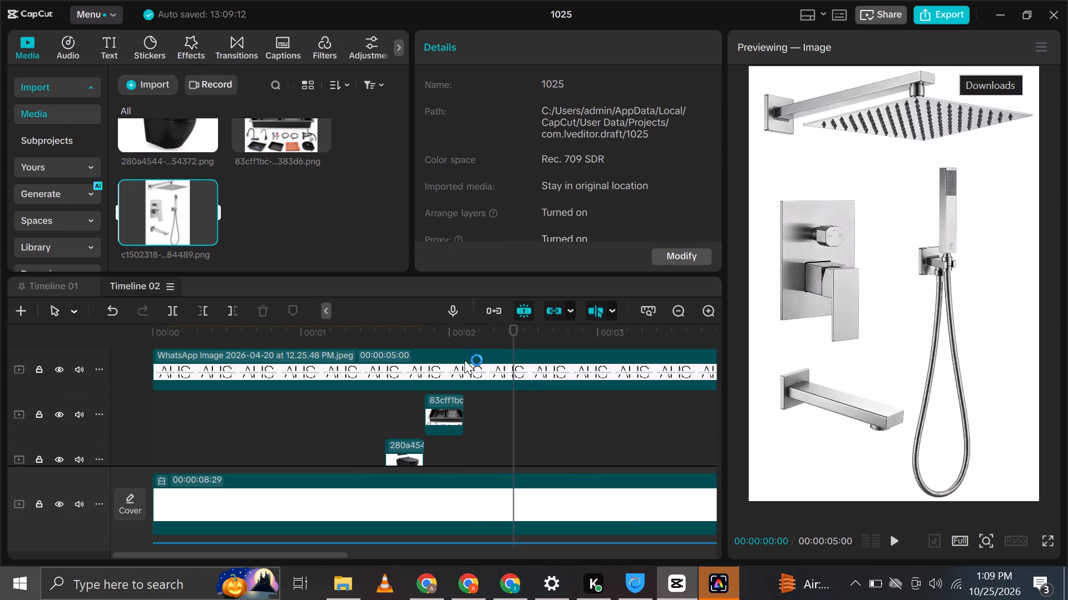
left_click(460, 334)
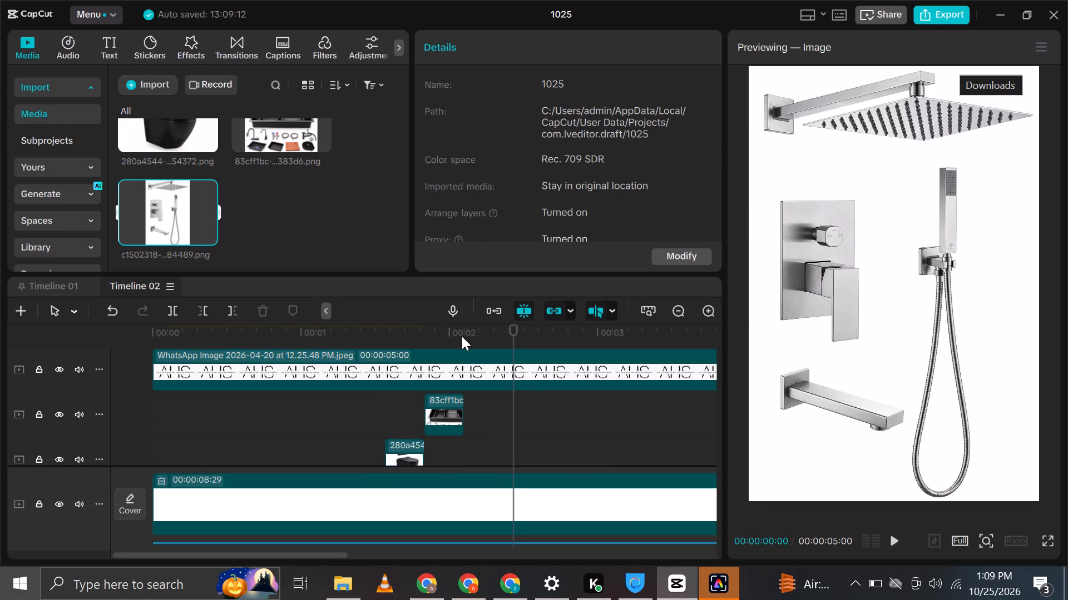
left_click(469, 341)
left_click_drag(146, 203, 258, 207)
left_click_drag(258, 207, 469, 390)
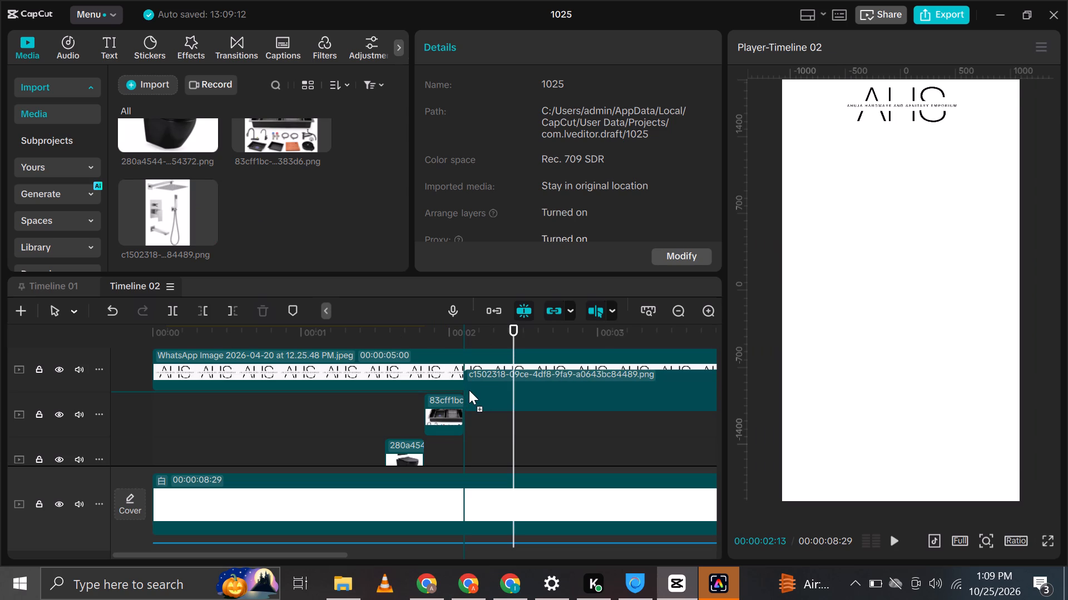
Shrink the shower set image to about three quarters of the frame width, centred below the logo.
scroll(499, 398, "down", 1)
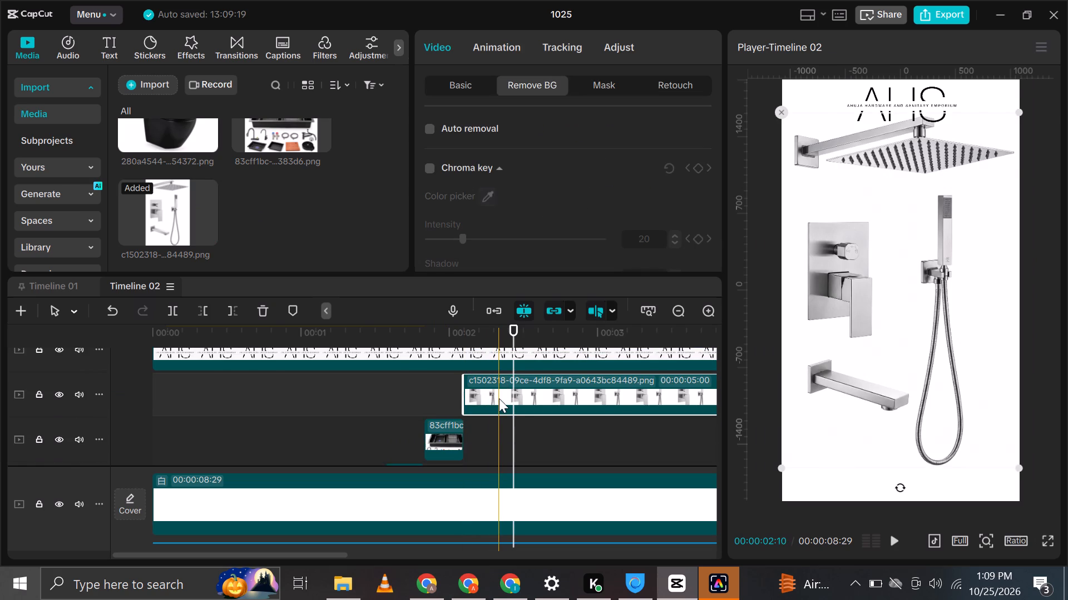
left_click_drag(1024, 111, 990, 168)
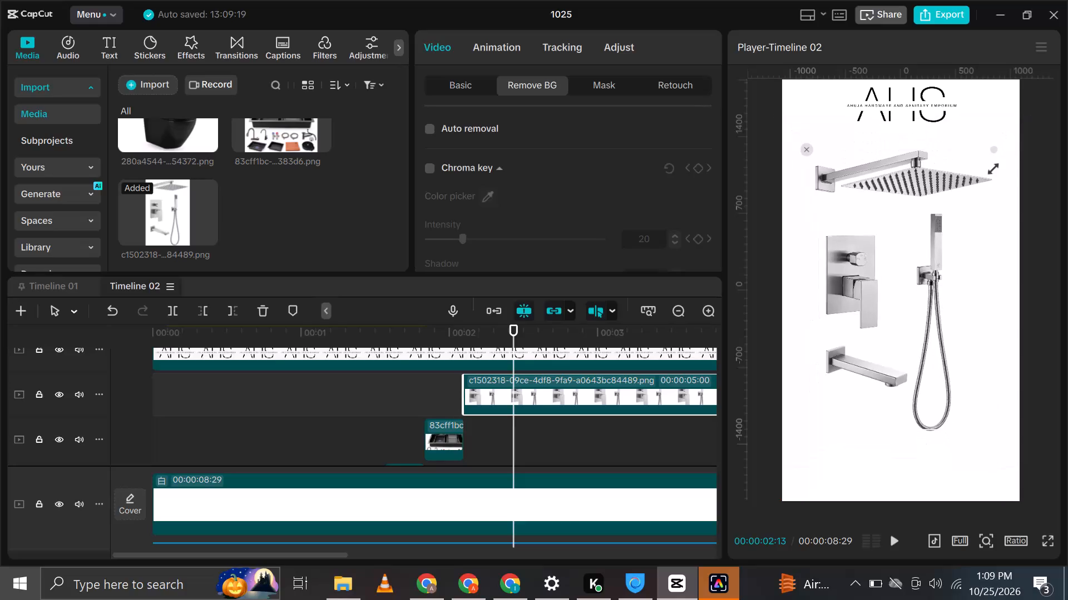
left_click_drag(990, 168, 996, 179)
left_click(946, 282)
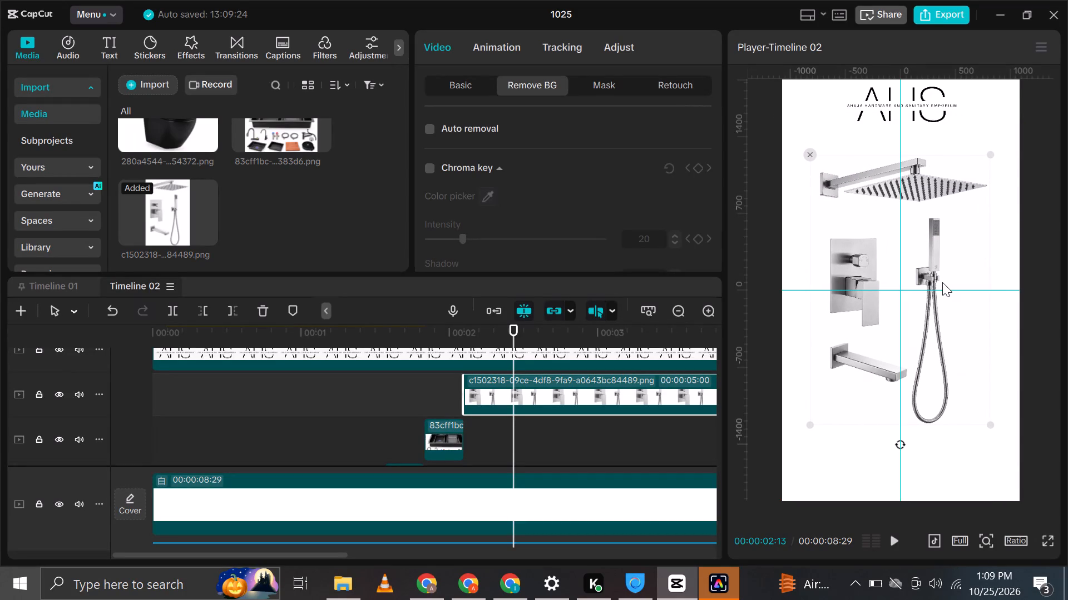
Split the shower set clip at the beat marker at 00:00:02:10 and delete the part after it.
scroll(523, 396, "down", 2)
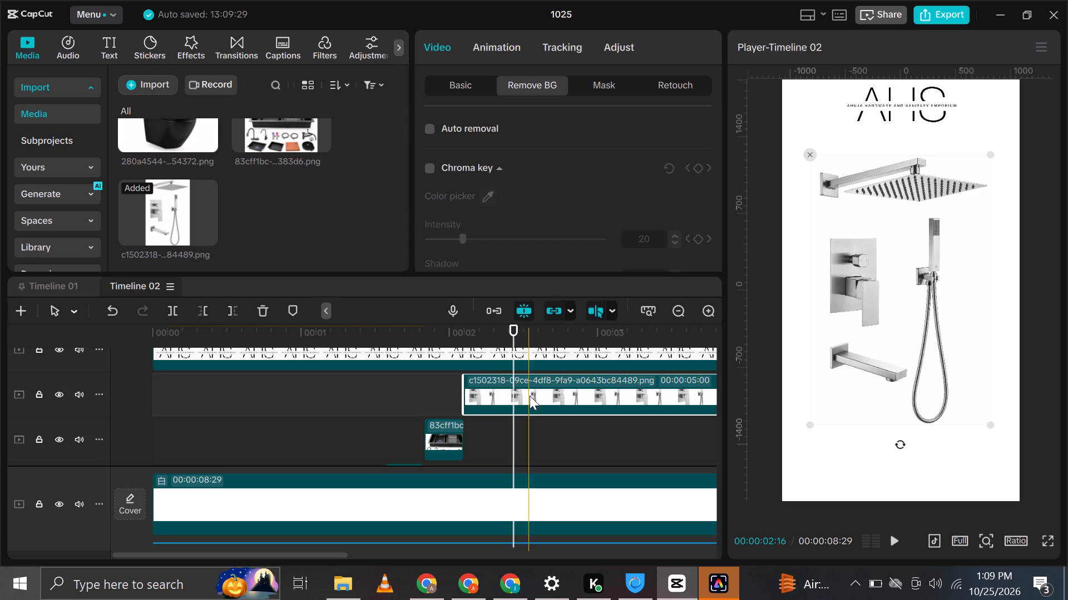
scroll(530, 396, "down", 16)
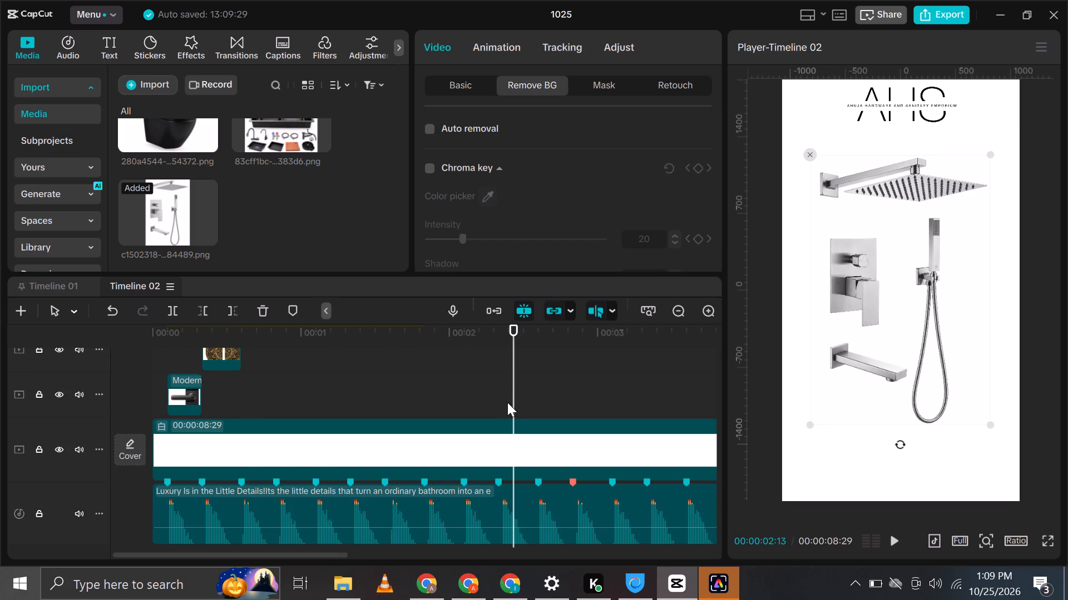
left_click(501, 390)
scroll(495, 396, "up", 7)
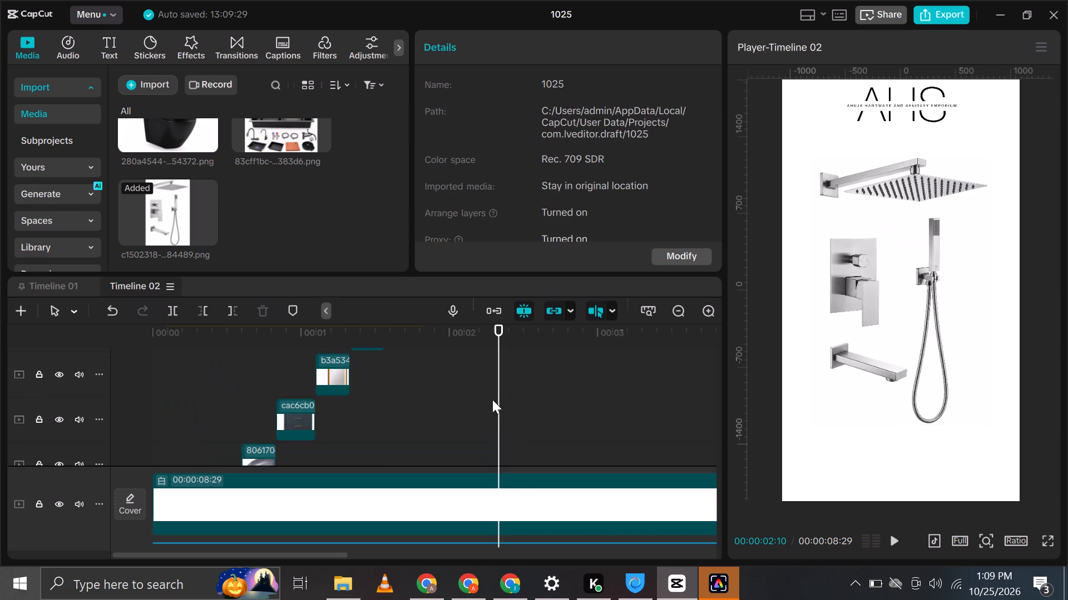
scroll(492, 399, "up", 13)
left_click(511, 428)
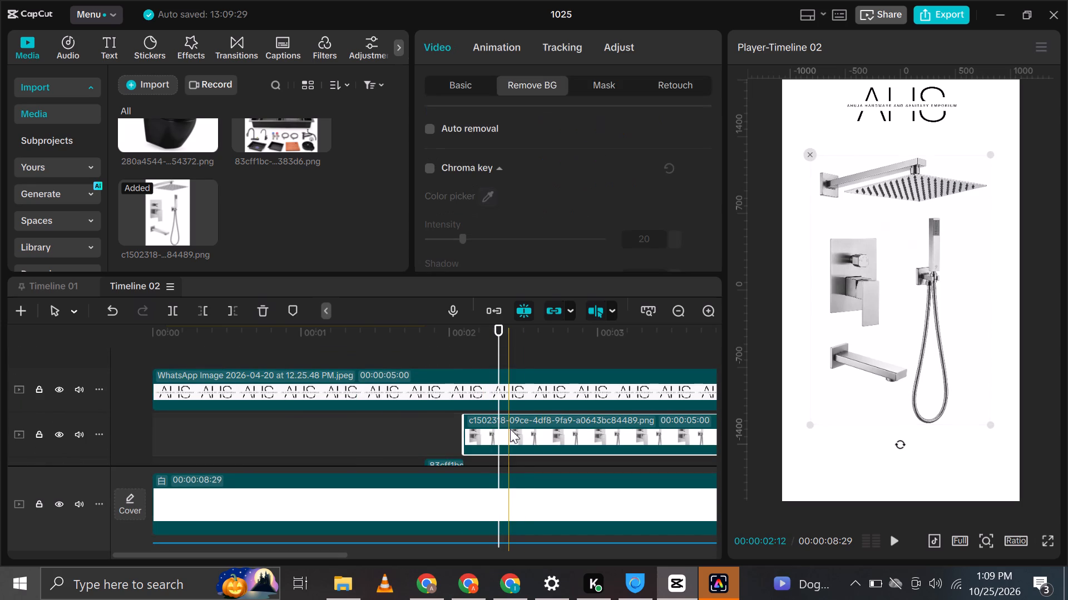
key("ctrl+b")
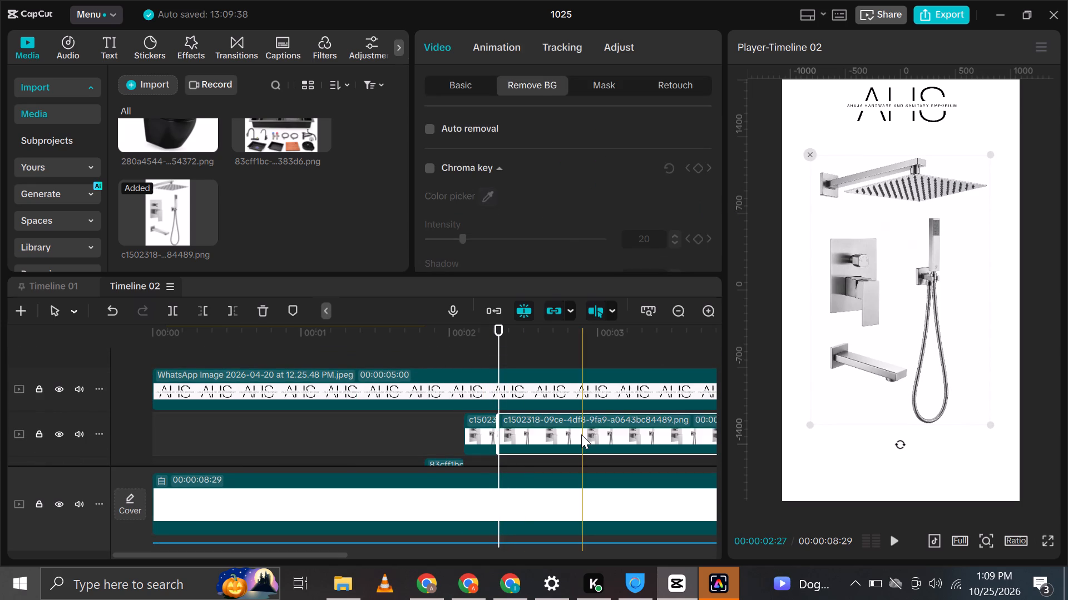
key("BackSpace")
Play the timeline from the start through the shower set clip to check the images against the beat.
scroll(522, 398, "down", 9)
scroll(516, 404, "up", 1)
scroll(516, 404, "down", 7)
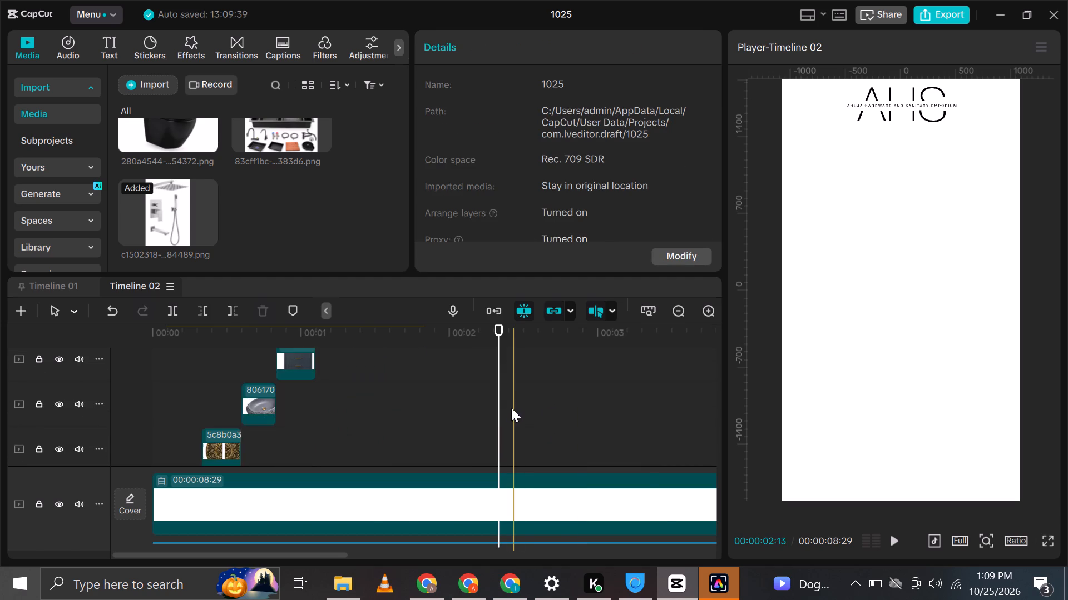
scroll(511, 408, "down", 6)
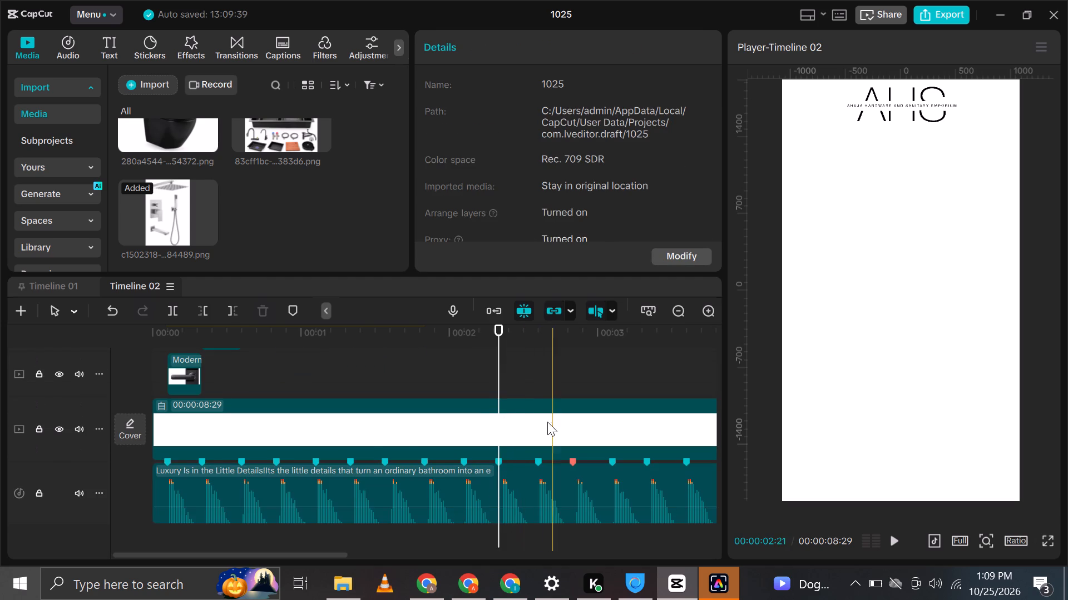
scroll(500, 441, "up", 20)
scroll(500, 441, "up", 8)
left_click_drag(264, 332, 0, 337)
key("space")
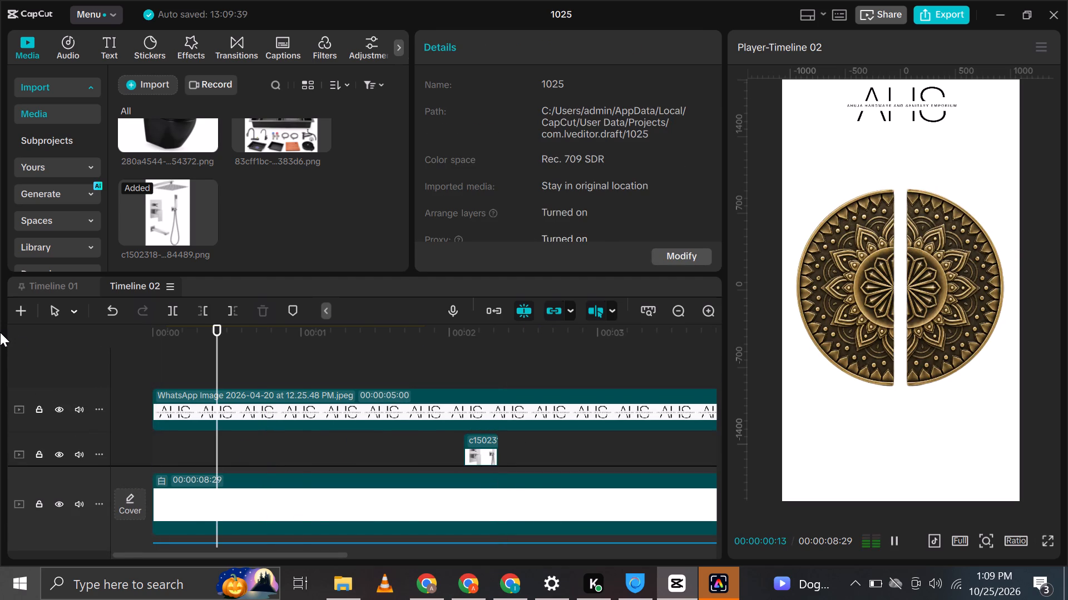
key("space")
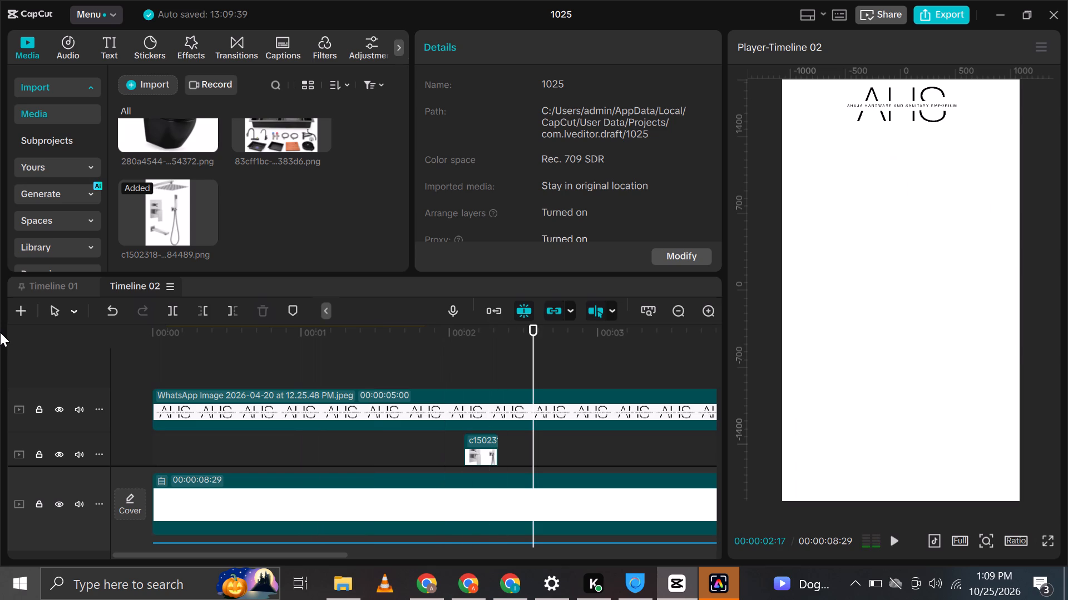
Switch to the ChatGPT conversation in Chrome and save the generated three-burner hob image as a PNG in Downloads.
key("alt+Tab")
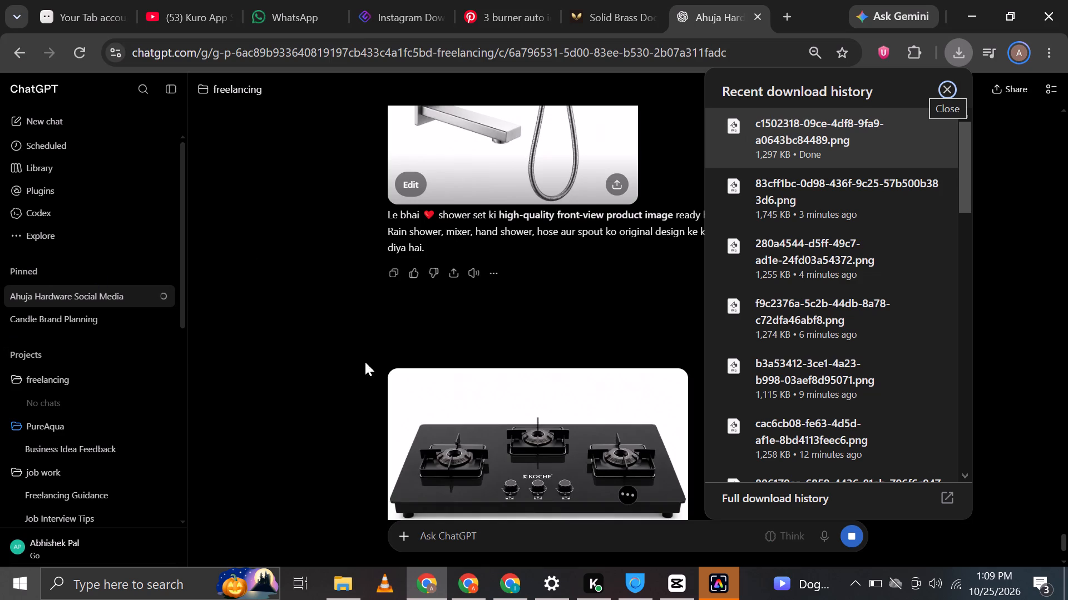
scroll(358, 372, "down", 2)
right_click(537, 324)
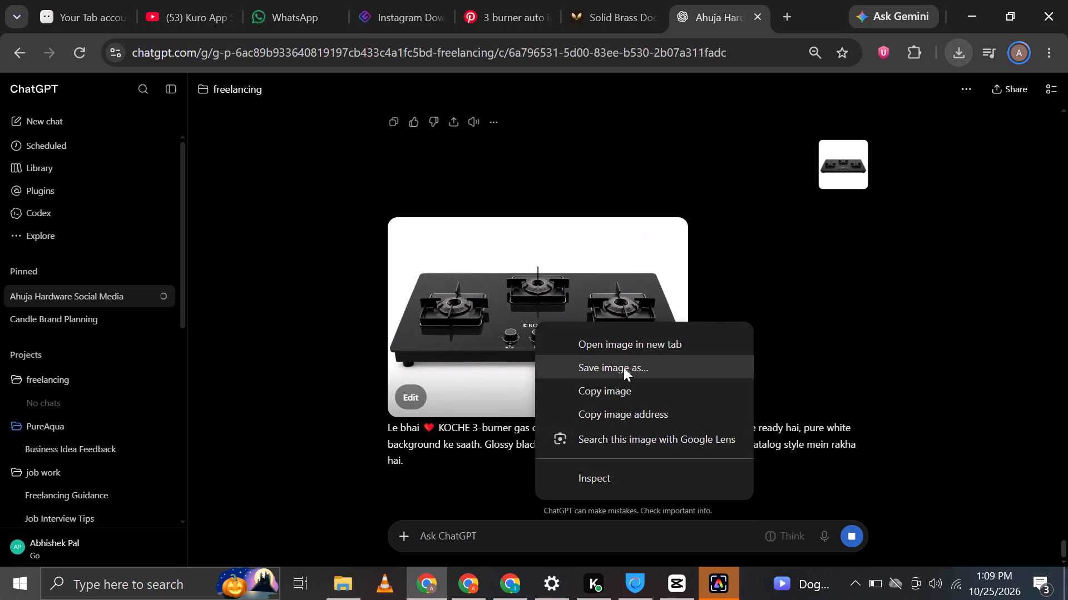
left_click(617, 368)
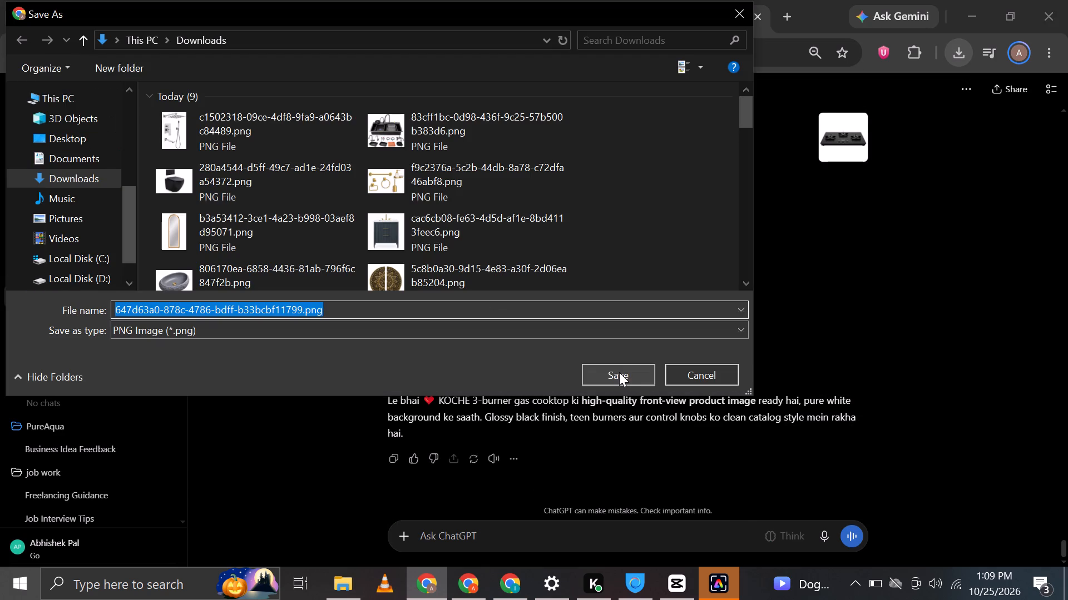
left_click_drag(619, 372, 621, 378)
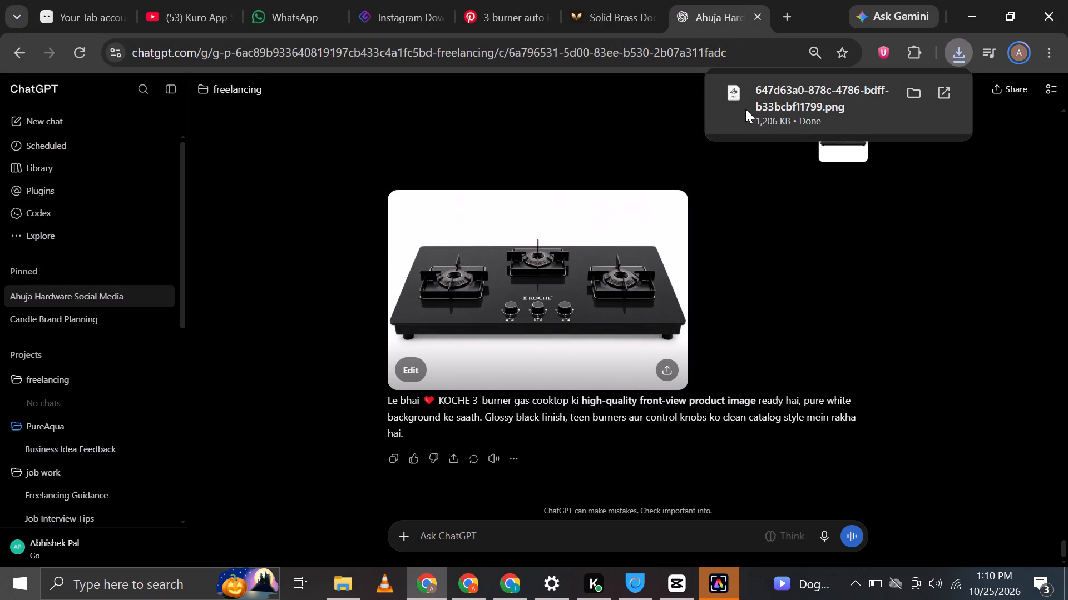
Import the downloaded hob PNG into the CapCut project media.
left_click_drag(741, 98, 530, 376)
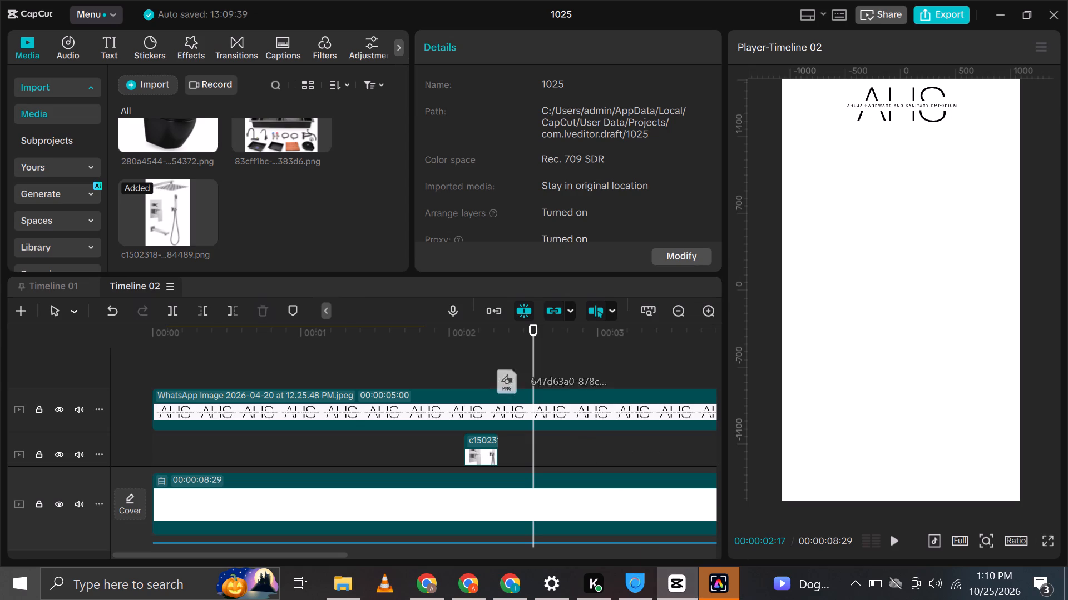
left_click_drag(530, 376, 266, 209)
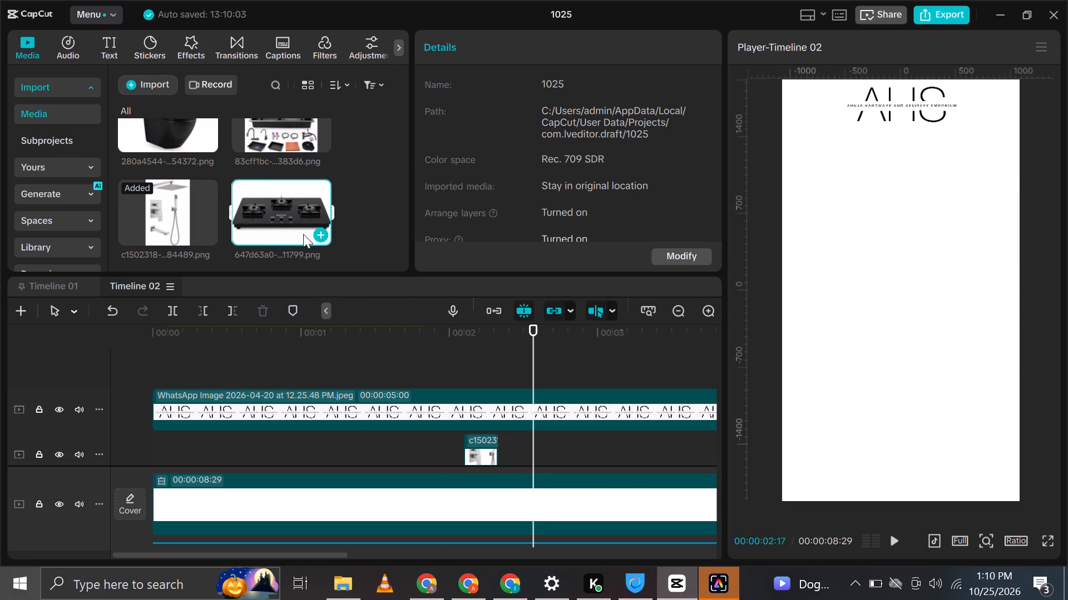
Place the hob image on a new track below the logo, starting where the shower set clip ends.
left_click_drag(264, 213, 498, 434)
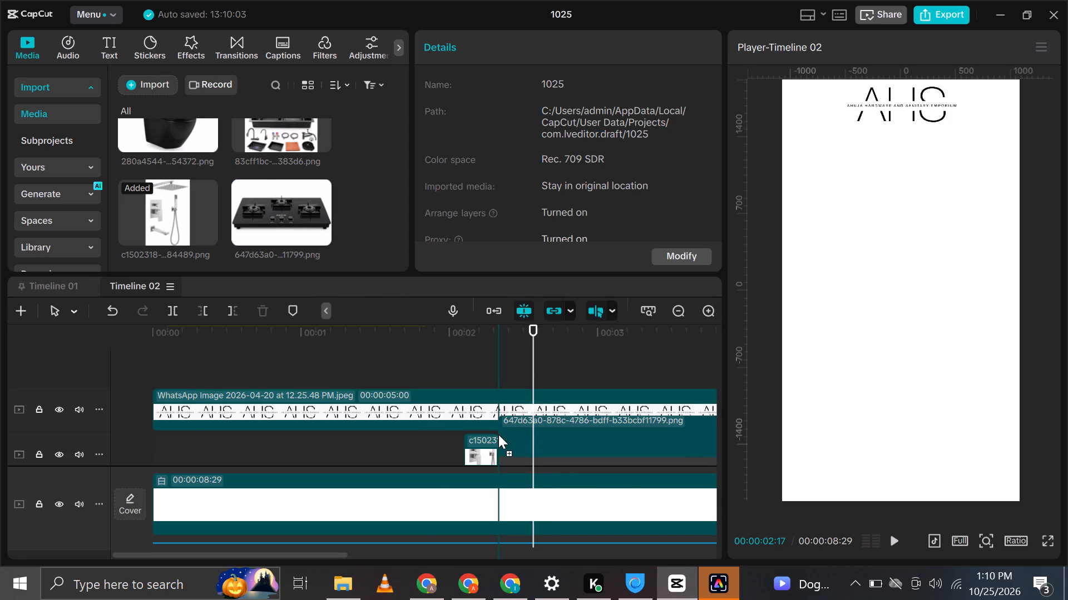
left_click_drag(498, 434, 498, 434)
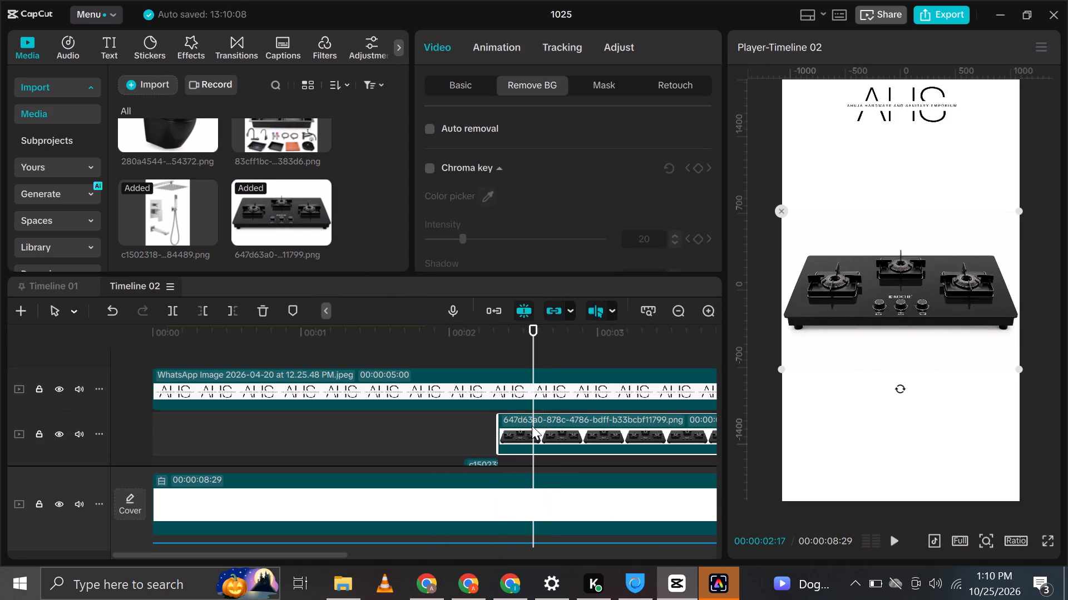
Split the hob clip at the beat marker at 00:00:02:18 and delete the part after it.
scroll(532, 426, "down", 11)
scroll(531, 426, "up", 1)
scroll(536, 413, "down", 18)
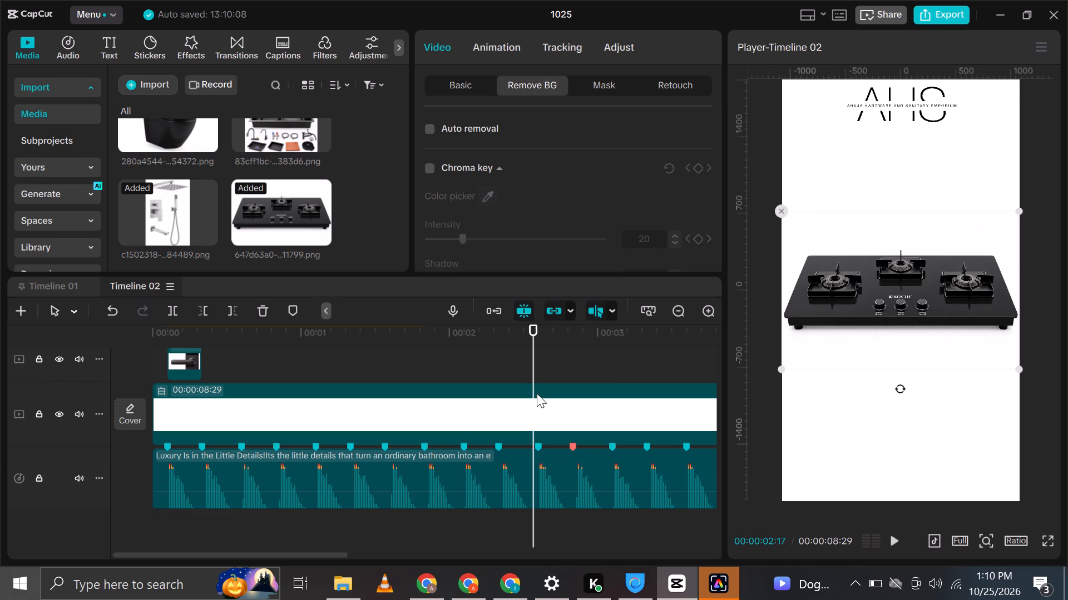
left_click(541, 366)
scroll(539, 367, "up", 20)
scroll(539, 367, "up", 5)
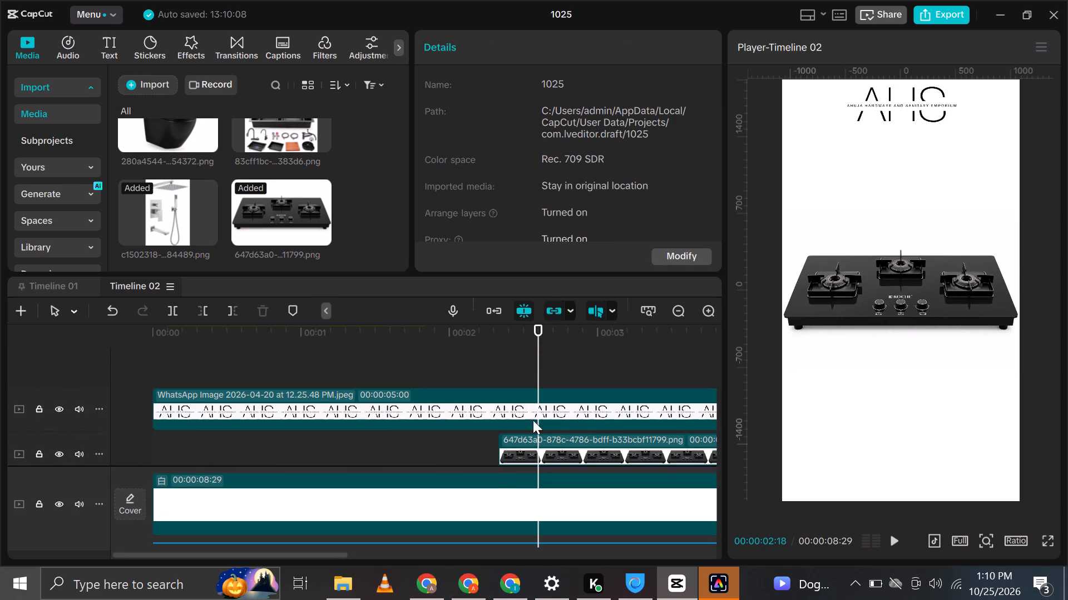
scroll(536, 451, "down", 2)
left_click(550, 399)
key("ctrl+b")
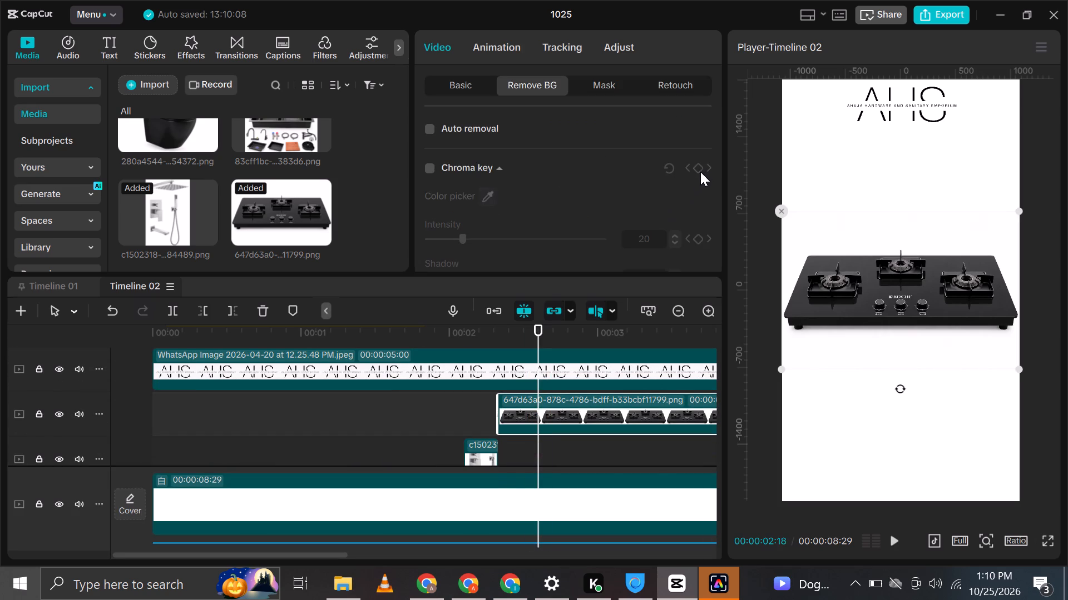
key("BackSpace")
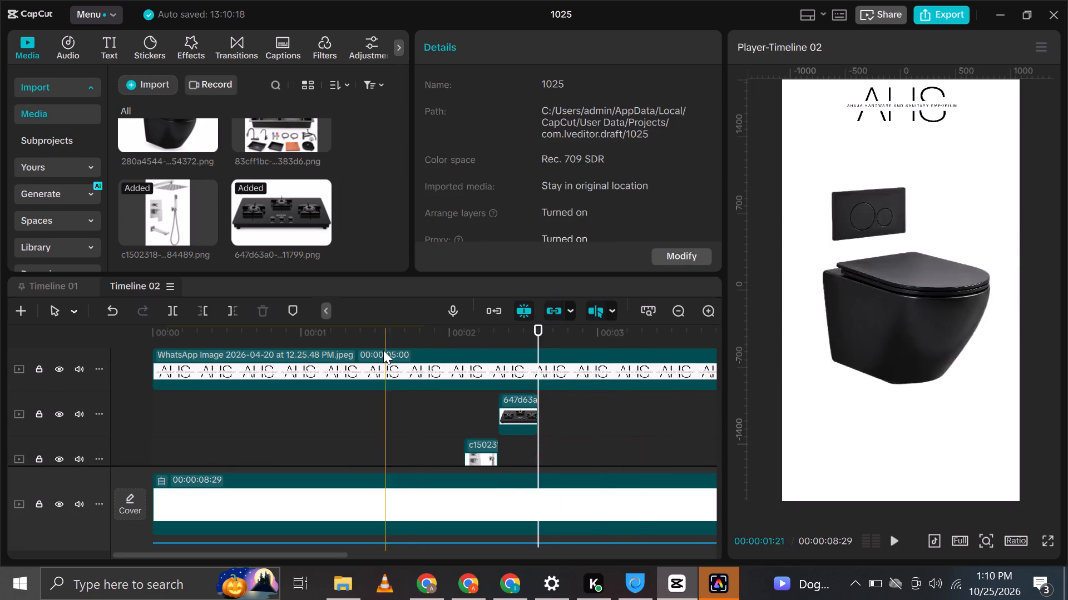
Play Timeline 02 from the start past the trimmed hob clip to check the images against the beat.
left_click_drag(358, 327, 0, 337)
key("space")
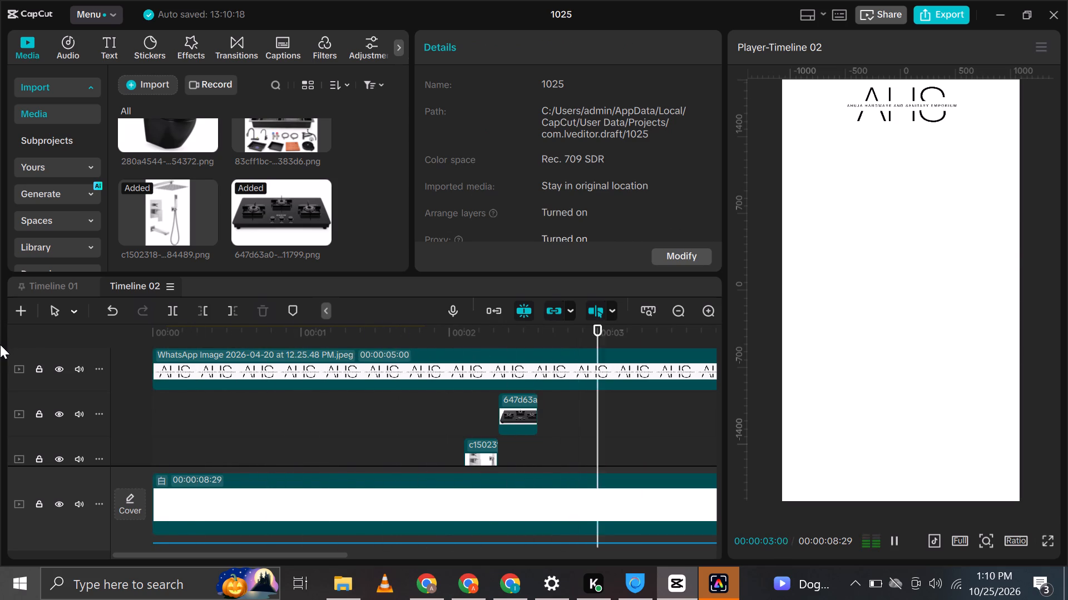
key("space")
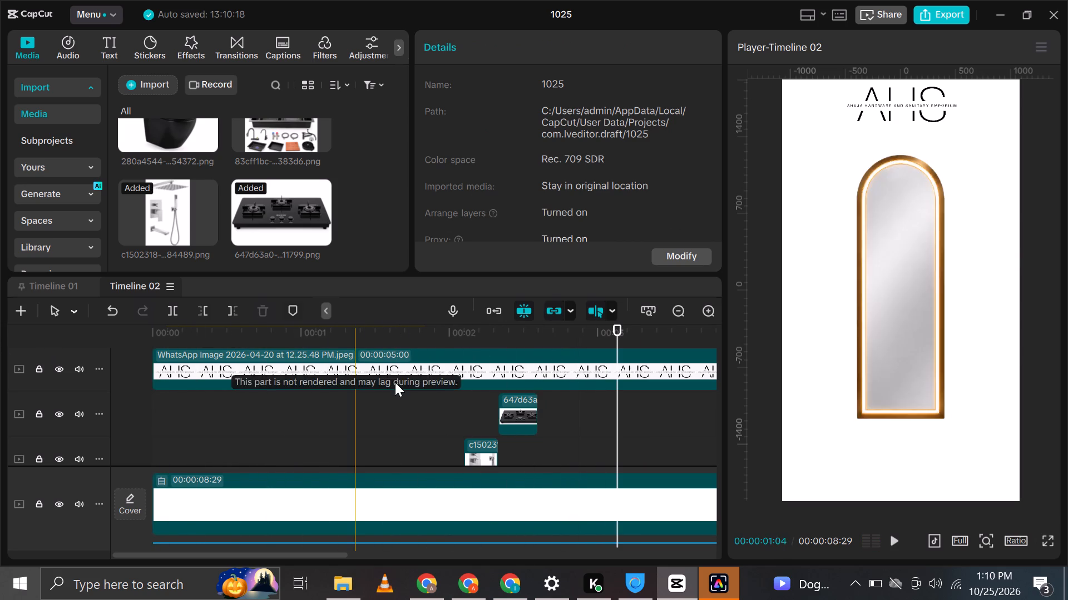
left_click(540, 343)
key("space")
key("space")
left_click(538, 344)
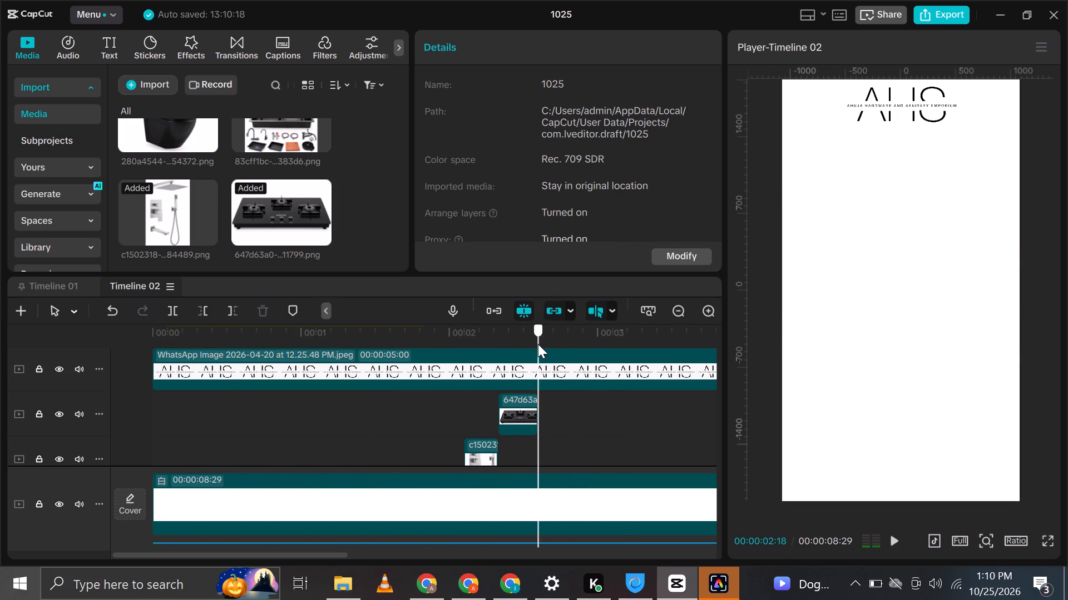
Play the finished Vasu video on Timeline 01, pausing to study how its product images appear and are arranged.
left_click(61, 283)
key("space")
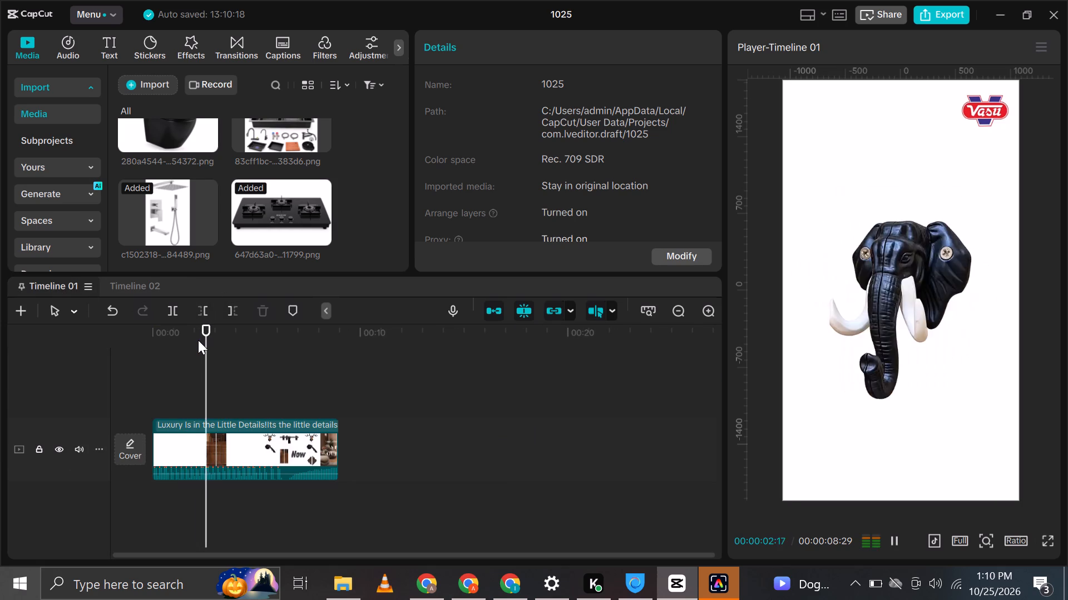
key("space")
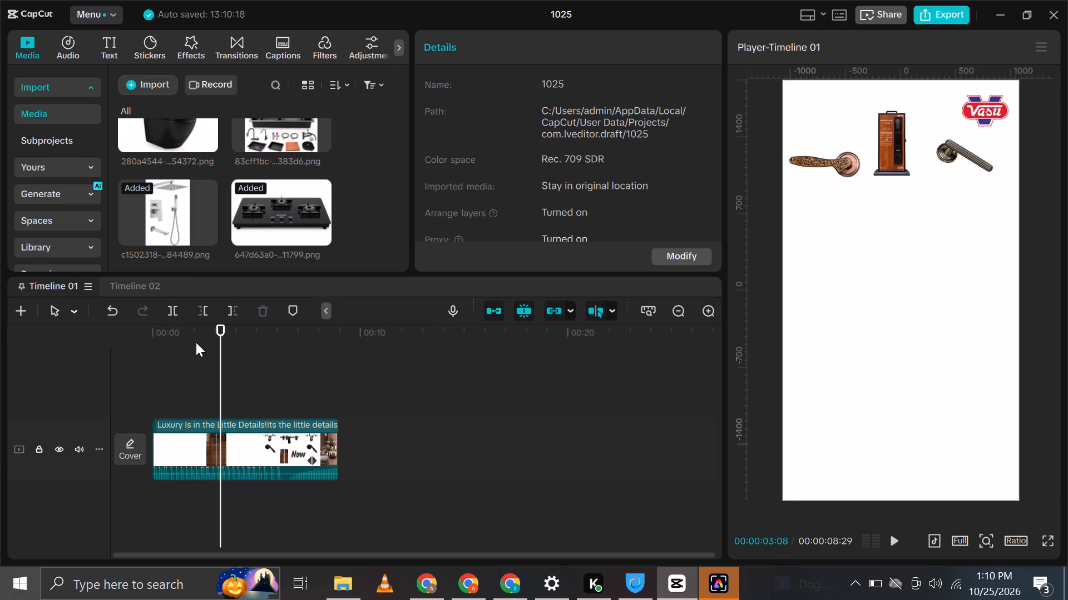
key("space")
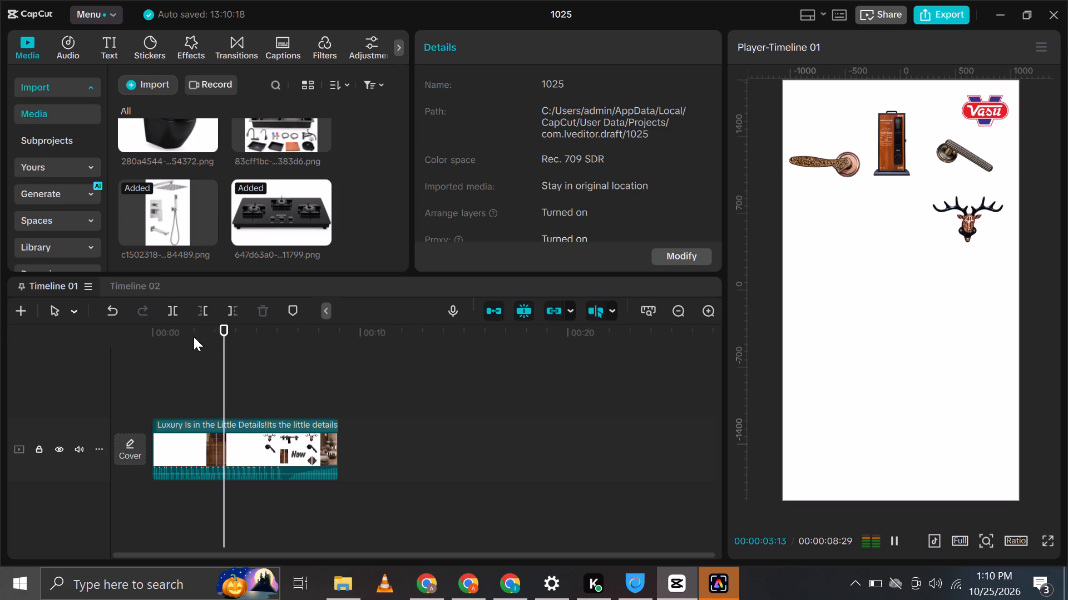
key("space")
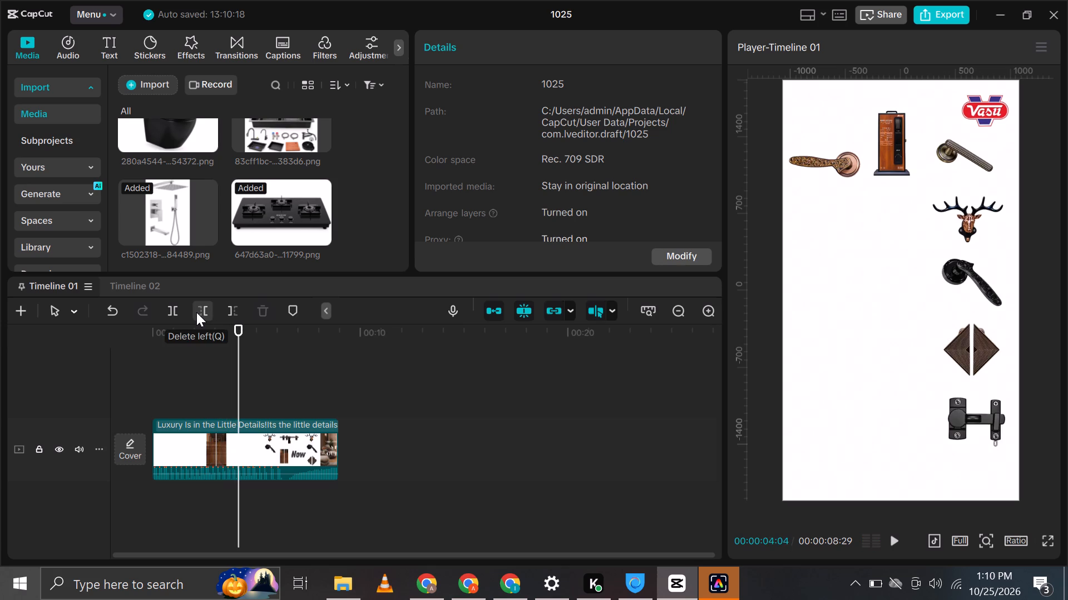
key("space")
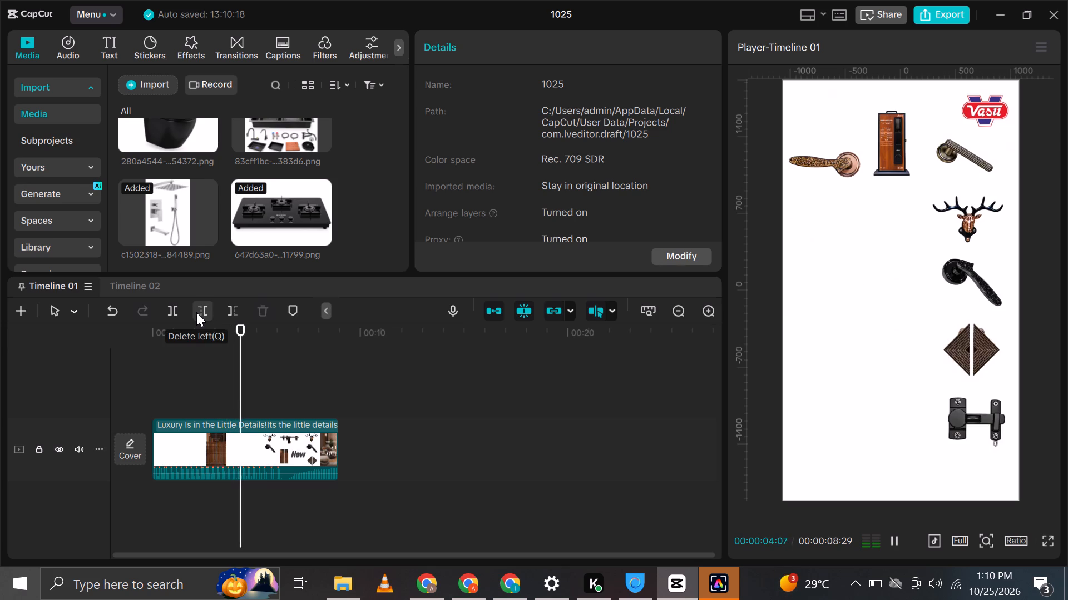
key("space")
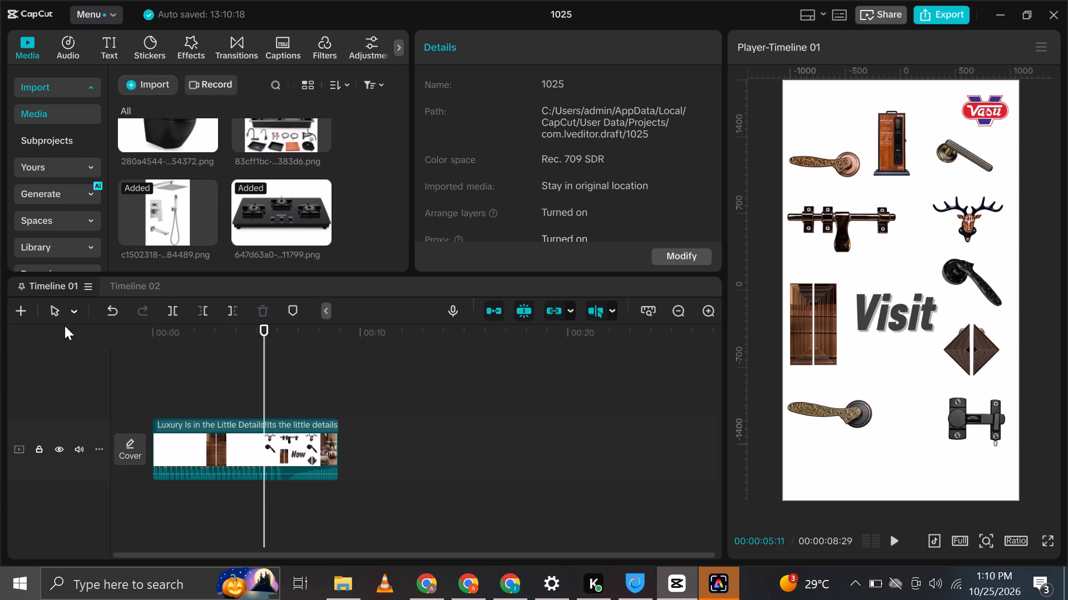
Return to Timeline 02 and play it from the start, pausing repeatedly to check each product image against the beat.
left_click(131, 277)
left_click_drag(178, 329, 60, 334)
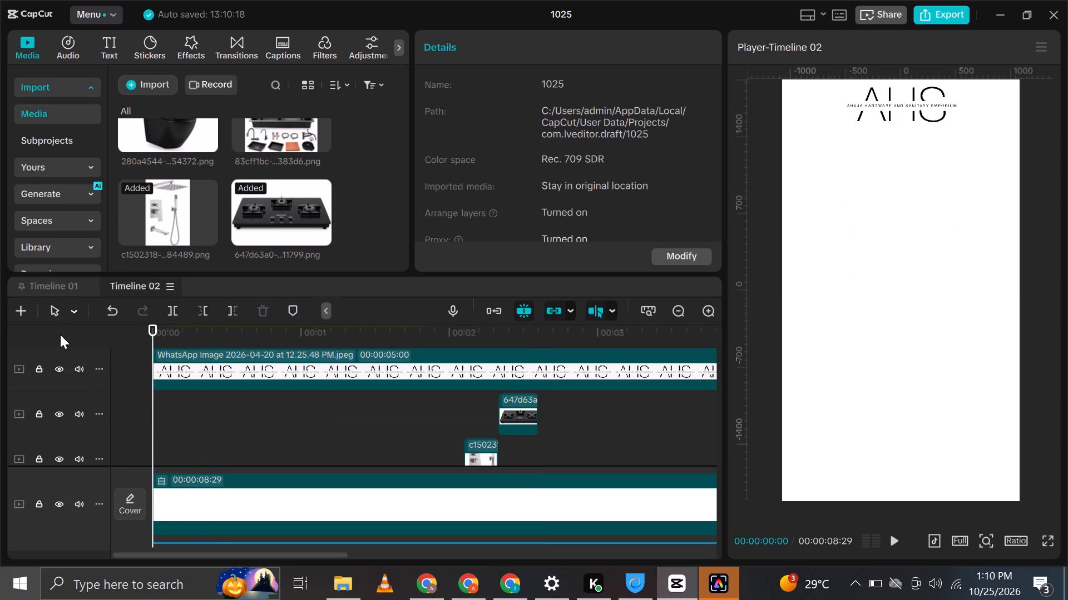
key("space")
key("space")
key("space")
key("space")
key("space")
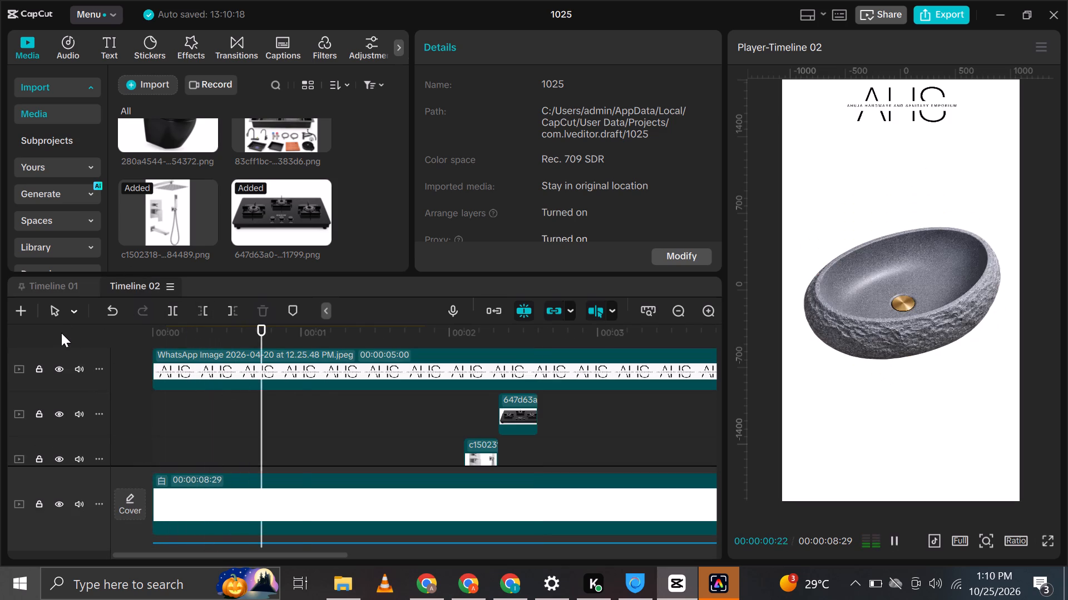
key("space")
key("space")
key("space")
key("space")
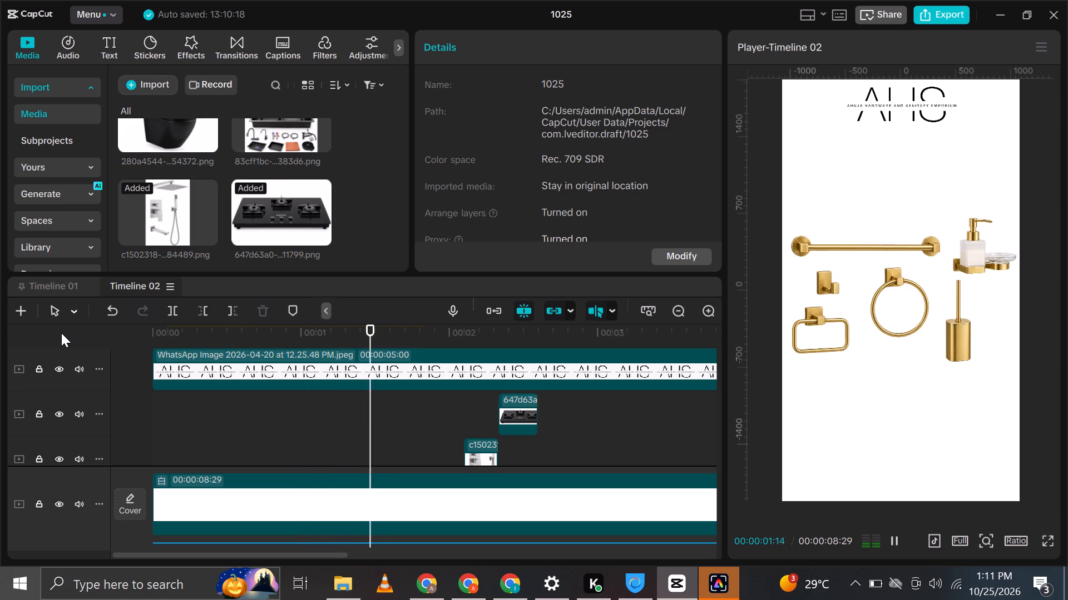
key("space")
key("space")
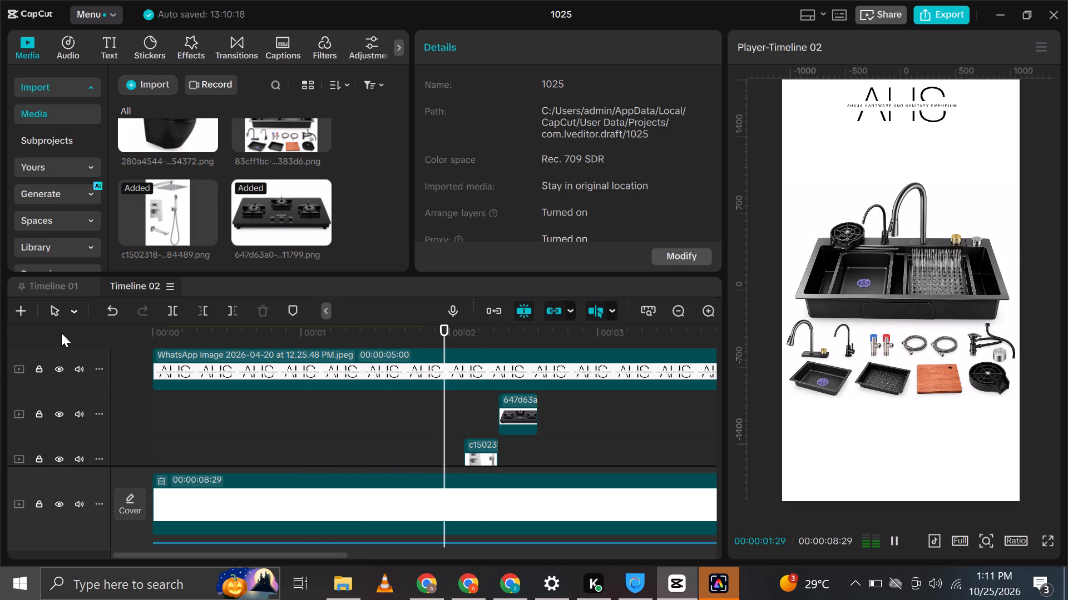
key("space")
key("space")
key("space")
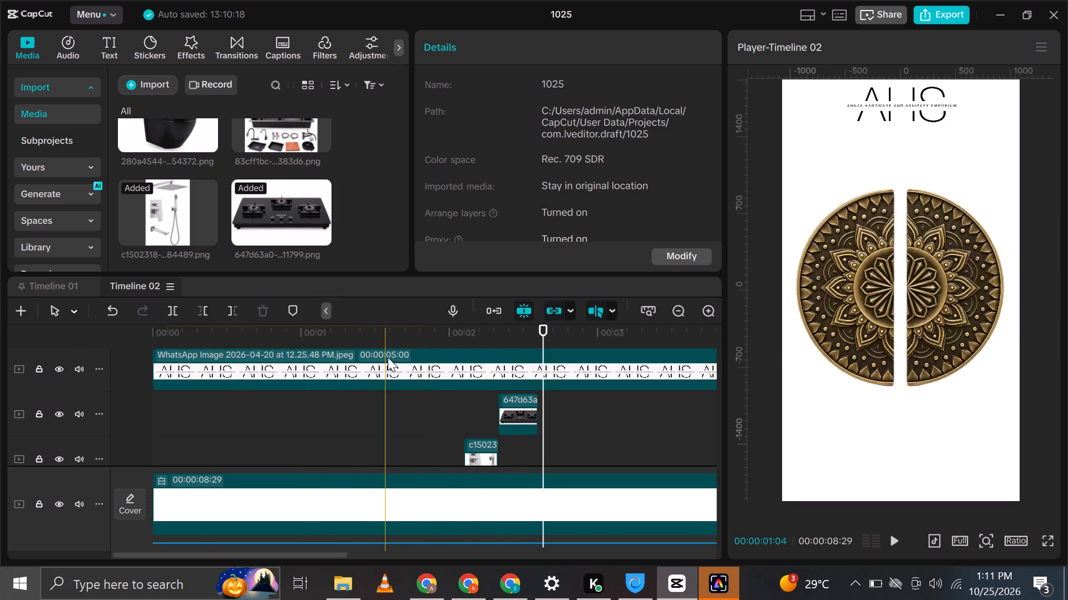
Park the playhead at the end of the hob clip and look through the stacked product tracks and beat markers.
left_click(535, 352)
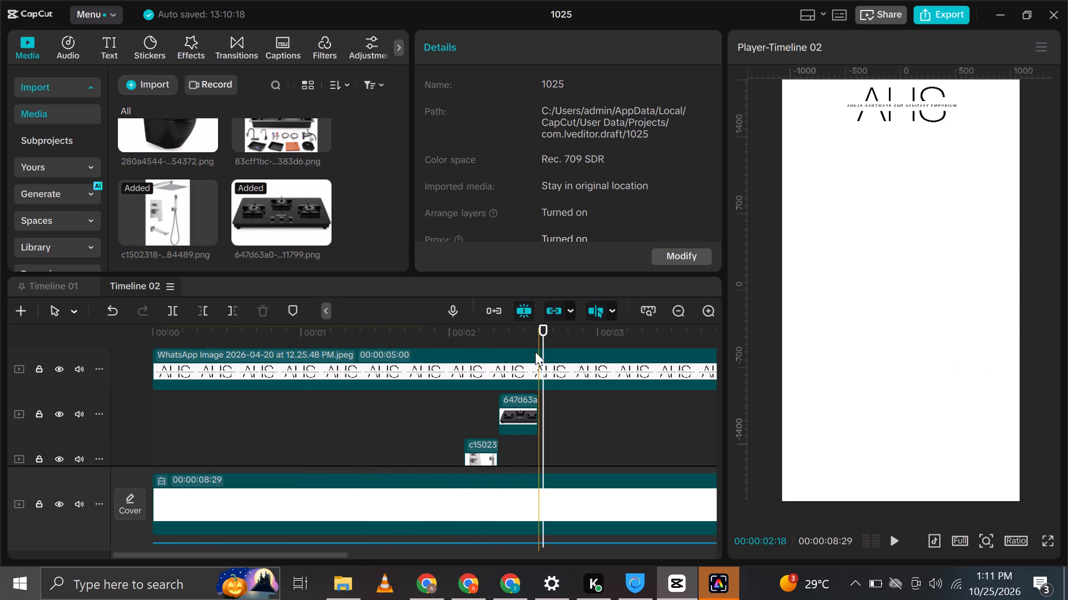
left_click(535, 331)
scroll(547, 348, "down", 8)
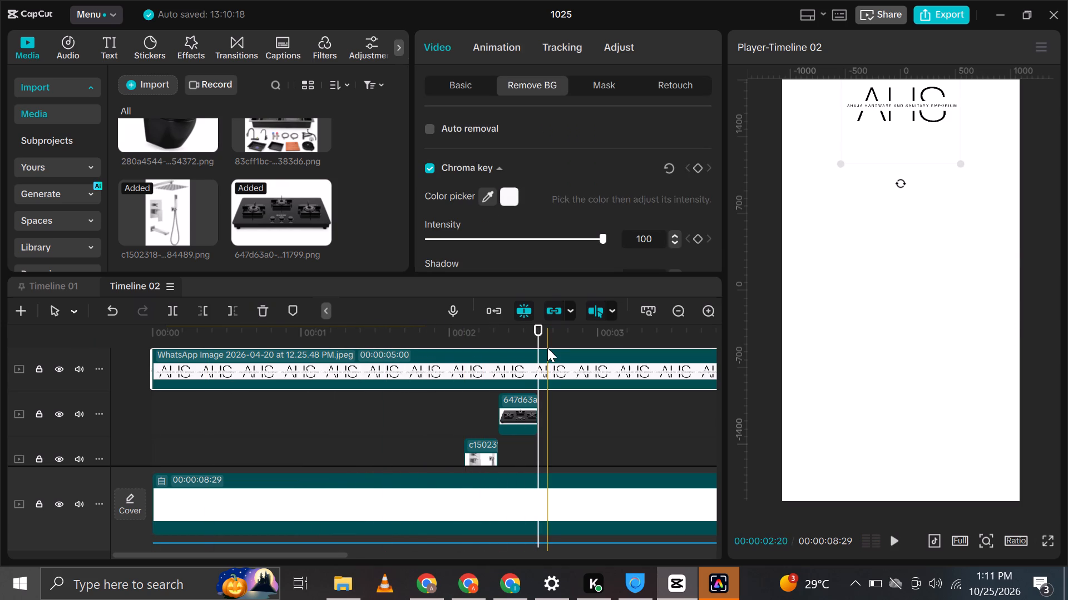
scroll(541, 400, "down", 6)
scroll(541, 400, "up", 1)
scroll(541, 400, "down", 15)
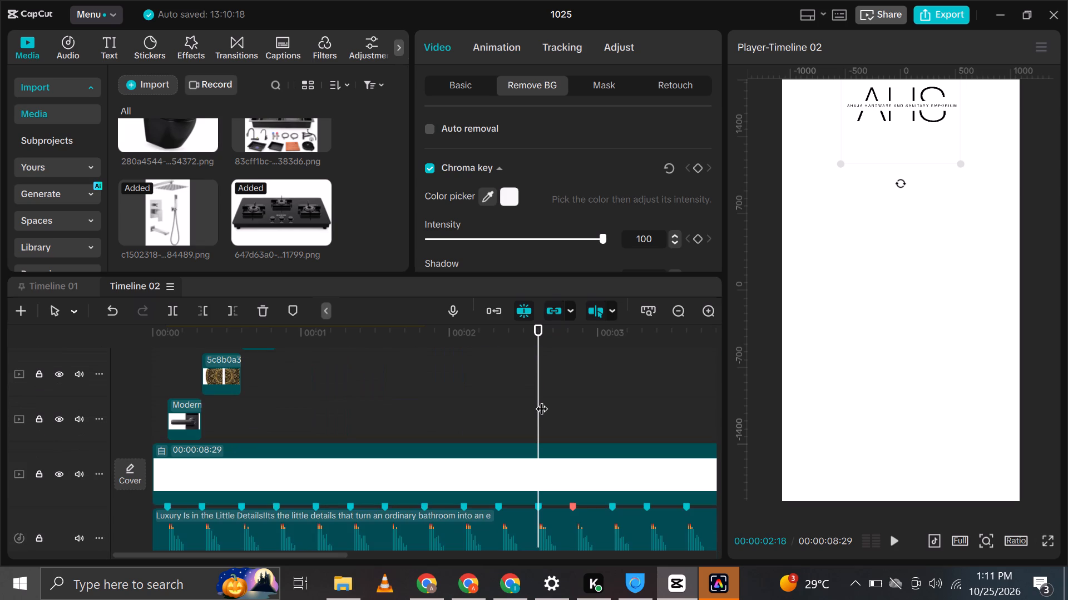
scroll(538, 399, "up", 7)
scroll(538, 399, "up", 17)
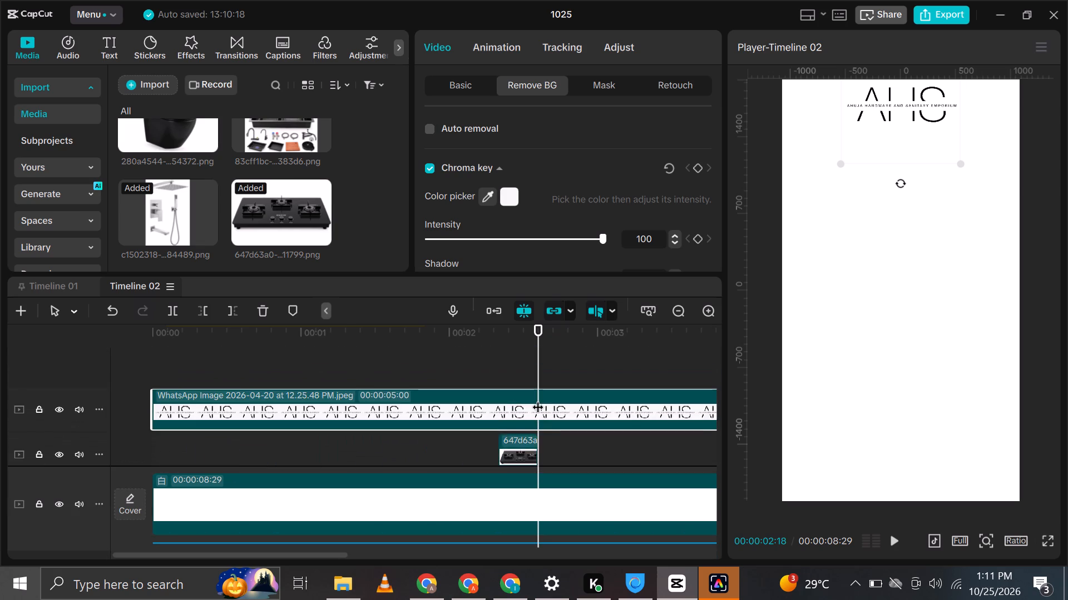
scroll(537, 398, "down", 20)
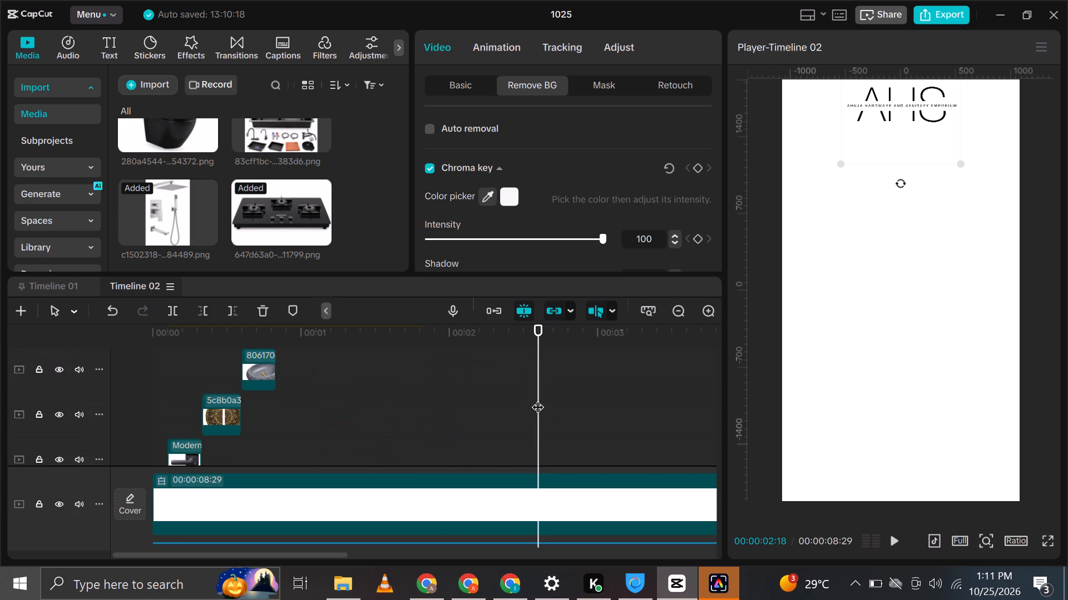
scroll(537, 398, "down", 6)
scroll(234, 386, "up", 5)
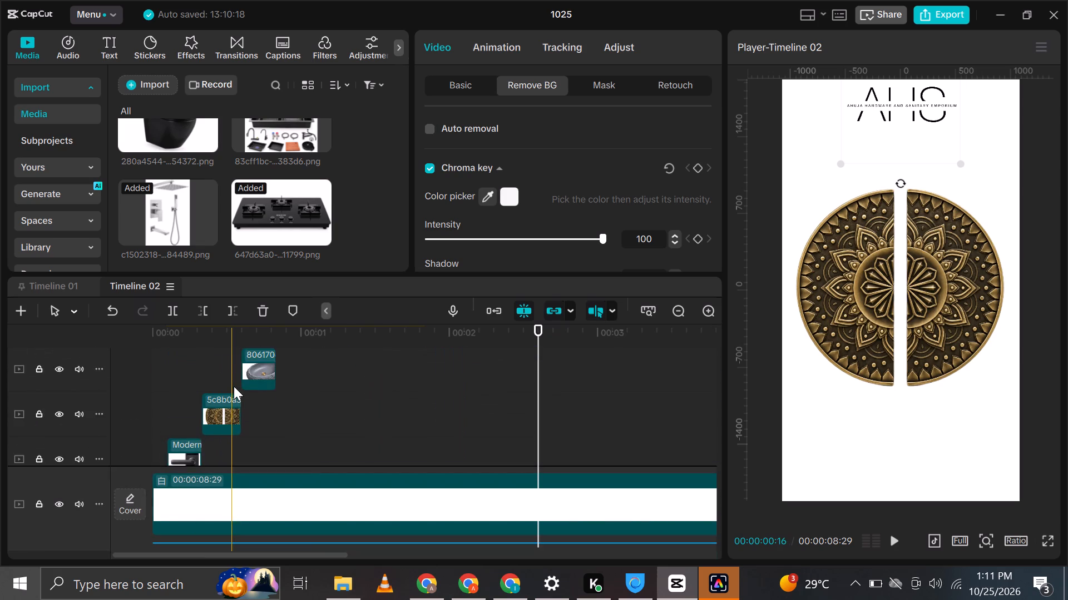
Move the round carved handle, stone basin and vanity clips down onto the first product clip's track, end to end.
scroll(234, 386, "down", 2)
left_click(220, 372)
left_click_drag(219, 370, 217, 414)
scroll(238, 386, "up", 1)
left_click(254, 352)
left_click_drag(255, 351, 252, 392)
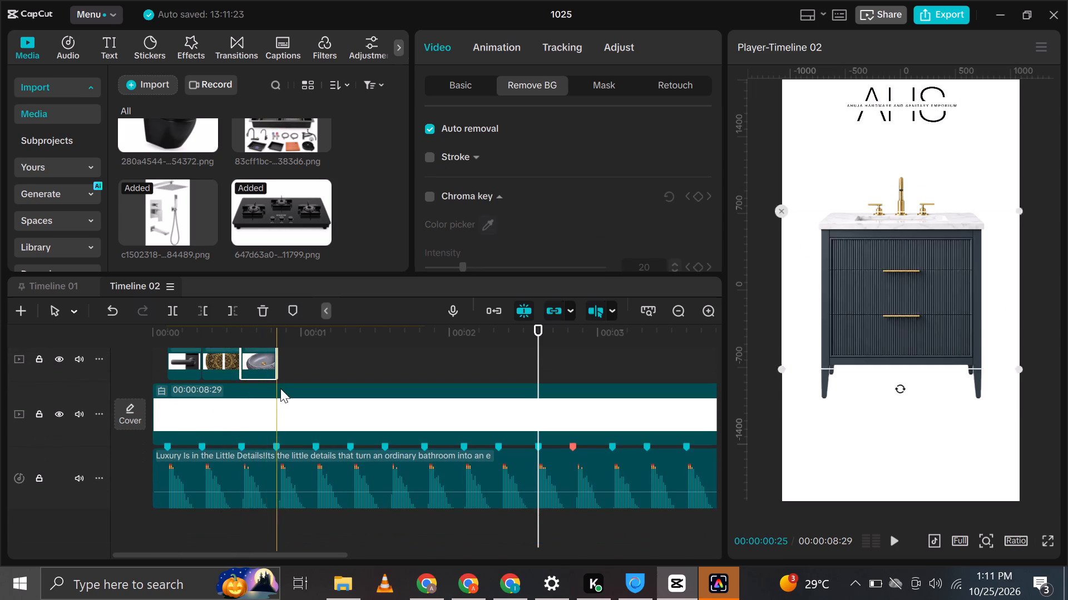
scroll(280, 388, "up", 3)
left_click(295, 376)
left_click_drag(295, 366, 290, 412)
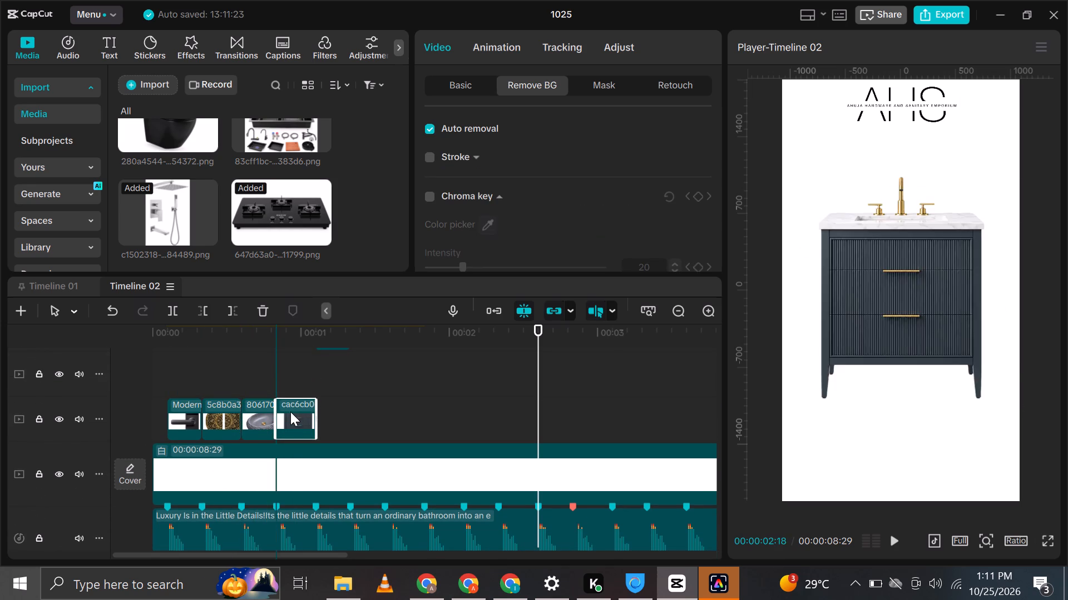
Move the arched mirror and gold bathroom accessories clips down onto the shared product track, directly after the vanity clip.
scroll(318, 393, "up", 2)
left_click(337, 359)
left_click_drag(337, 359, 334, 398)
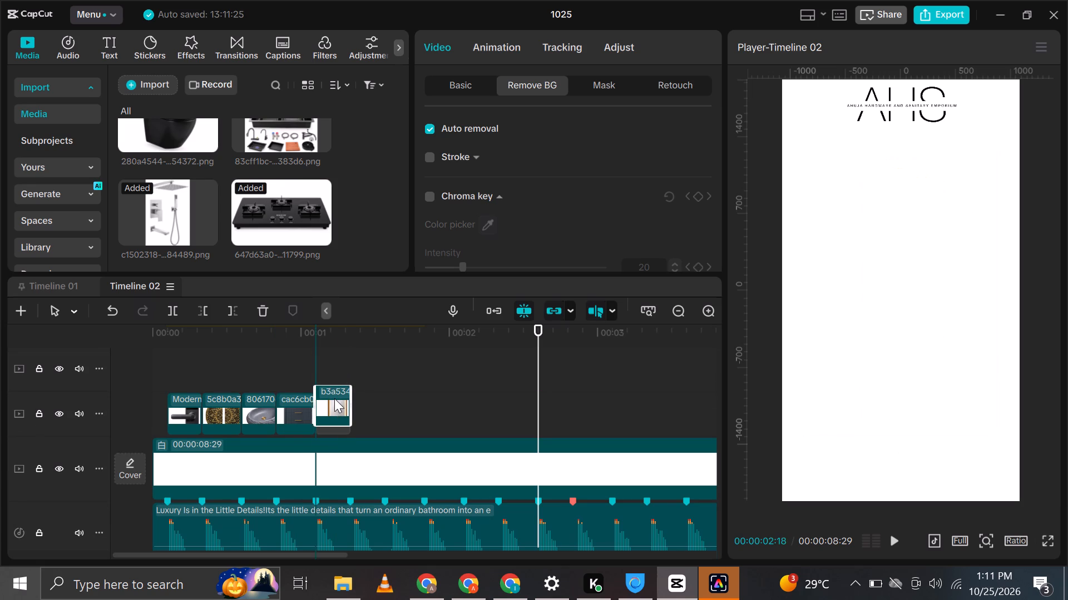
left_click_drag(334, 398, 334, 402)
scroll(358, 390, "down", 1)
scroll(358, 390, "up", 5)
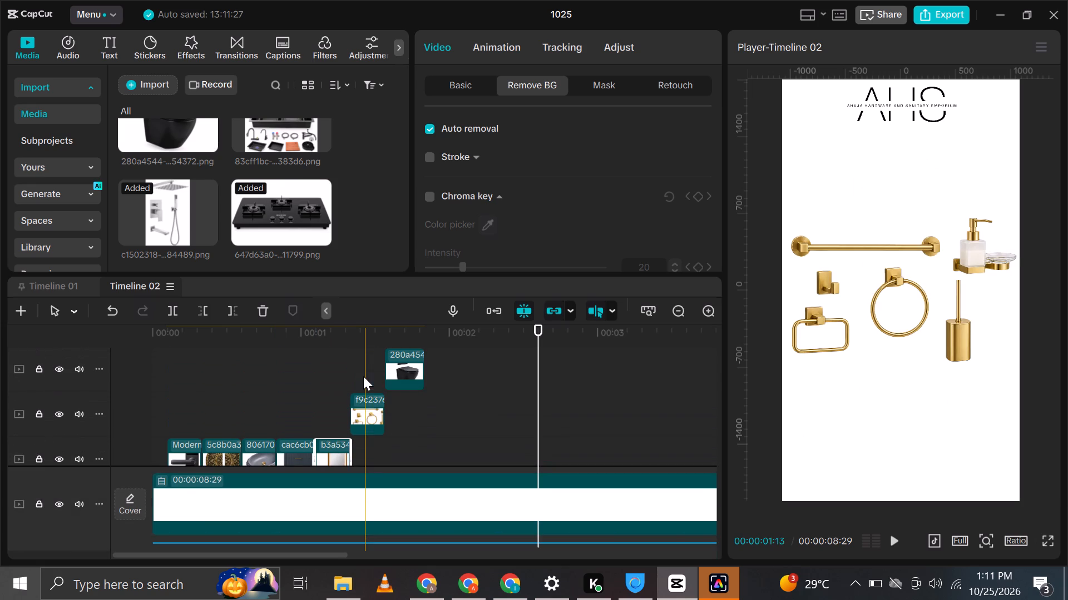
left_click(365, 406)
left_click_drag(365, 409, 359, 457)
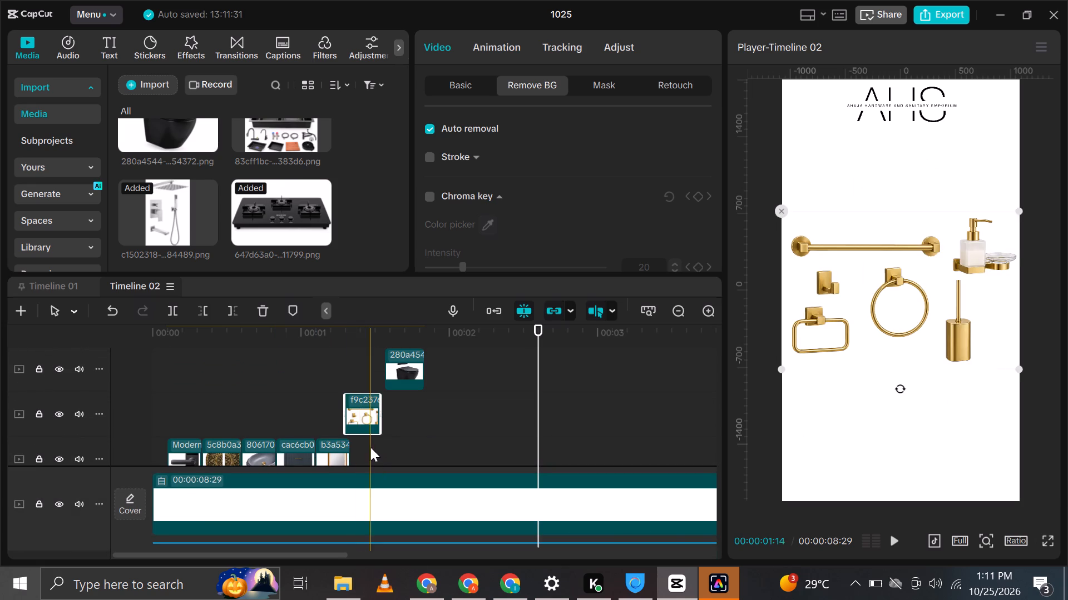
left_click_drag(357, 412, 364, 453)
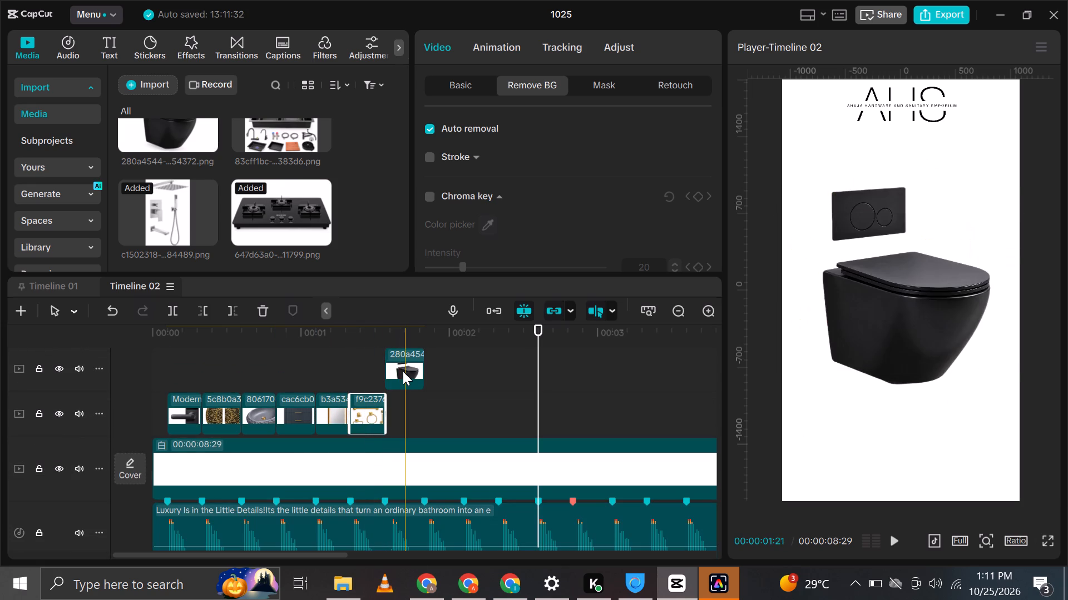
Move the black toilet, kitchen sink and shower set clips down onto the shared product track, following the accessories clip.
left_click(403, 371)
left_click_drag(405, 364, 409, 413)
scroll(433, 392, "up", 2)
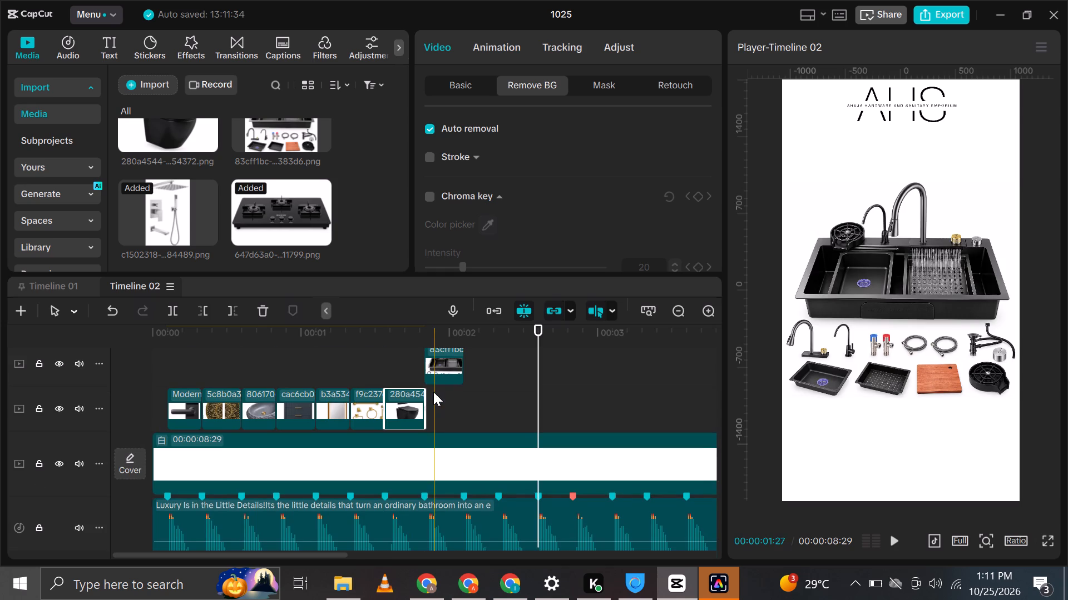
left_click(447, 364)
left_click_drag(444, 361, 449, 405)
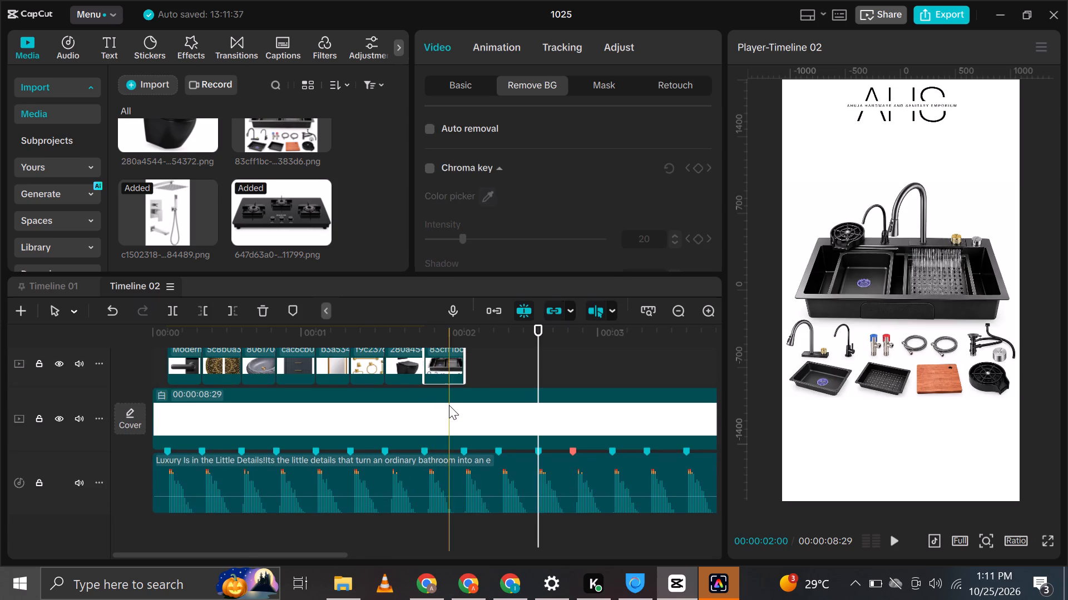
scroll(490, 392, "up", 3)
left_click(484, 381)
left_click_drag(483, 376, 484, 417)
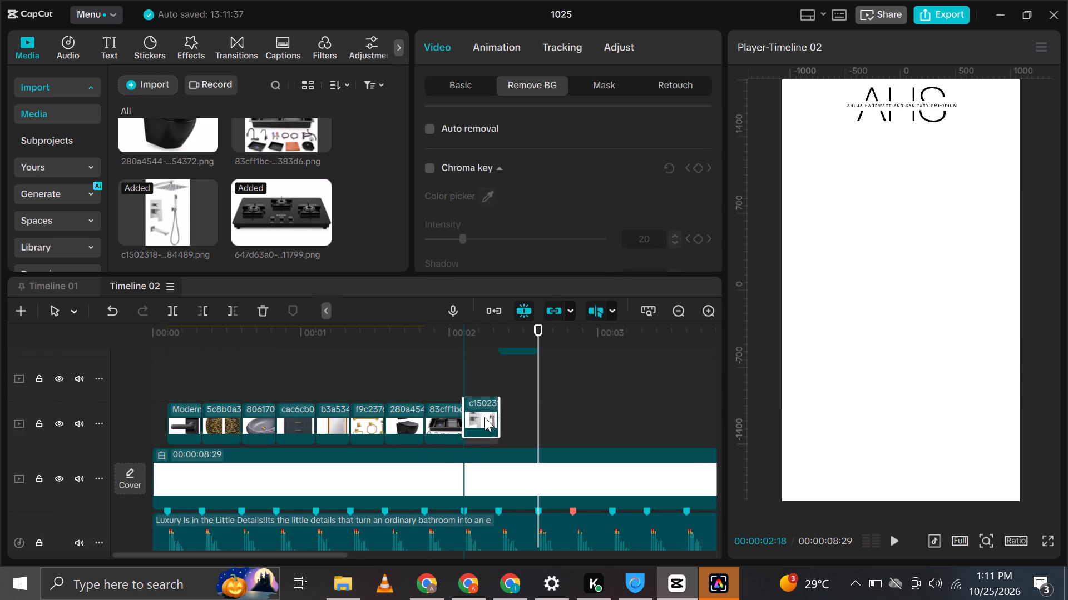
left_click_drag(484, 417, 484, 421)
Move the black hob clip down onto the shared product track, directly after the shower set clip.
scroll(512, 419, "up", 3)
left_click(515, 397)
left_click_drag(516, 383, 515, 409)
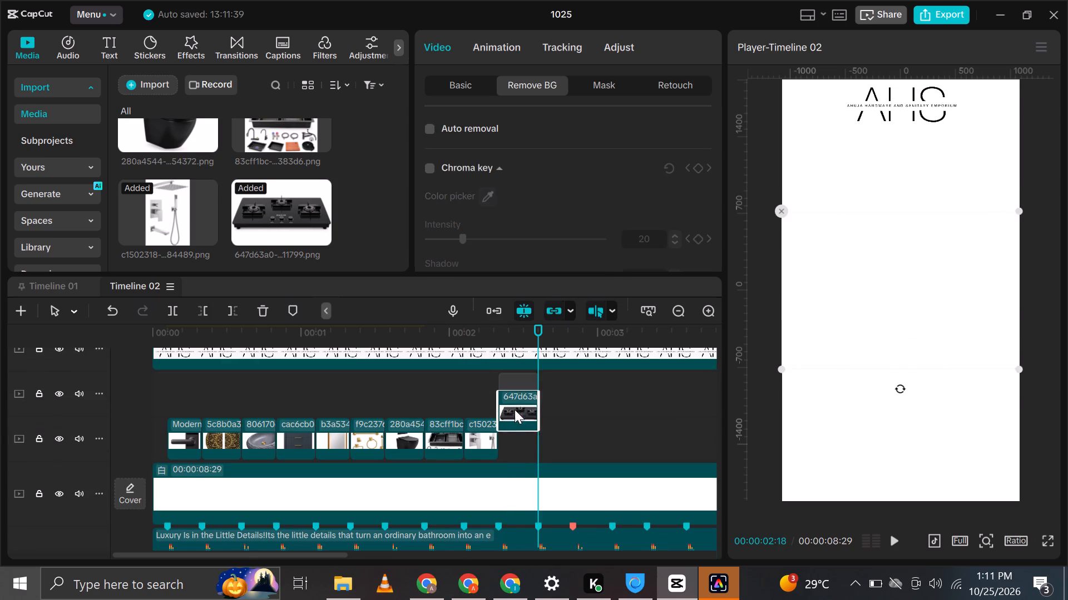
left_click_drag(515, 409, 510, 439)
left_click_drag(507, 393, 512, 427)
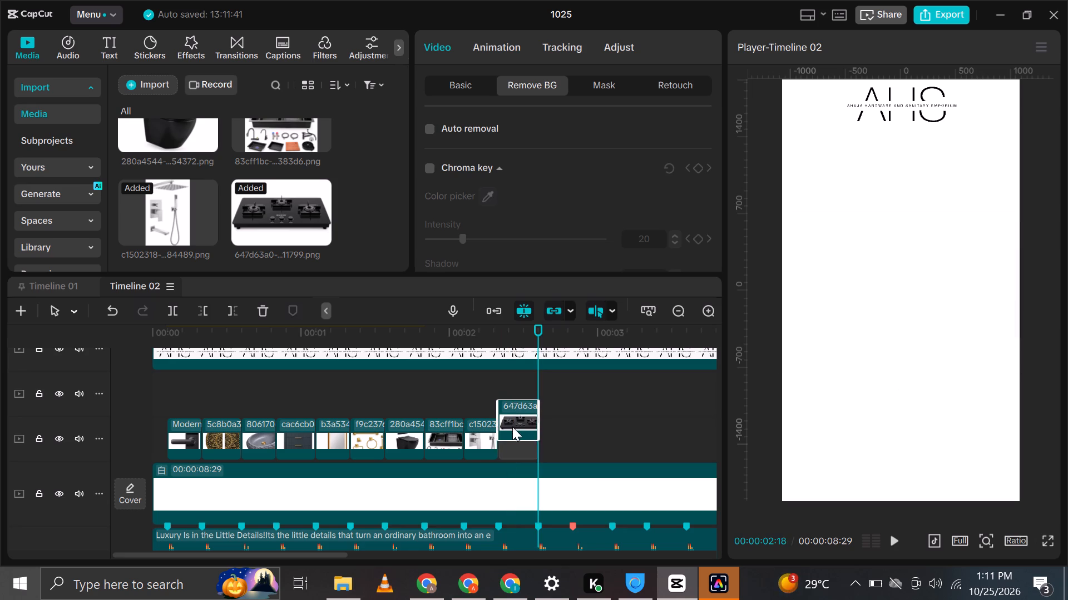
left_click_drag(512, 427, 508, 439)
Play the sequence from the start to check how the product clips match the beat.
left_click_drag(198, 329, 110, 331)
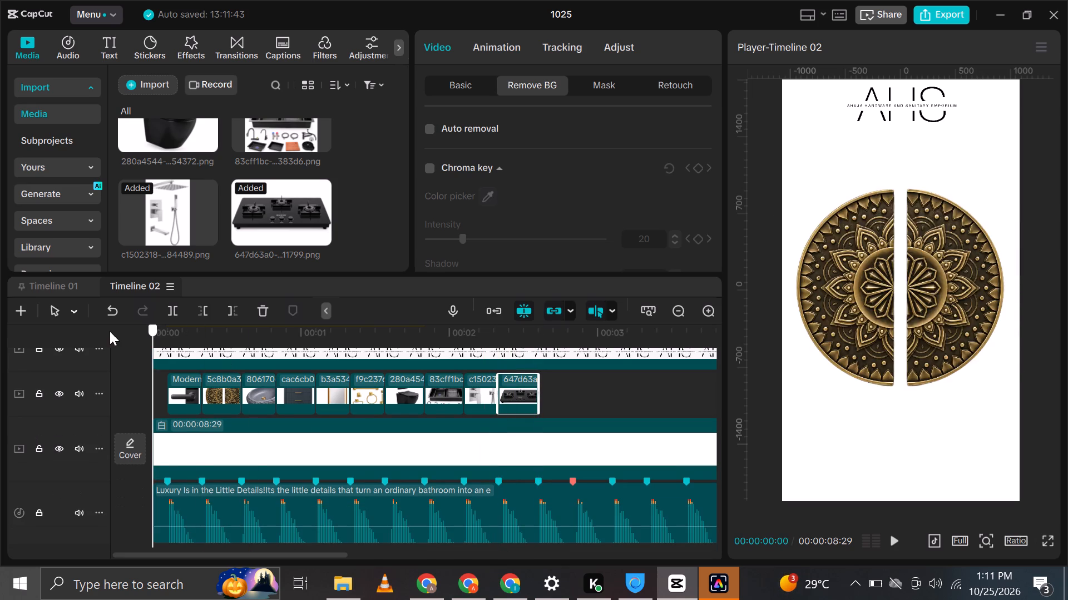
left_click_drag(110, 331, 98, 332)
key("space")
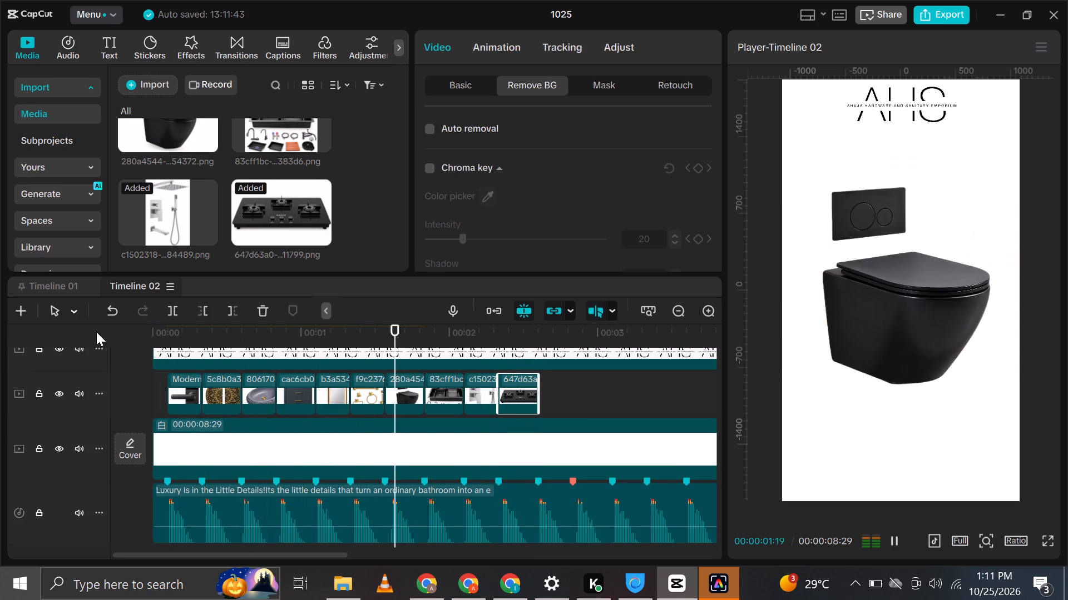
key("space")
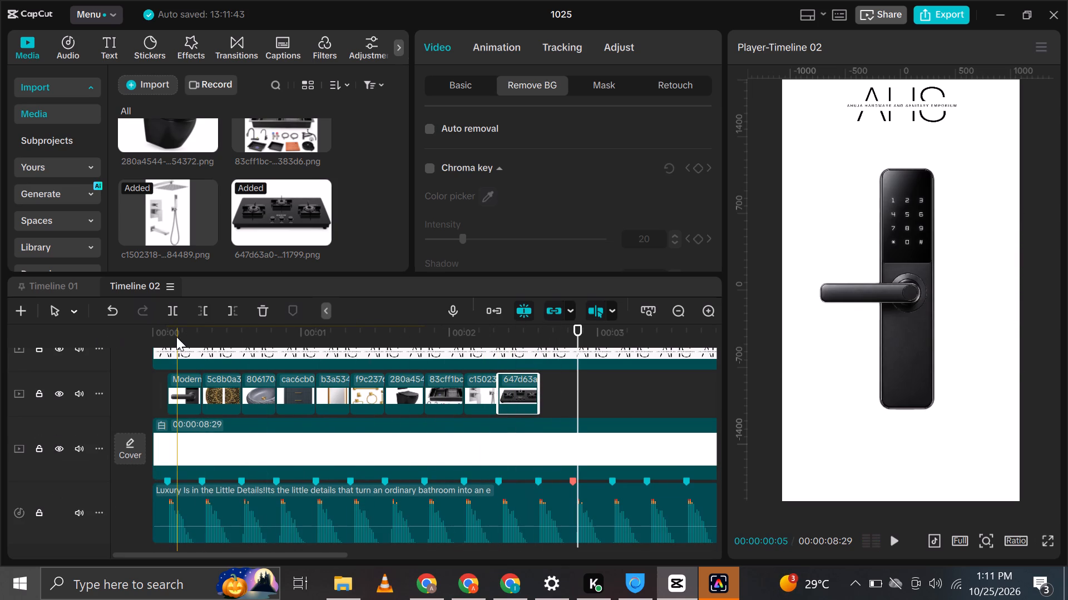
left_click(176, 337)
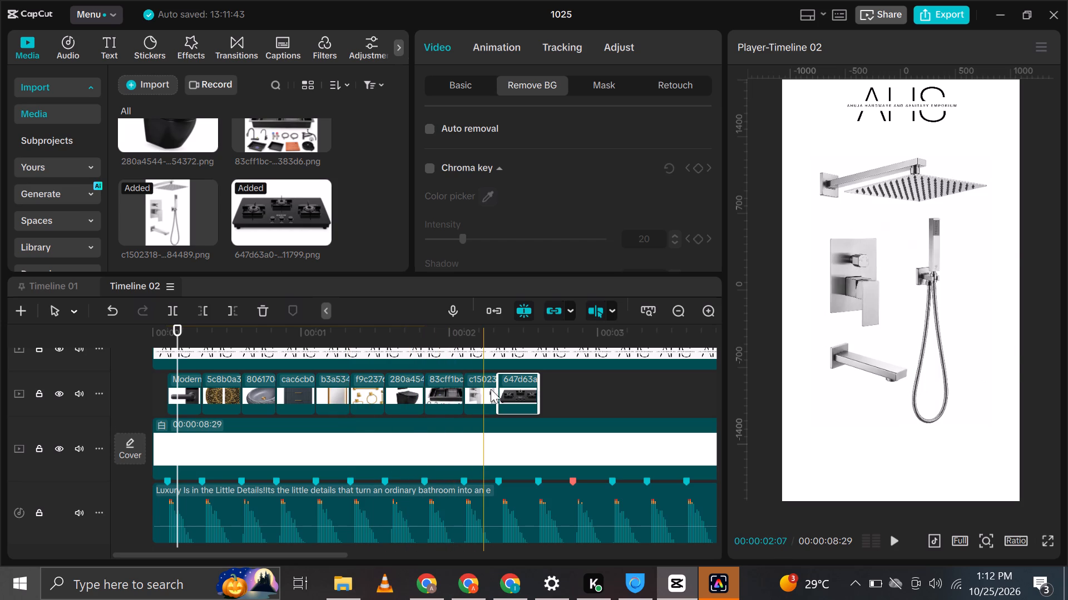
Lift the kitchen sink clip off the shared product track and move the shower set clip directly after the black toilet clip.
left_click(478, 395)
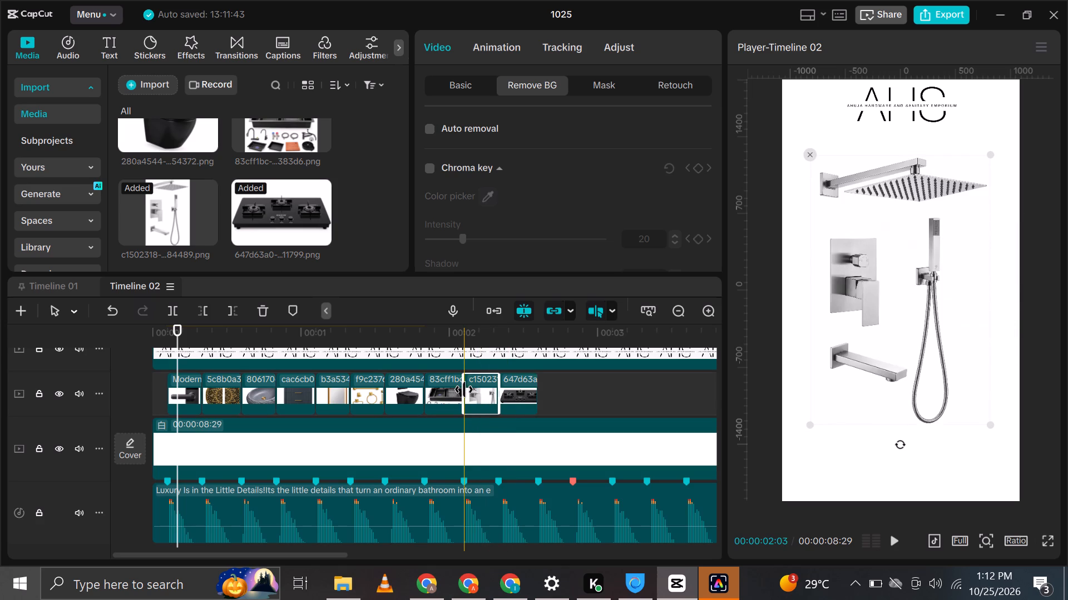
left_click(454, 392)
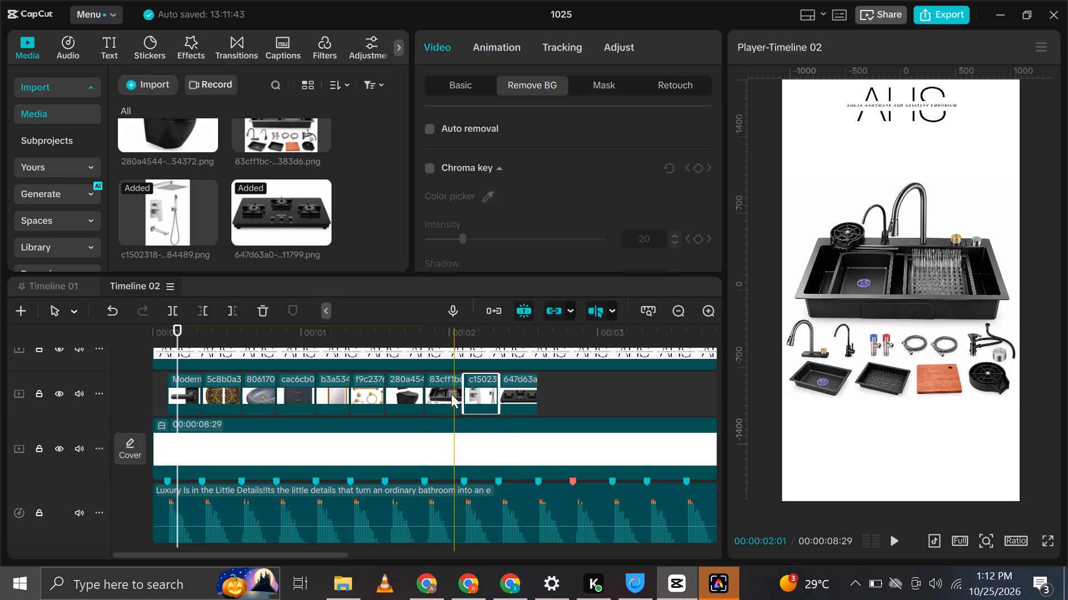
left_click_drag(437, 391, 488, 396)
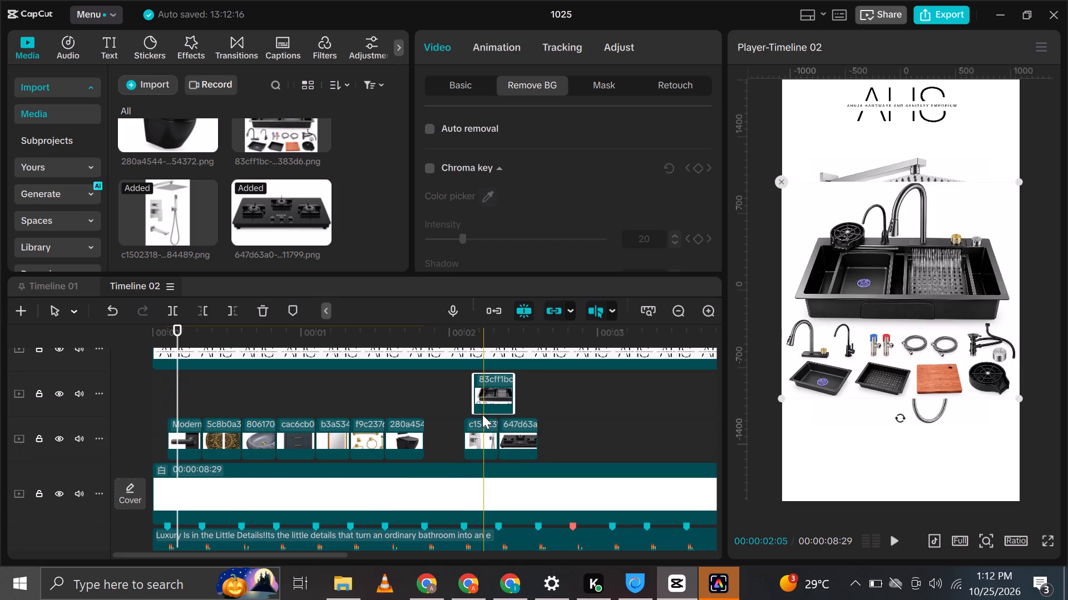
left_click(478, 434)
left_click_drag(475, 438, 440, 444)
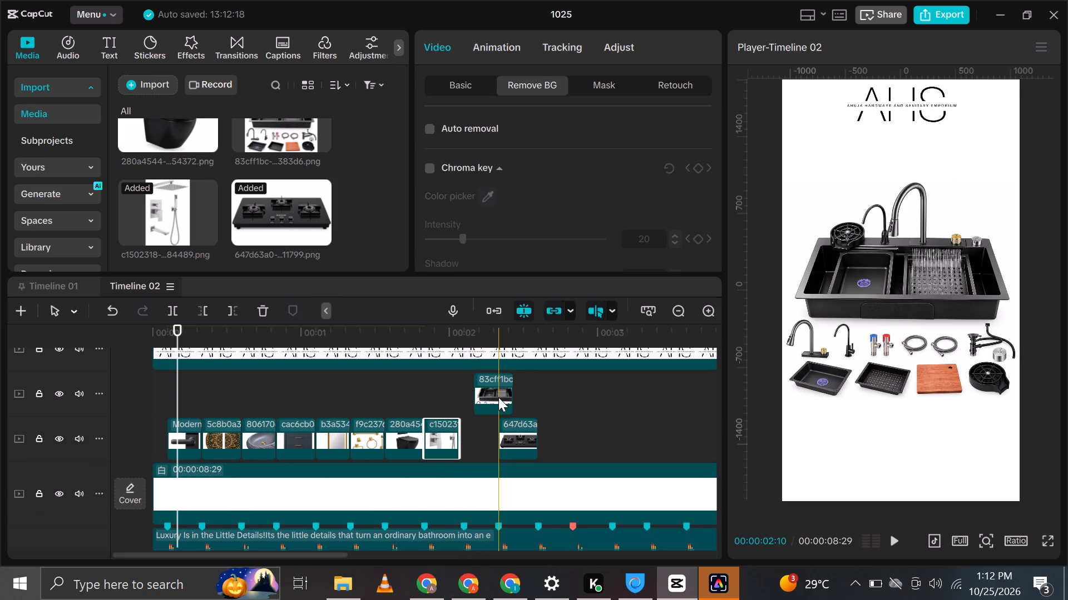
Extend the shower set clip to the next beat marker, and trim the kitchen sink clip to fill the gap before the hob clip.
left_click(498, 397)
left_click_drag(497, 389, 483, 434)
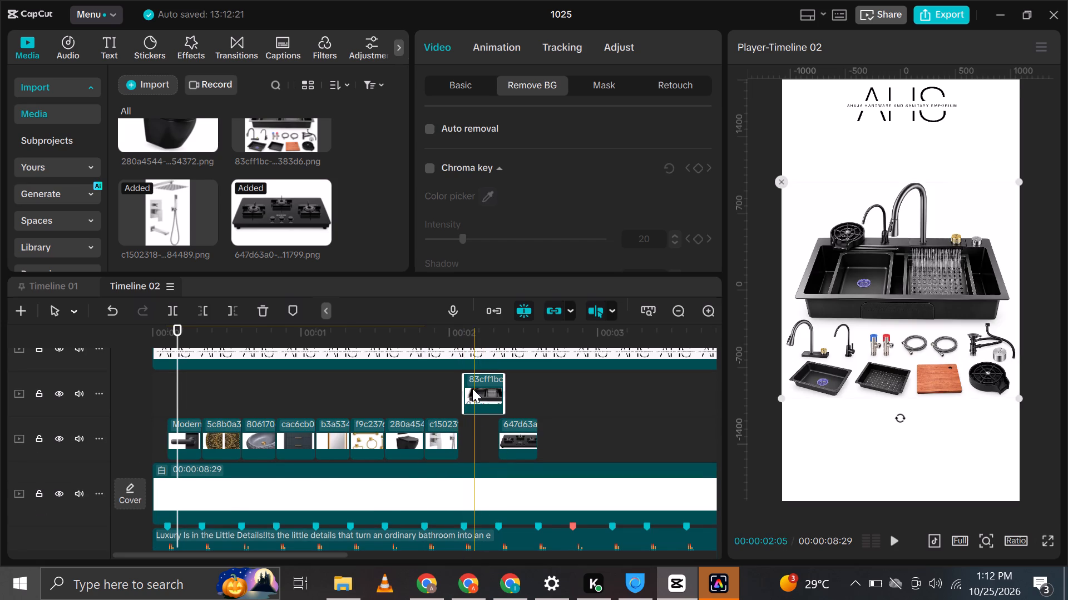
scroll(468, 389, "down", 3)
left_click(450, 393)
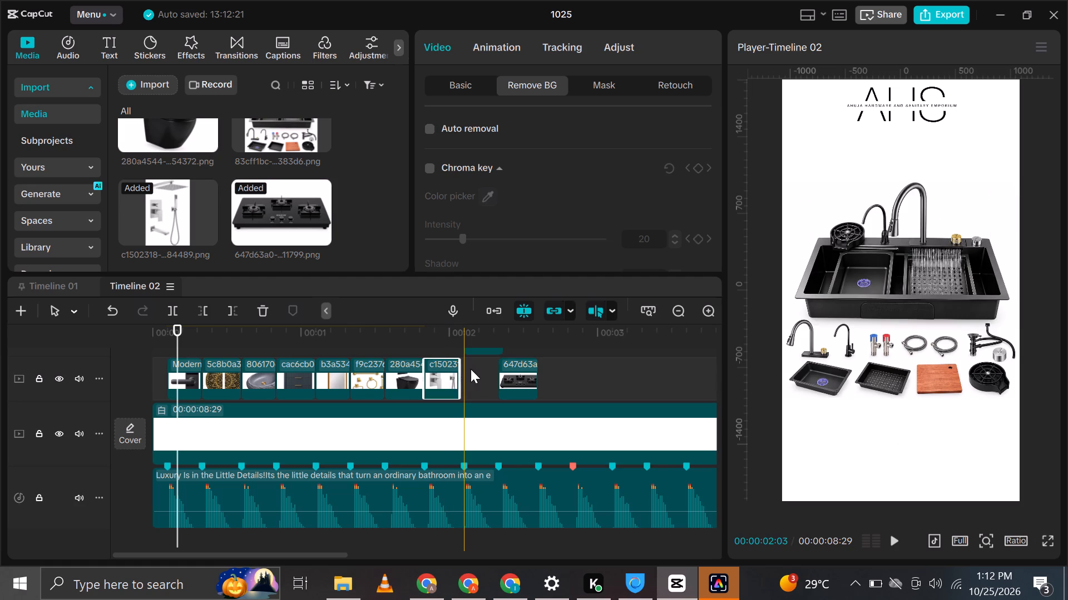
left_click_drag(459, 371, 464, 371)
scroll(479, 379, "up", 2)
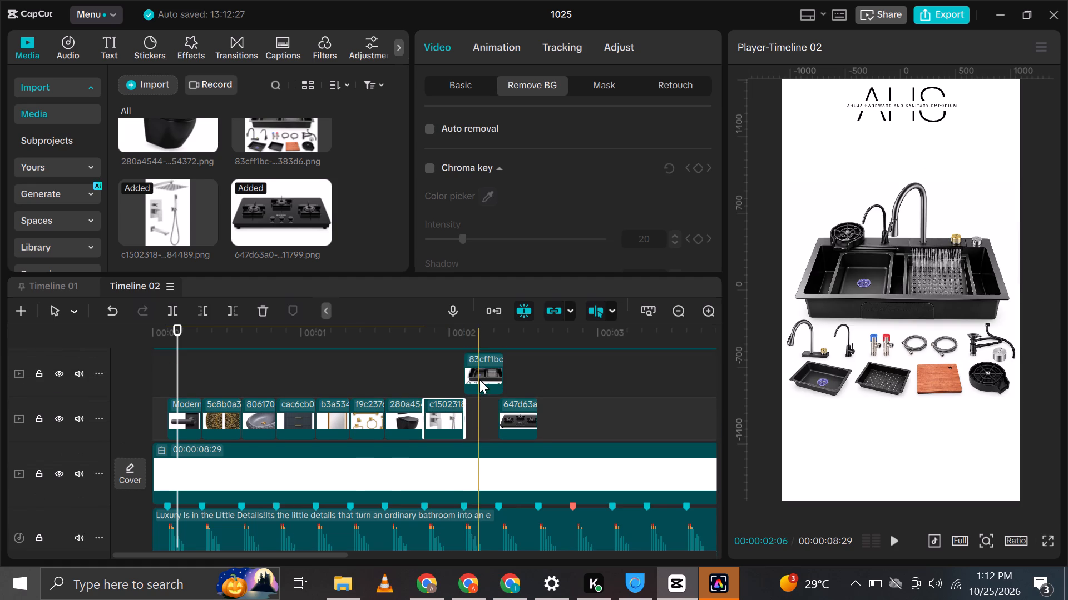
left_click(489, 371)
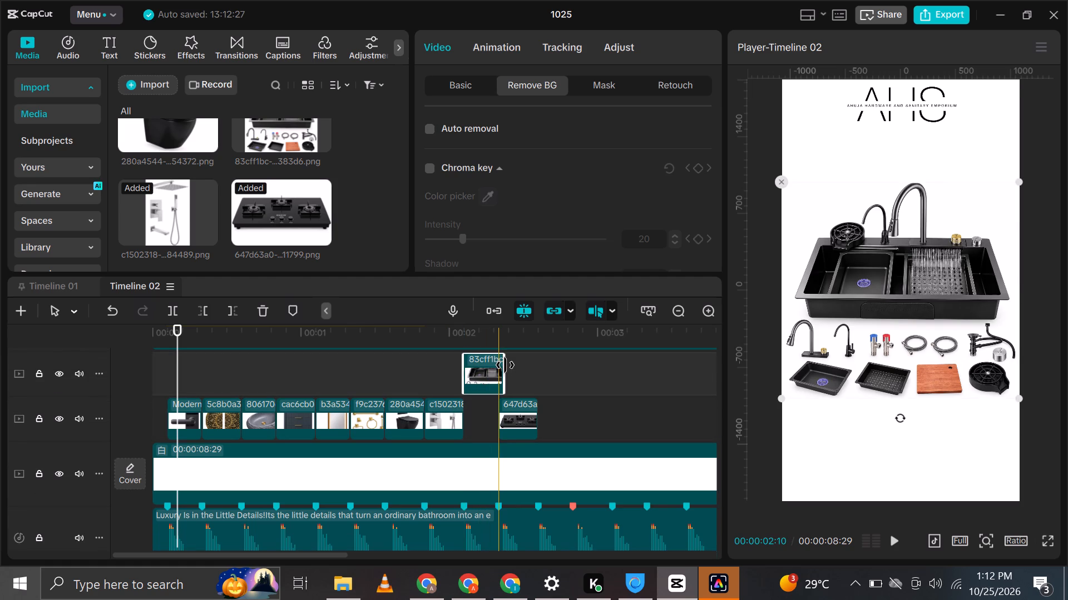
left_click_drag(505, 365, 494, 370)
left_click_drag(481, 366, 486, 417)
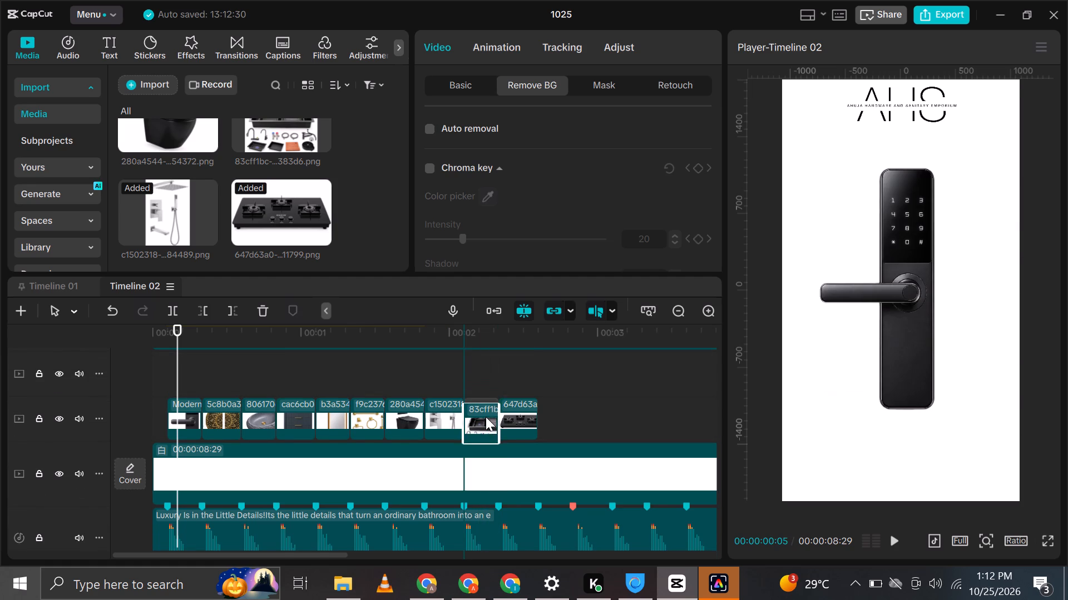
Play the reordered sequence from the start and look over the remaining beat markers after the hob clip.
left_click_drag(278, 340, 96, 357)
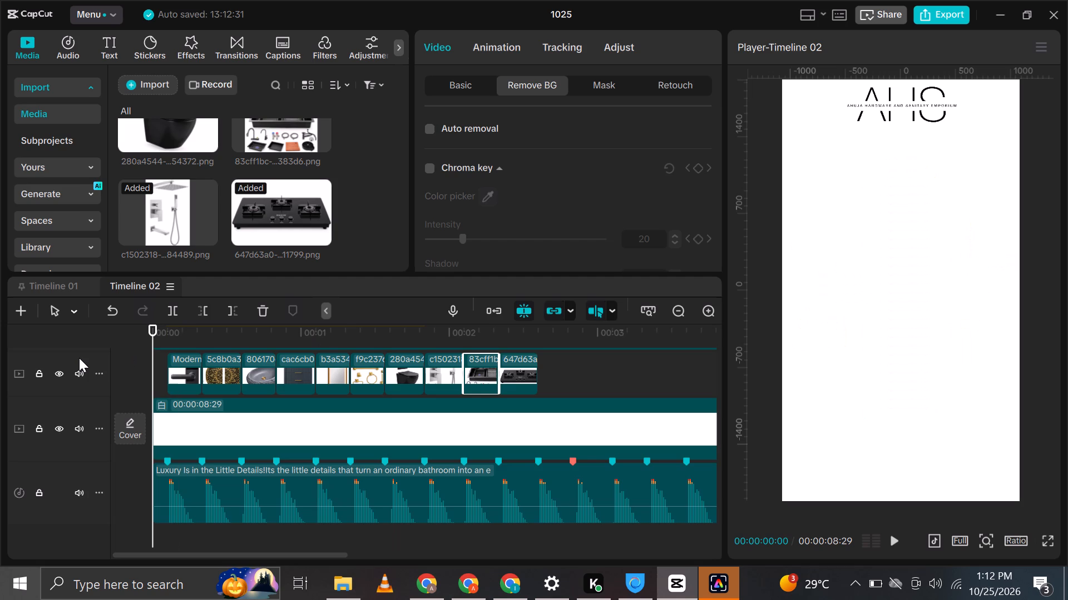
key("space")
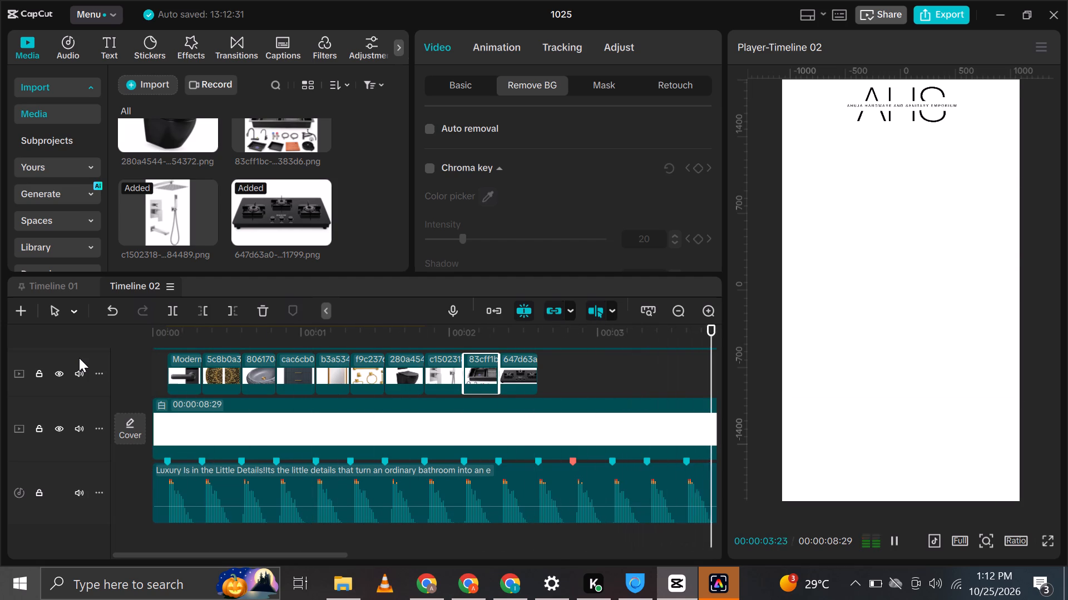
key("space")
scroll(254, 453, "down", 3, "ctrl")
scroll(216, 454, "up", 1, "ctrl")
scroll(212, 454, "down", 9, "ctrl")
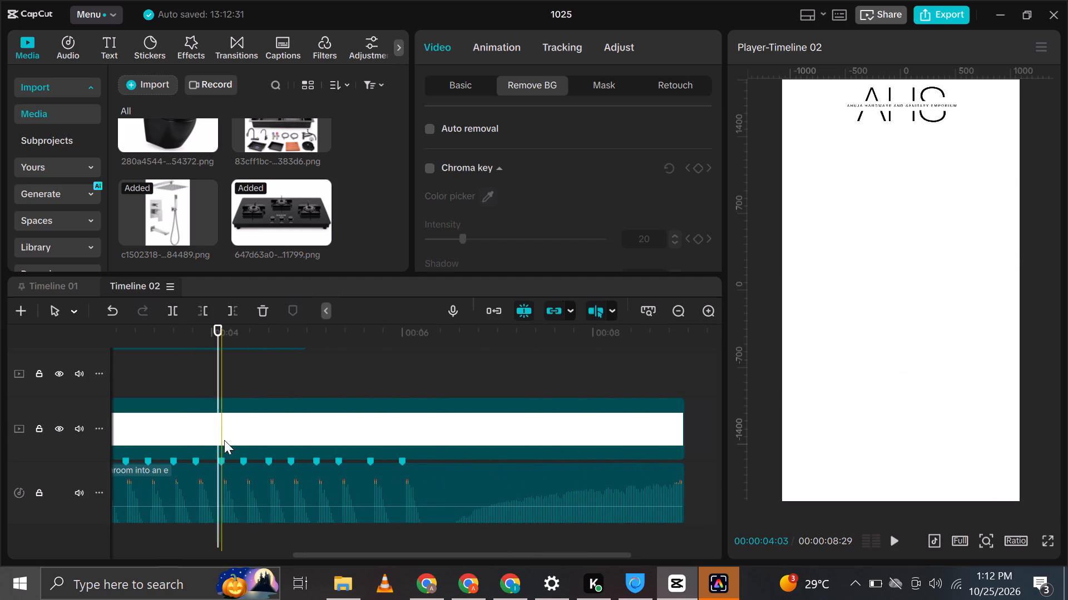
left_click_drag(210, 336, 78, 339)
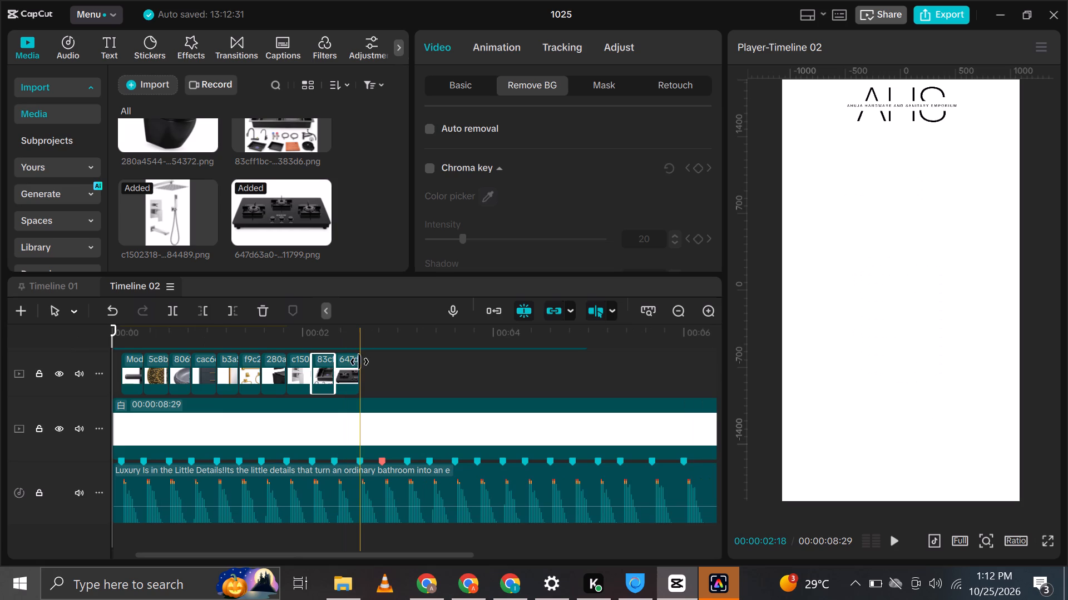
Copy the black smart door handle clip and paste it at 00:00:02:18, directly after the hob clip.
left_click(362, 343)
left_click(129, 376)
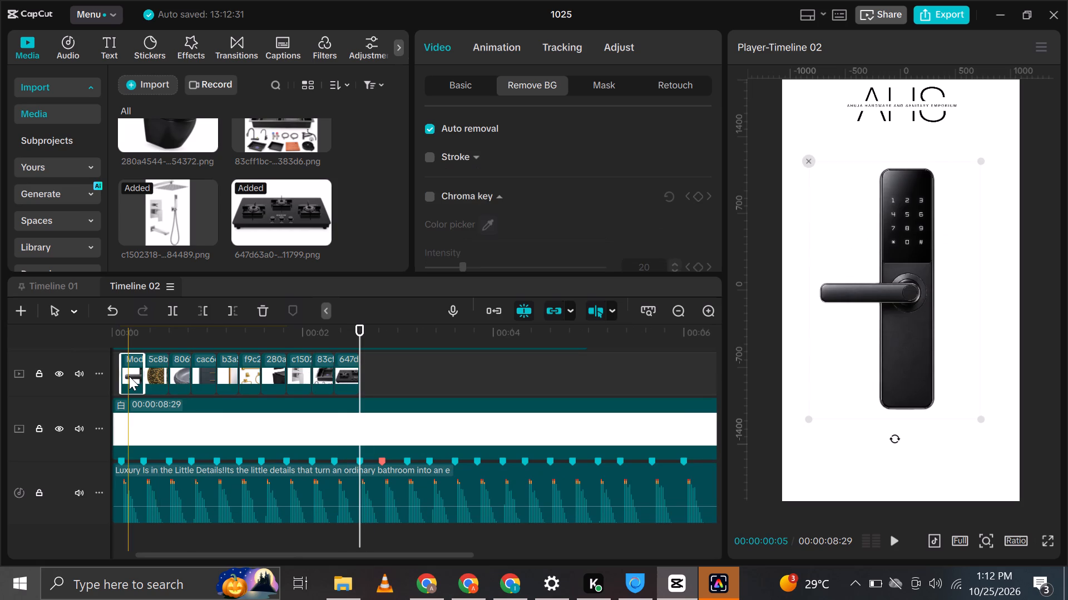
key("ctrl+c")
key("ctrl+c")
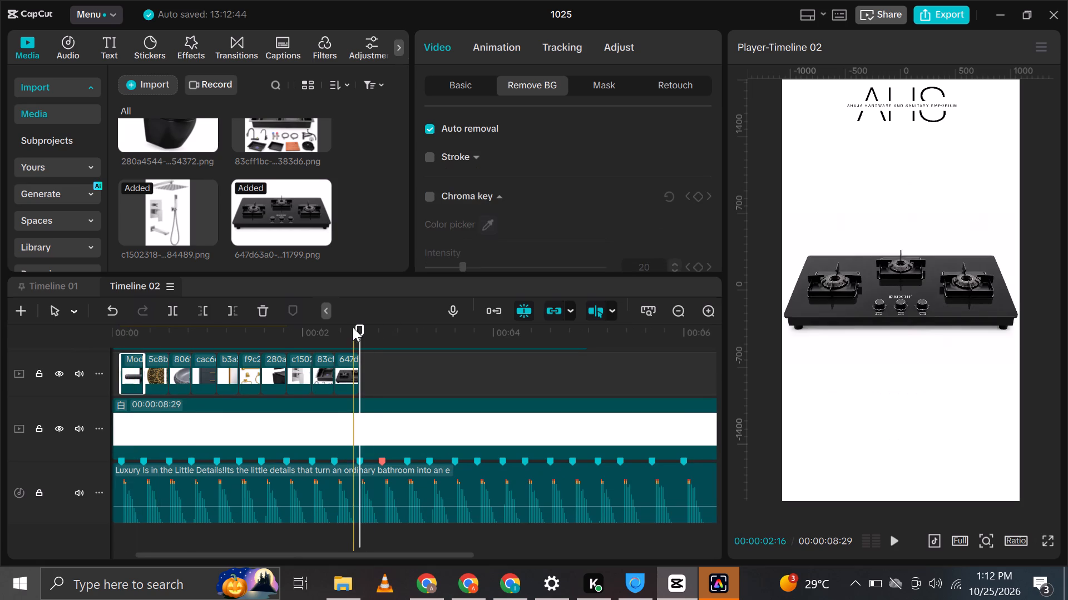
left_click(353, 327)
left_click(358, 326)
key("ctrl+v")
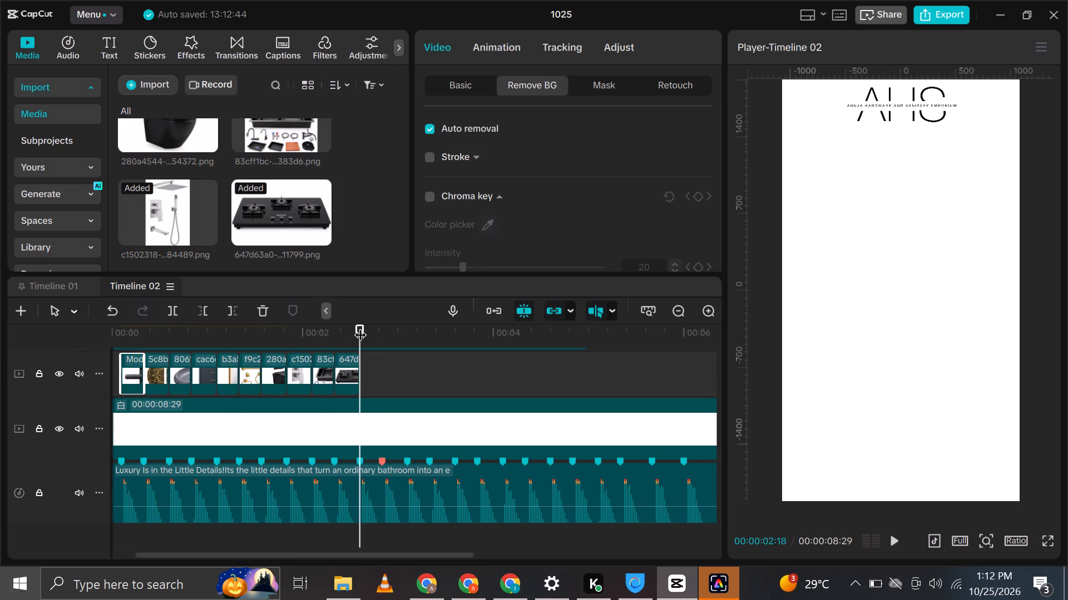
Shrink the copied door handle image to about half size and centre it just below the AHS logo.
left_click_drag(976, 158, 974, 167)
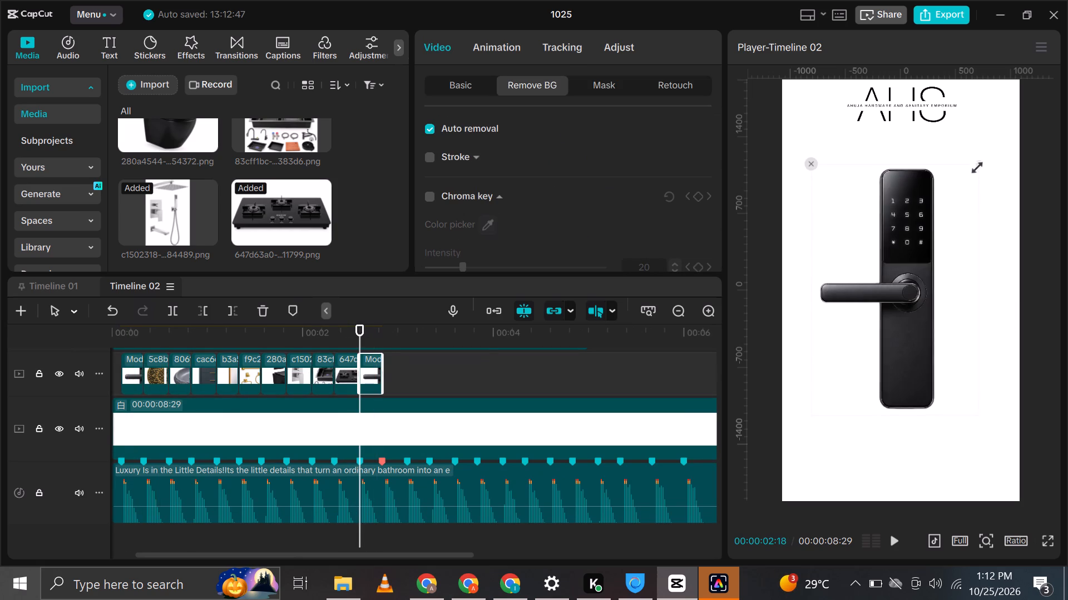
left_click_drag(974, 167, 942, 278)
left_click_drag(905, 281, 893, 197)
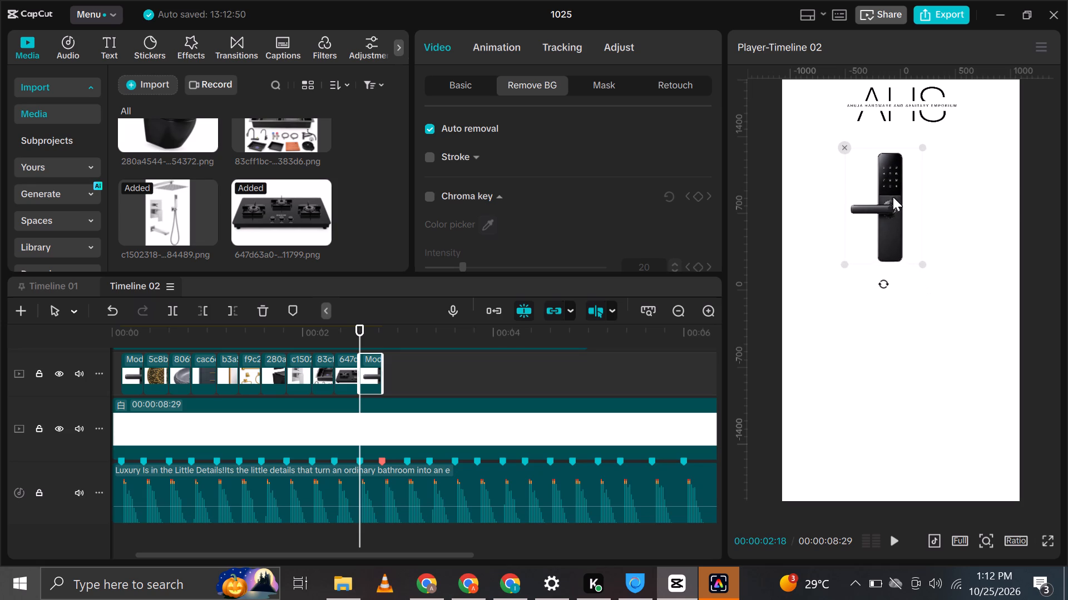
left_click_drag(893, 197, 909, 183)
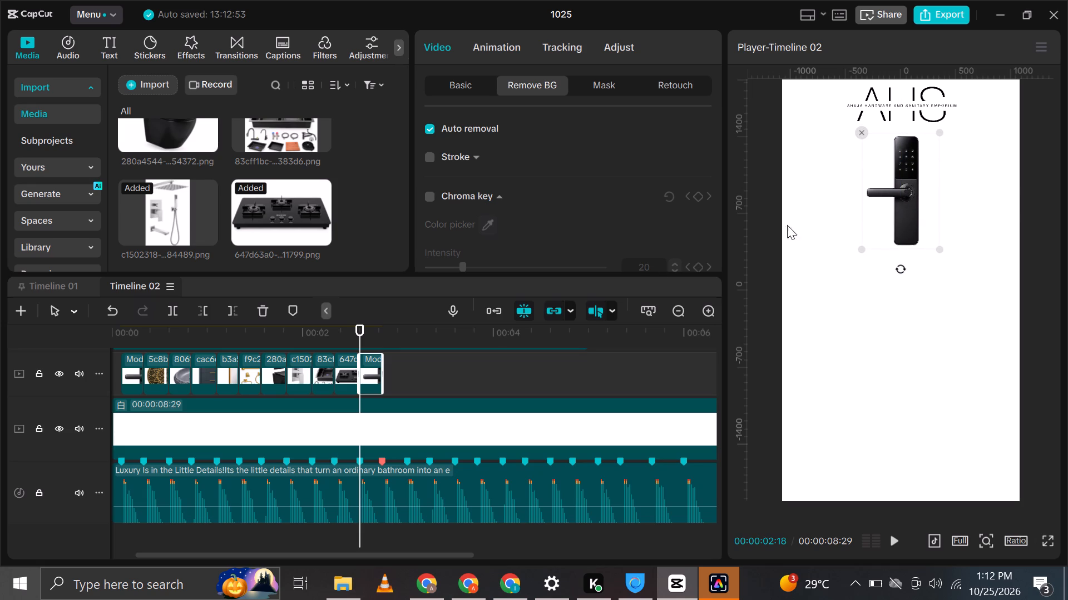
Copy the stone basin clip and paste it directly after the copied door handle clip.
left_click(146, 369)
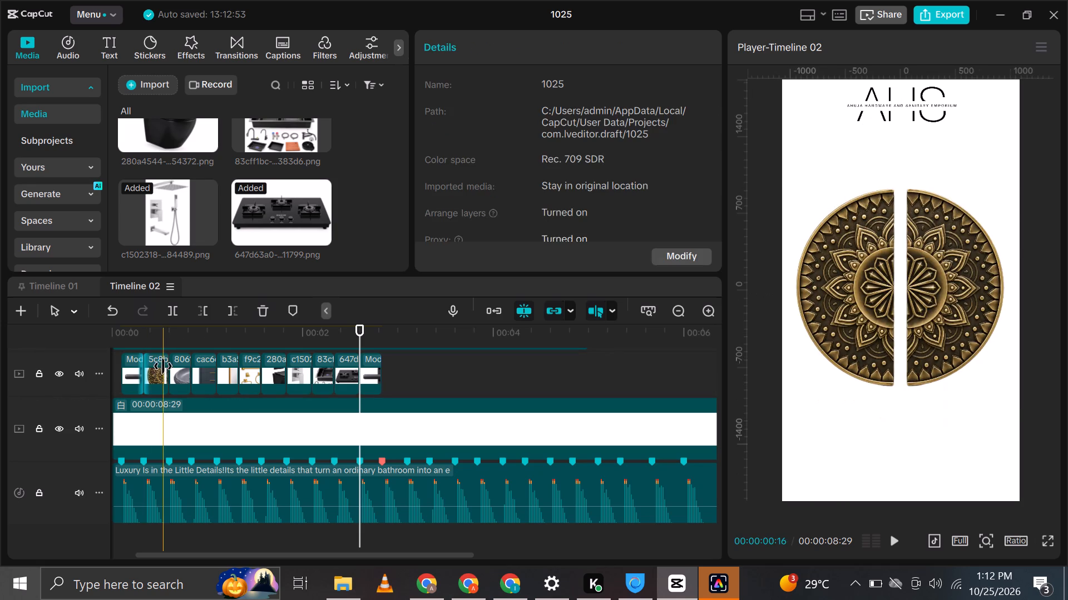
left_click(162, 366)
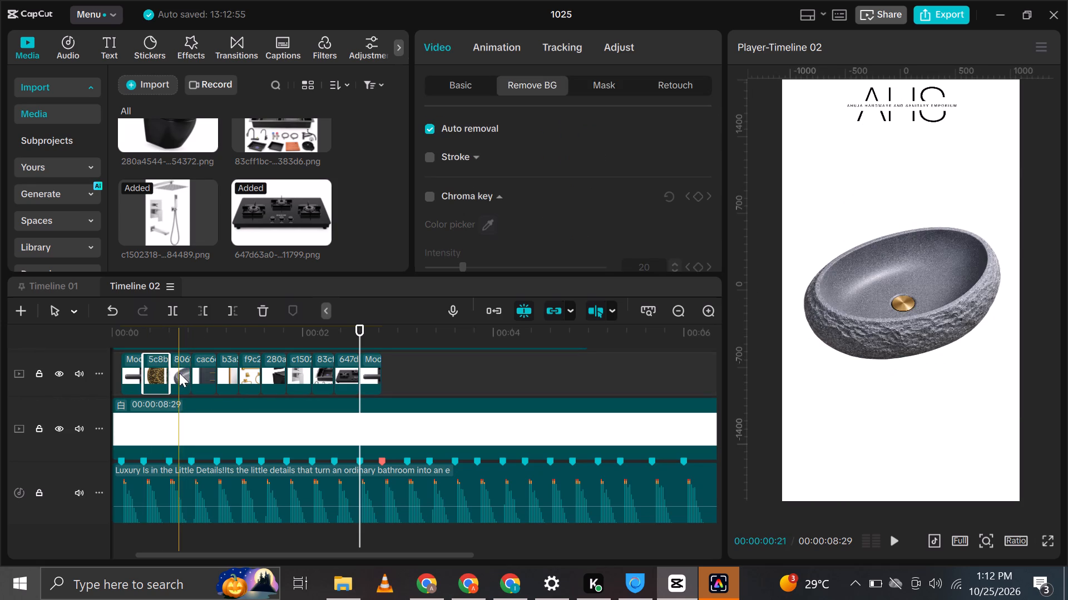
left_click(182, 367)
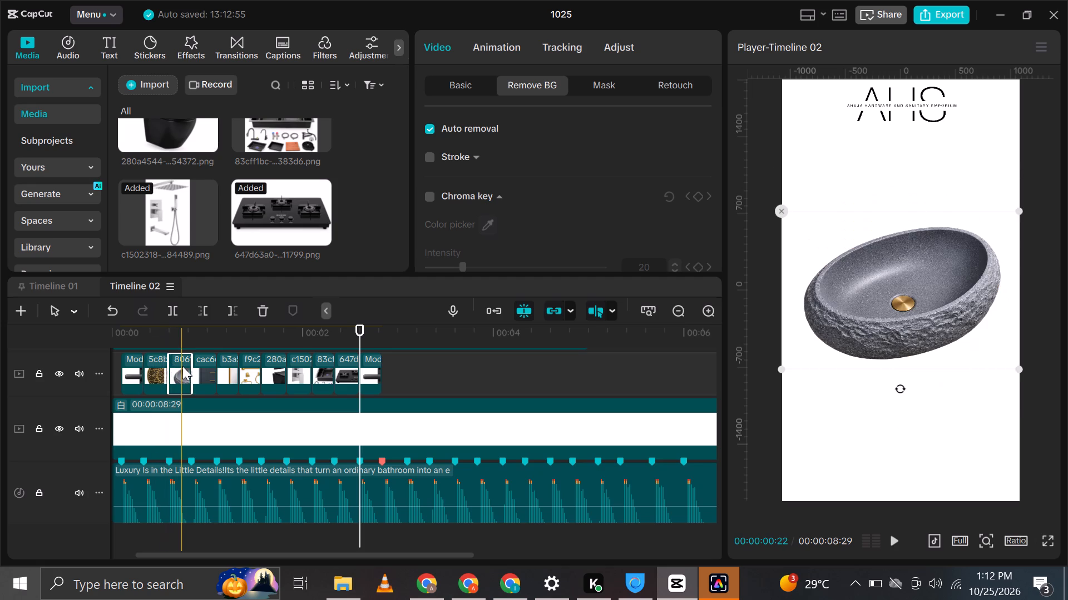
key("ctrl+c")
key("ctrl+c")
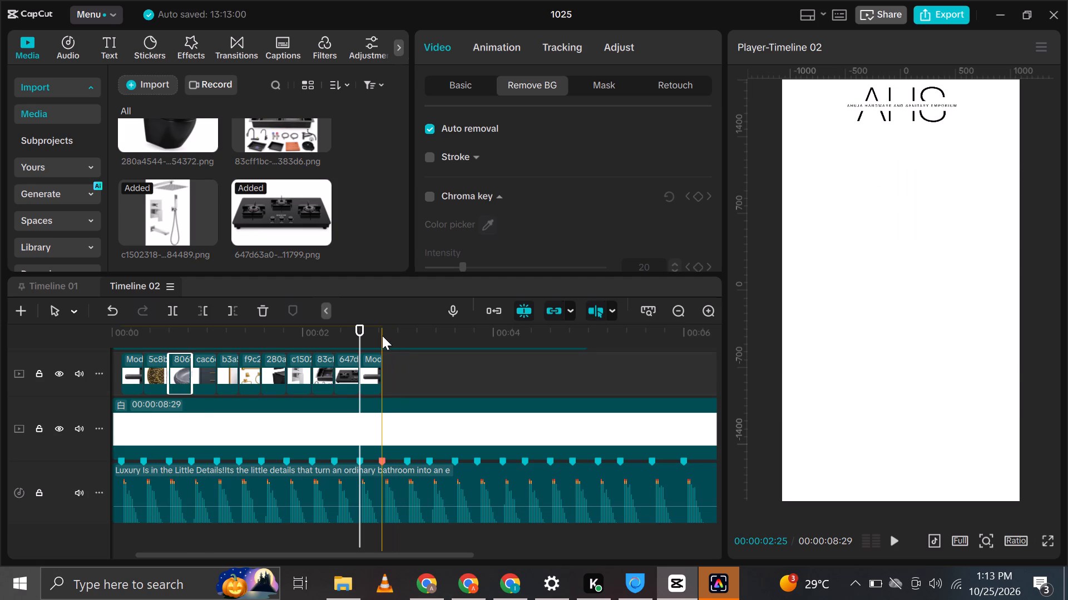
left_click(382, 336)
key("ctrl+v")
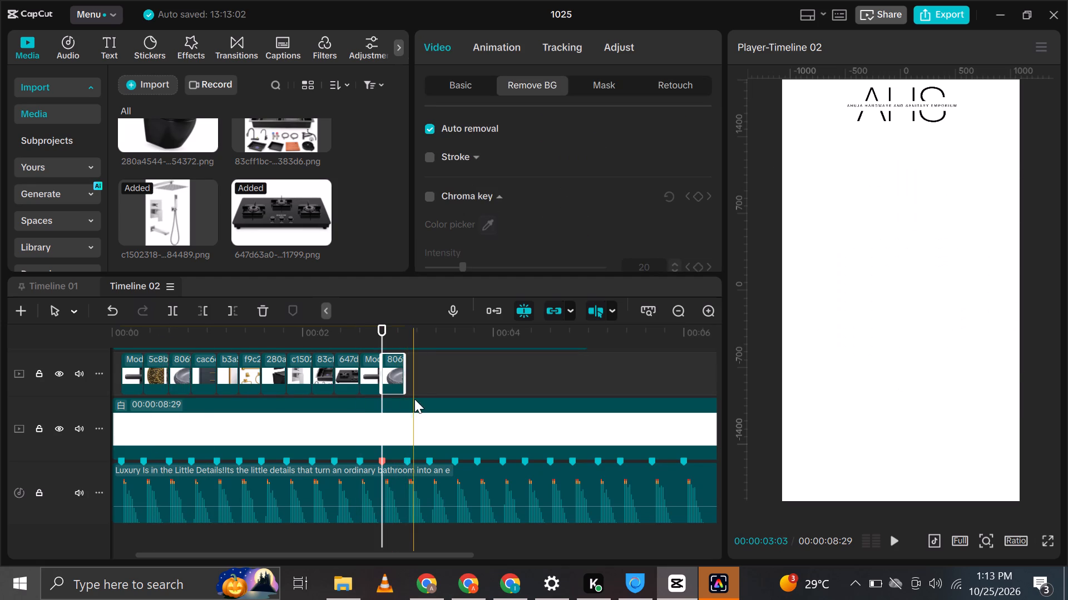
Extend the copied stone basin clip to the next beat marker.
scroll(413, 402, "up", 20, "ctrl")
scroll(413, 402, "up", 6, "ctrl")
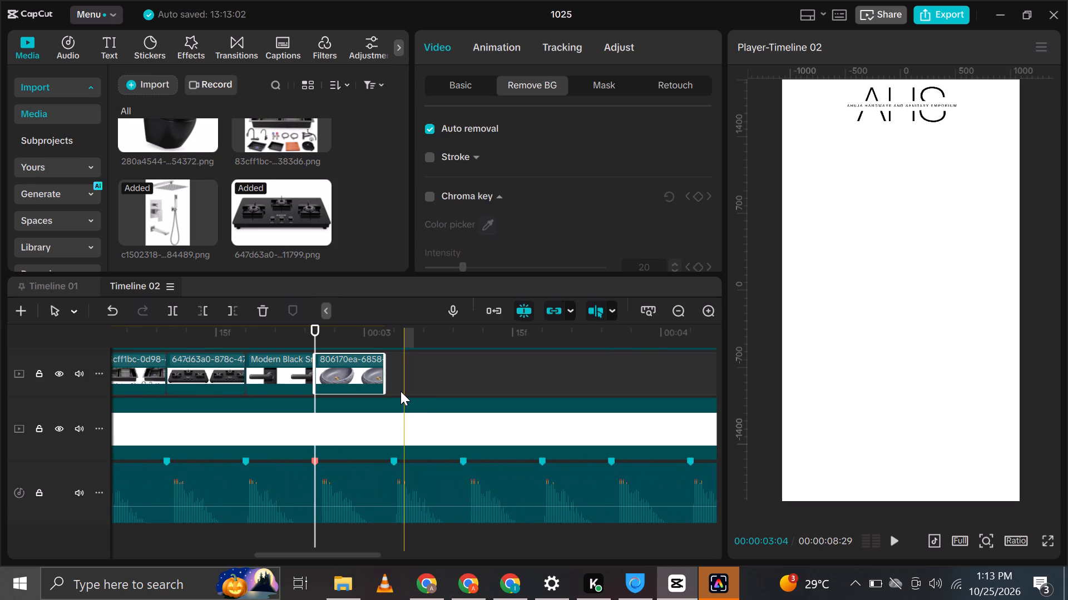
left_click(397, 392)
left_click(369, 372)
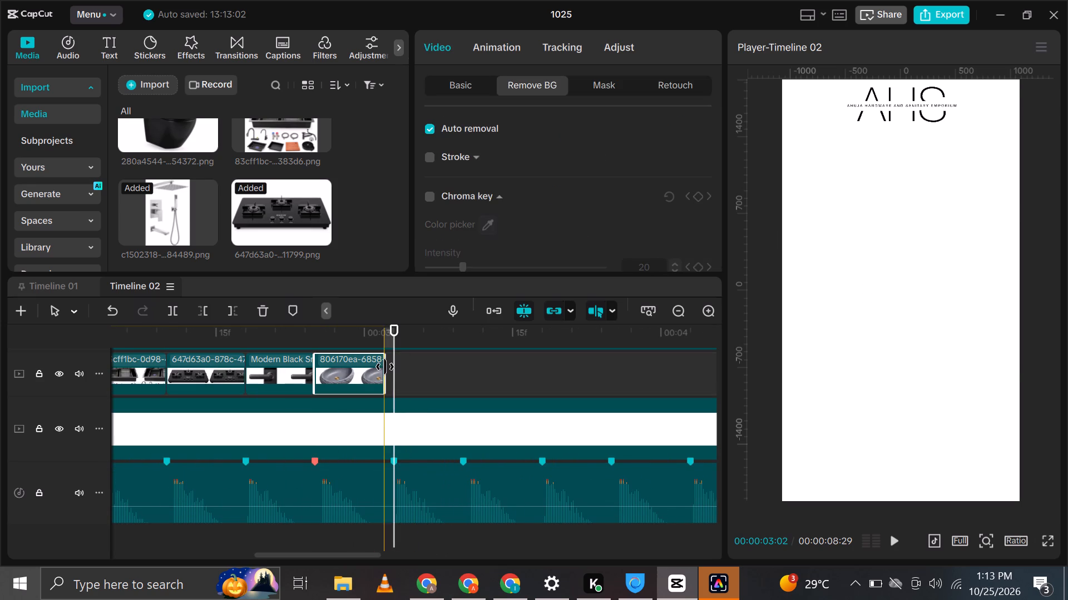
left_click(385, 367)
Lift the copied stone basin clip onto its own track above the product track, and move the AHS logo clip above it.
left_click_drag(369, 373, 369, 367)
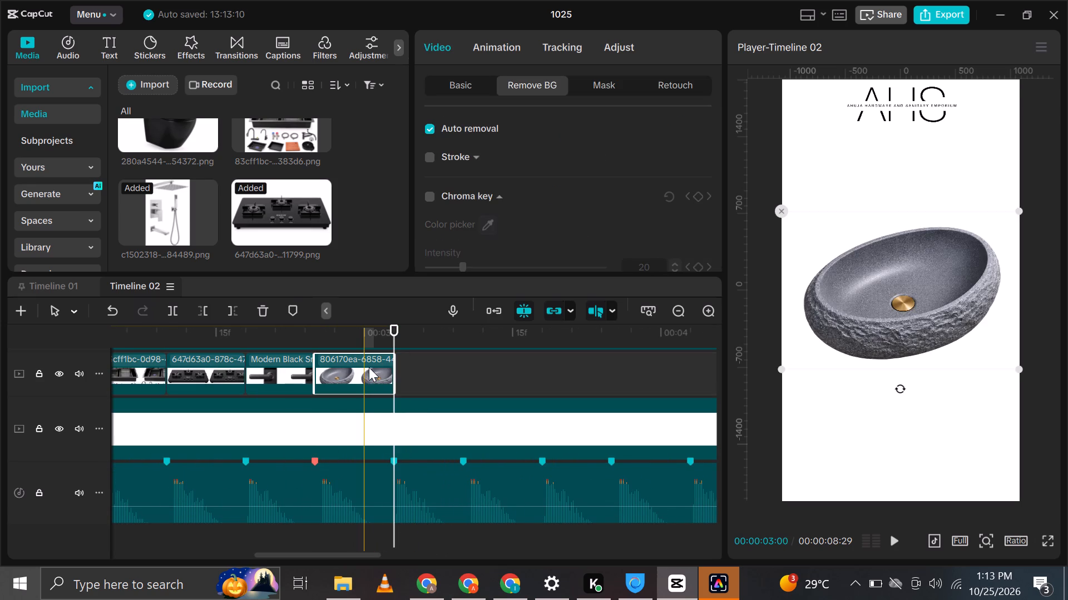
left_click_drag(369, 367, 372, 339)
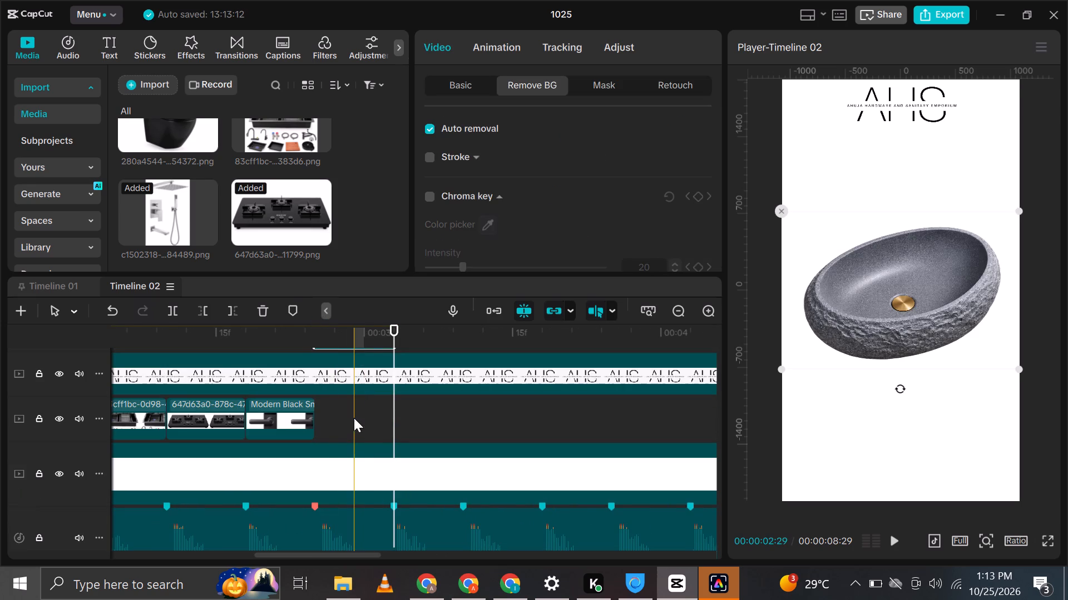
left_click(364, 380)
left_click_drag(367, 377, 376, 312)
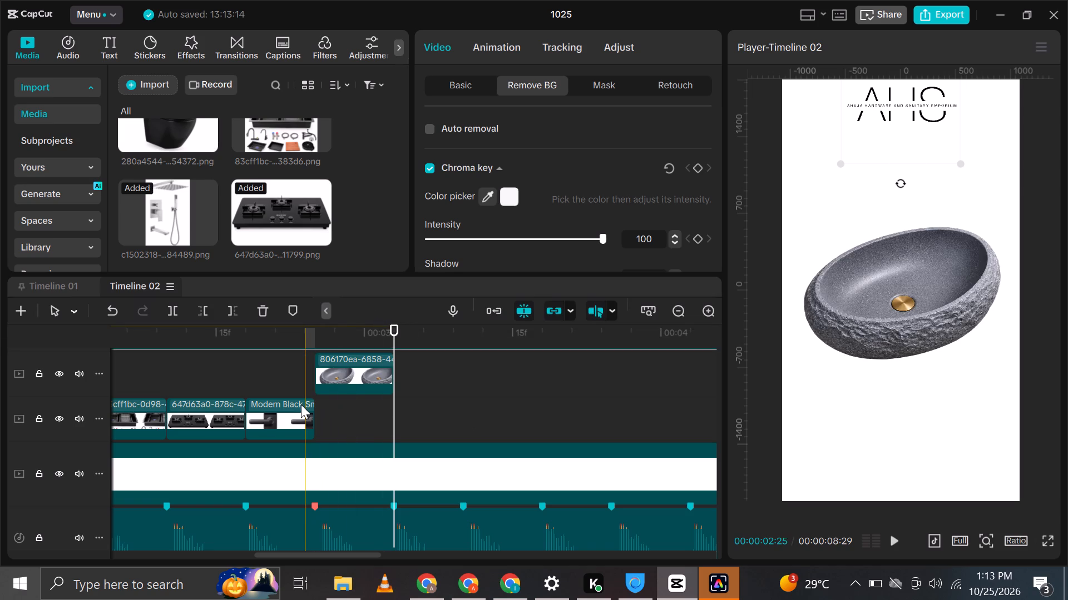
Extend the copied door handle clip to the last close-set beat marker near 6 seconds, giving a duration of 00:00:03:12.
left_click(301, 405)
left_click_drag(316, 408, 398, 421)
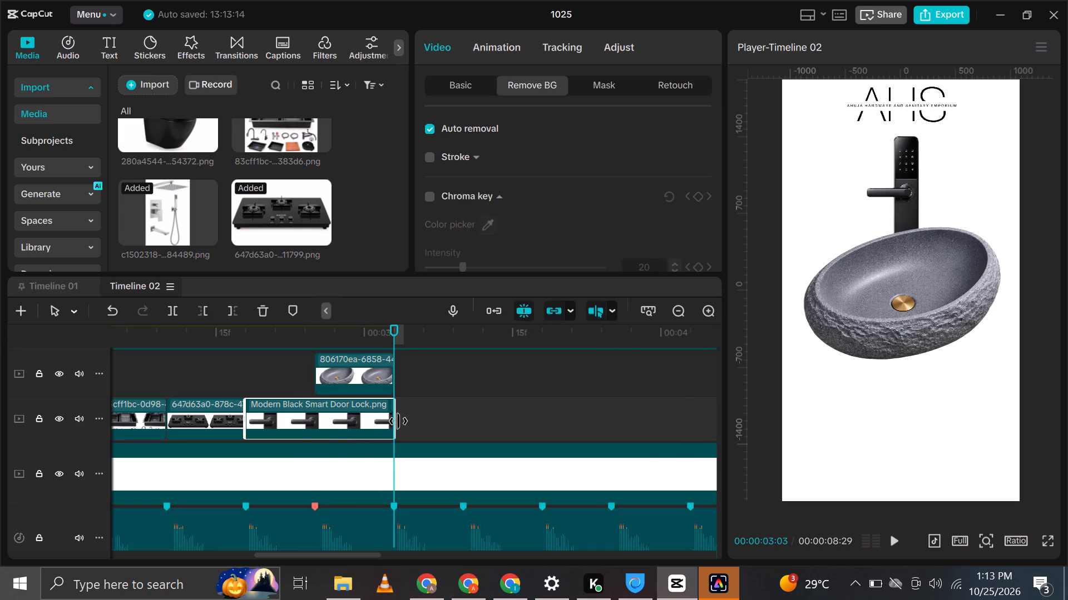
left_click_drag(398, 421, 676, 454)
scroll(592, 477, "down", 19, "ctrl")
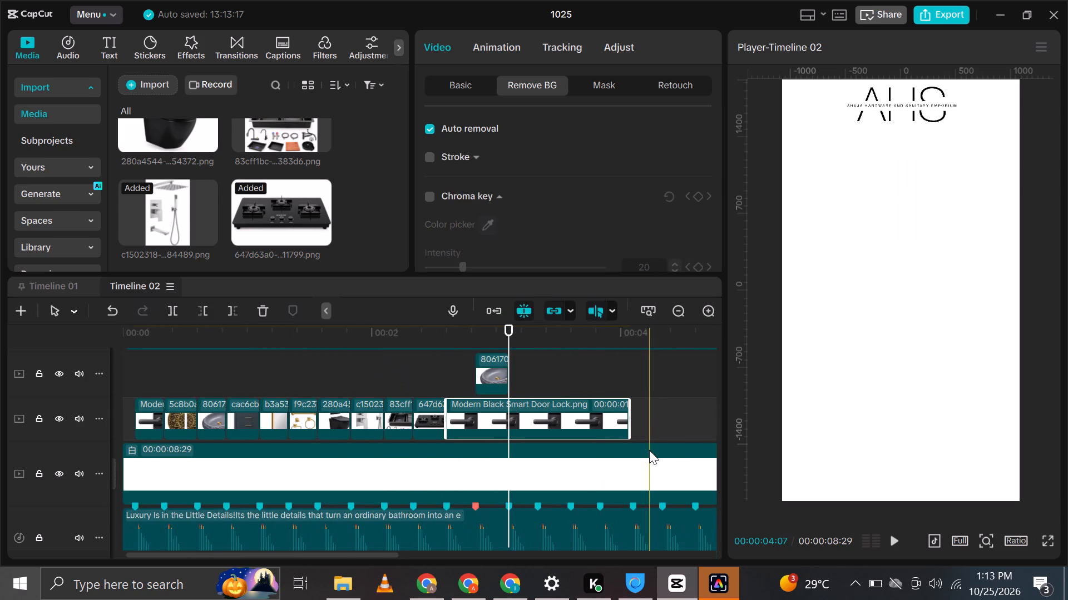
scroll(640, 454, "down", 4, "alt")
left_click_drag(229, 413, 473, 434)
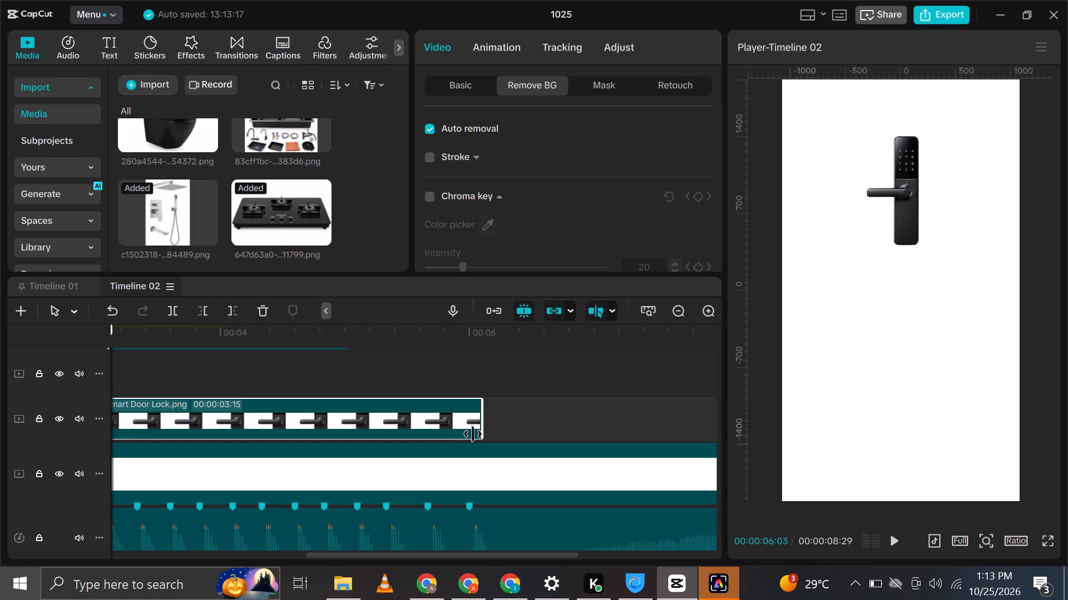
left_click_drag(473, 434, 471, 434)
scroll(383, 451, "up", 8, "ctrl")
scroll(382, 451, "down", 17, "ctrl")
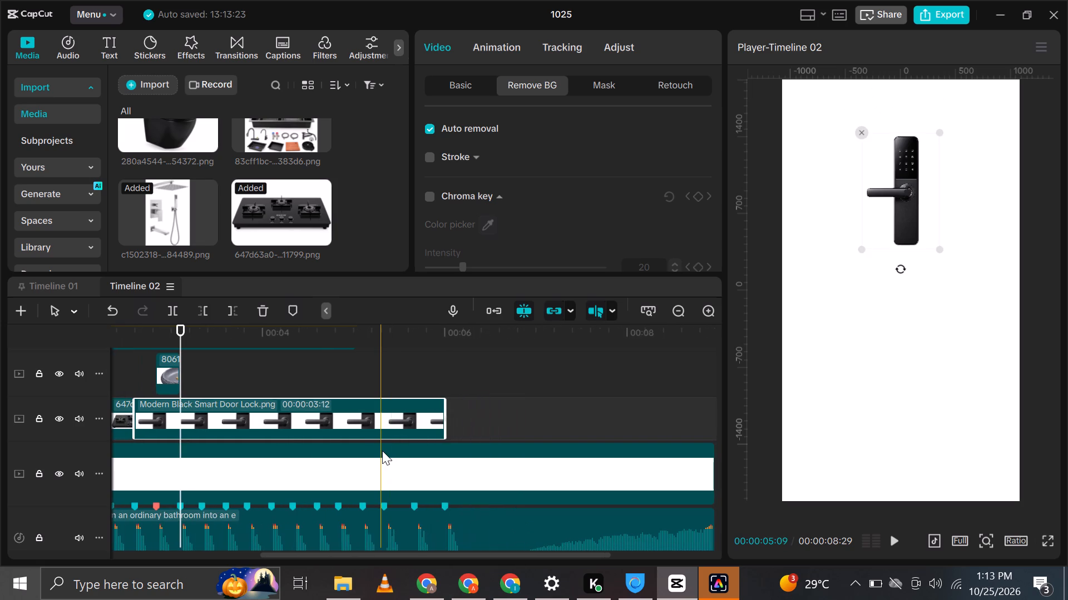
Extend the copied stone basin clip to end level with the copied door handle clip, giving a duration of 00:00:03:05.
left_click(170, 377)
left_click_drag(180, 368, 182, 367)
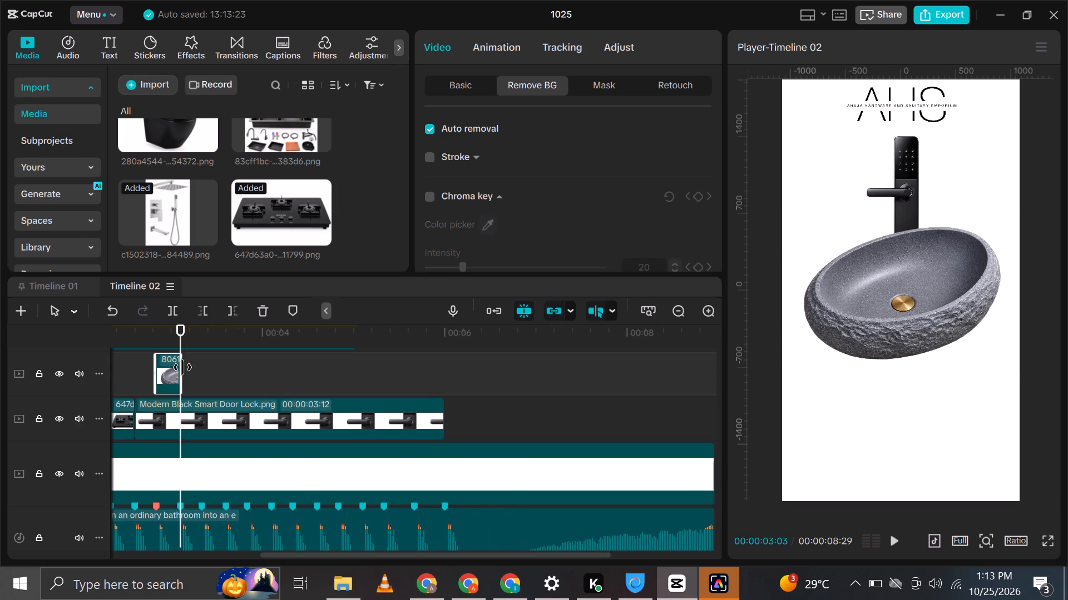
left_click_drag(182, 367, 437, 386)
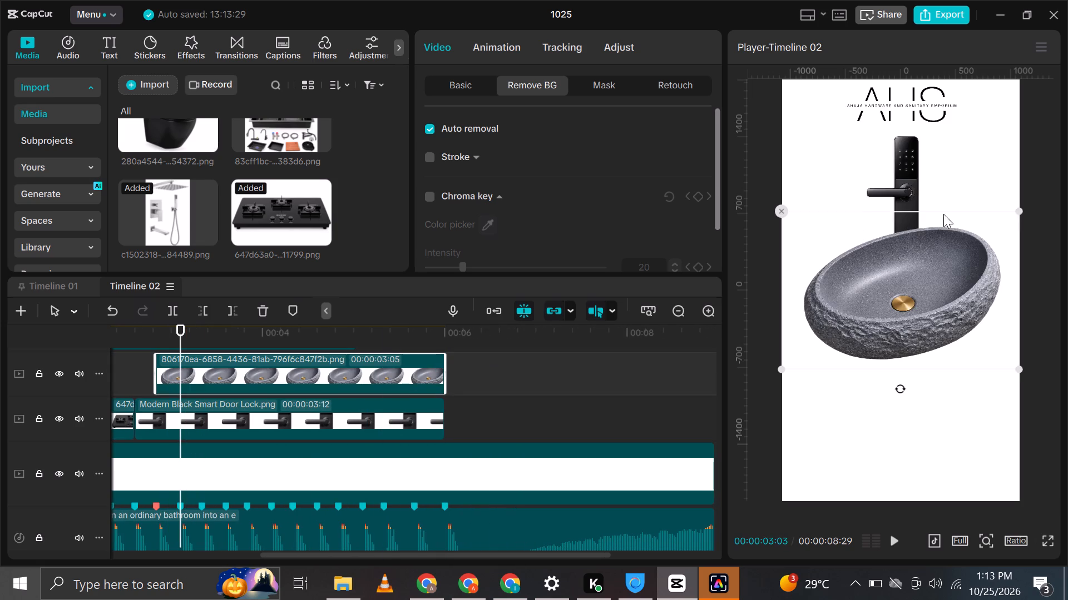
Shrink the copied stone basin image to a little under half size and place it to the right of the door handle.
left_click_drag(1017, 212, 948, 321)
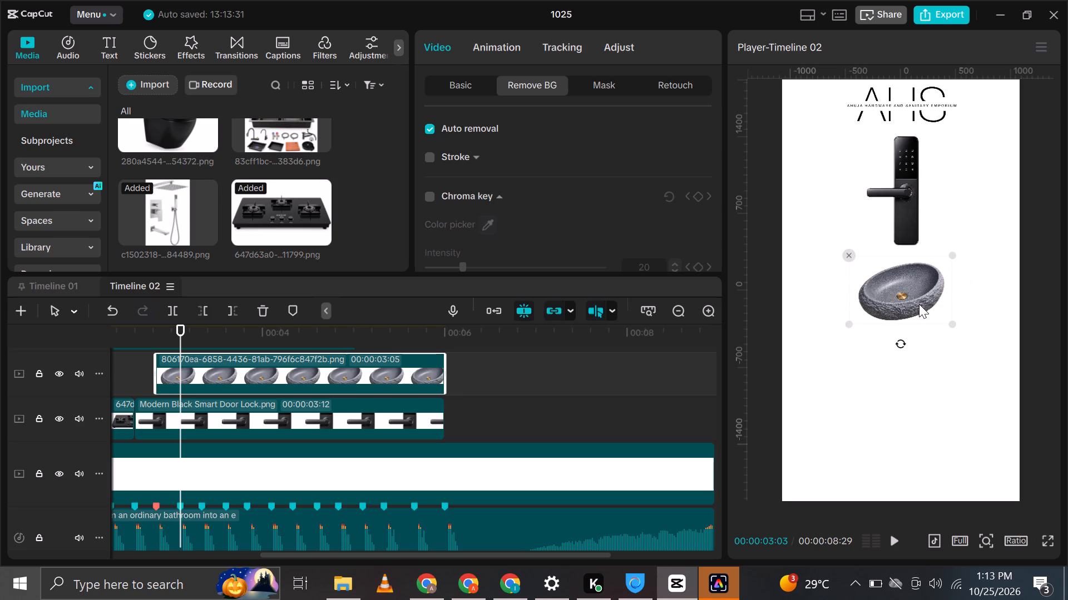
left_click_drag(912, 302, 980, 200)
scroll(978, 198, "up", 1)
Shift the copied door handle image slightly left of centre below the AHS logo.
left_click(885, 202)
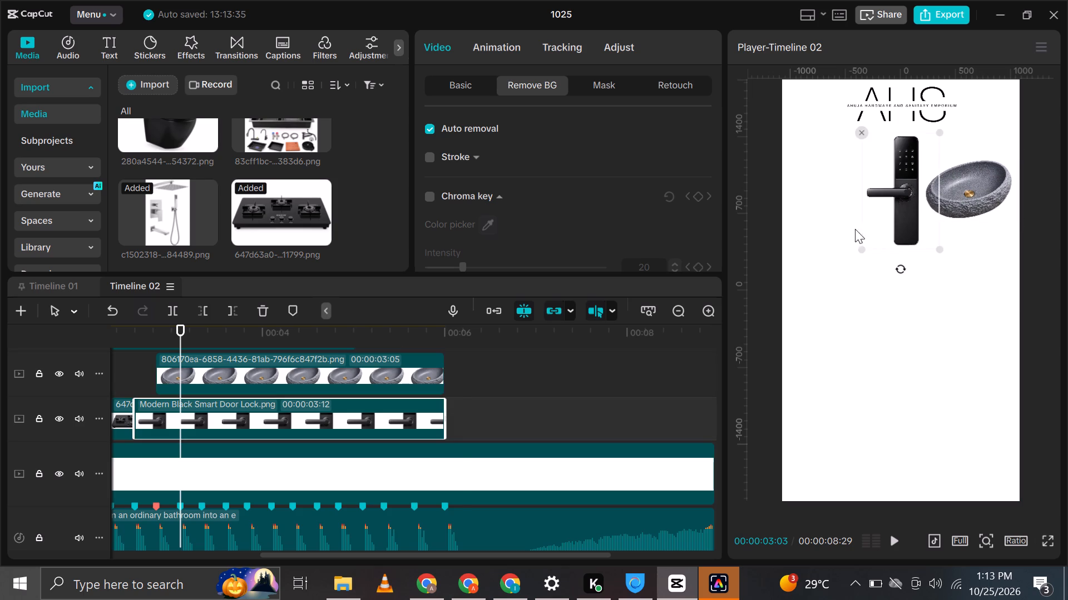
left_click_drag(150, 330, 99, 337)
key("space")
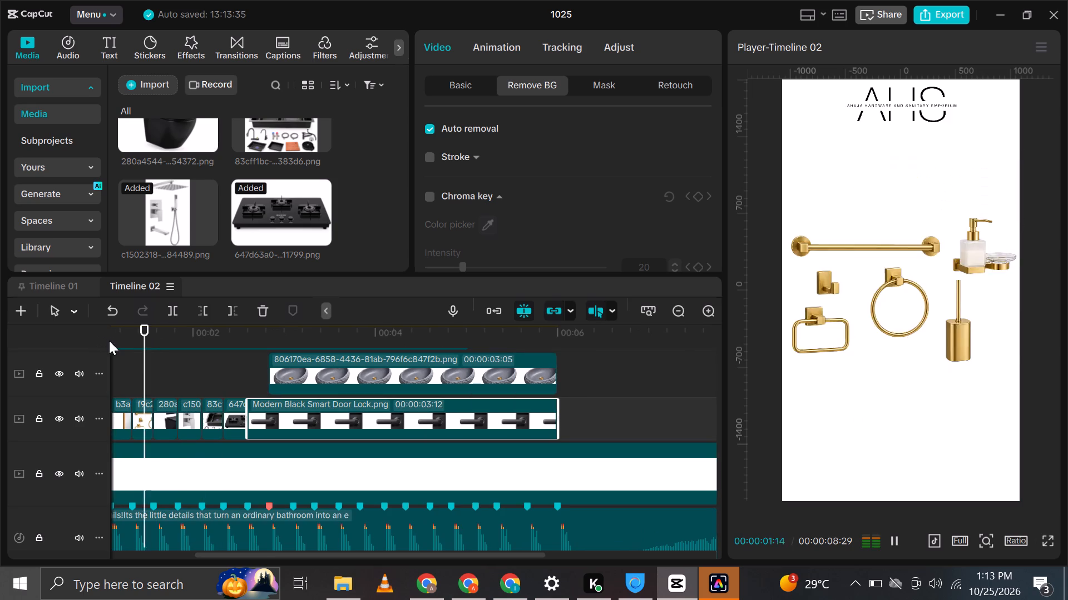
key("space")
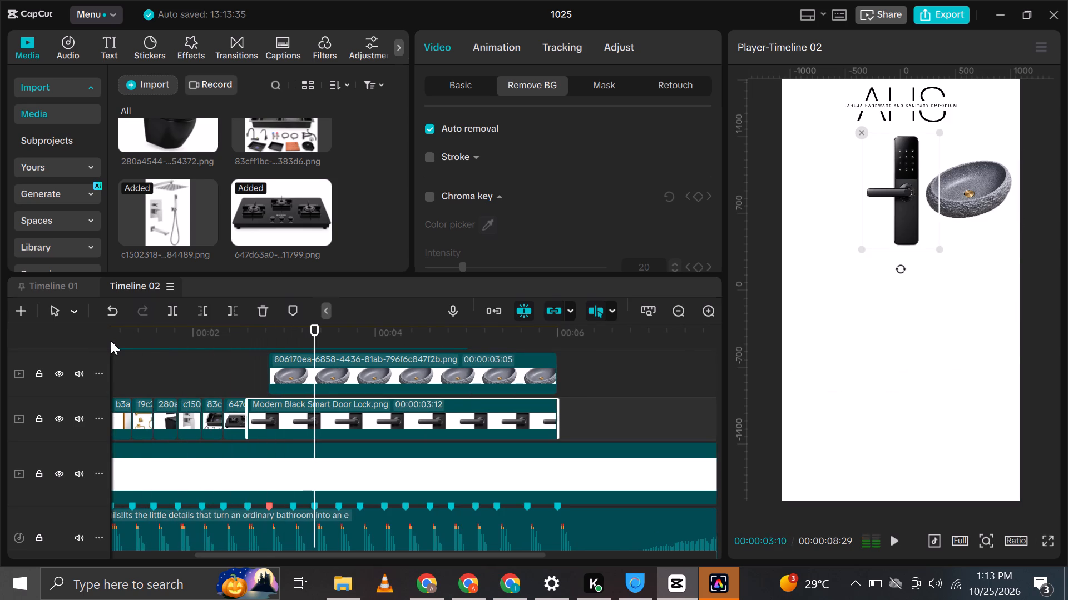
left_click(245, 347)
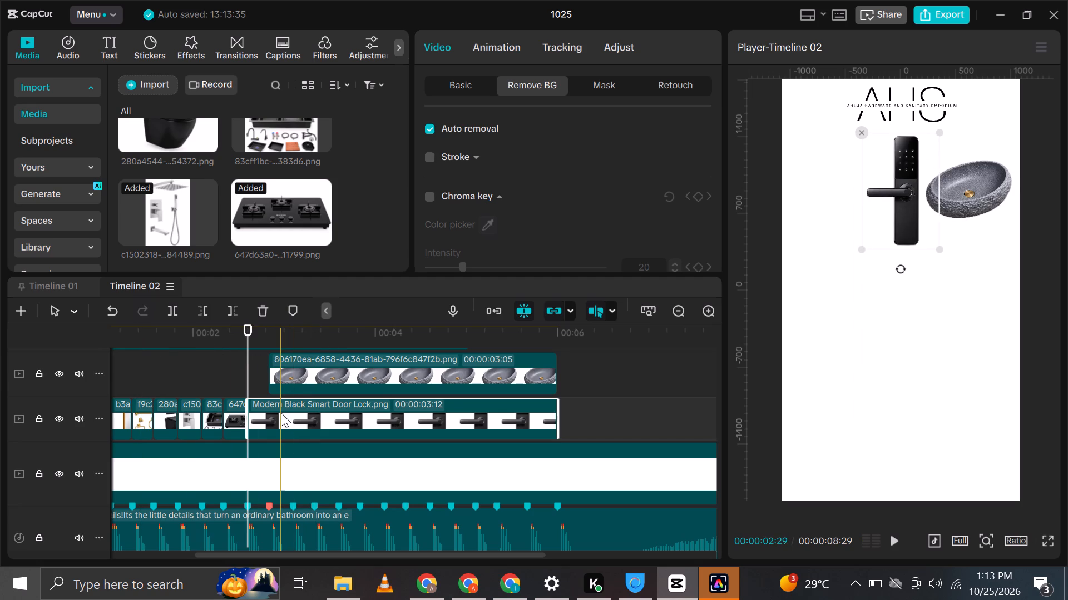
left_click_drag(899, 191, 898, 192)
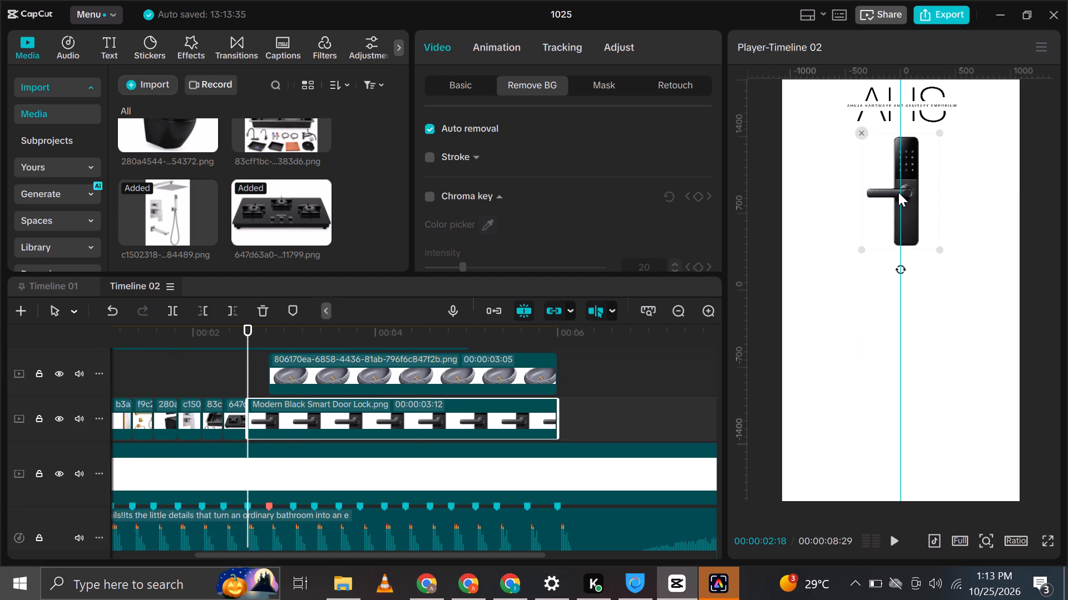
left_click_drag(898, 192, 887, 189)
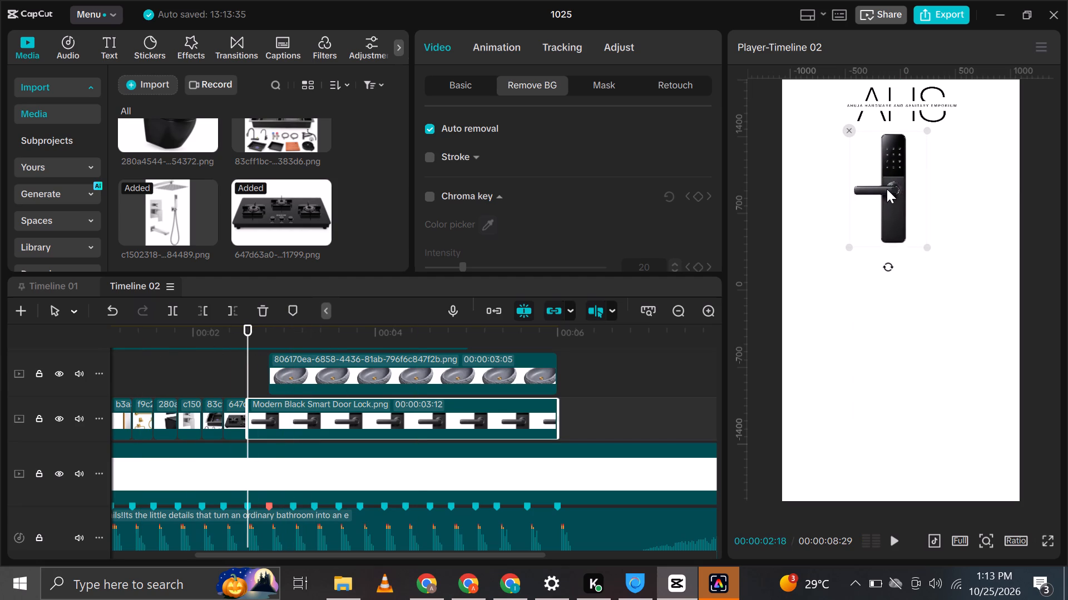
left_click_drag(887, 189, 885, 189)
Play back the change from the gas hob to the door handle and basin to check its timing.
left_click(250, 341)
left_click(237, 341)
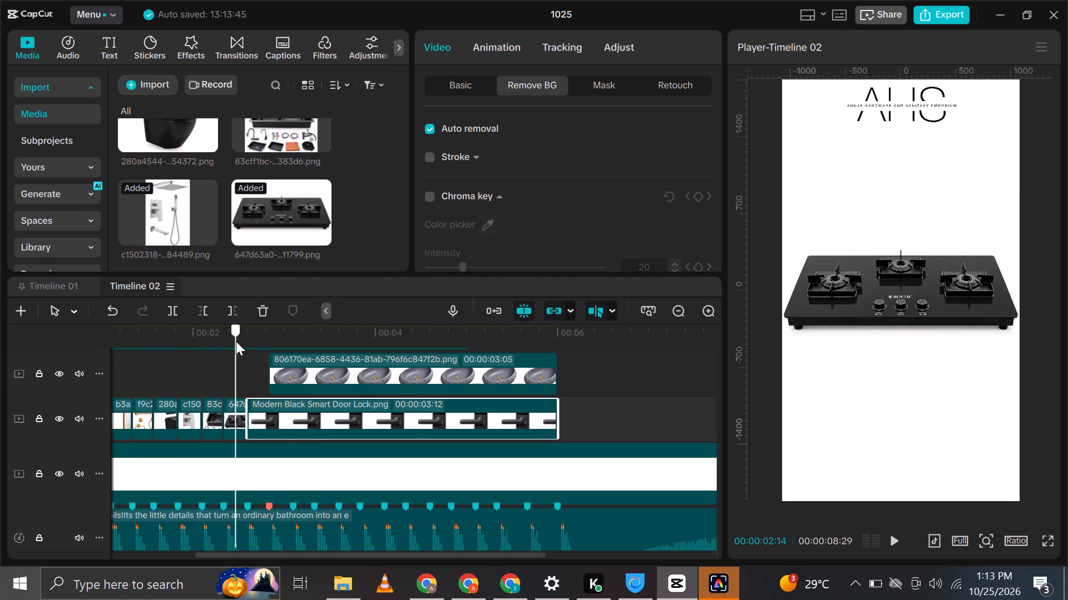
key("space")
key("space")
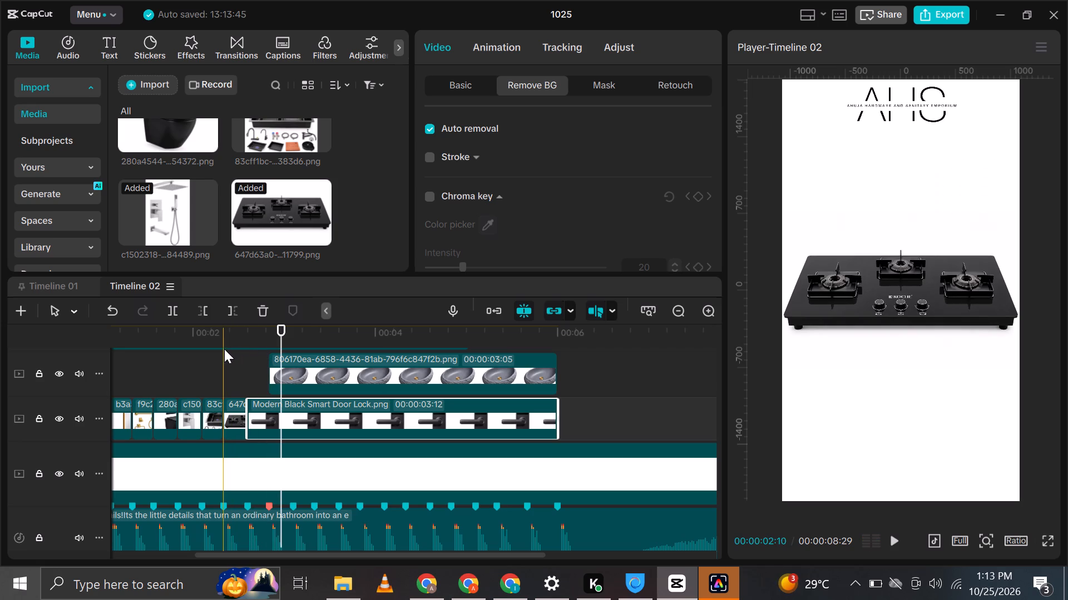
left_click(223, 350)
key("space")
key("space")
Copy the navy bathroom vanity clip from the product sequence and paste it at about 00:00:03:11.
left_click_drag(248, 342, 232, 342)
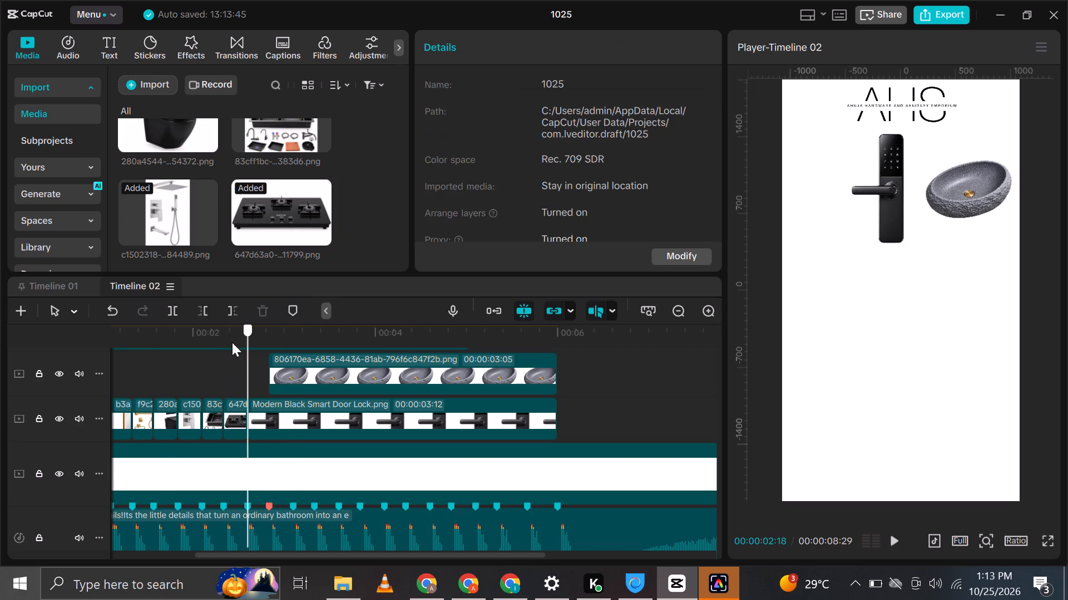
left_click_drag(232, 342, 116, 352)
left_click(192, 421)
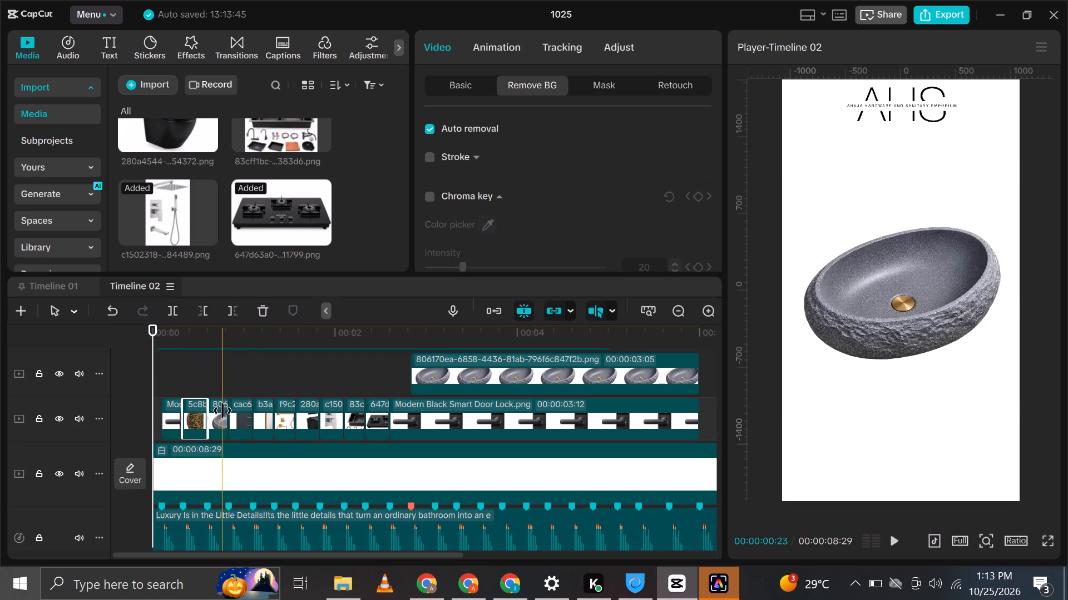
left_click(234, 413)
key("ctrl+c")
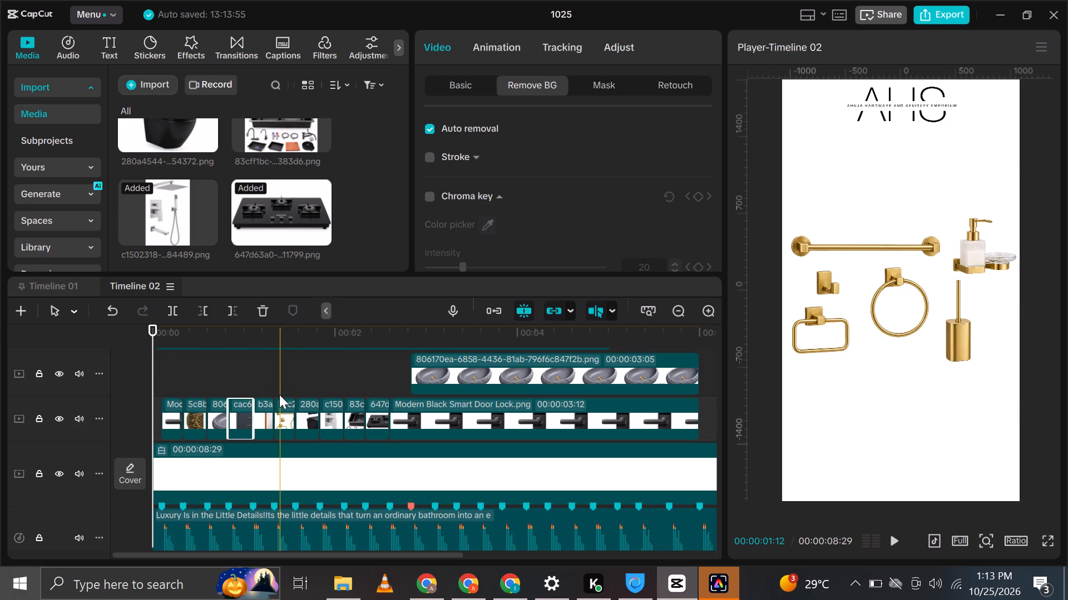
key("ctrl+c")
scroll(449, 389, "up", 1)
scroll(449, 389, "down", 1)
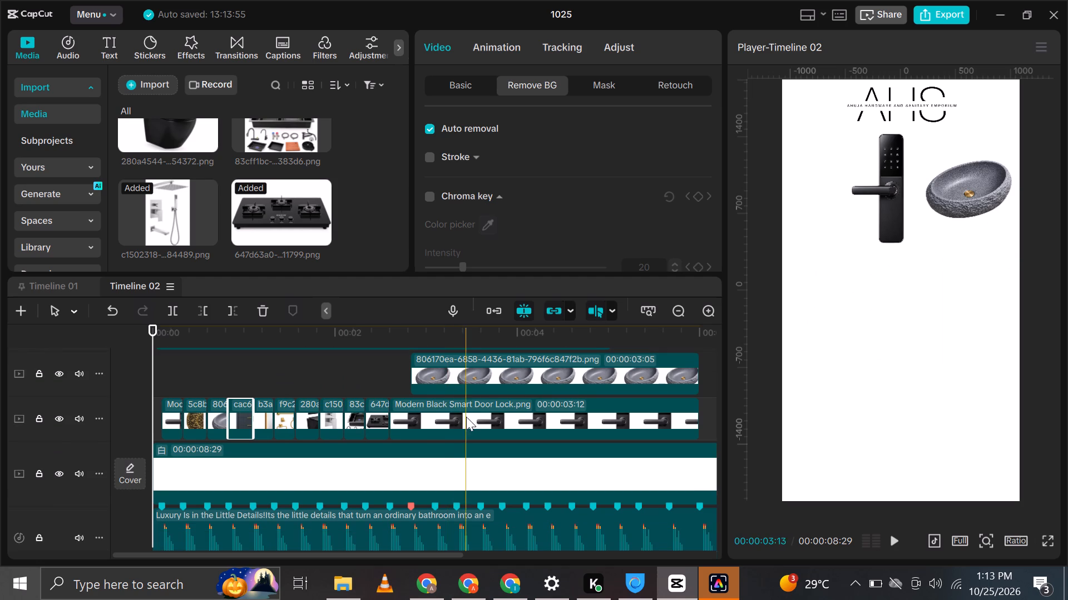
left_click(452, 479)
left_click(457, 481)
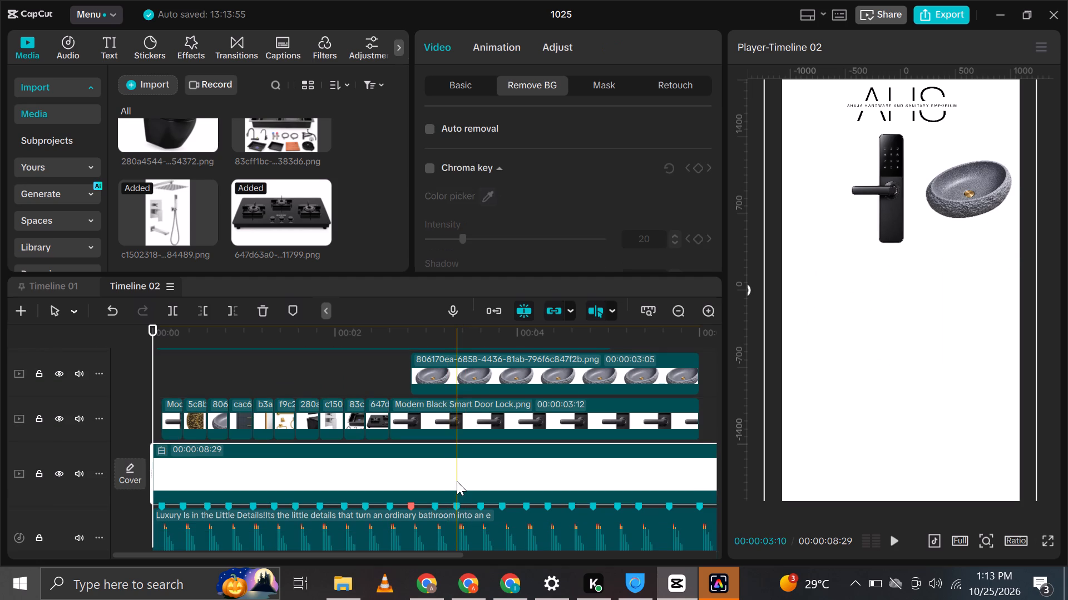
scroll(457, 481, "up", 5)
left_click(459, 380)
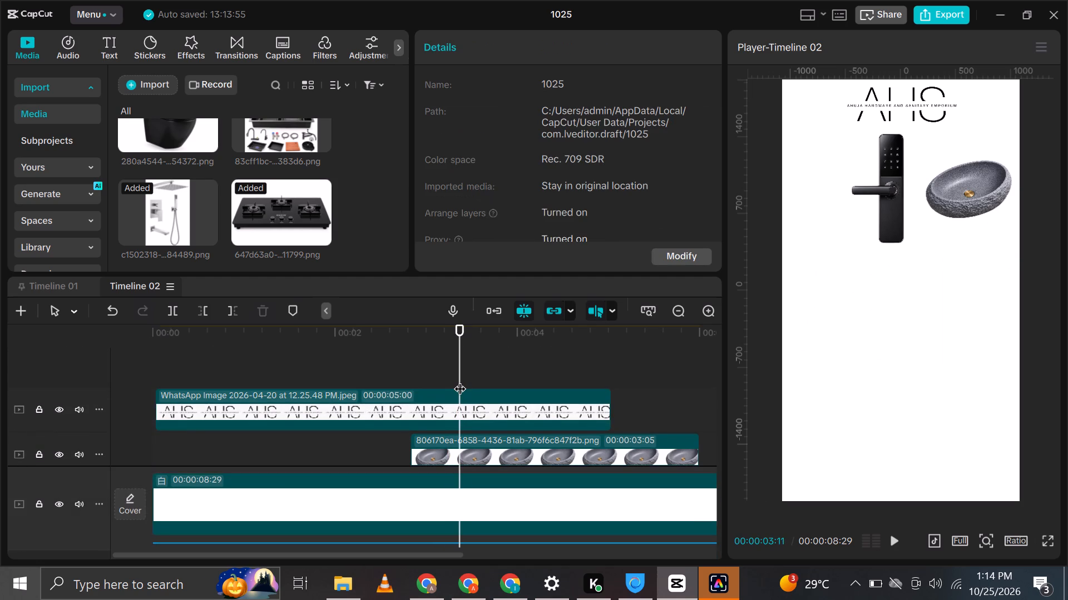
key("ctrl+v")
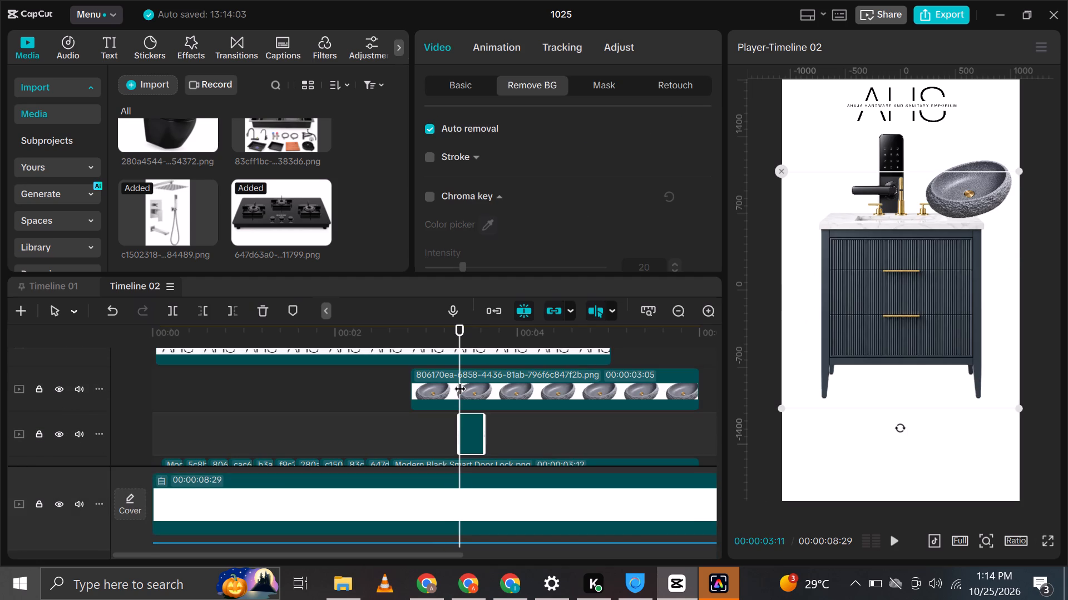
Cut the AHS logo clip from Timeline 02 and paste it into Timeline 01 above the reference video.
scroll(468, 406, "up", 4)
left_click(455, 409)
key("ctrl+x")
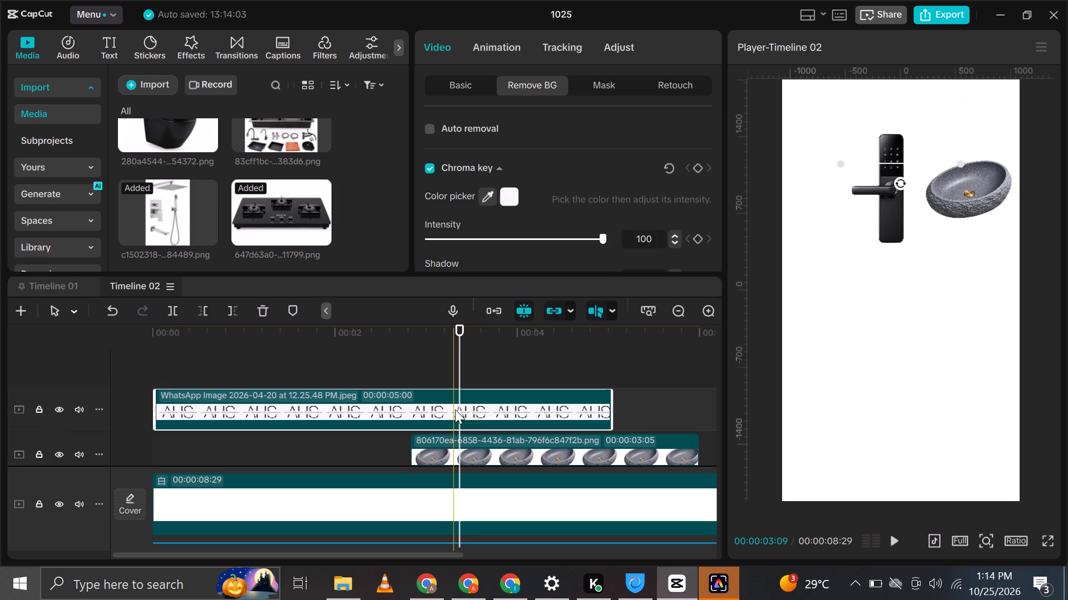
left_click(66, 284)
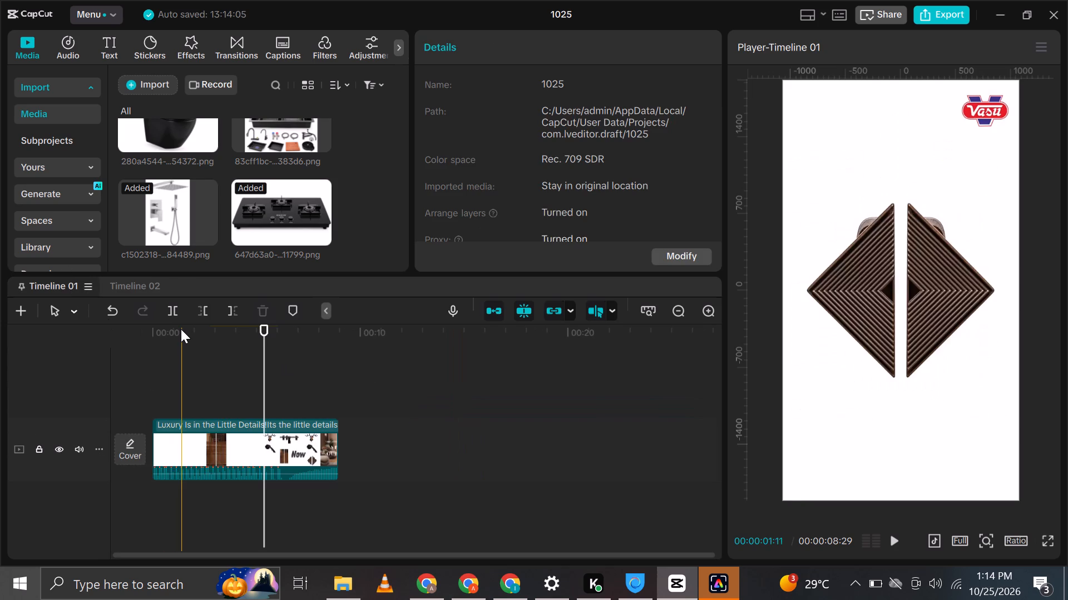
key("ctrl+v")
left_click(140, 279)
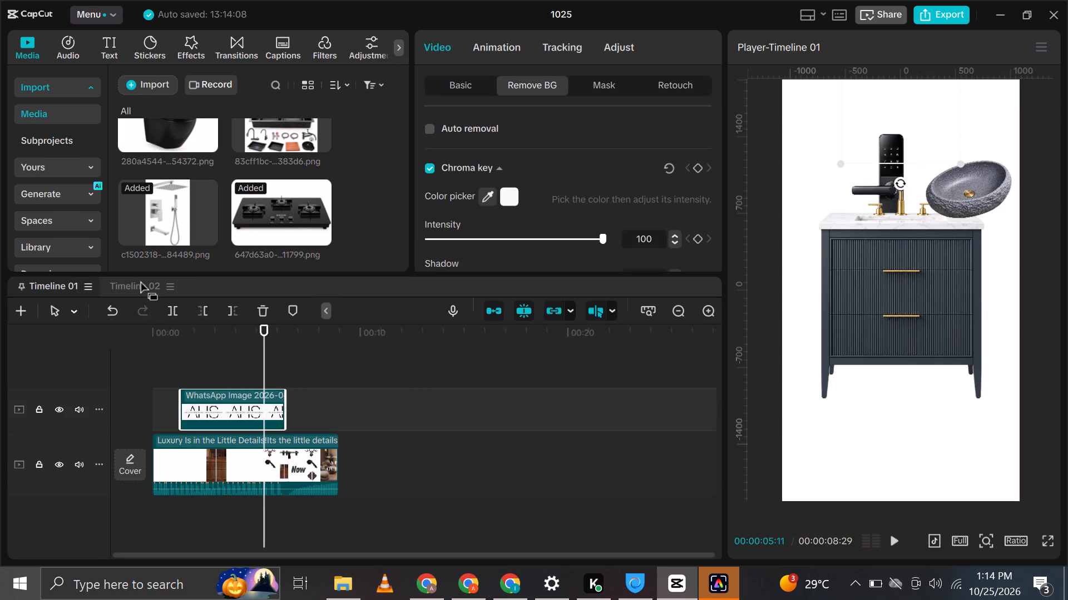
Move the copied vanity clip in Timeline 02 onto its own track above the stone basin clip.
scroll(485, 438, "down", 6)
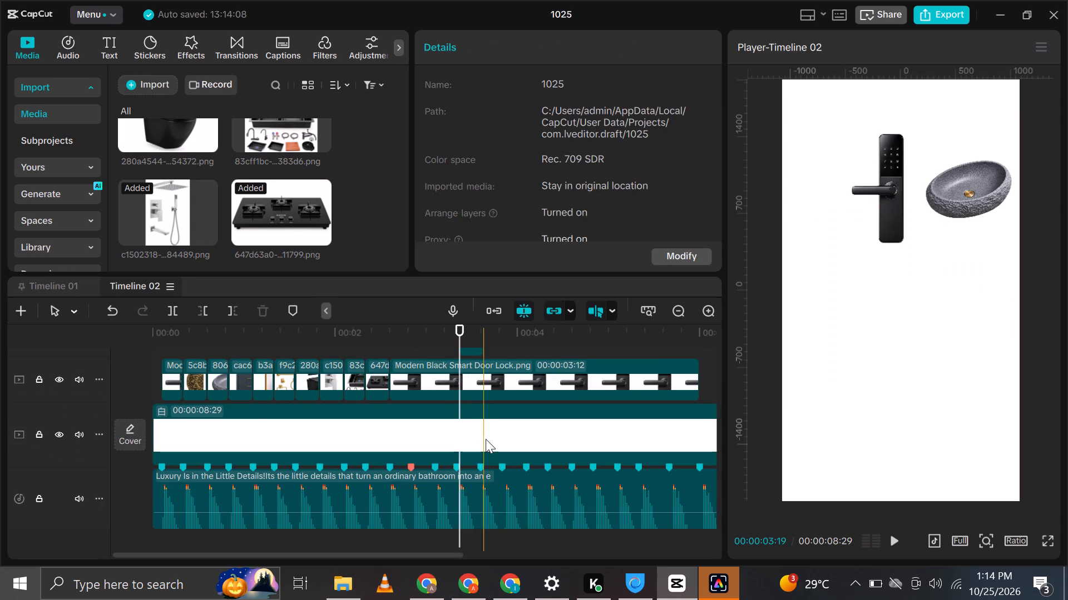
scroll(455, 378, "up", 2)
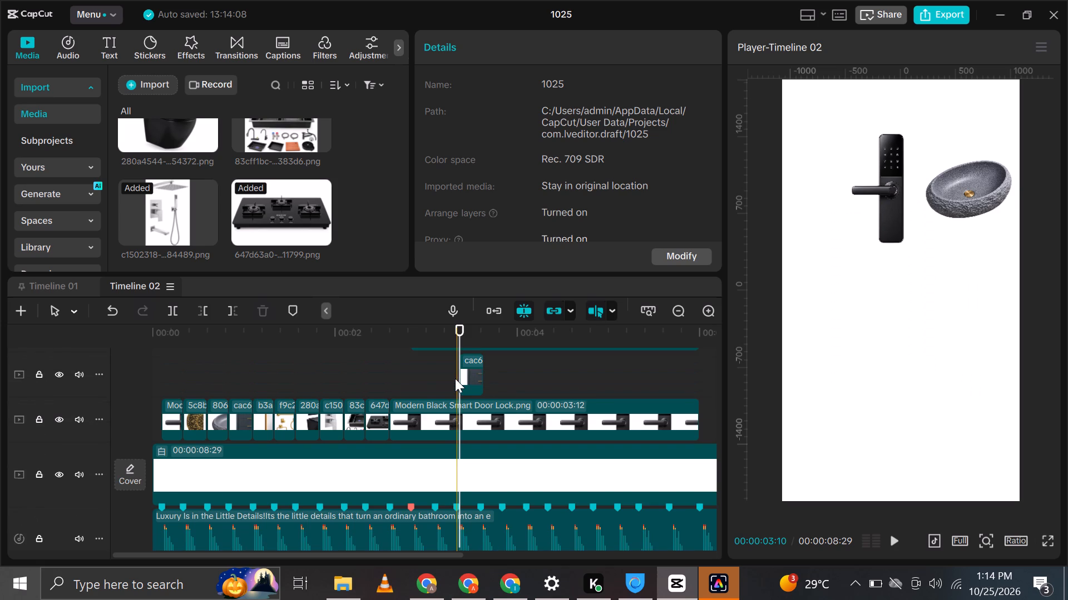
left_click(470, 381)
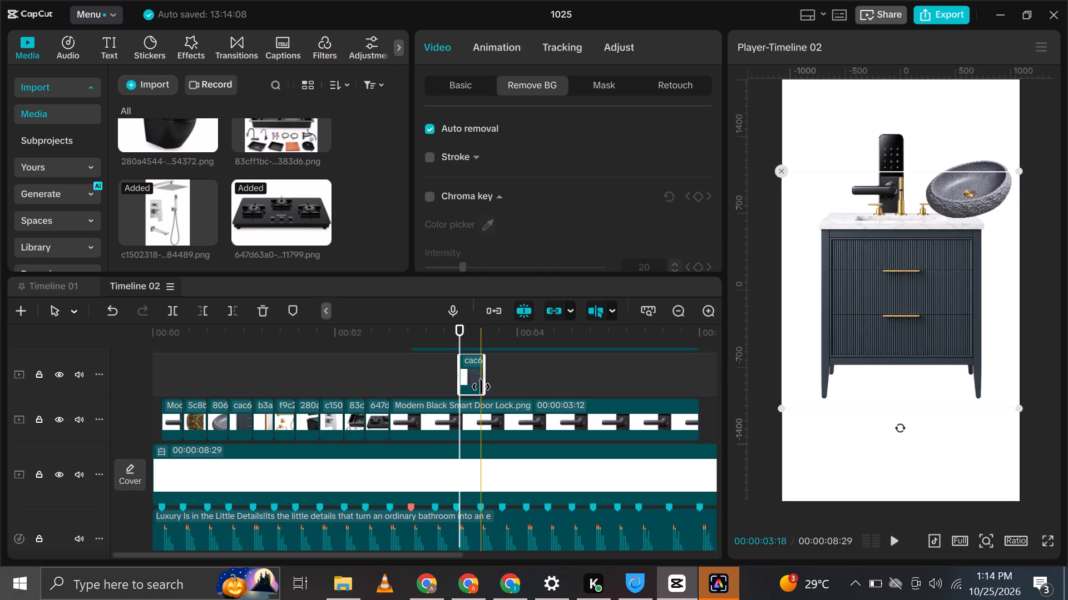
scroll(484, 389, "up", 8)
scroll(484, 390, "down", 6)
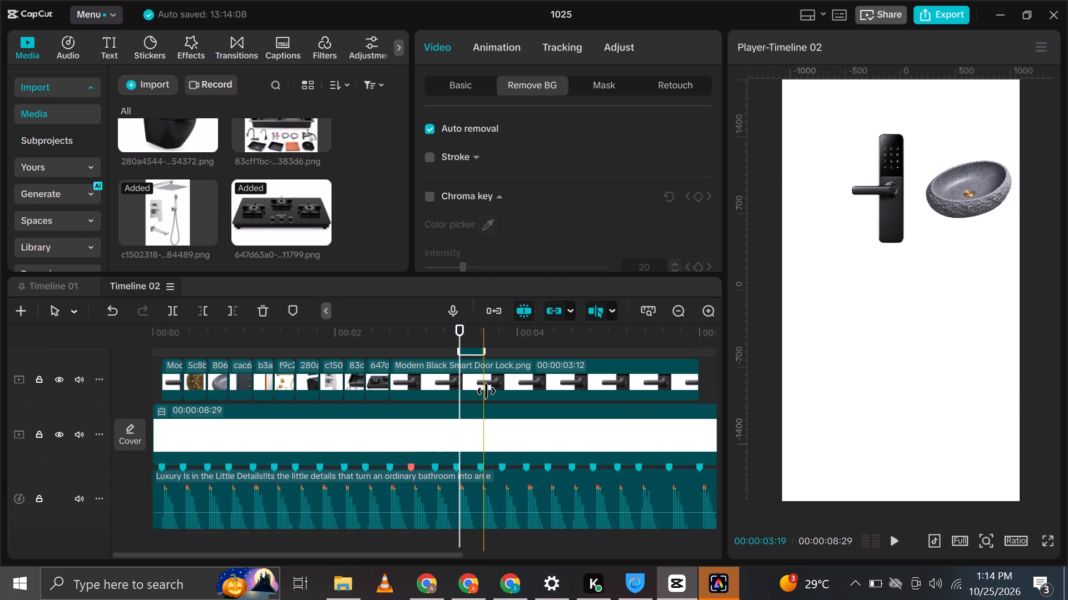
scroll(473, 398, "up", 5)
scroll(477, 389, "down", 1)
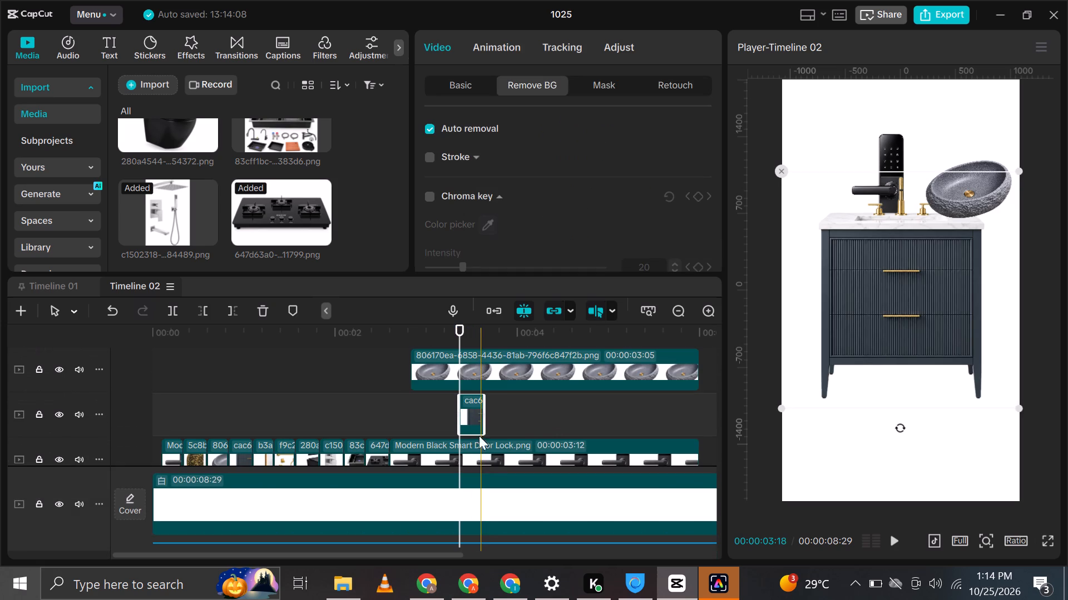
left_click_drag(473, 418, 472, 344)
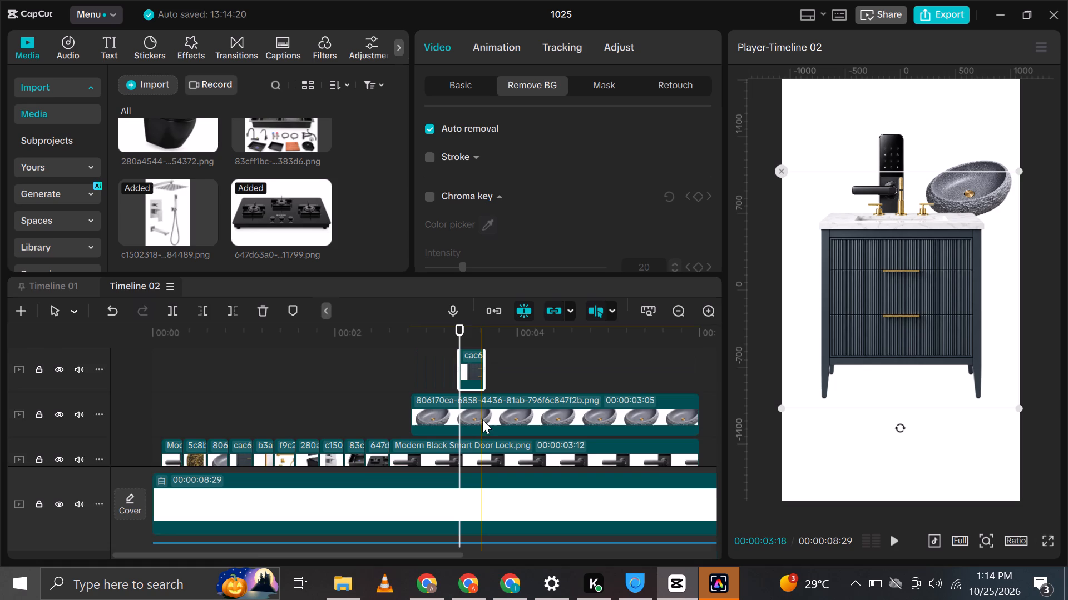
Extend the start of the copied vanity clip back to the beat marker at 00:00:03:10.
scroll(477, 421, "down", 6)
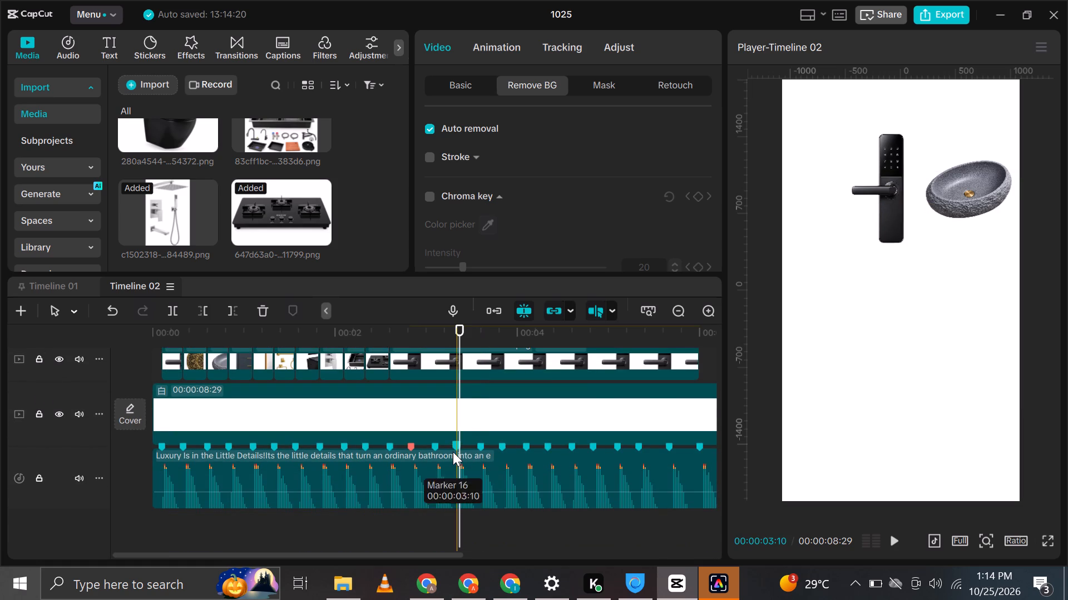
scroll(454, 452, "up", 17)
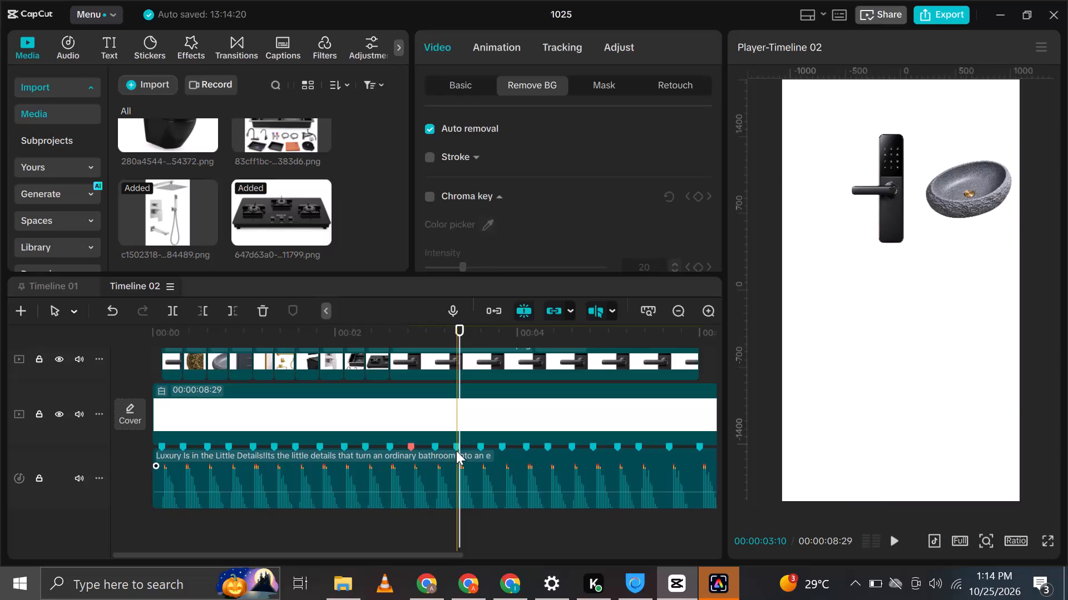
left_click(456, 415)
left_click_drag(456, 415, 448, 421)
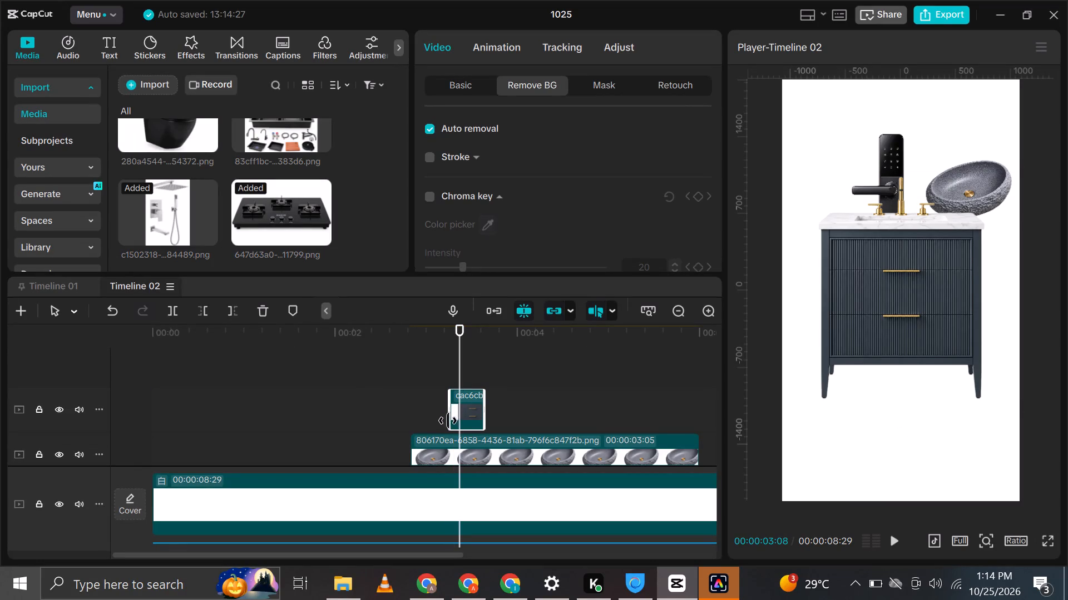
left_click_drag(448, 421, 453, 426)
left_click(452, 332)
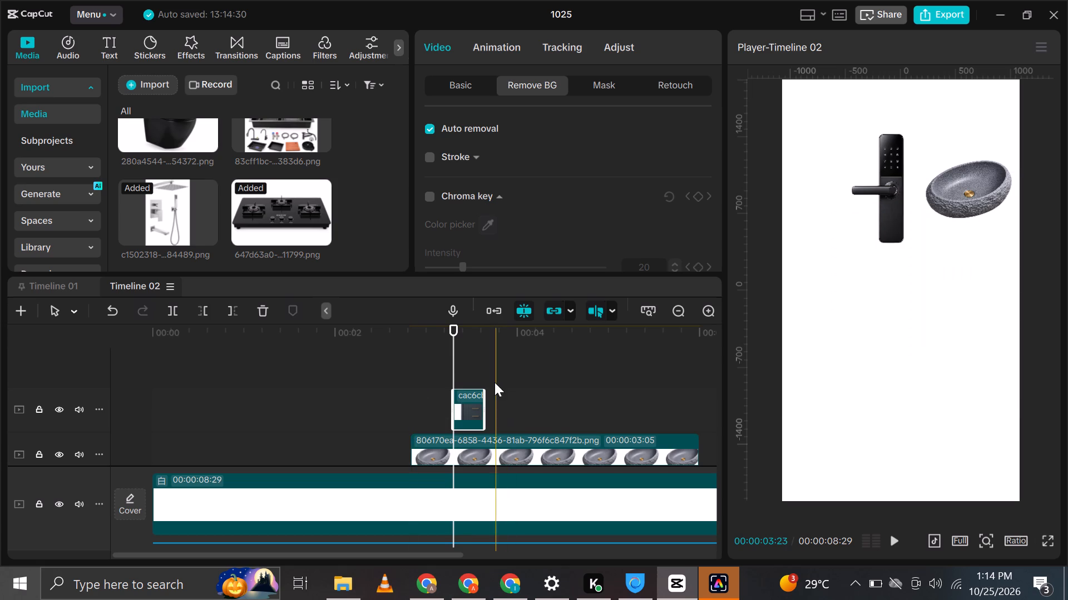
Scale down the copied navy vanity in the preview and place it directly below the stone basin near the frame's right edge.
left_click(469, 333)
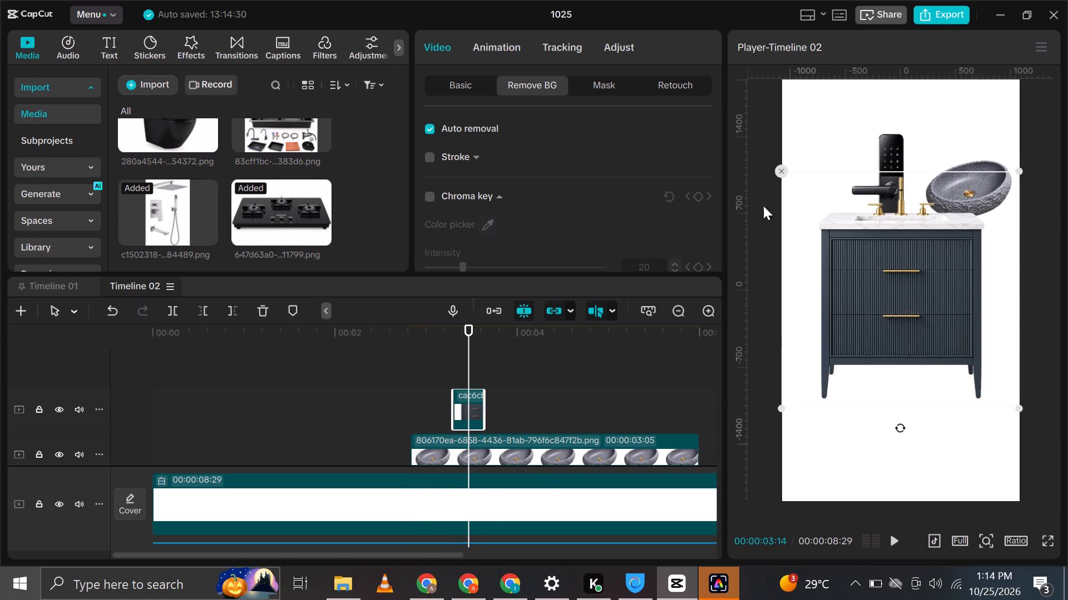
left_click_drag(1020, 171, 973, 292)
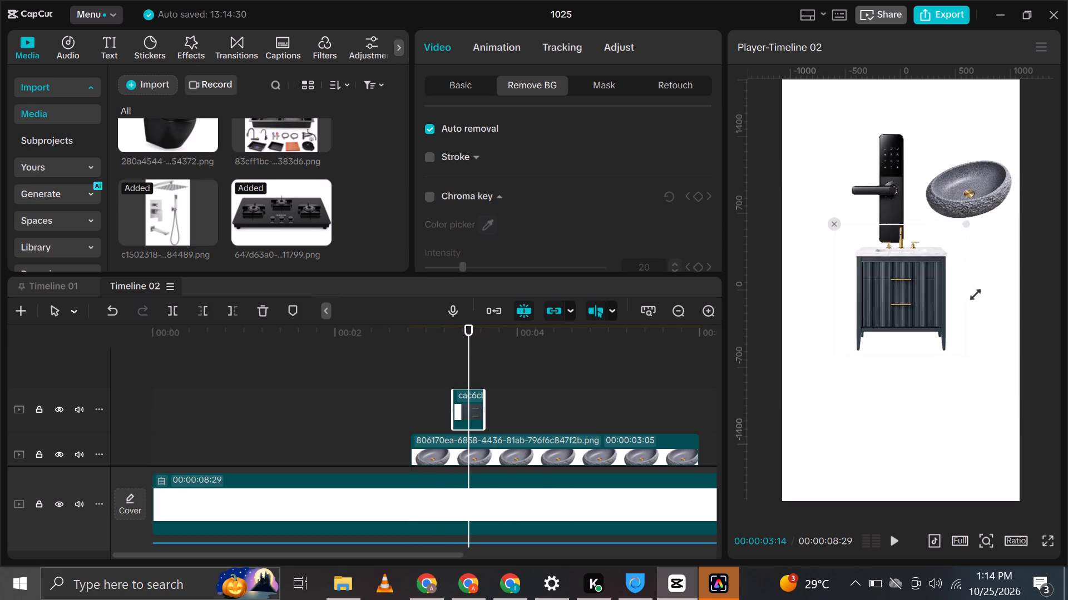
left_click_drag(973, 292, 960, 316)
left_click_drag(908, 295, 969, 289)
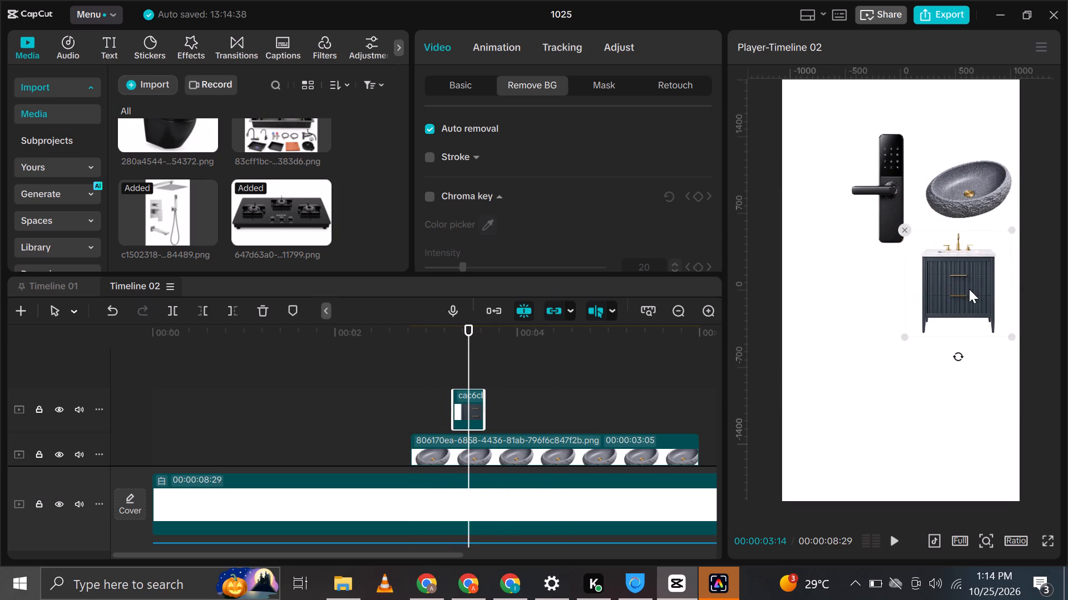
left_click_drag(969, 289, 982, 292)
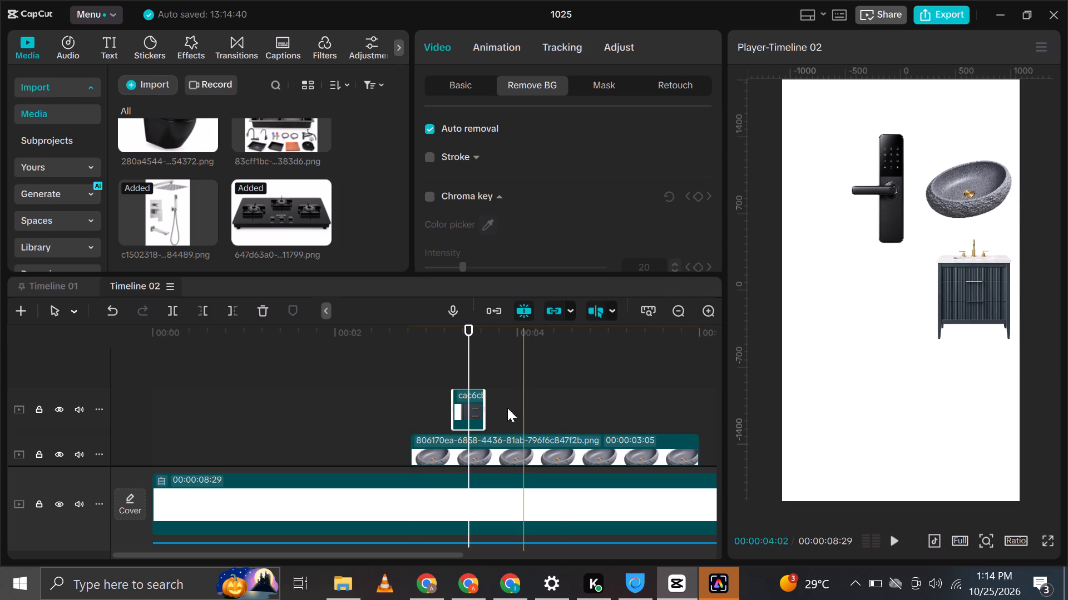
Extend the end of the copied vanity clip to 00:00:06:00, level with the stone basin clip's end.
left_click_drag(486, 408, 527, 454)
Extend the start of the copied vanity clip back to the beat marker at 00:00:03:03.
left_click_drag(233, 334, 215, 337)
key("space")
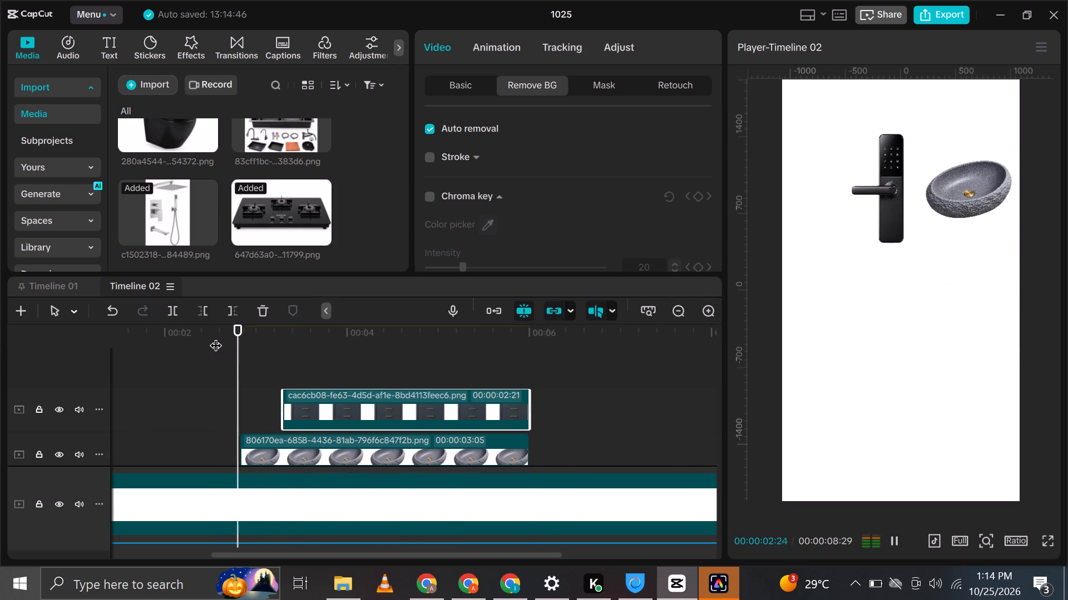
key("space")
left_click_drag(225, 337, 139, 354)
key("space")
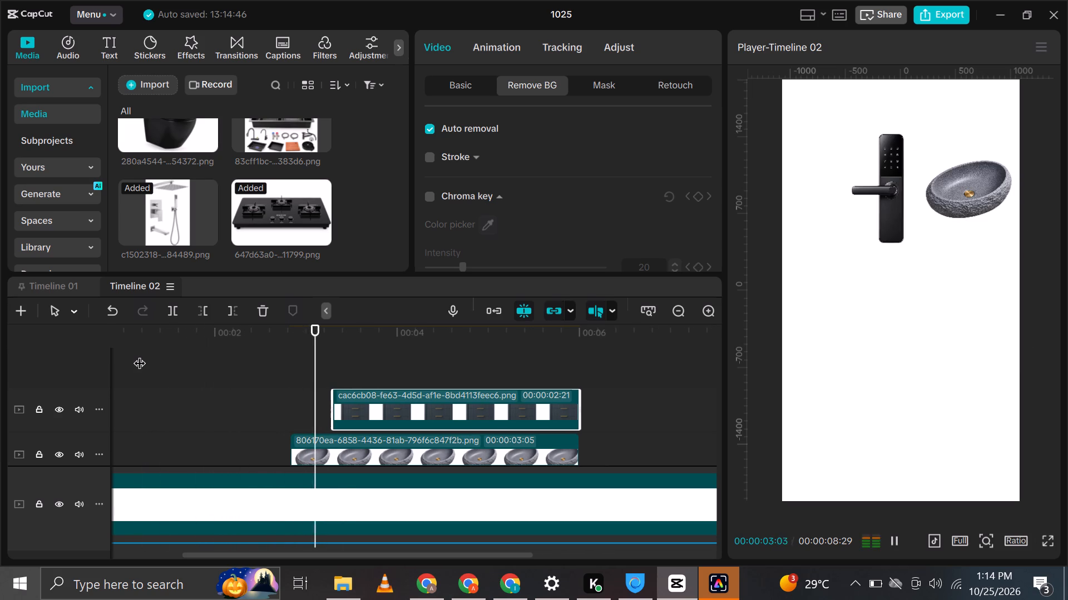
key("space")
scroll(263, 361, "down", 6)
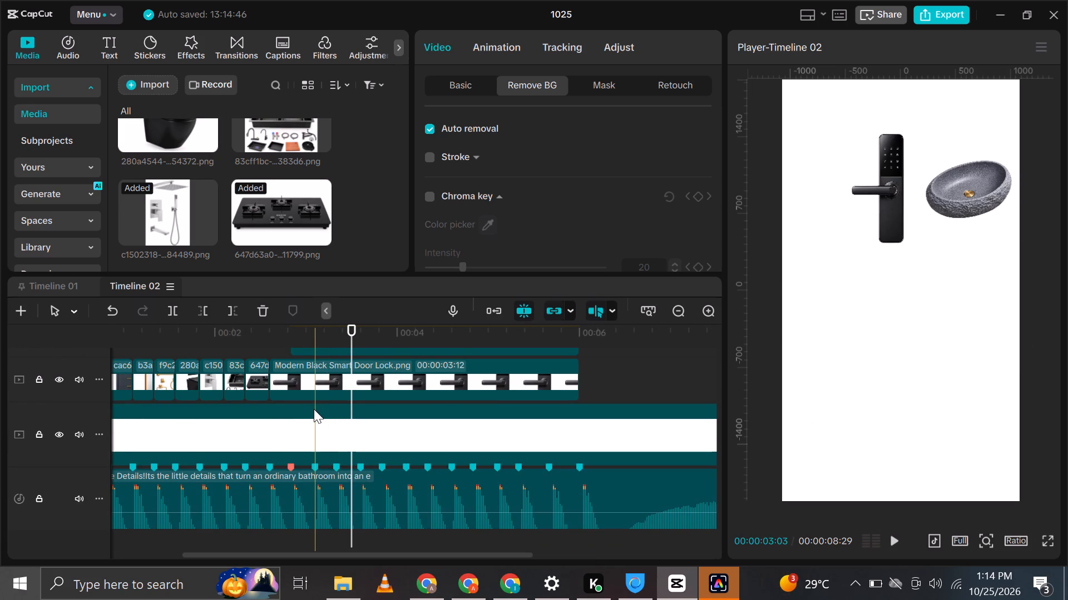
left_click(315, 433)
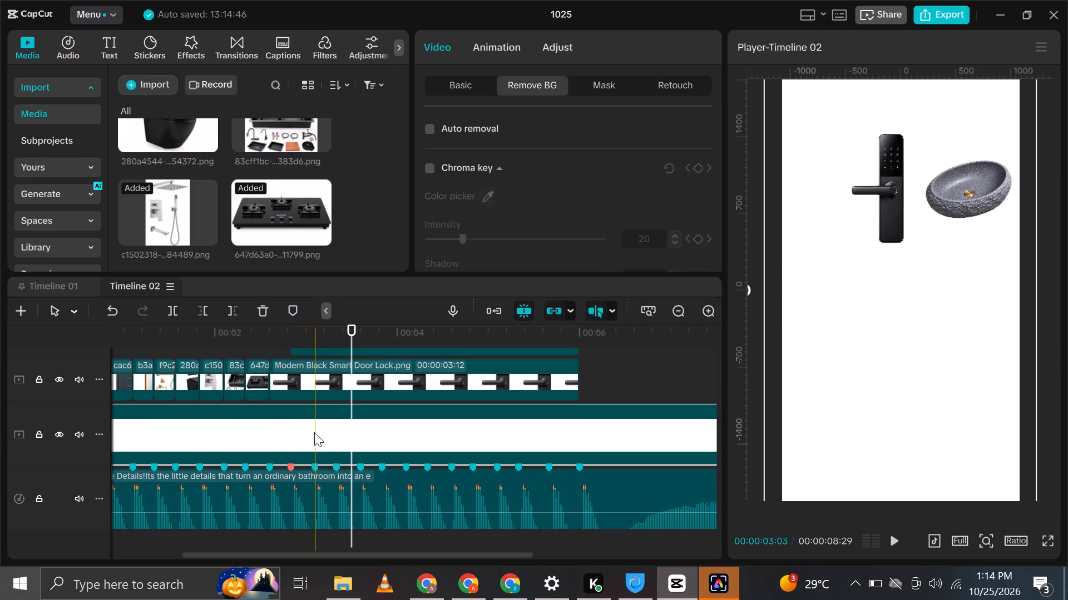
double_click(314, 428)
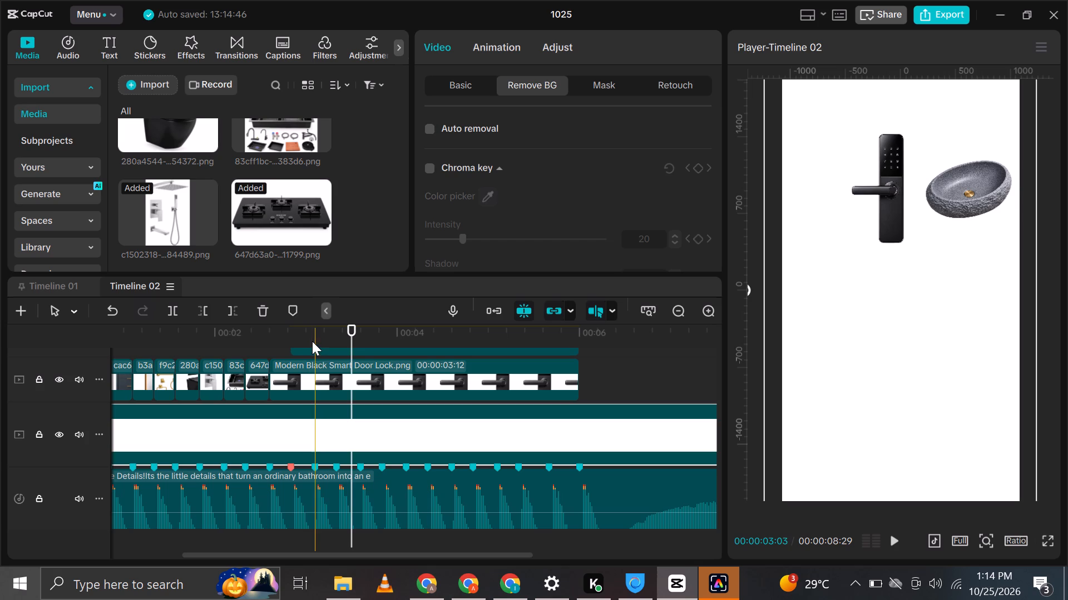
left_click(316, 338)
scroll(320, 353, "up", 5)
left_click(333, 389)
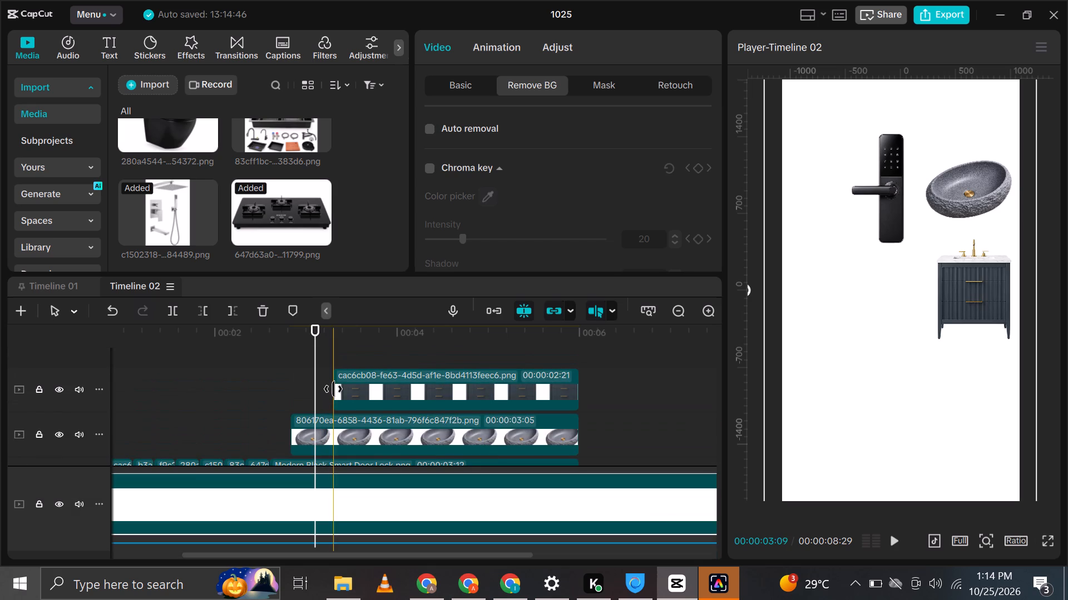
left_click_drag(329, 384, 314, 384)
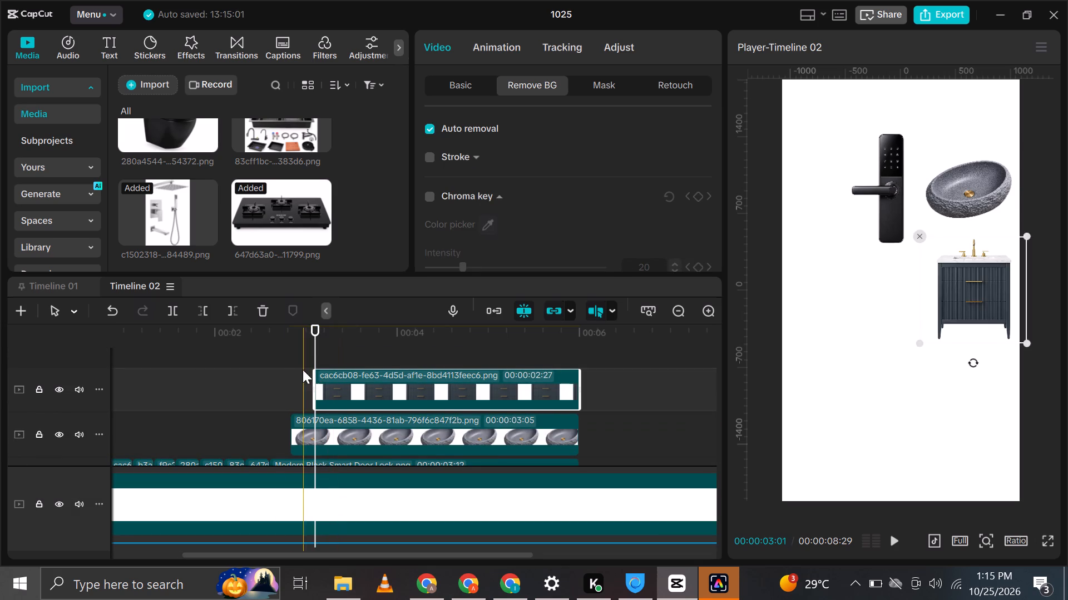
Play back the stacked-product section repeatedly to check the vanity's entrance against the beat.
left_click(234, 364)
key("space")
key("space")
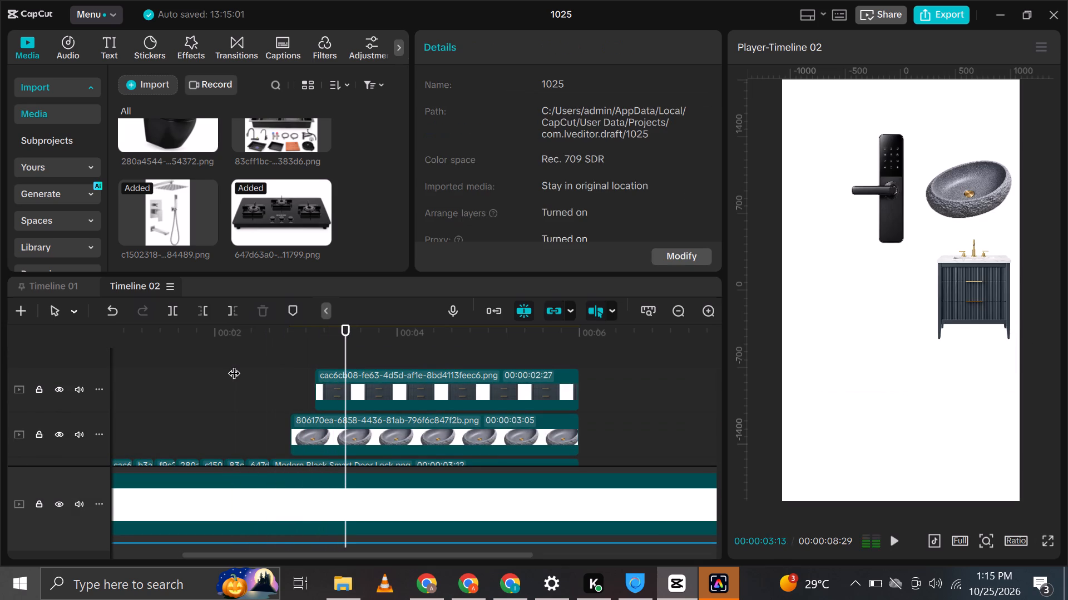
left_click(265, 358)
key("space")
key("space")
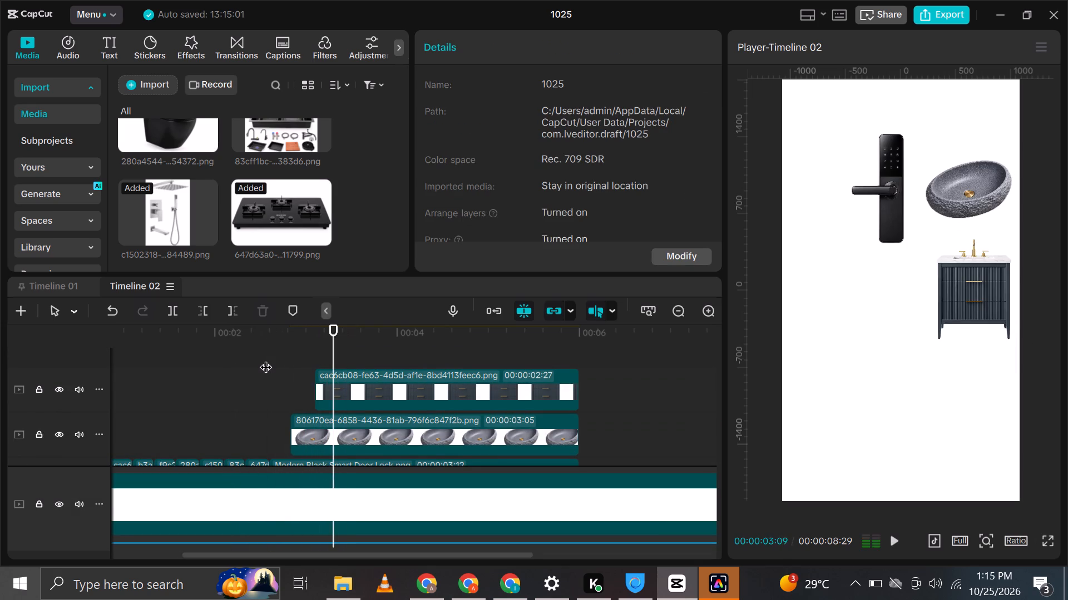
left_click(265, 358)
key("space")
key("space")
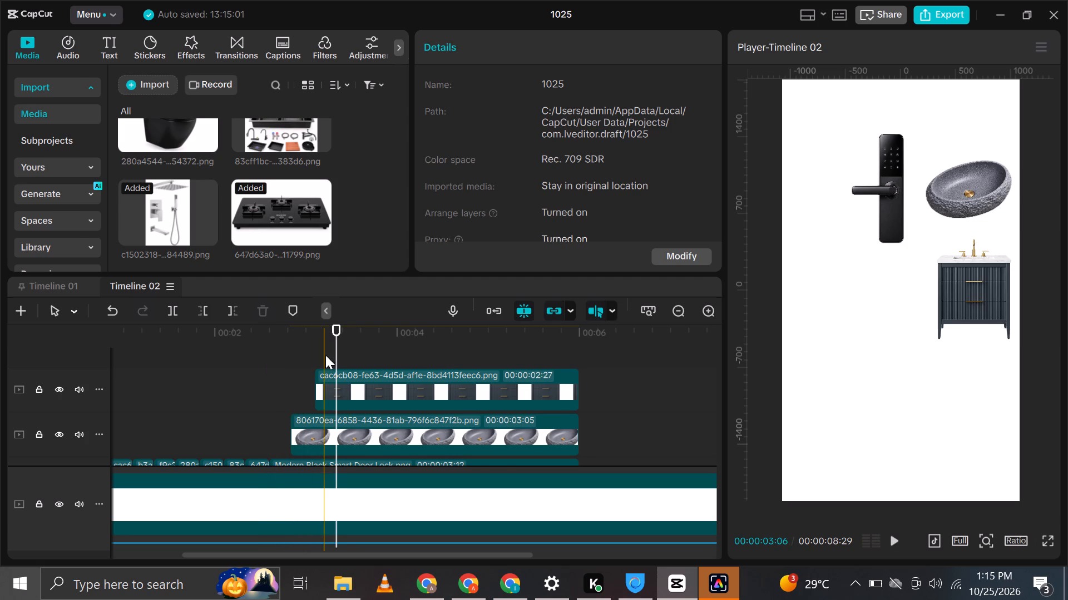
Copy the round gold mandala handle clip from the product sequence and paste it at the beat marker at 00:00:03:10.
scroll(340, 355, "down", 1)
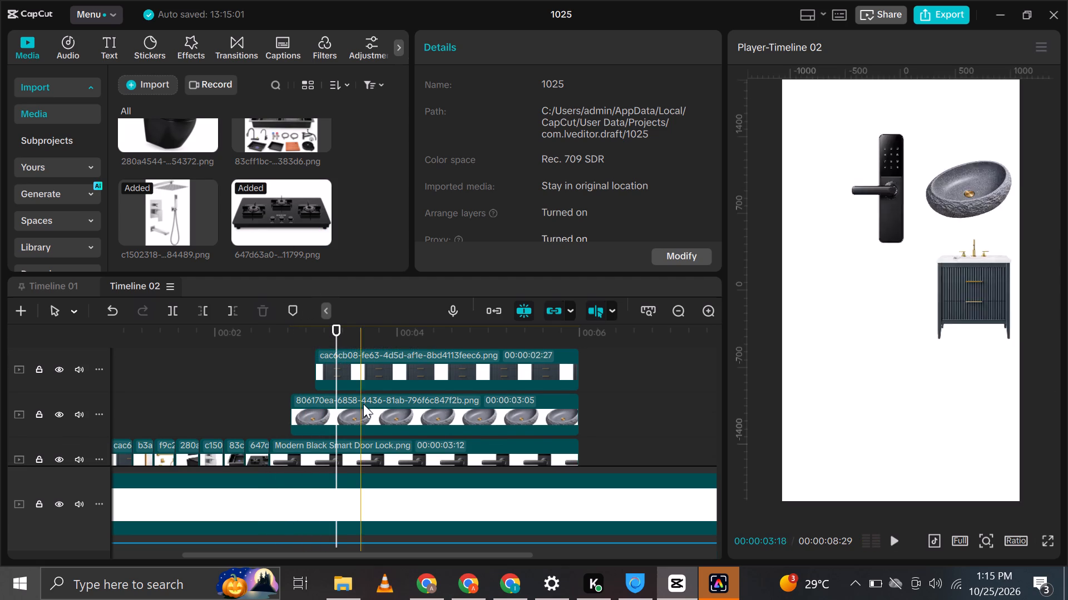
scroll(319, 416, "down", 6)
left_click_drag(242, 330, 73, 345)
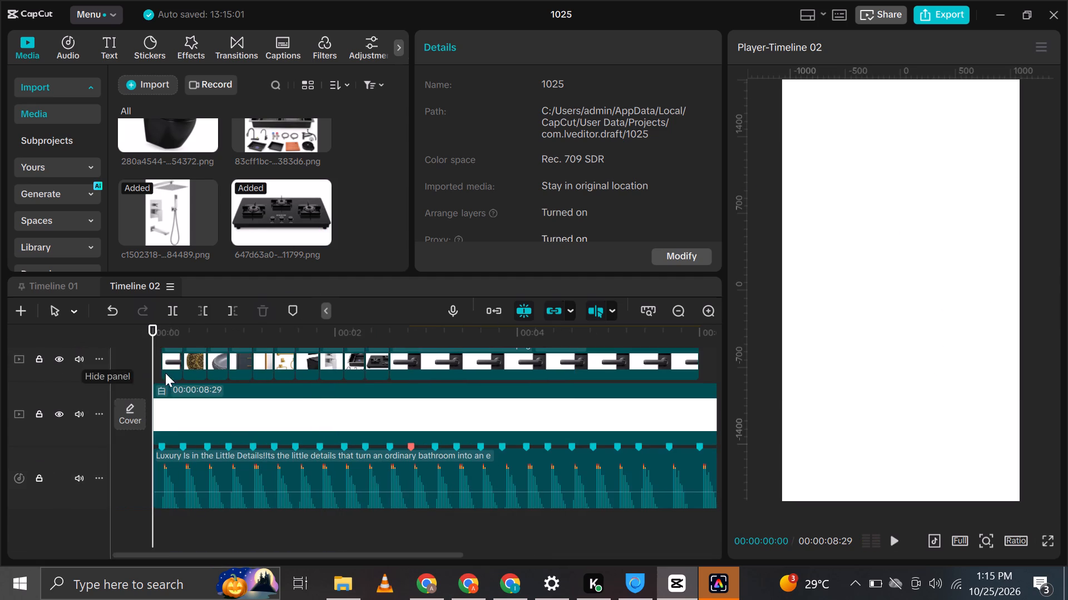
left_click(260, 364)
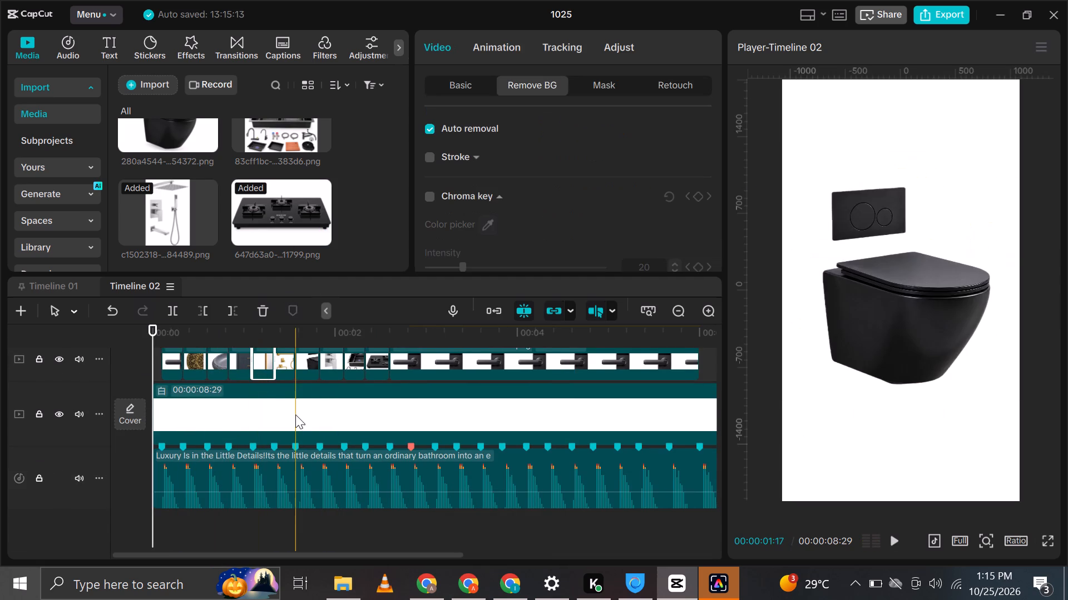
scroll(294, 416, "up", 1)
left_click(195, 374)
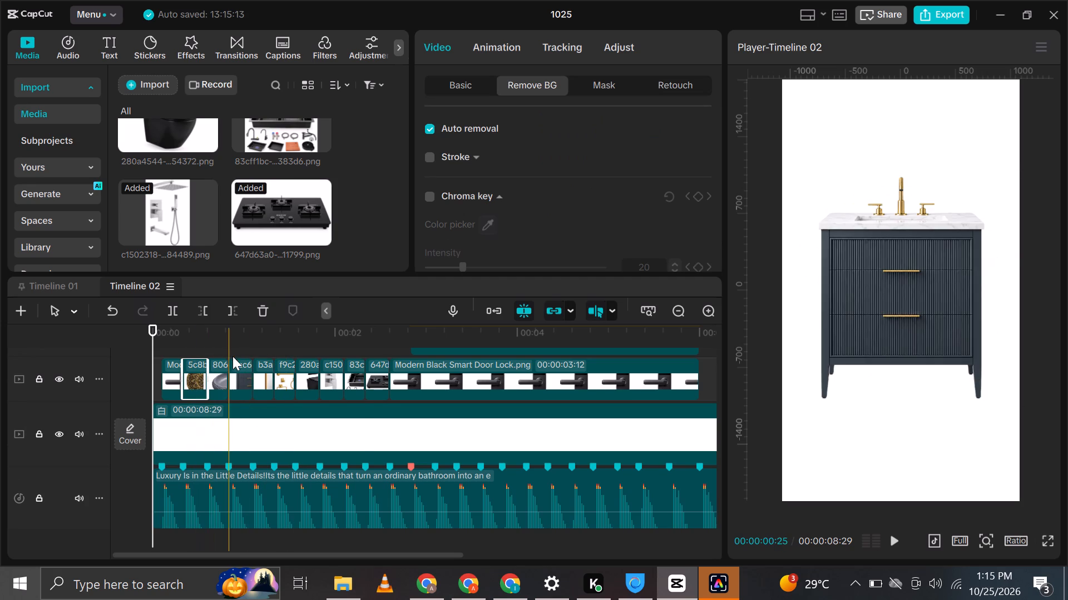
key("ctrl+c")
key("ctrl+c")
scroll(431, 387, "up", 5)
scroll(429, 388, "down", 1)
scroll(429, 389, "up", 3)
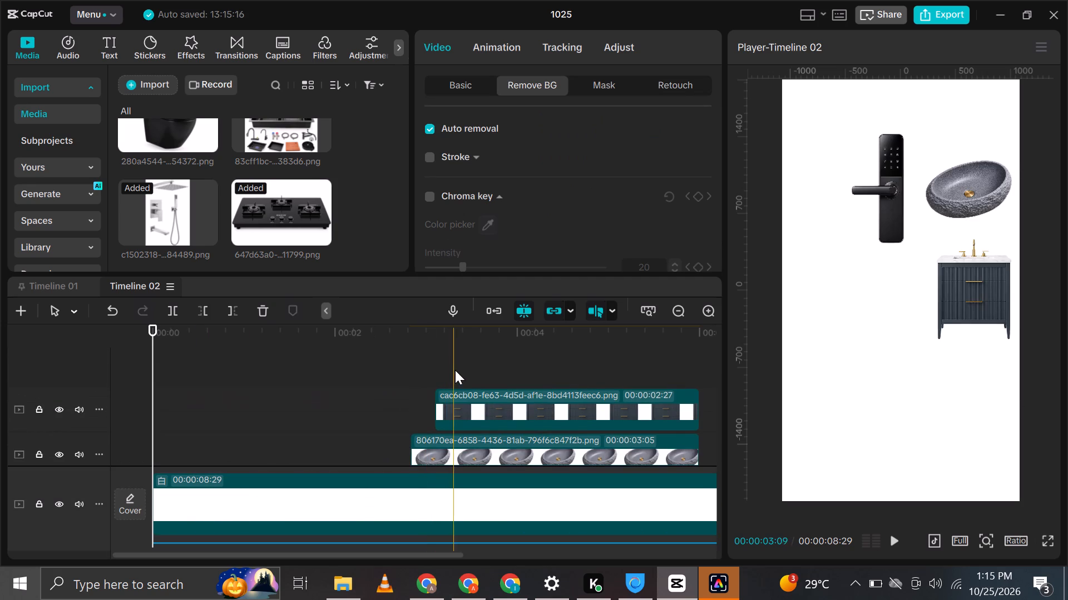
scroll(458, 370, "down", 6)
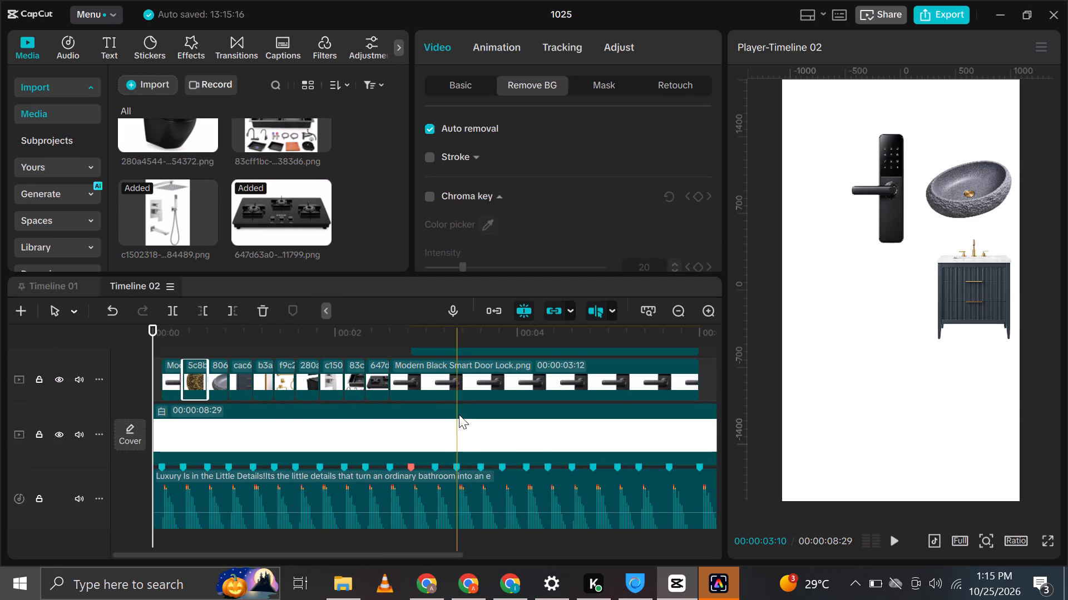
left_click(454, 544)
left_click(456, 539)
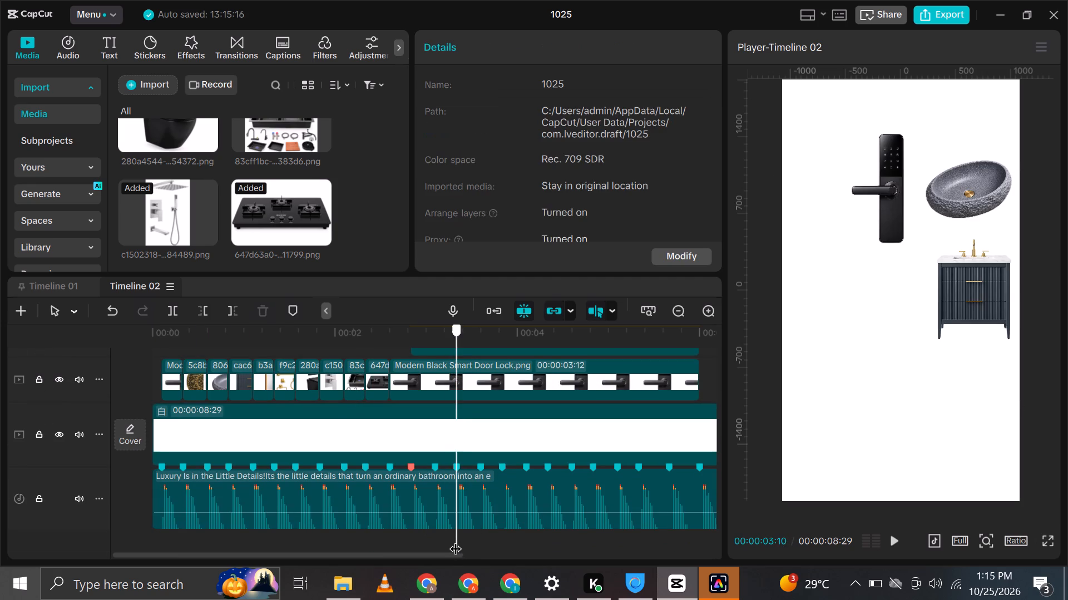
scroll(457, 528, "up", 11)
key("ctrl+v")
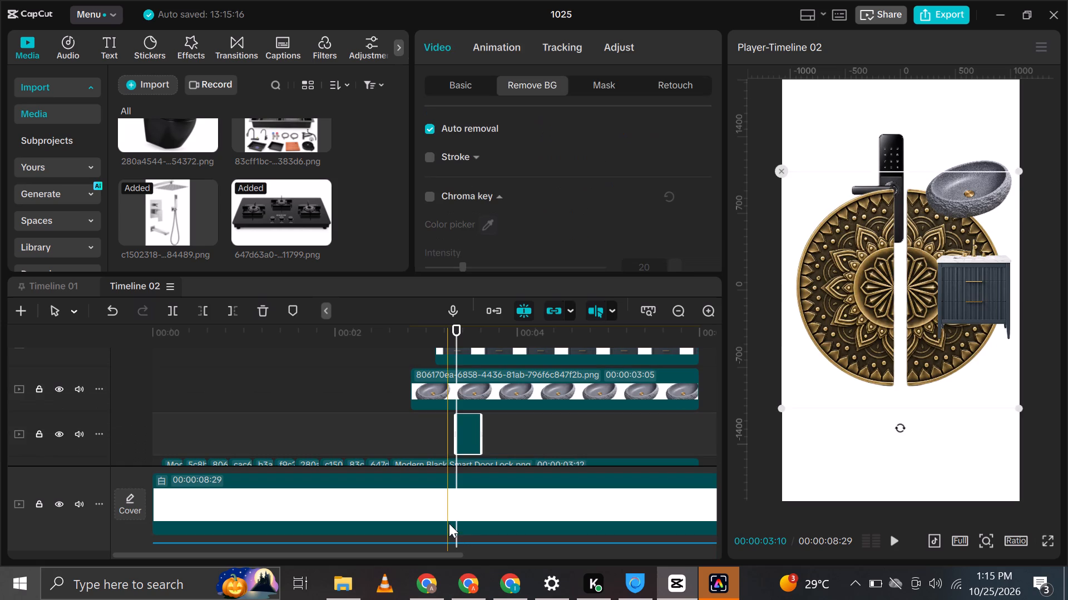
Move the pasted mandala handle clip onto its own track above the copied vanity clip.
left_click_drag(466, 436, 471, 405)
scroll(471, 405, "up", 7)
left_click_drag(471, 405, 469, 372)
scroll(473, 397, "up", 2)
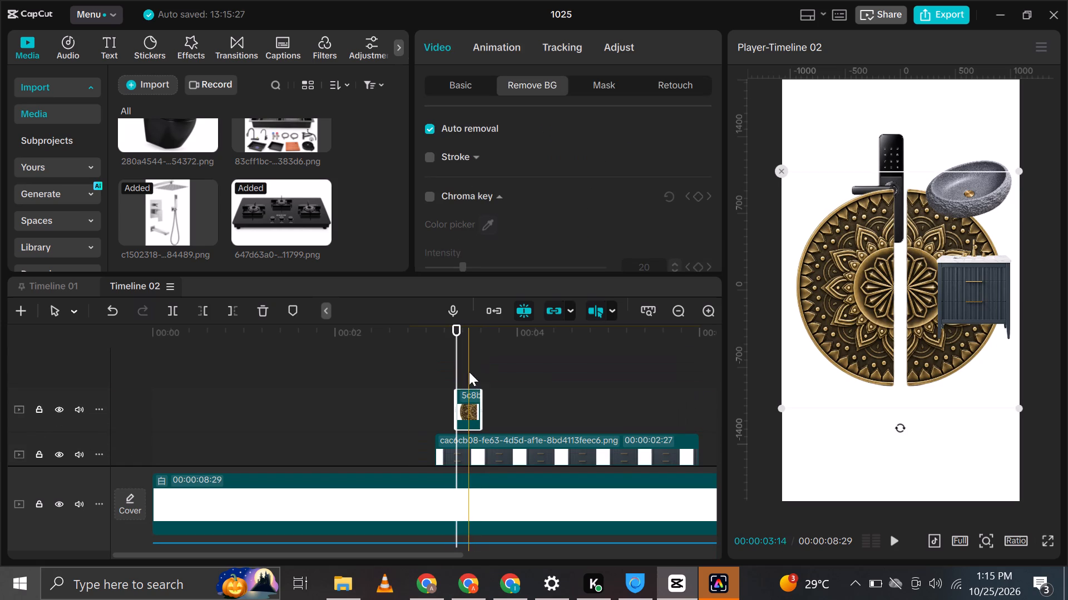
Scale down the copied mandala handle in the preview and position it directly below the navy vanity, aligned in the same column.
left_click(477, 406)
left_click(486, 404)
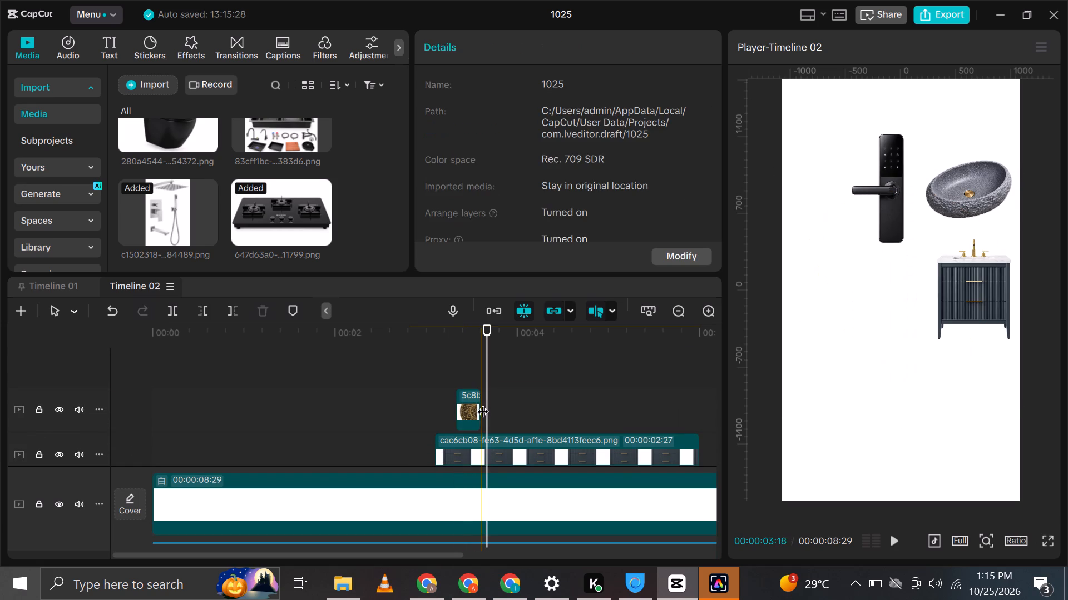
left_click(471, 402)
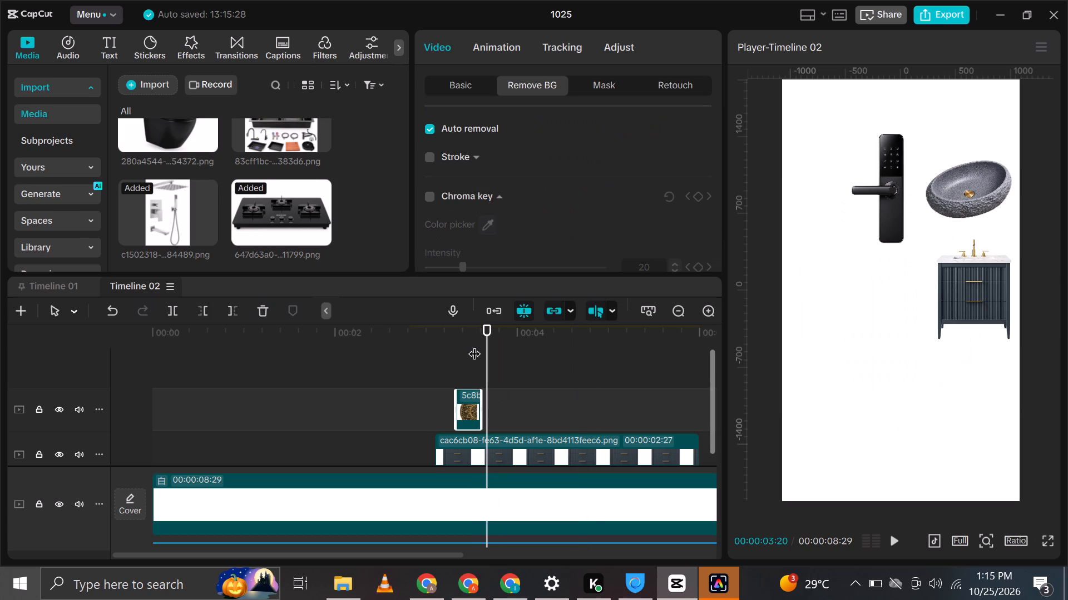
left_click(469, 338)
left_click_drag(1016, 168, 936, 287)
left_click_drag(905, 287, 958, 417)
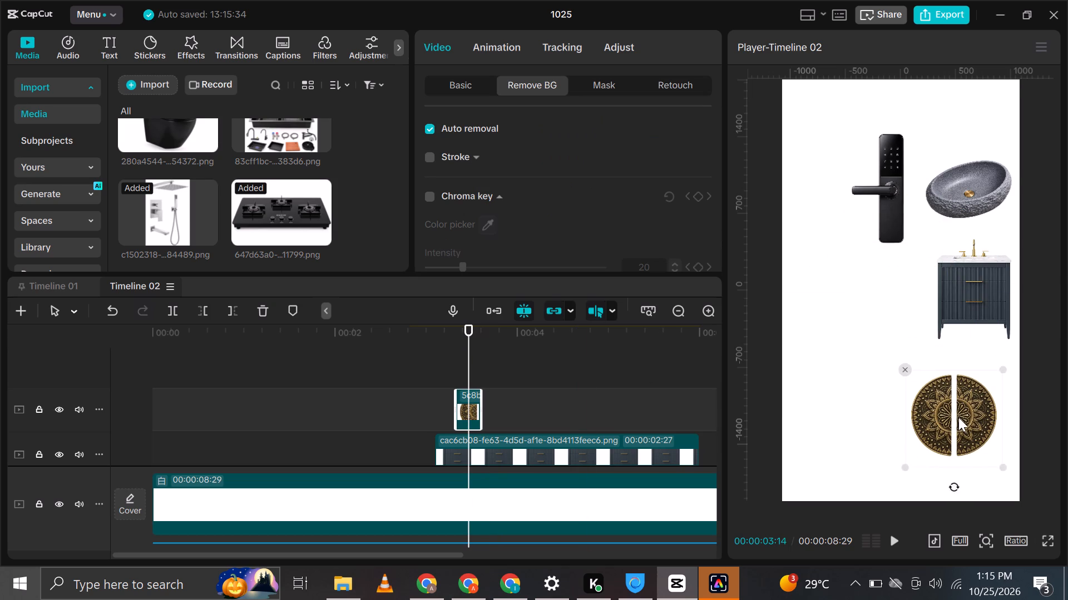
left_click_drag(958, 417, 978, 405)
left_click_drag(1019, 361, 1011, 370)
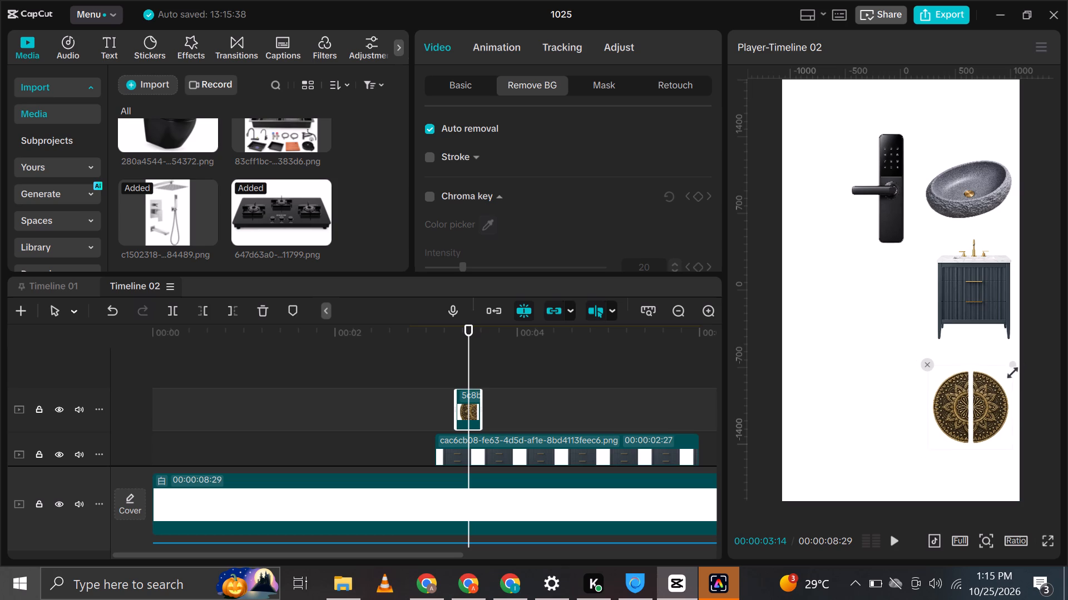
left_click_drag(1011, 370, 1007, 374)
left_click_drag(971, 404, 981, 403)
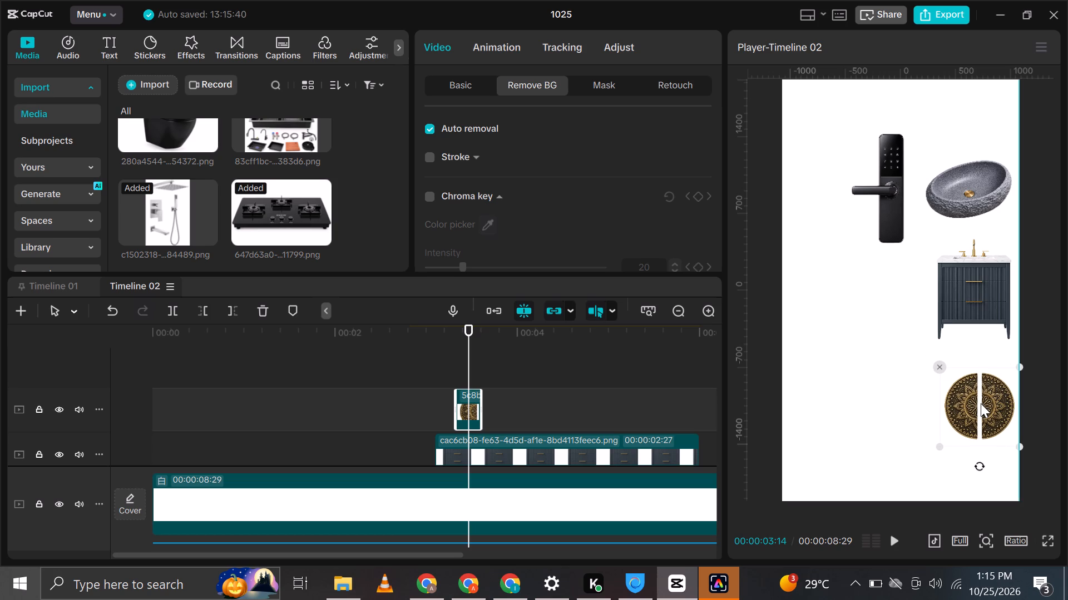
left_click_drag(981, 403, 973, 395)
left_click_drag(973, 395, 973, 406)
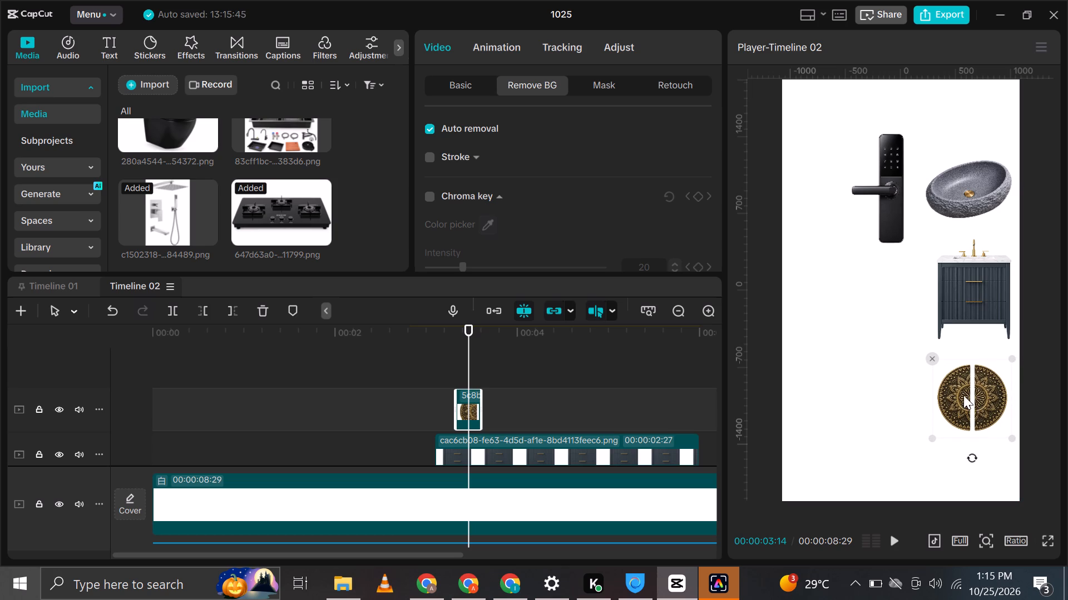
Extend the end of the mandala handle clip to 00:00:06:00, level with the vanity clip's end.
left_click_drag(482, 408, 549, 412)
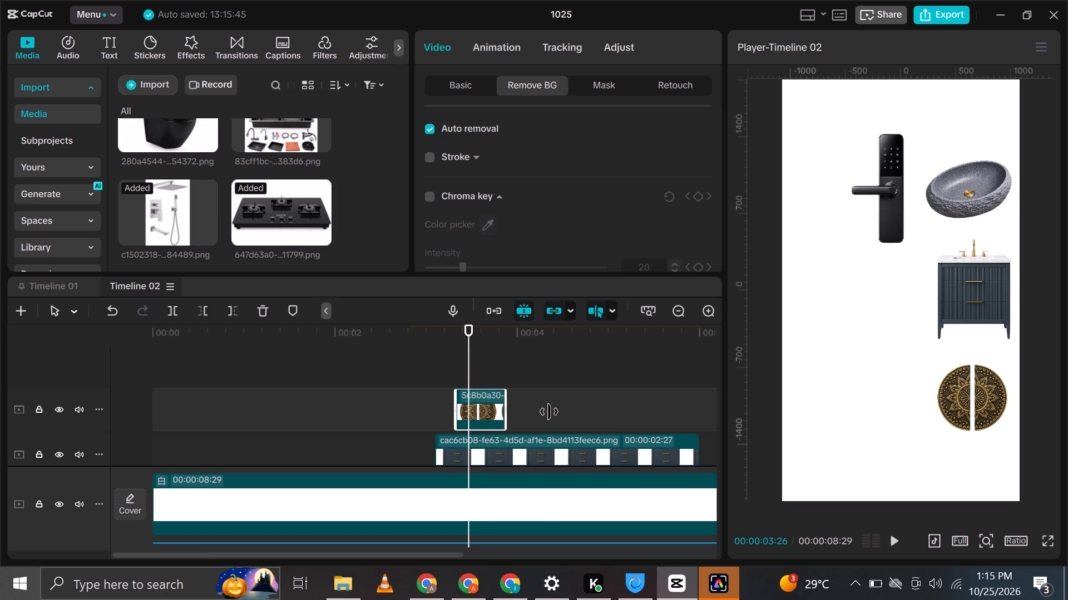
left_click_drag(549, 412, 535, 432)
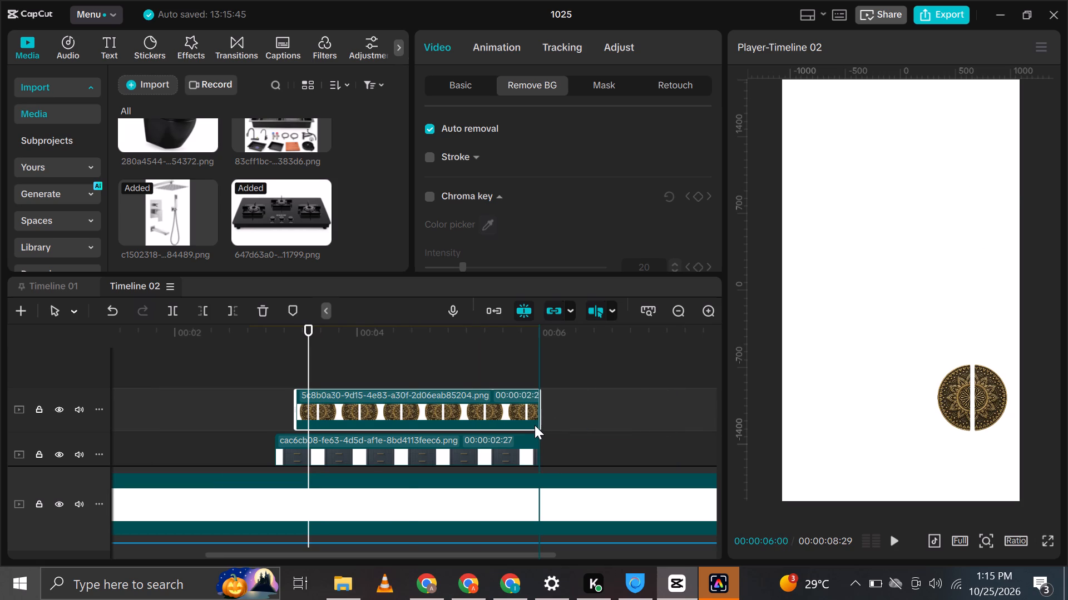
Play back the stacked-product section to check the mandala handle's entrance after the basin and vanity.
scroll(415, 404, "down", 1, "ctrl")
scroll(409, 405, "up", 1, "ctrl")
scroll(408, 406, "down", 5, "ctrl")
left_click(248, 337)
key("space")
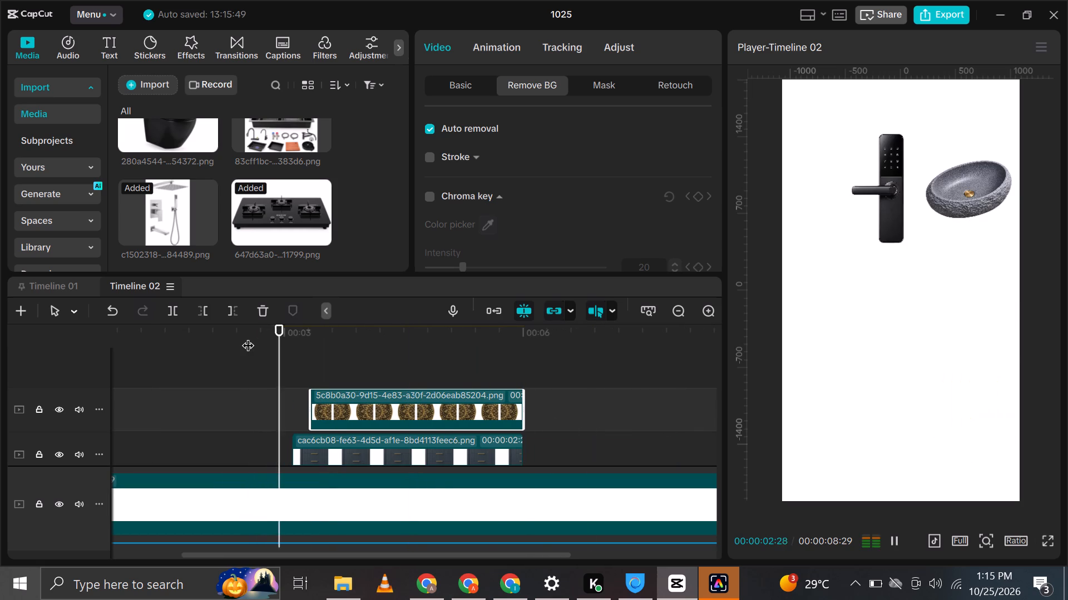
key("space")
scroll(281, 353, "down", 4, "ctrl")
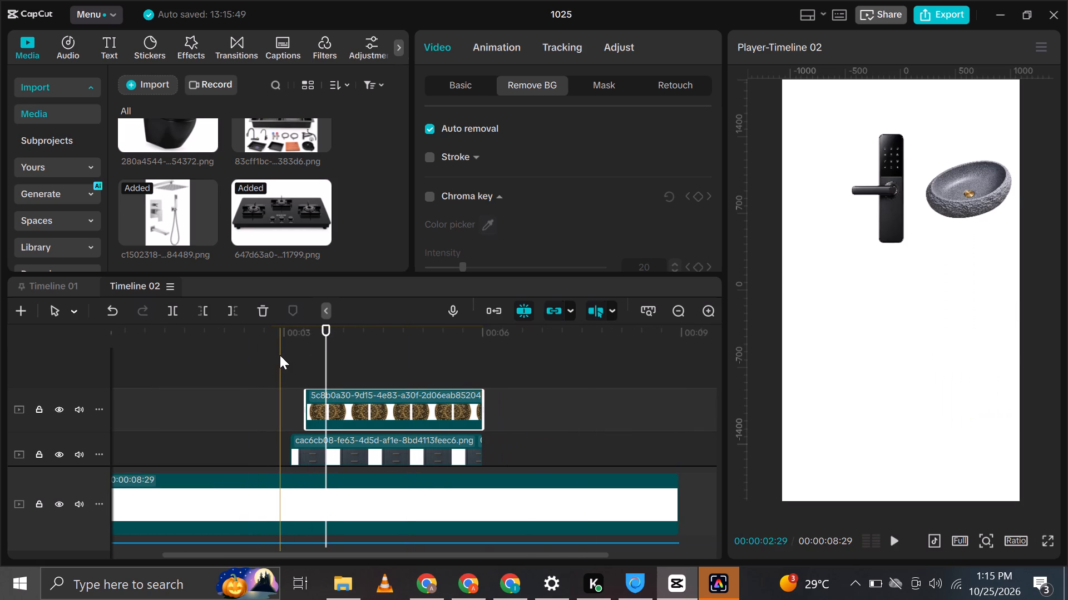
left_click_drag(262, 333, 179, 335)
key("space")
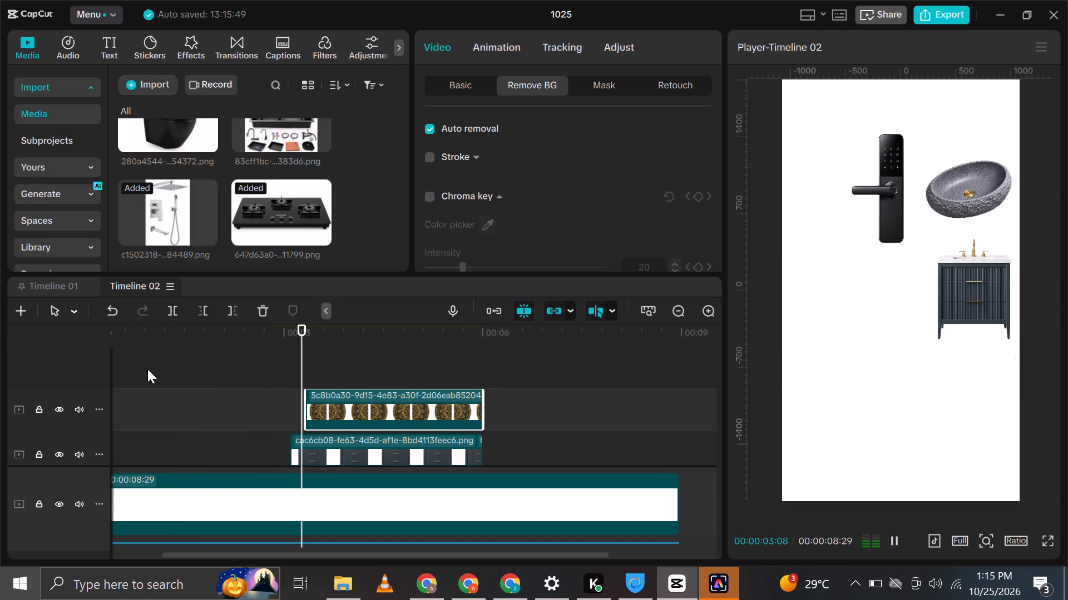
key("space")
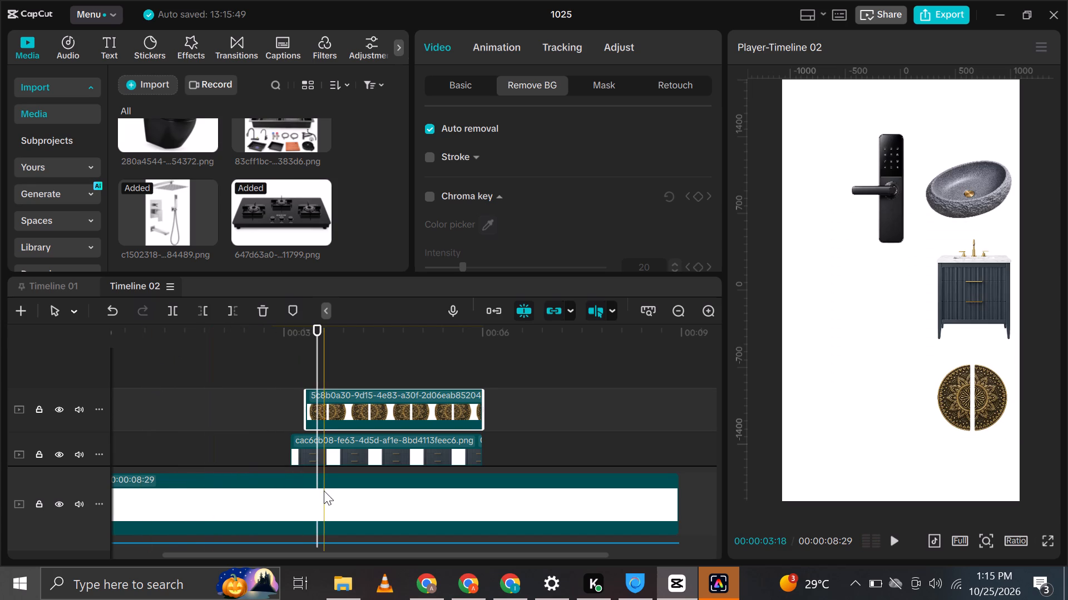
Copy the gold bathroom accessory set clip from the single-product sequence and paste it at the beat marker at 00:00:03:18.
scroll(272, 424, "down", 8)
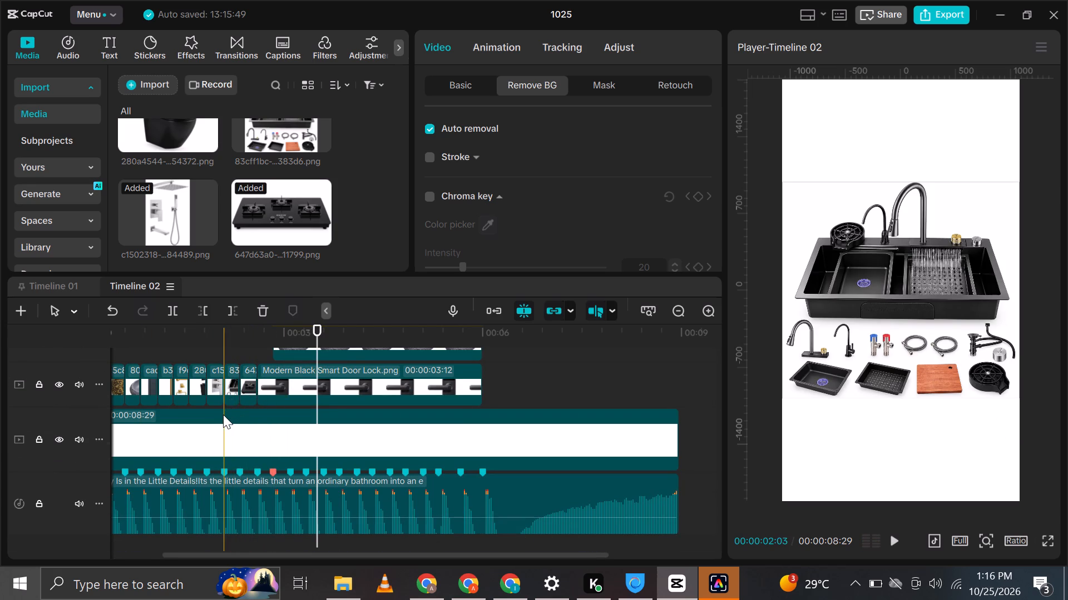
scroll(222, 413, "up", 1, "alt")
scroll(222, 412, "down", 1, "alt")
scroll(223, 412, "up", 3, "alt")
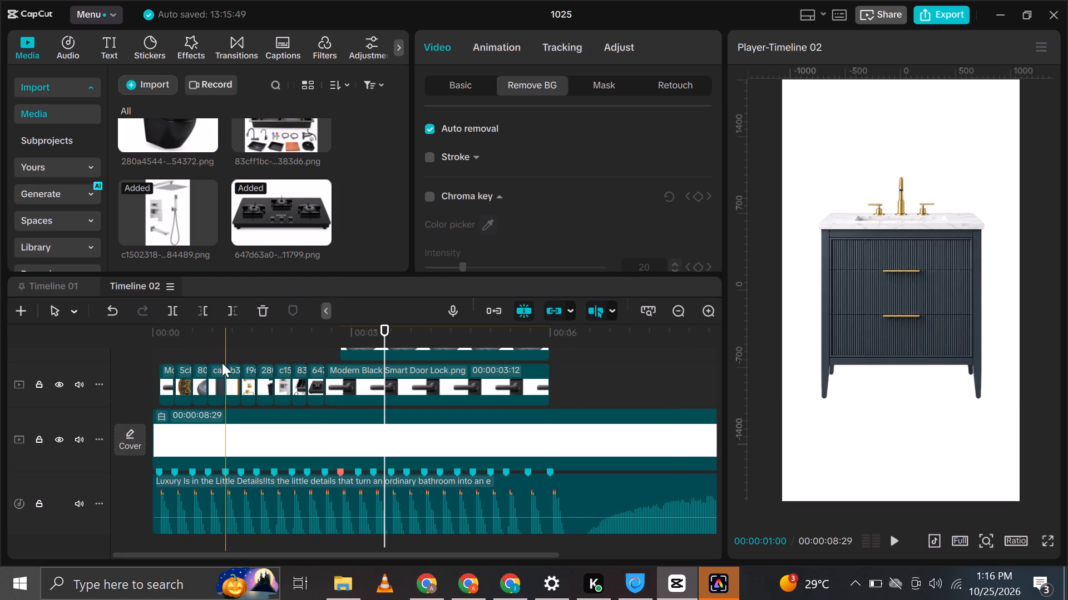
left_click(250, 380)
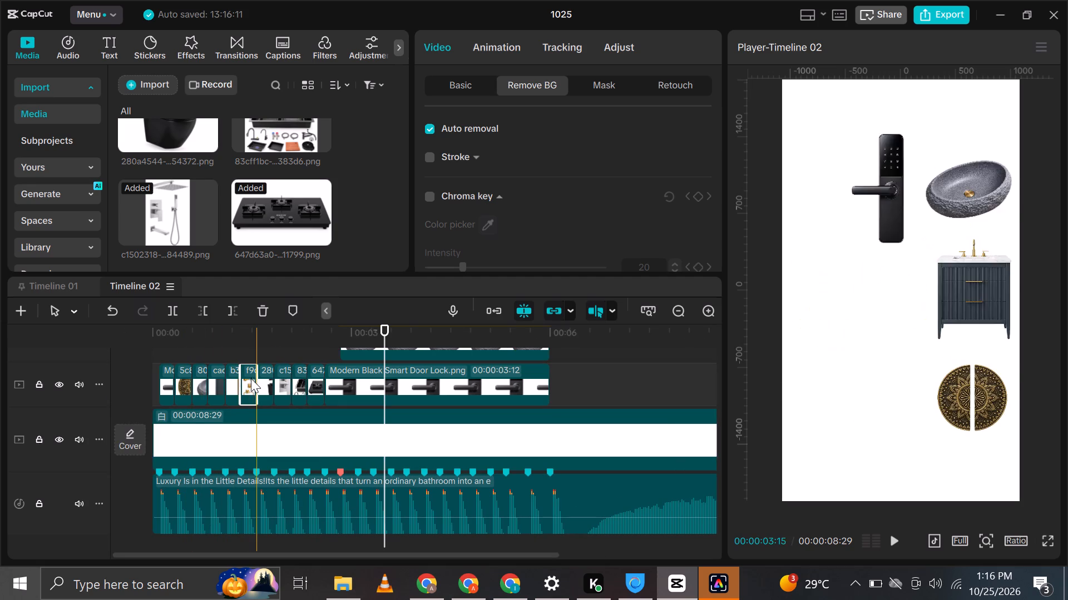
key("ctrl+c")
key("ctrl+c")
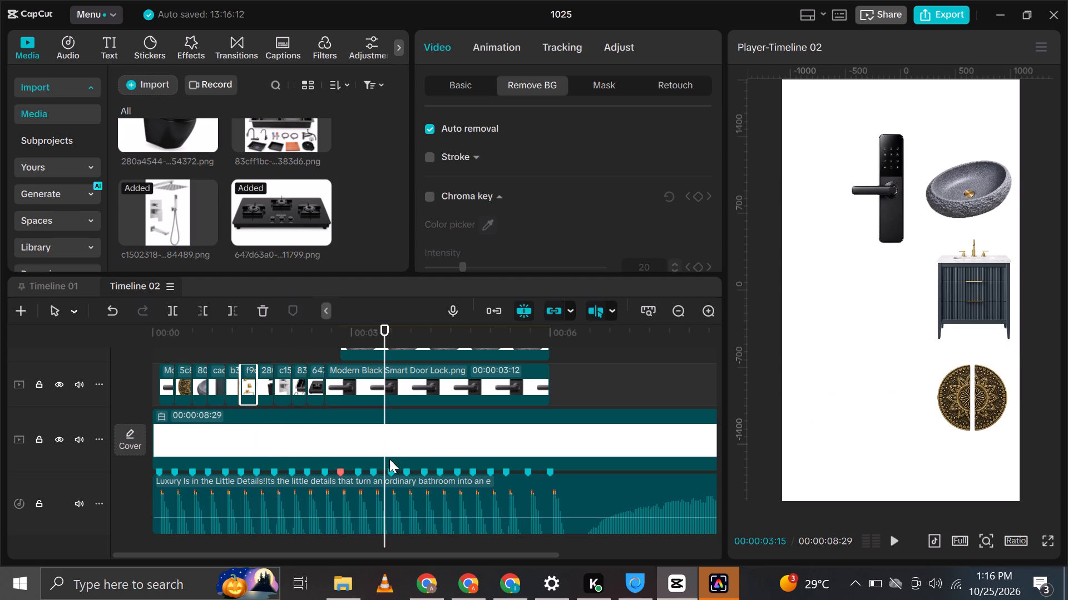
scroll(389, 459, "up", 4)
scroll(269, 426, "down", 2)
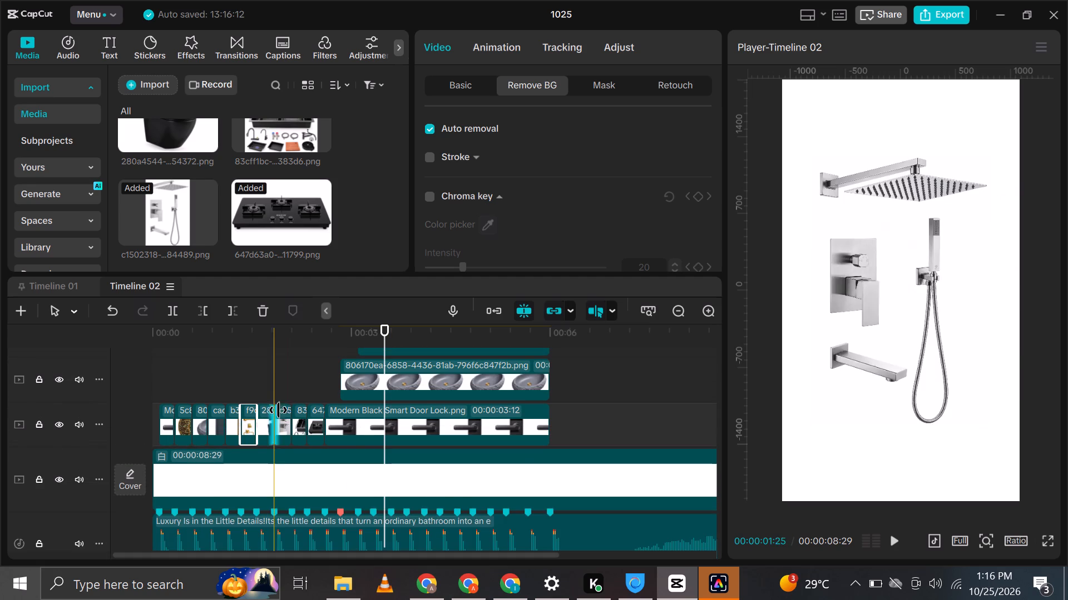
scroll(403, 439, "up", 5)
scroll(389, 349, "down", 4)
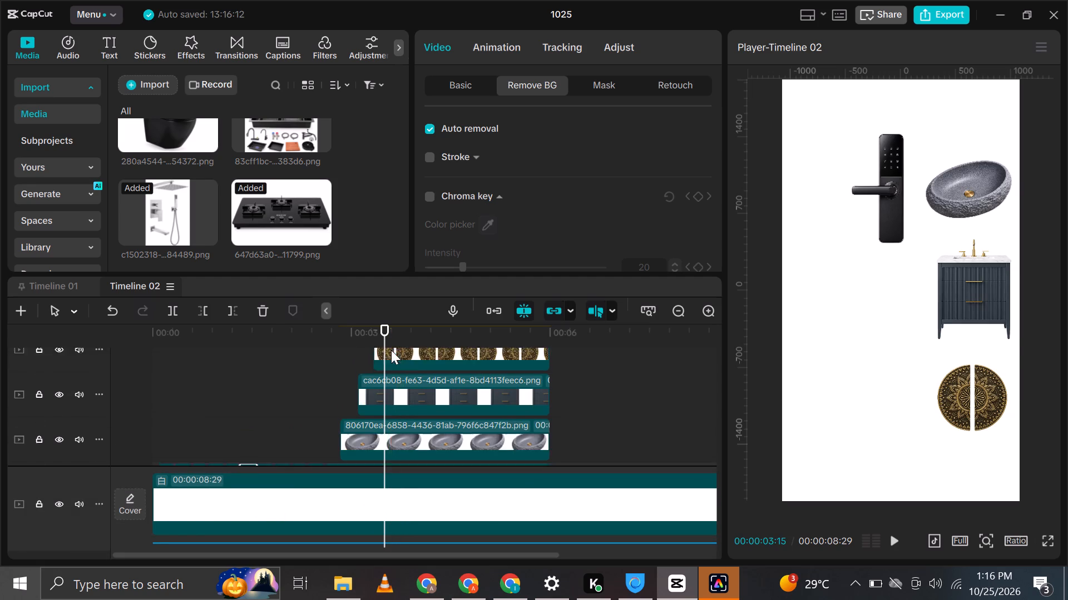
scroll(391, 350, "down", 7)
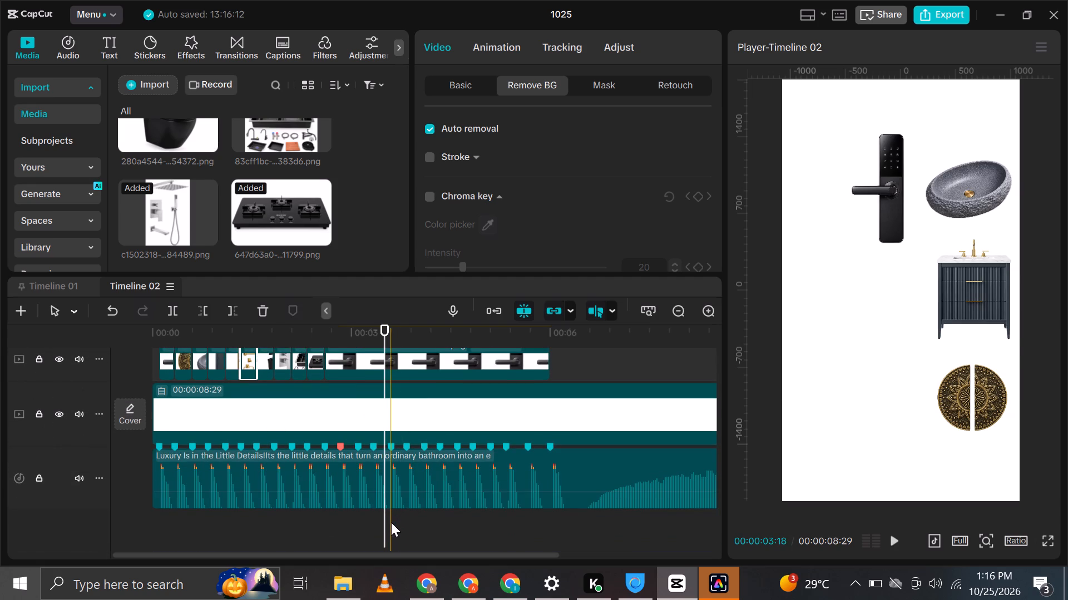
left_click(391, 522)
scroll(391, 522, "up", 11)
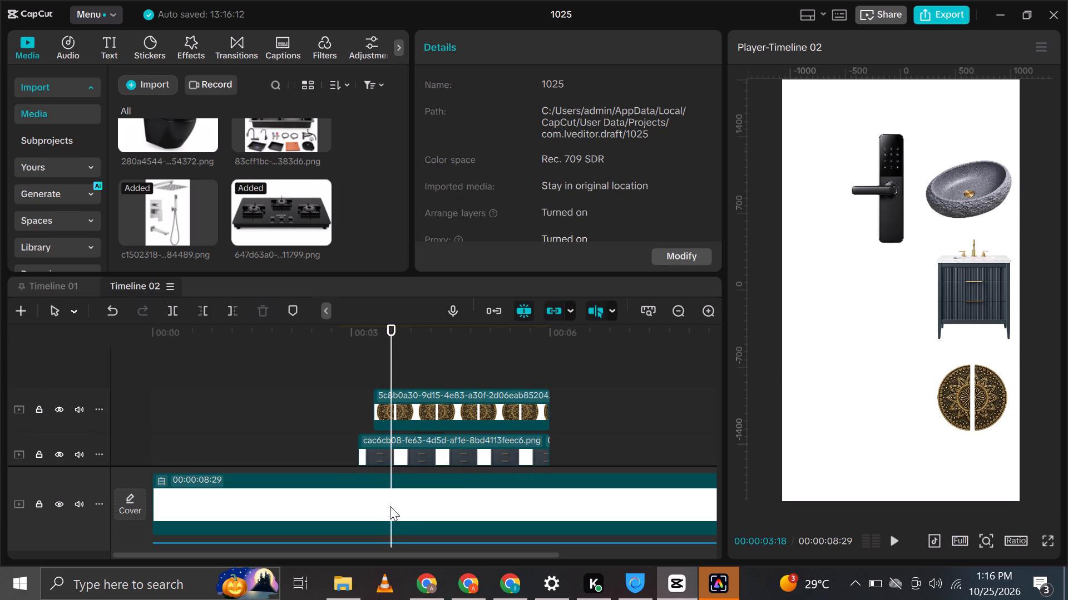
key("ctrl+v")
Move the pasted gold accessory set clip onto its own track above the copied mandala handle clip.
left_click_drag(399, 421, 404, 407)
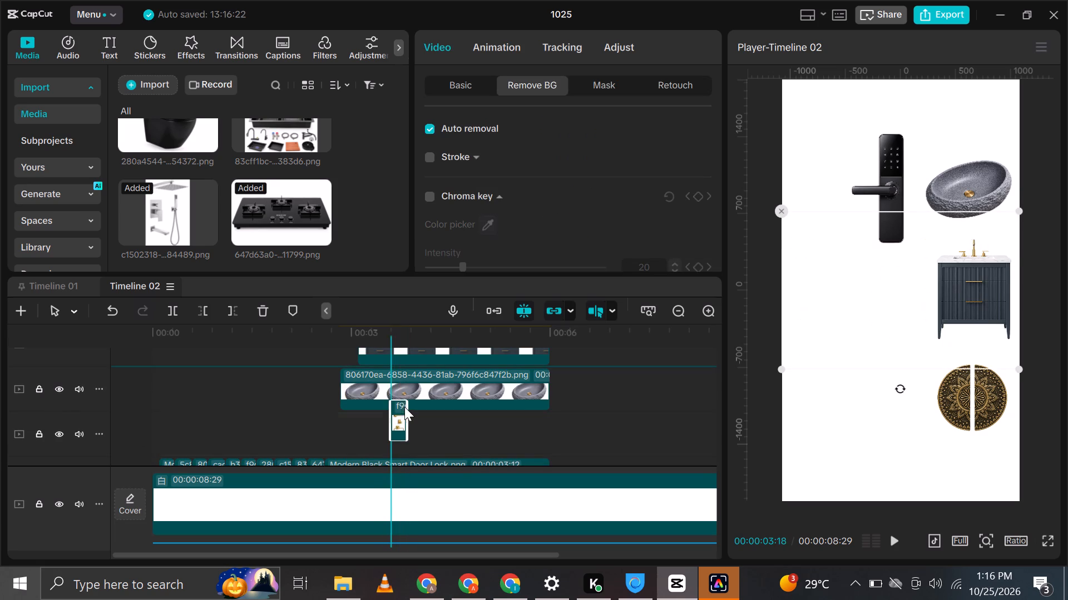
left_click_drag(404, 407, 404, 381)
scroll(404, 404, "up", 9)
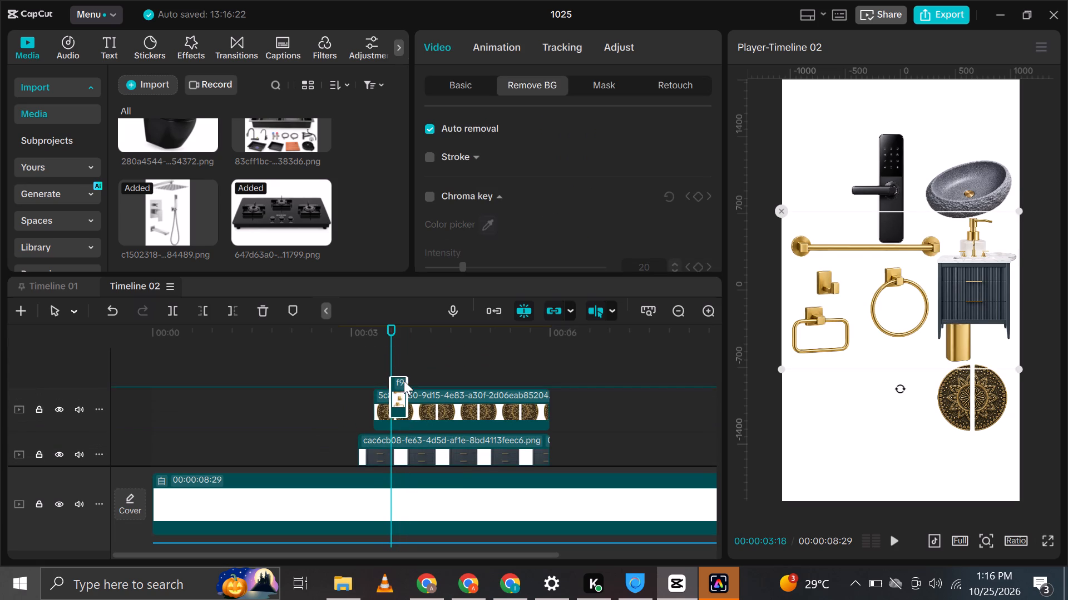
left_click_drag(404, 381, 404, 379)
Extend the end of the gold accessory set clip until it is level with the mandala handle clip's end.
left_click_drag(408, 404, 540, 417)
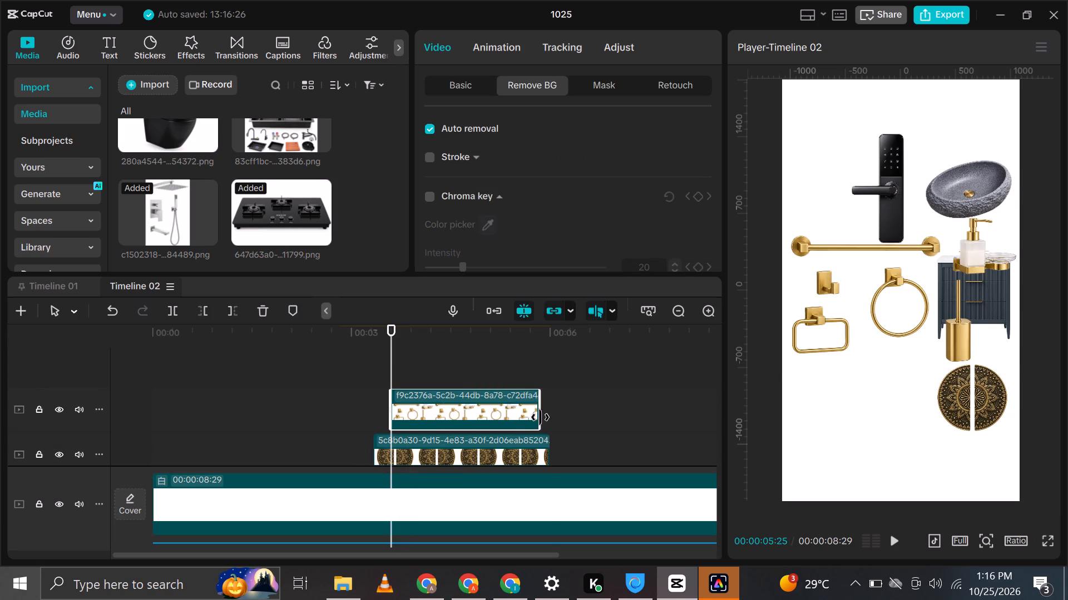
left_click_drag(540, 417, 550, 419)
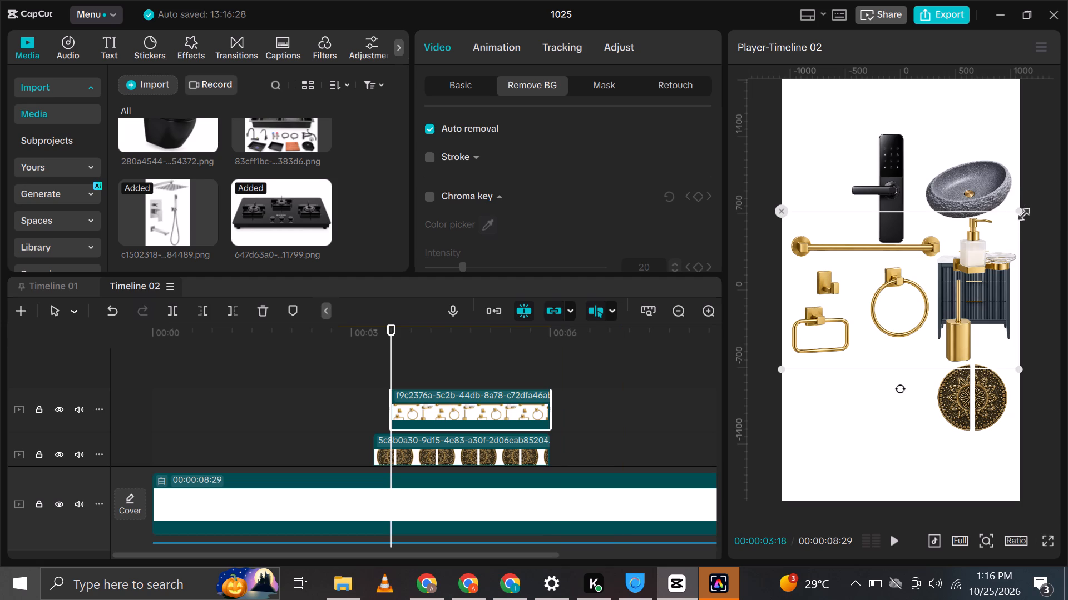
Scale down the copied gold accessory set in the preview and position it just left of the mandala handle, in the same row.
left_click_drag(1021, 210, 925, 300)
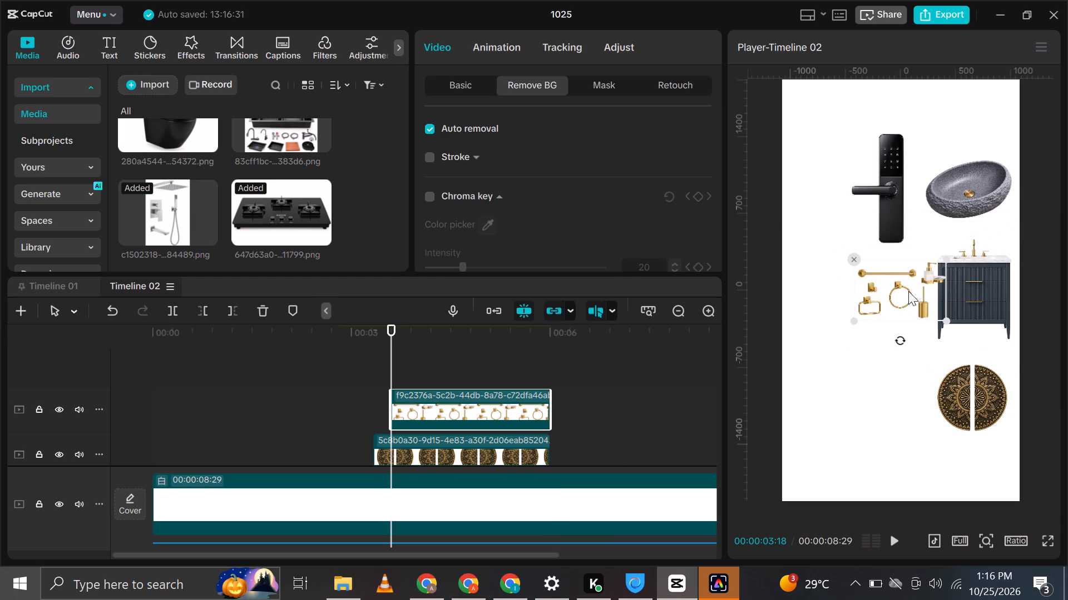
left_click_drag(902, 287, 901, 384)
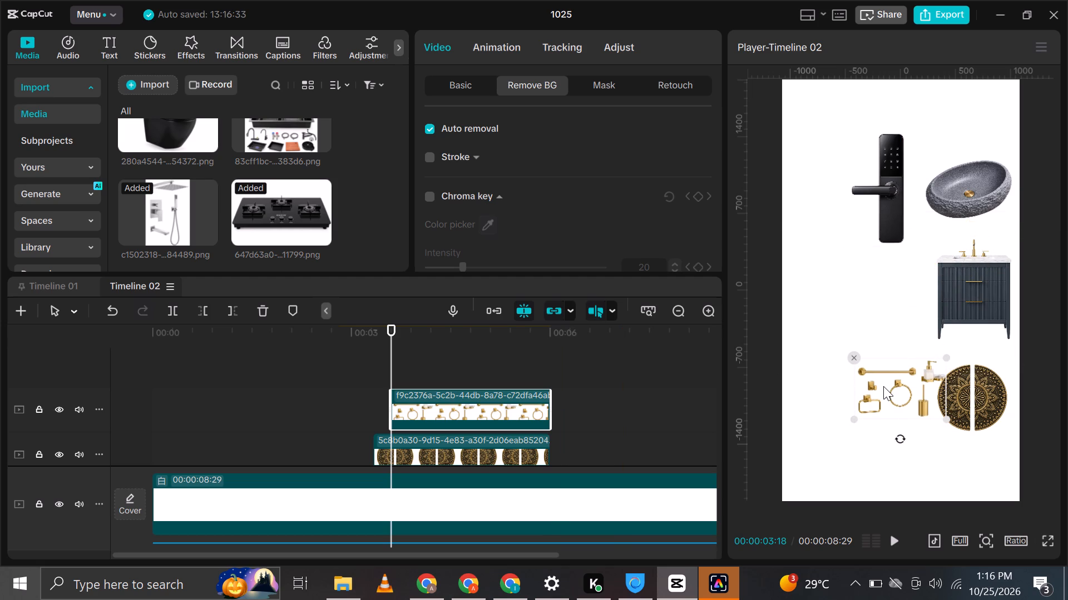
left_click_drag(883, 386, 876, 386)
left_click_drag(899, 385, 888, 384)
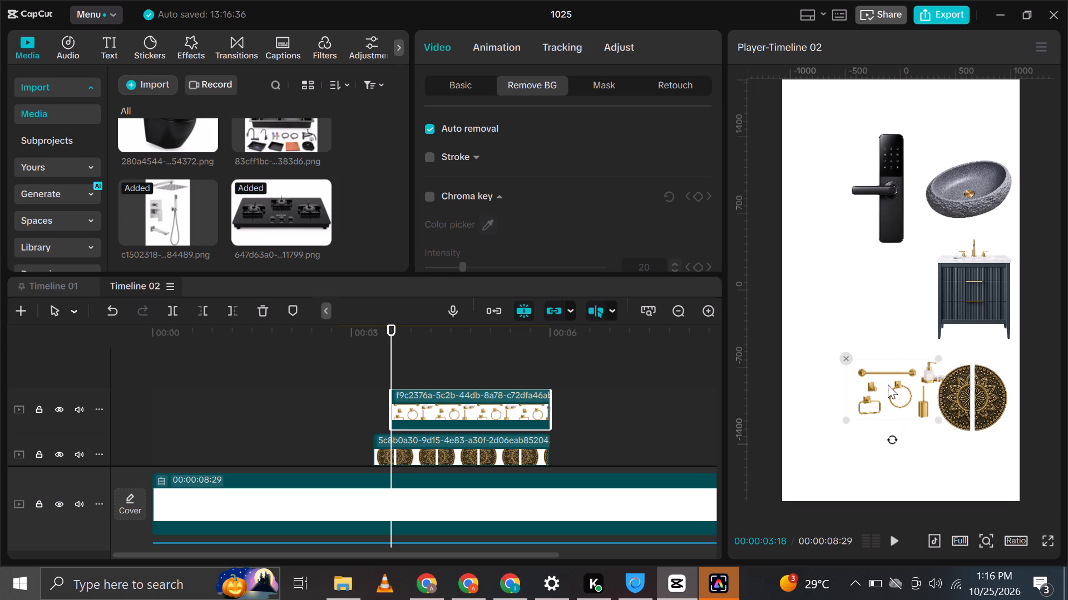
left_click_drag(888, 384, 882, 389)
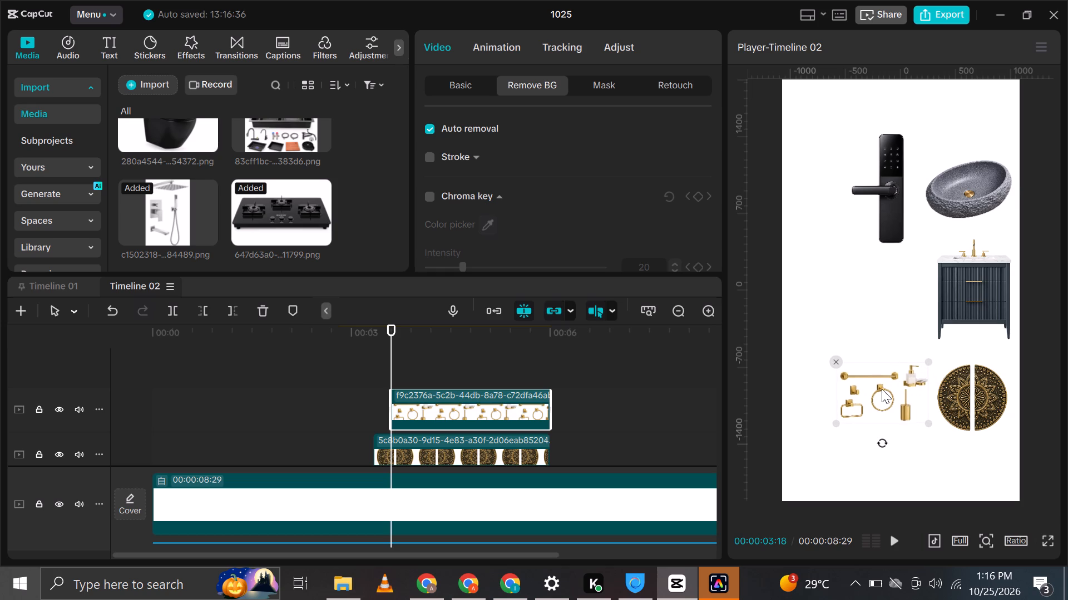
left_click_drag(882, 389, 882, 391)
left_click_drag(882, 391, 882, 388)
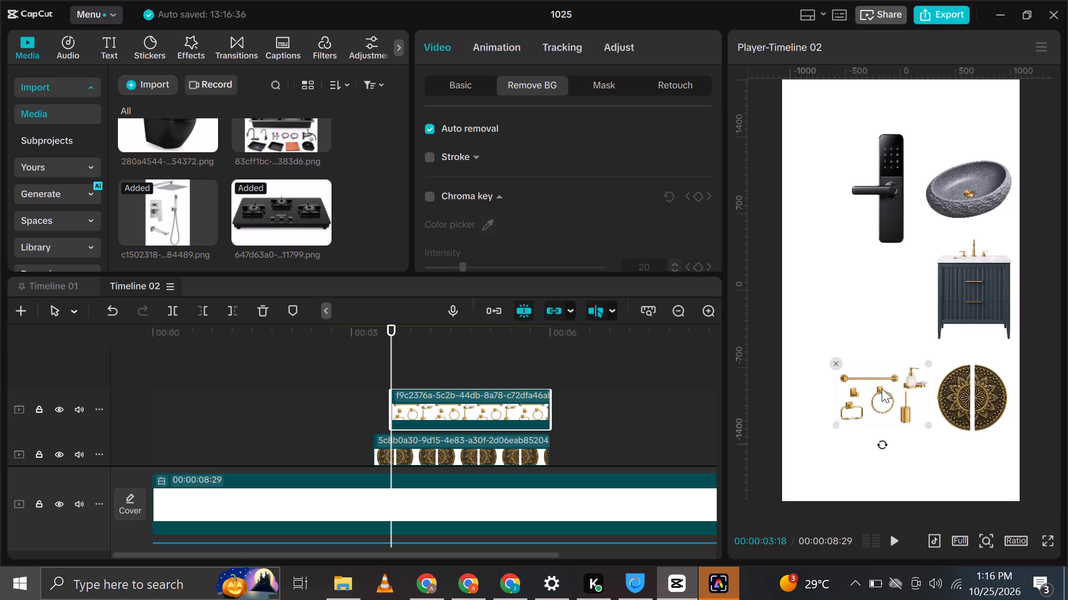
left_click_drag(882, 388, 882, 387)
left_click(926, 359)
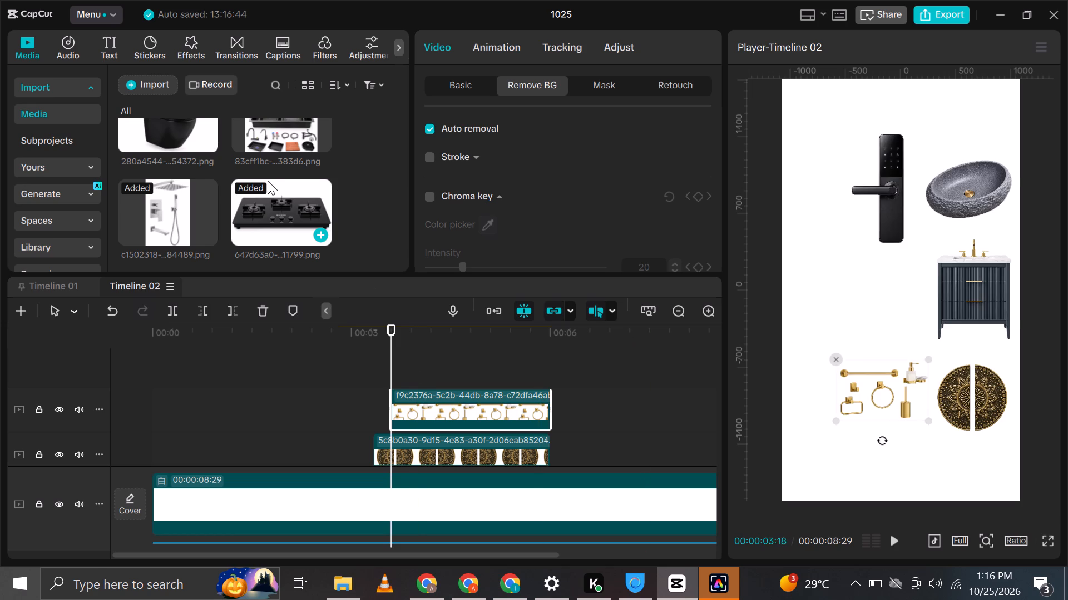
Play back the stacked-product section to check the gold accessory set's entrance after the mandala handle.
scroll(259, 193, "up", 1)
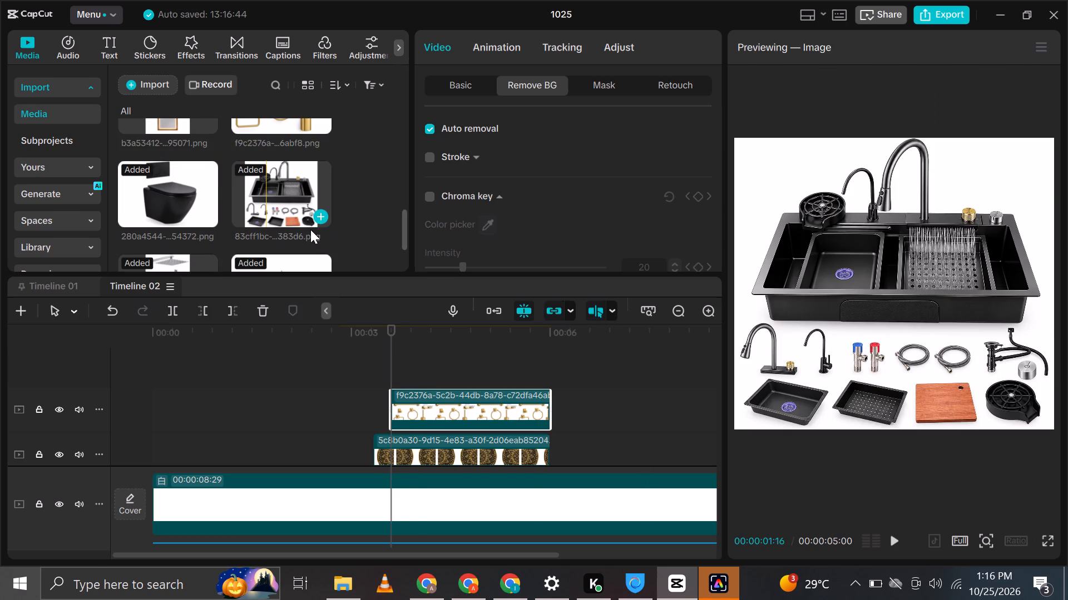
left_click(361, 386)
key("space")
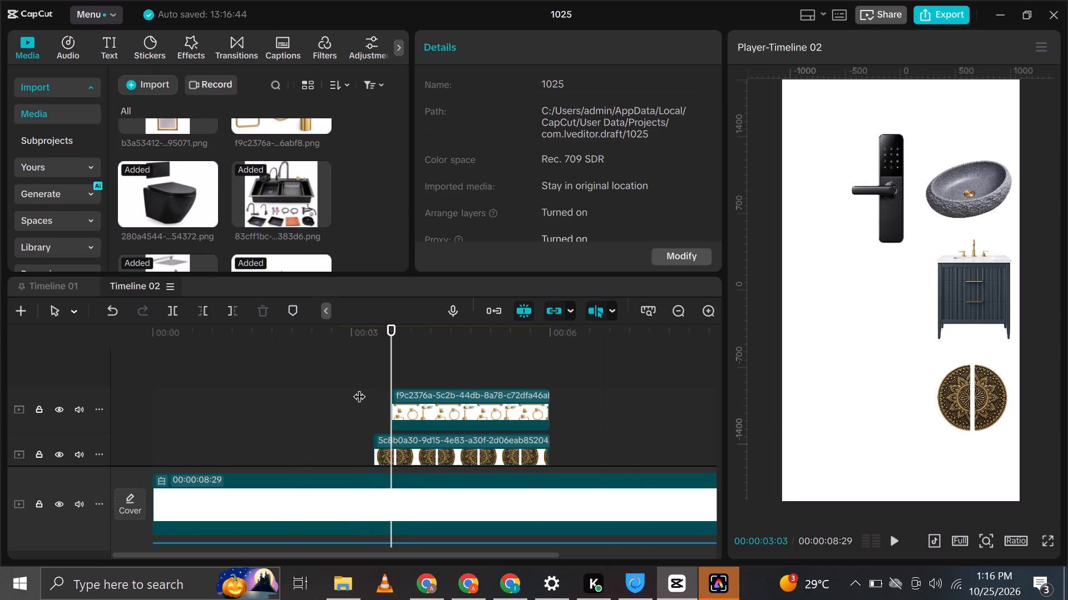
key("space")
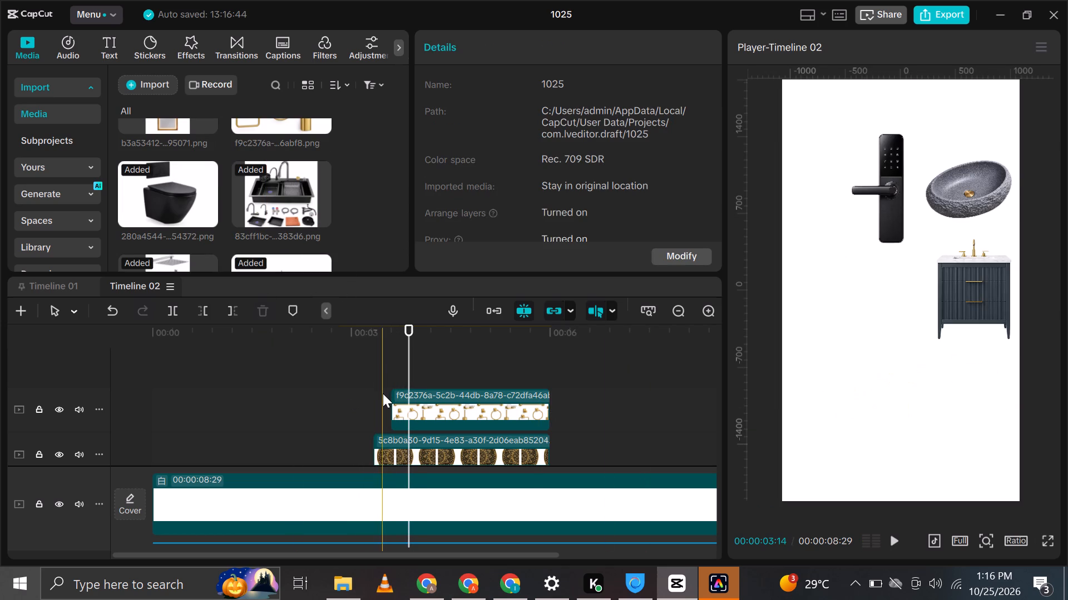
left_click(192, 368)
key("space")
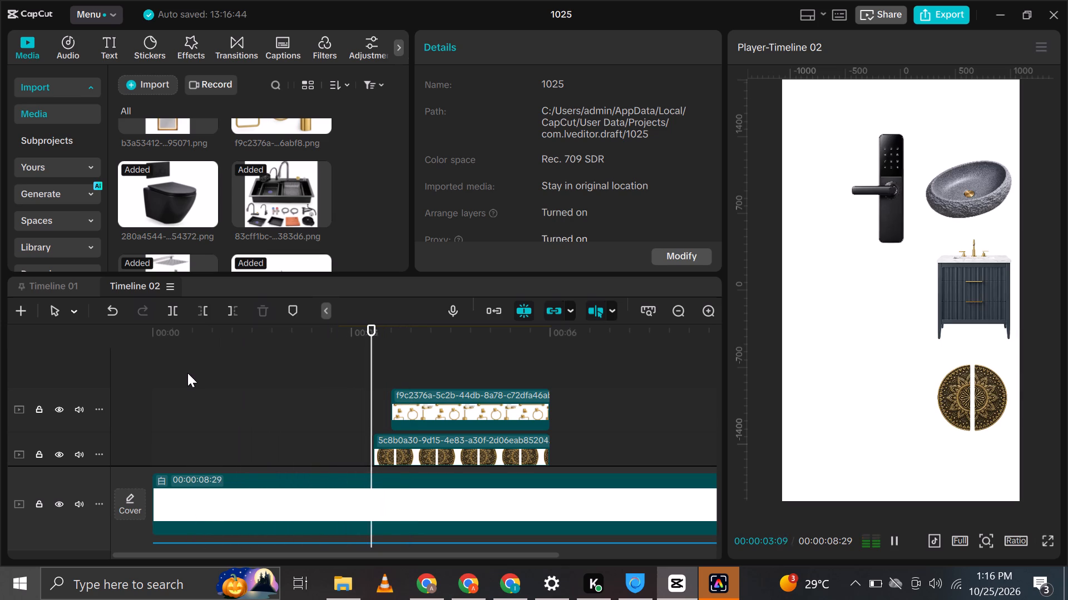
key("space")
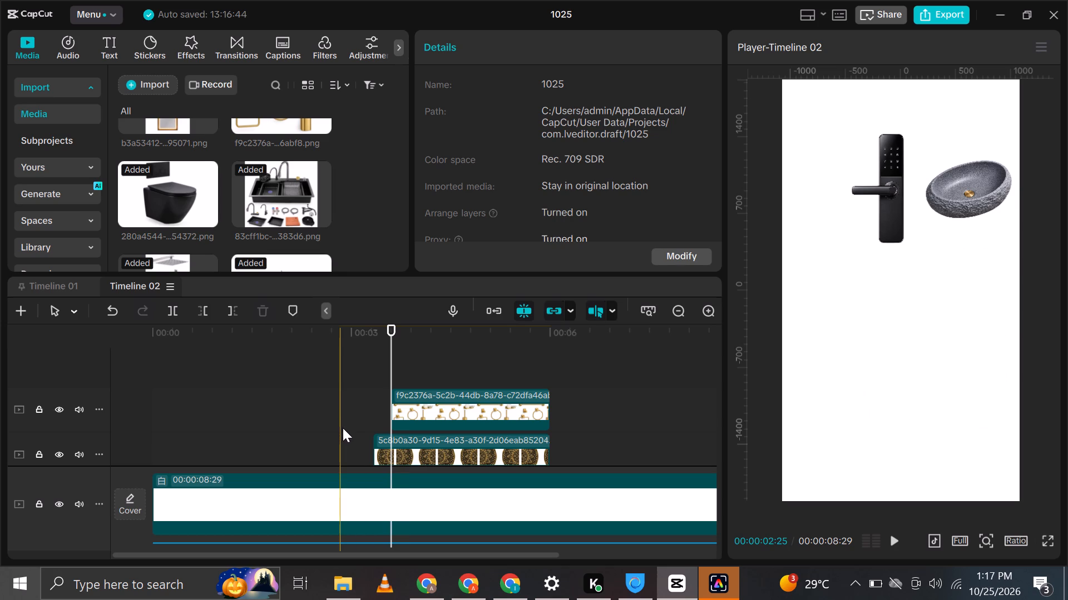
Copy the black wall-hung toilet clip from the single-product sequence and paste it at 00:00:03:18.
scroll(343, 428, "down", 11)
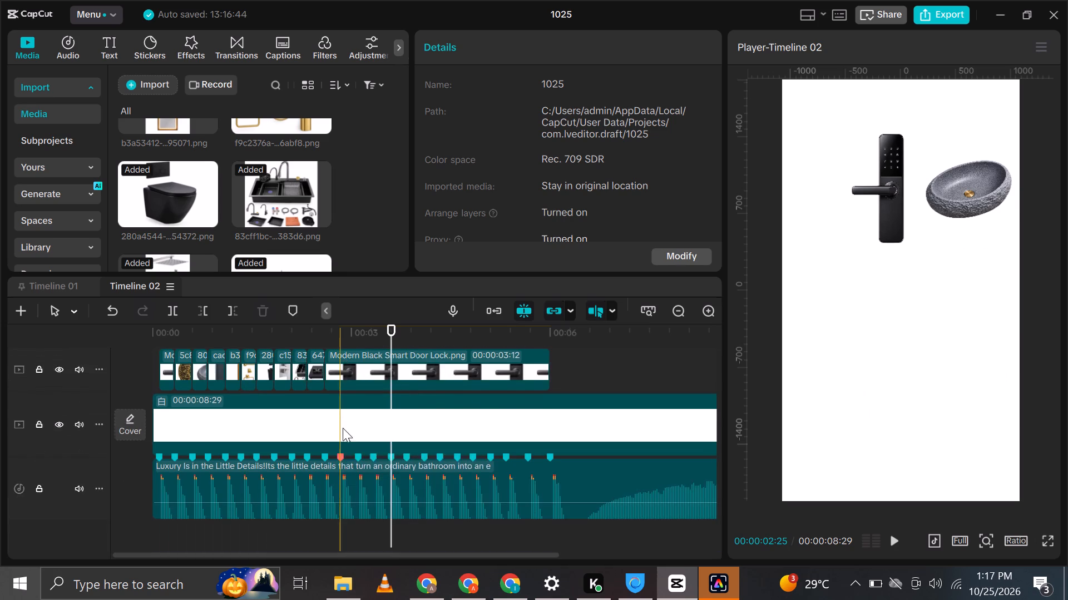
scroll(343, 428, "down", 1)
scroll(406, 421, "up", 3)
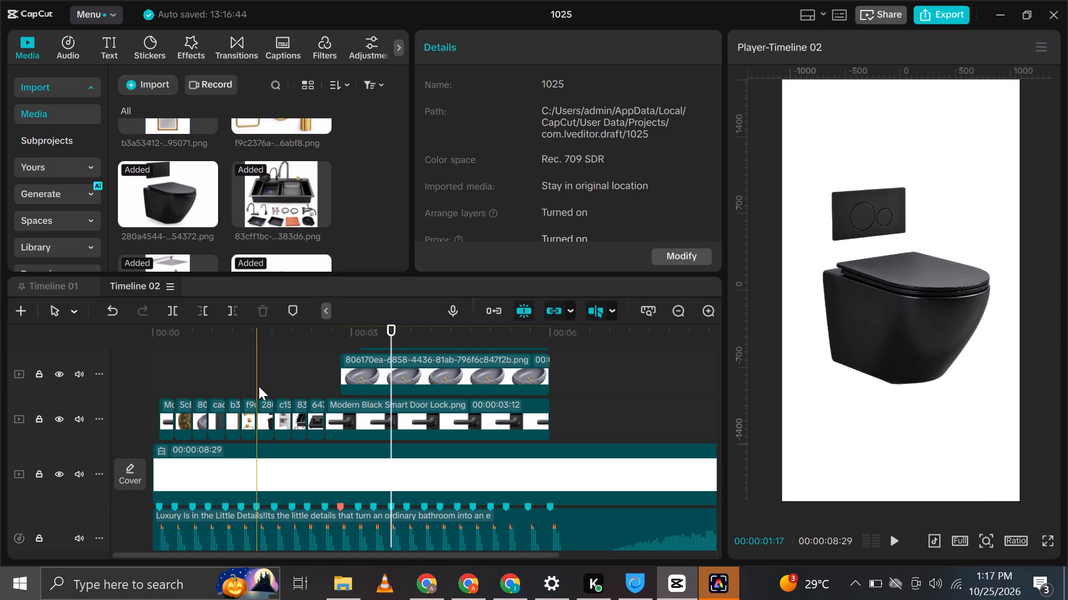
left_click(256, 414)
left_click(263, 407)
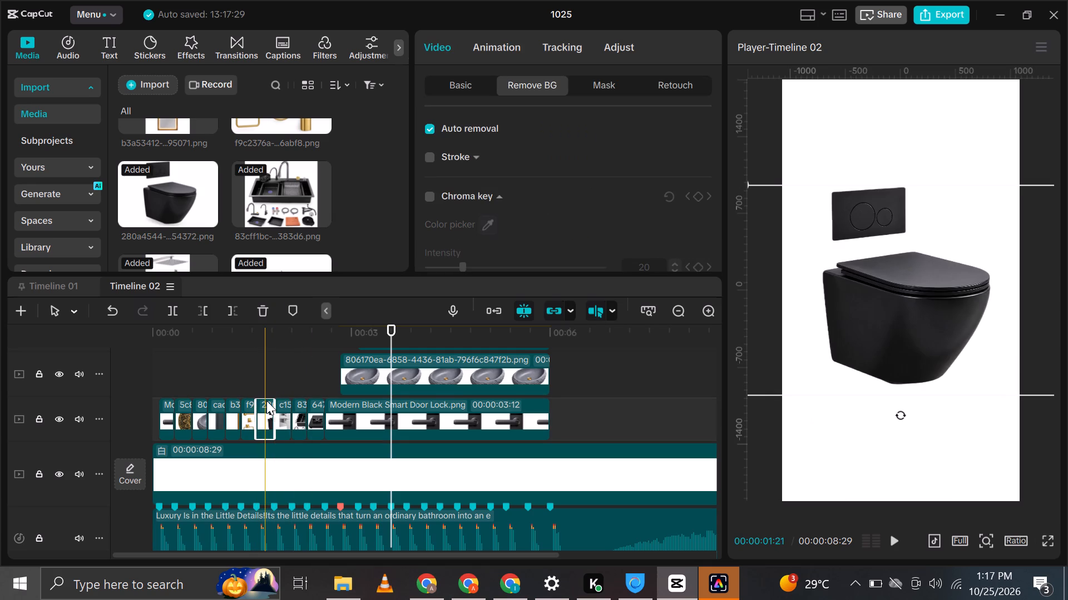
key("ctrl+c")
key("ctrl+c")
scroll(432, 393, "up", 10)
left_click(394, 357)
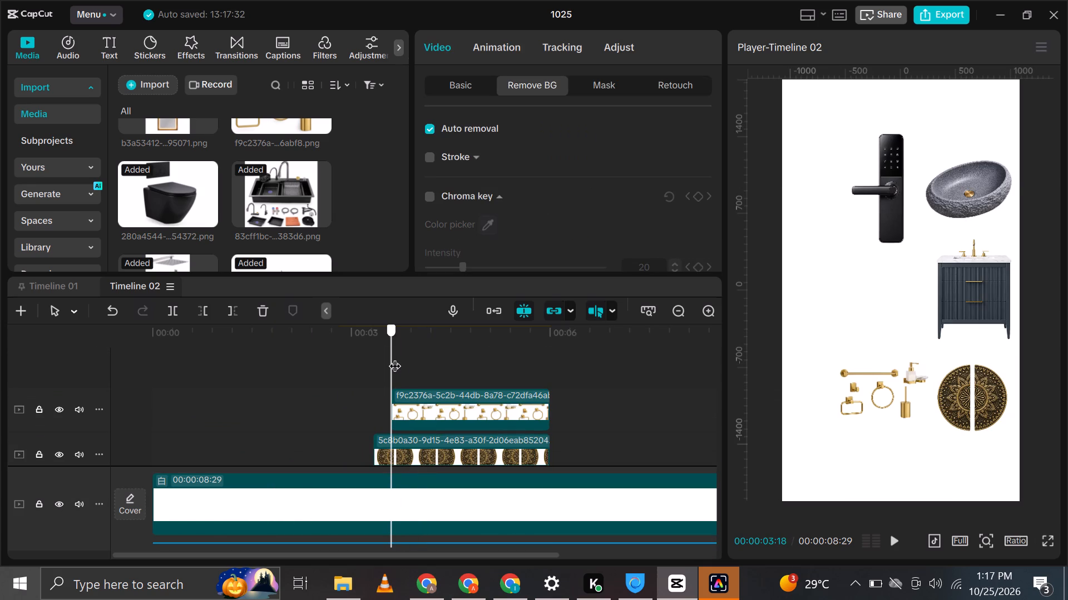
key("ctrl+v")
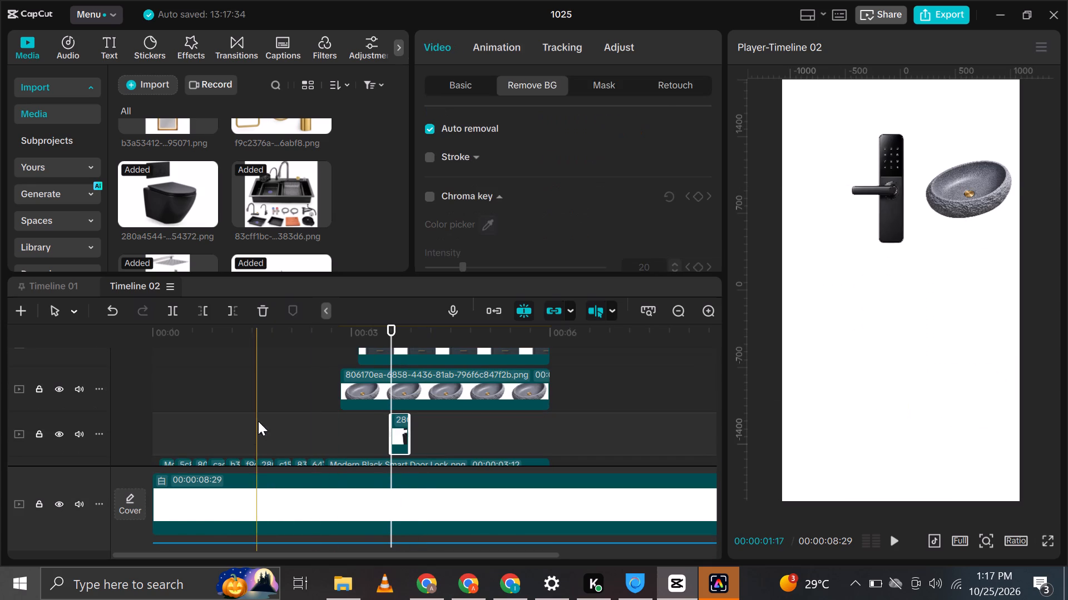
Copy the chrome shower set clip from the single-product sequence and paste it at 00:00:03:18.
scroll(263, 411, "down", 5)
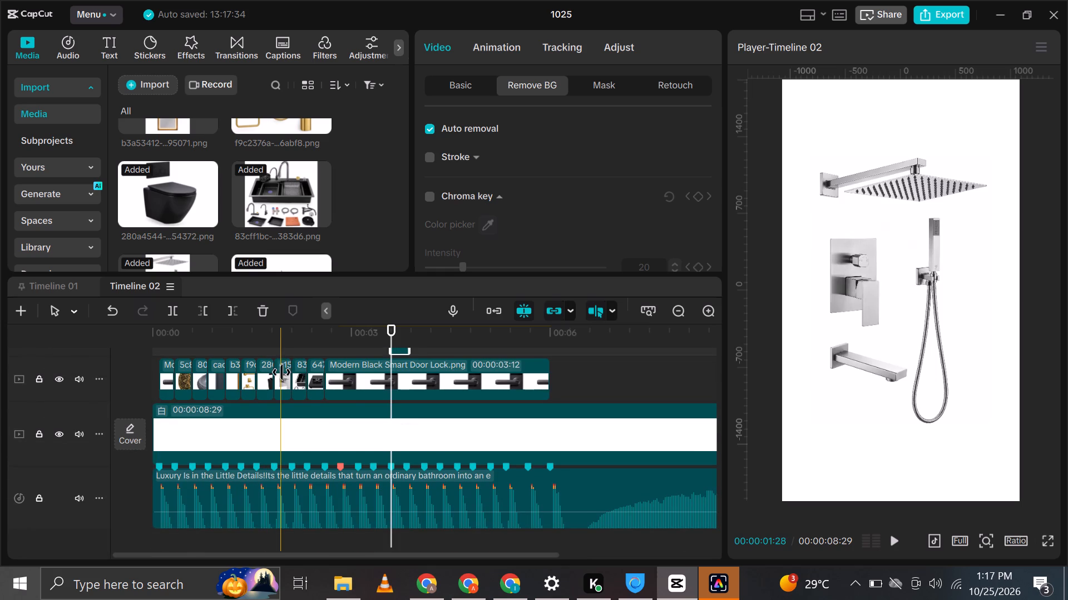
left_click(285, 373)
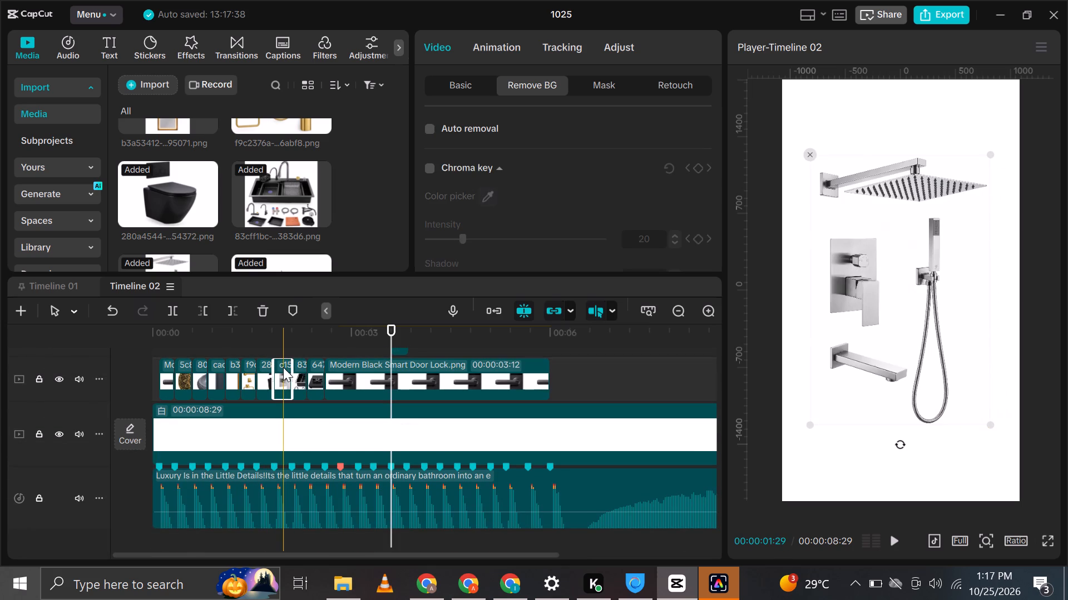
key("ctrl+c")
key("ctrl+c")
left_click(394, 329)
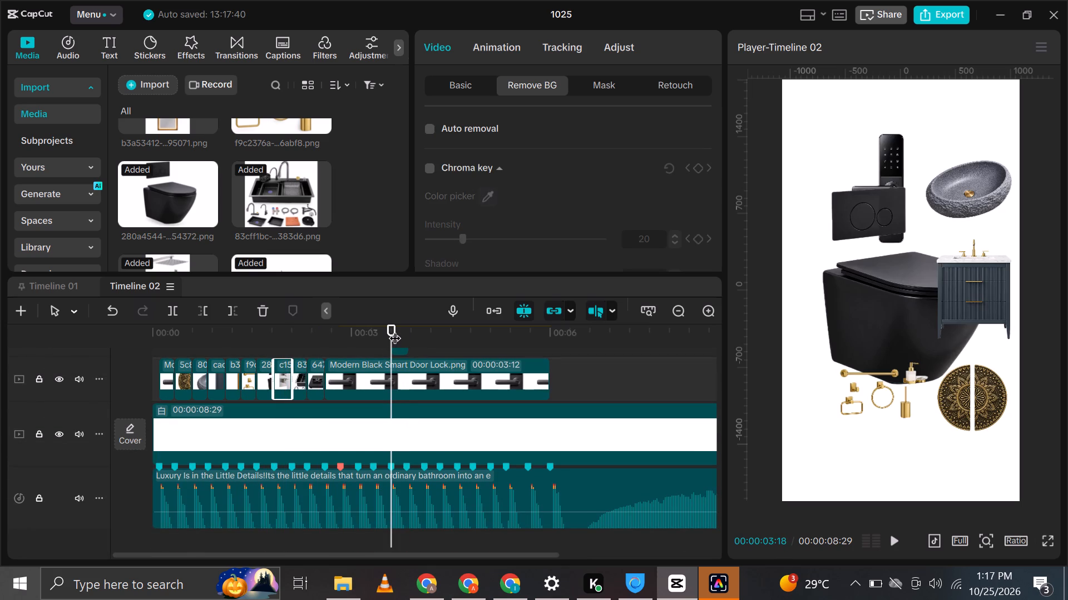
key("ctrl+v")
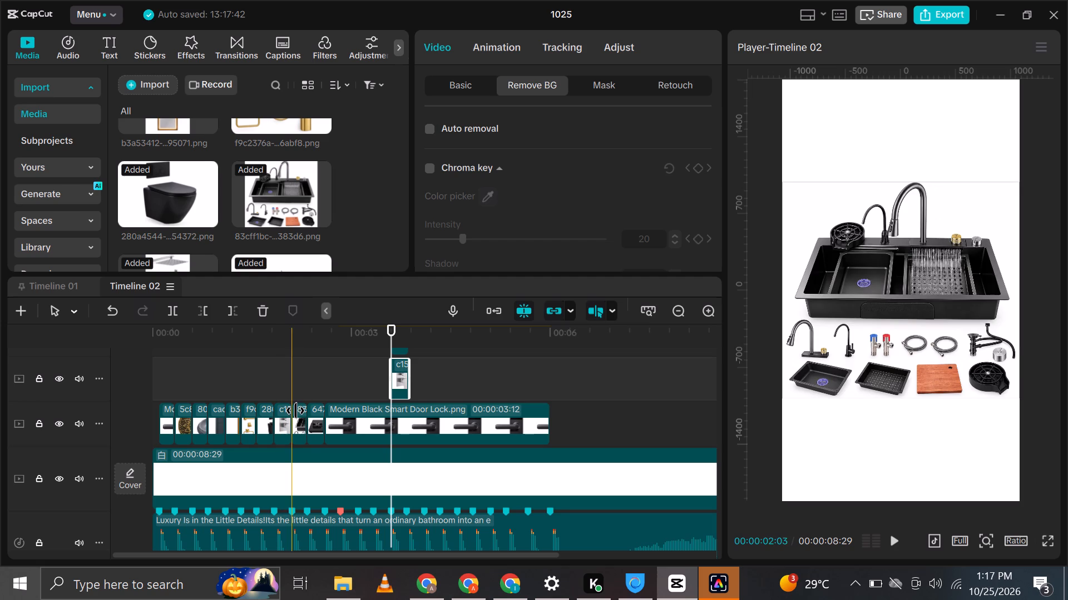
Copy the black kitchen sink clip from the single-product sequence and paste it at 00:00:03:18.
left_click(295, 411)
key("ctrl+c")
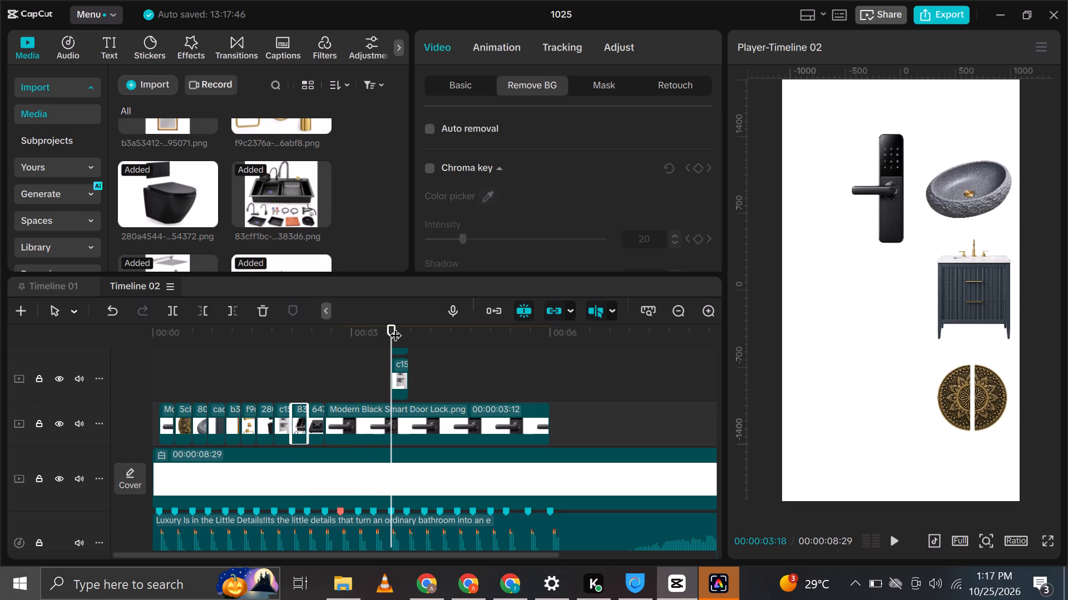
left_click(395, 327)
key("ctrl+v")
scroll(355, 417, "down", 3)
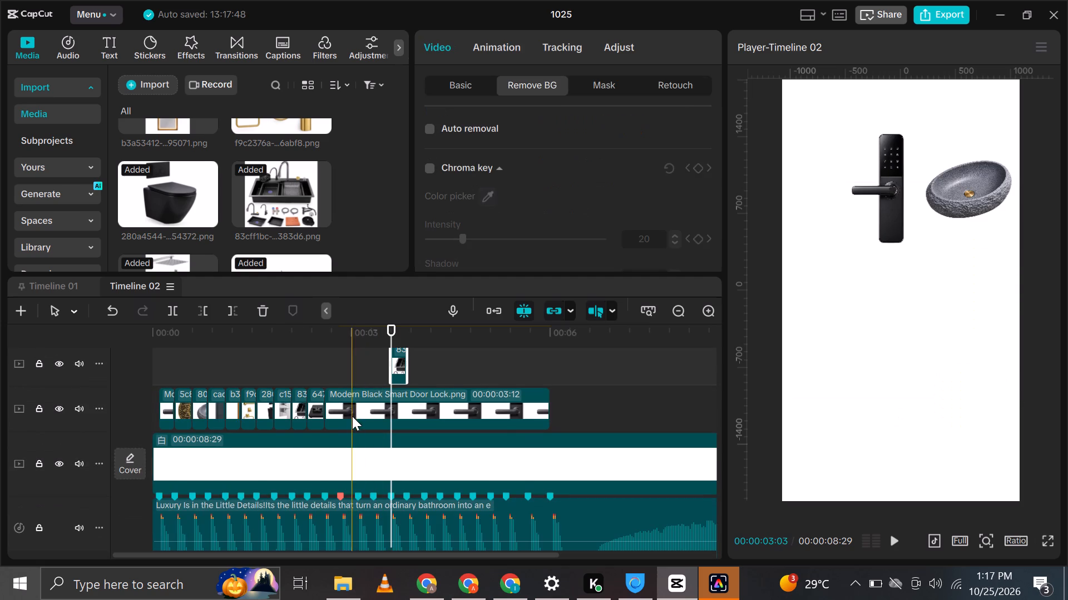
Copy the black three-burner gas hob clip from the single-product sequence and paste it at 00:00:03:18.
left_click(340, 407)
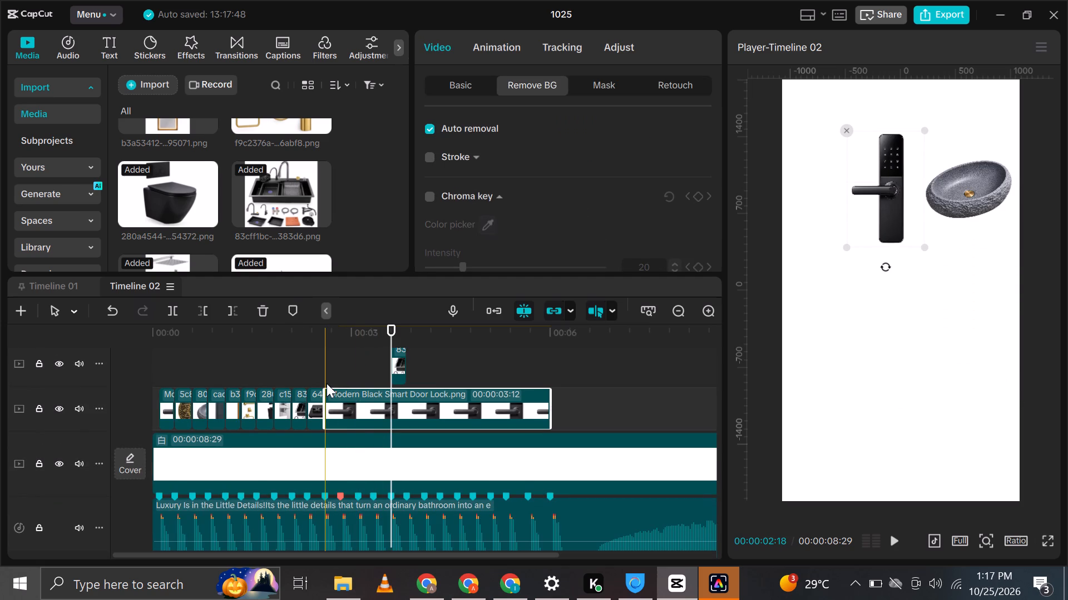
left_click(314, 388)
left_click(316, 400)
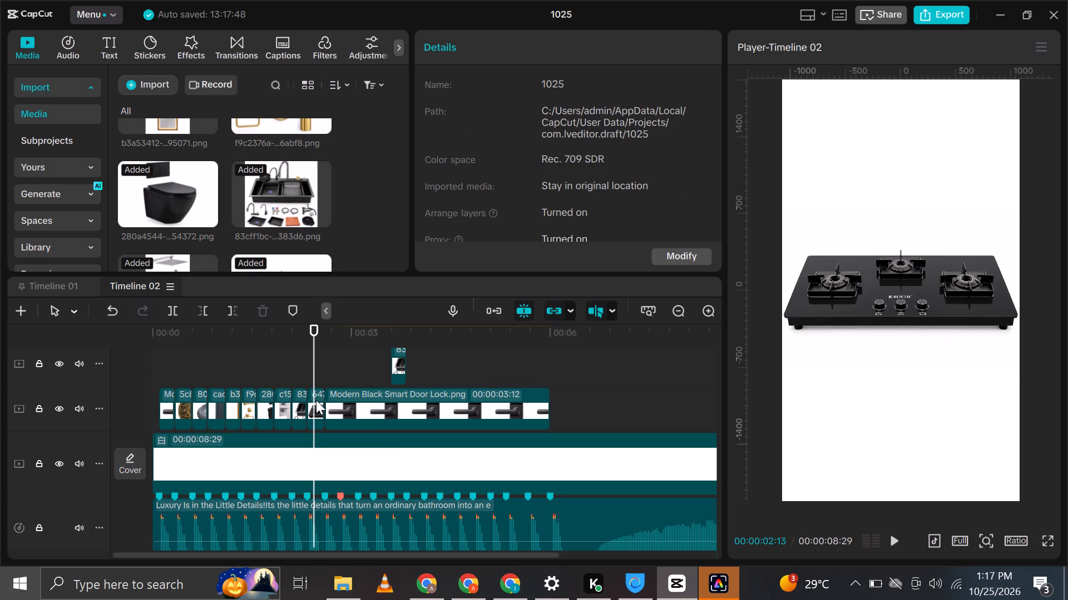
key("ctrl+c")
left_click(392, 346)
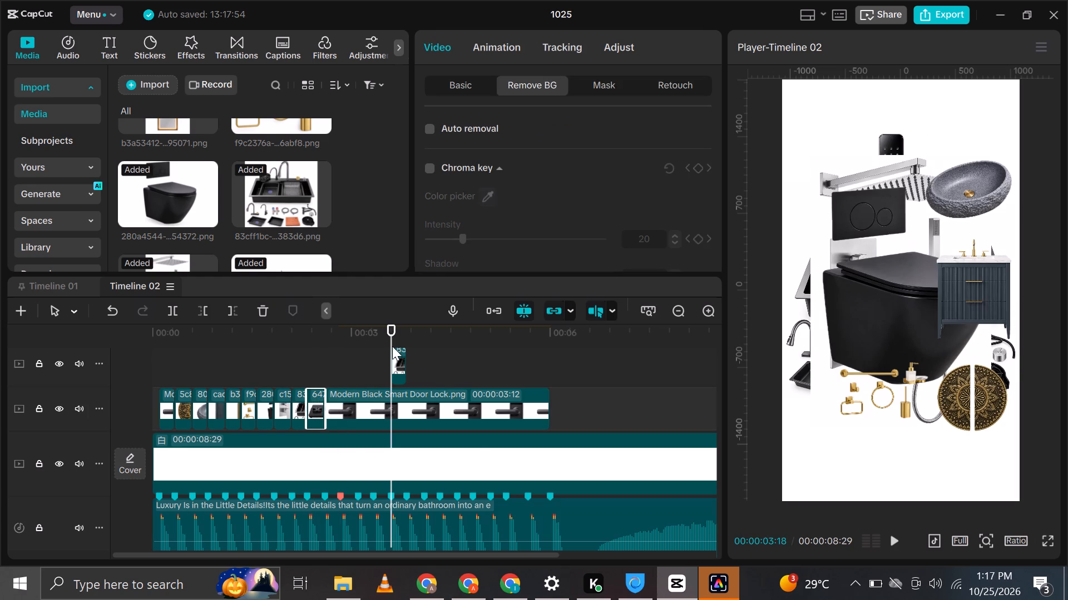
key("ctrl+v")
Extend the pasted gas hob and black kitchen sink clips to 00:00:02:12, ending with the door lock clip.
scroll(417, 406, "up", 2, "ctrl")
scroll(417, 406, "down", 1, "ctrl")
scroll(417, 406, "up", 3, "ctrl")
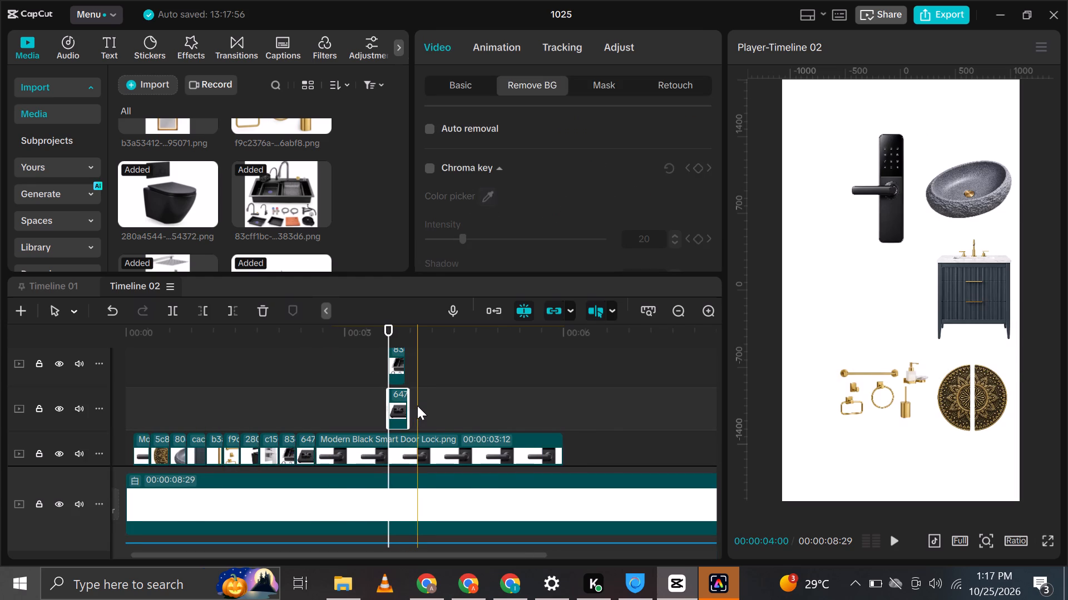
scroll(417, 406, "up", 11, "ctrl")
left_click_drag(407, 408, 423, 408)
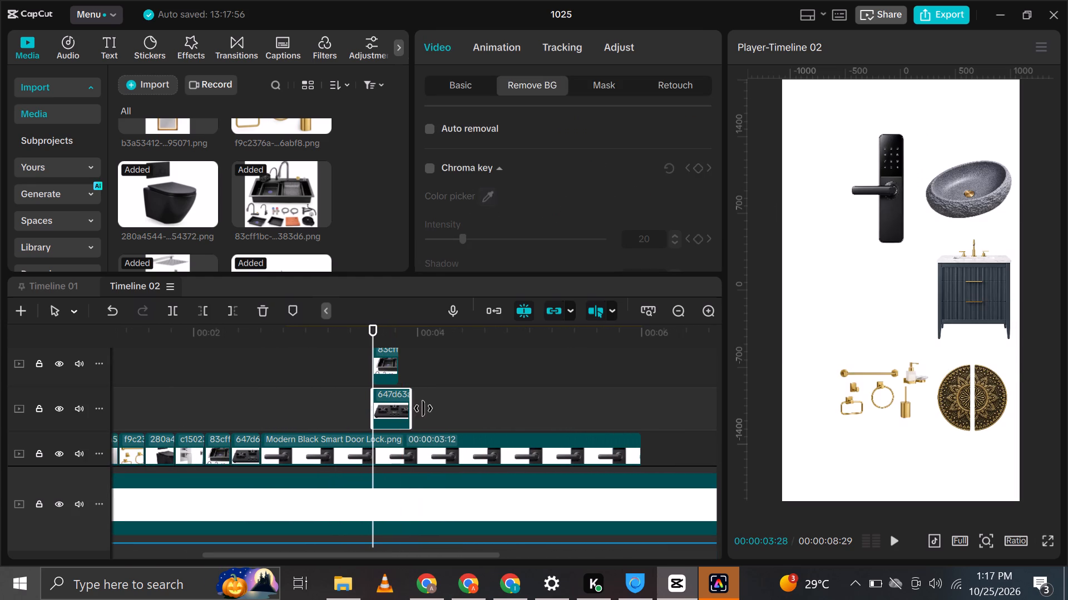
left_click_drag(423, 408, 643, 437)
left_click(378, 353)
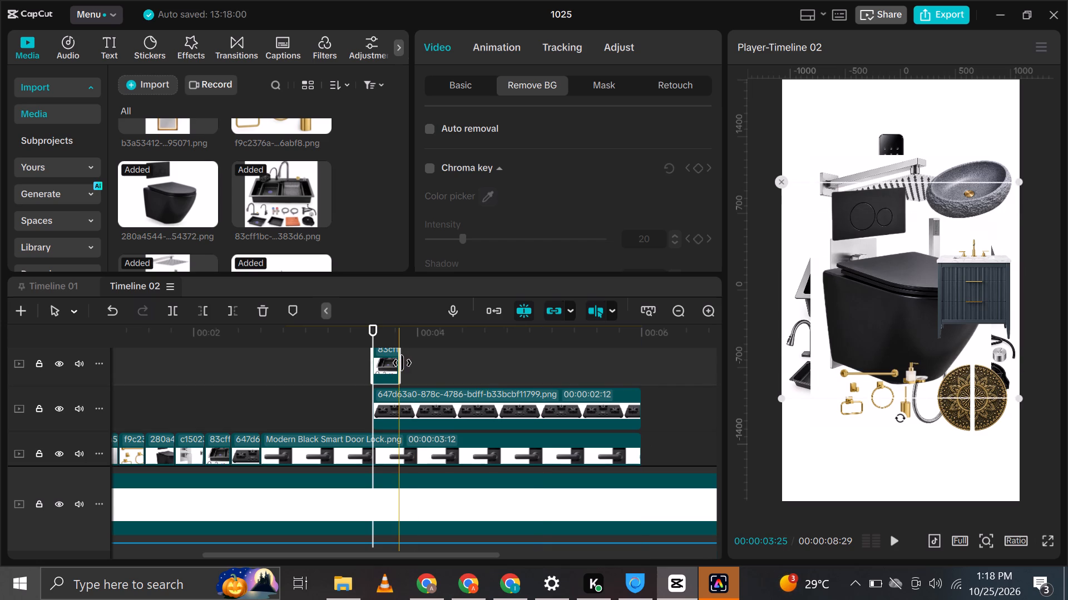
left_click_drag(402, 363, 628, 431)
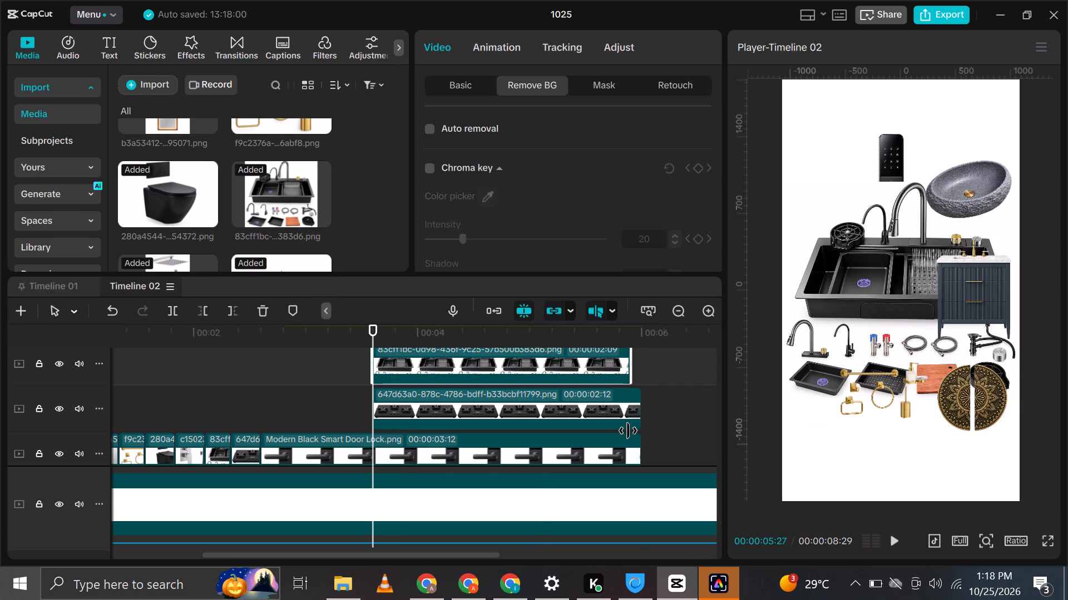
left_click_drag(628, 431, 636, 438)
Extend the pasted chrome shower set and black toilet clips to 00:00:02:12, matching the other stacked clips' end.
scroll(459, 405, "up", 5)
left_click(384, 415)
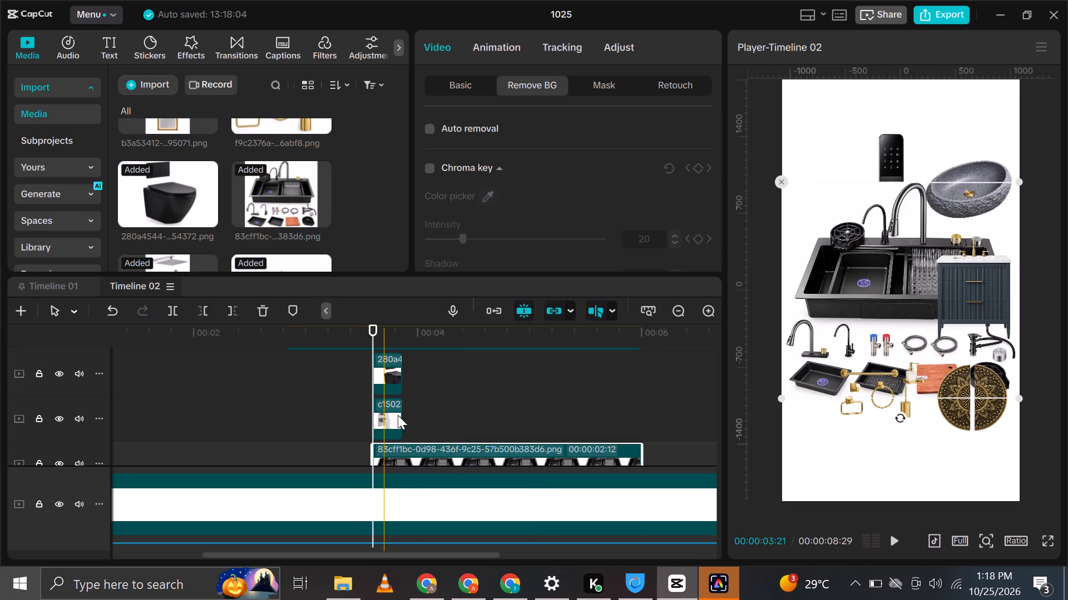
left_click_drag(404, 416, 631, 446)
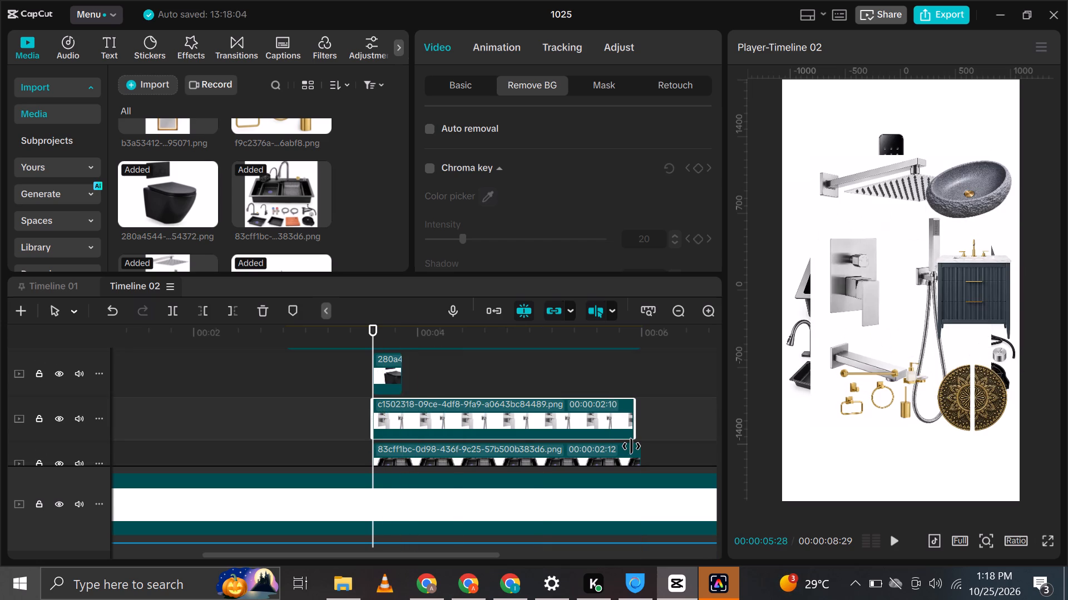
left_click_drag(631, 446, 636, 446)
left_click(389, 366)
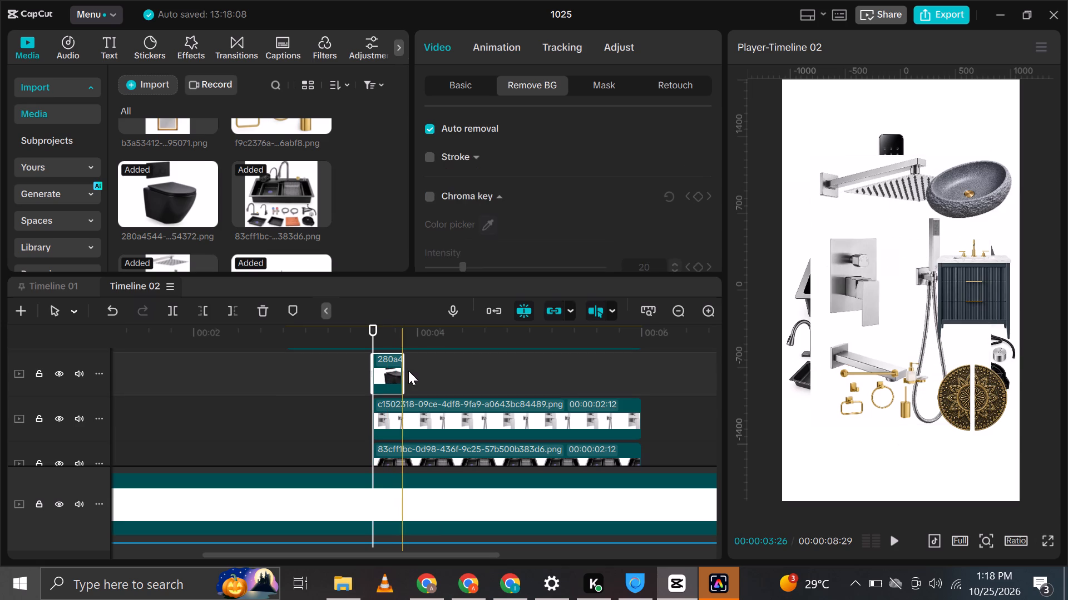
left_click_drag(404, 372, 634, 396)
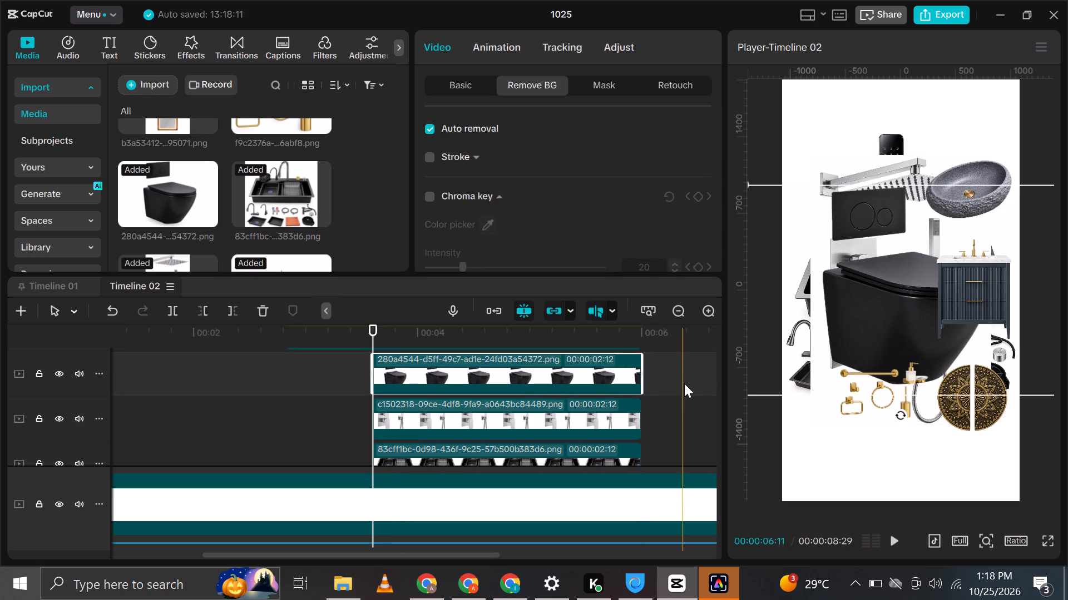
Move the four newly pasted clips (hob, sink, shower set, toilet) together onto tracks above the gold accessory set.
left_click_drag(679, 376, 614, 435)
scroll(620, 459, "down", 5)
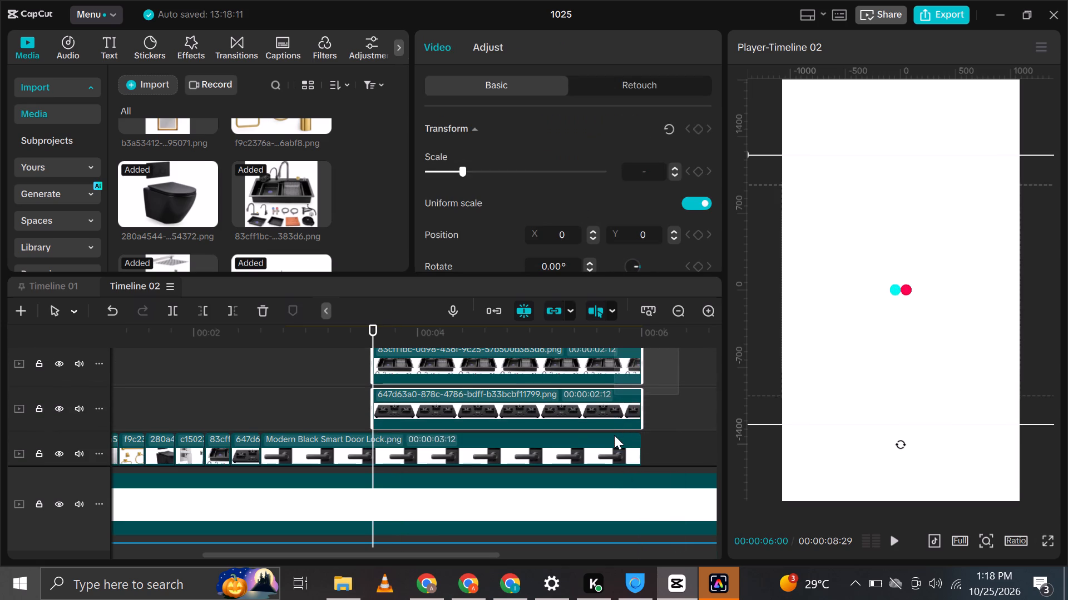
left_click_drag(614, 435, 611, 409)
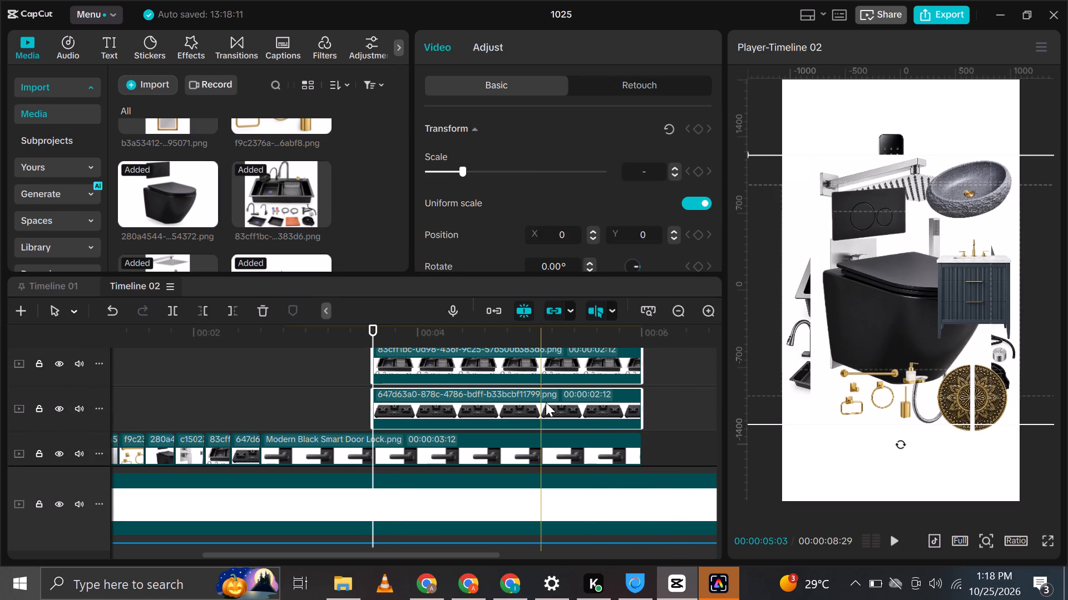
left_click_drag(546, 402, 546, 377)
scroll(546, 377, "up", 11)
scroll(546, 377, "down", 1)
scroll(546, 377, "up", 14)
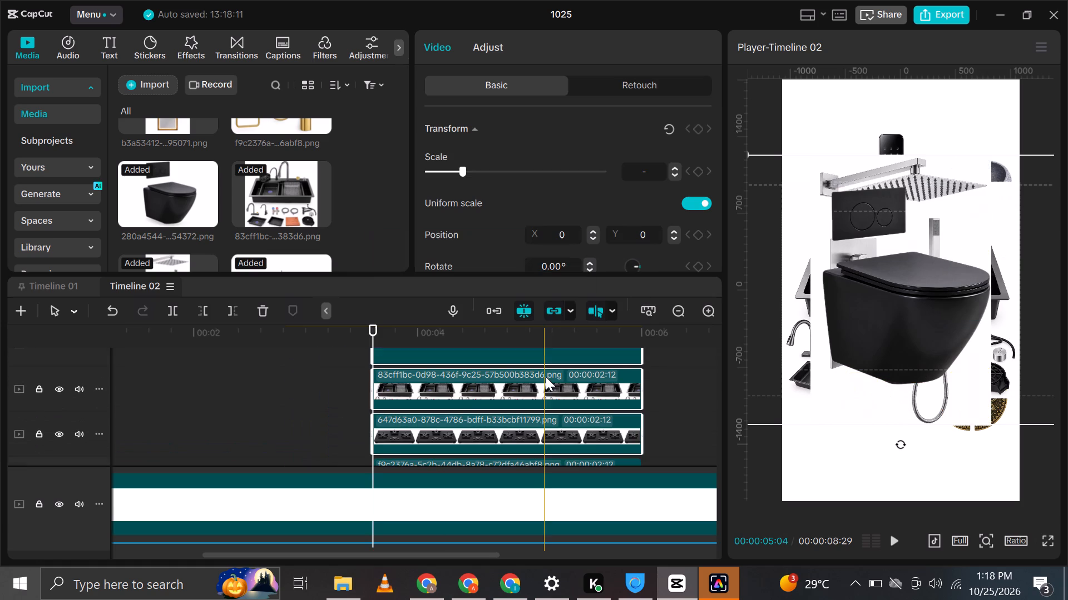
scroll(465, 482, "up", 3)
Shift the gas hob copy to start at about 00:00:03:24 and the kitchen sink copy at about 00:00:04:00.
scroll(459, 440, "down", 7)
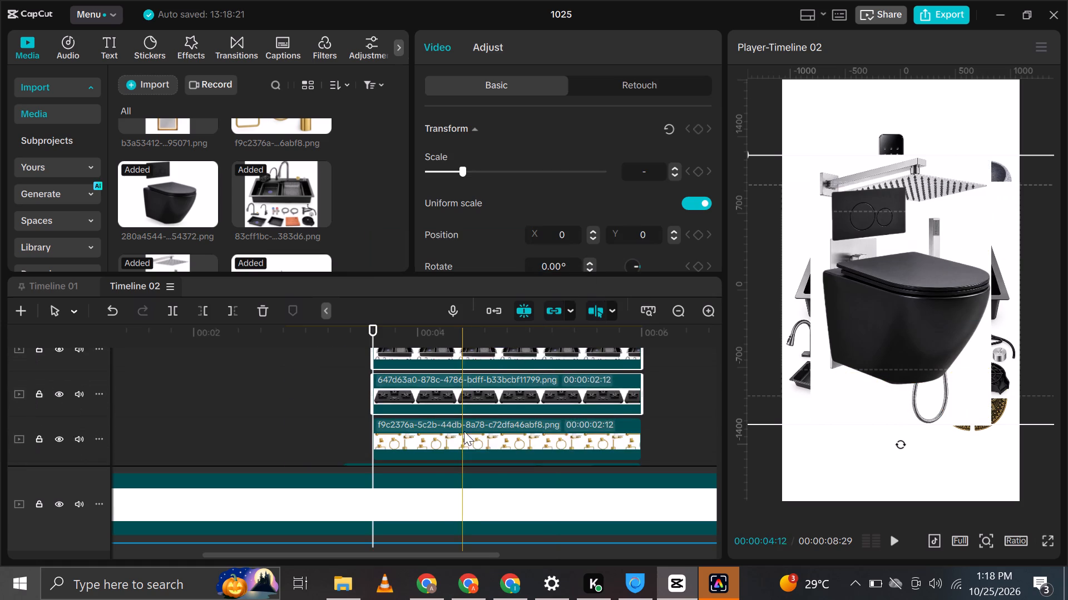
scroll(464, 431, "down", 10)
scroll(443, 397, "up", 2)
scroll(444, 397, "down", 1)
scroll(444, 397, "up", 3)
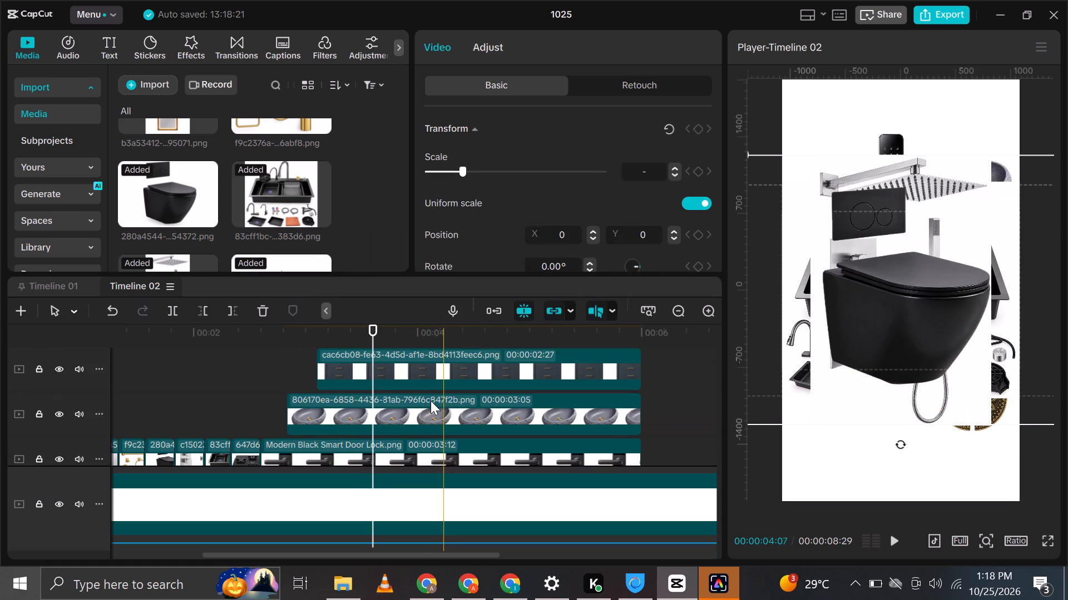
scroll(431, 403, "up", 11)
scroll(429, 405, "down", 4)
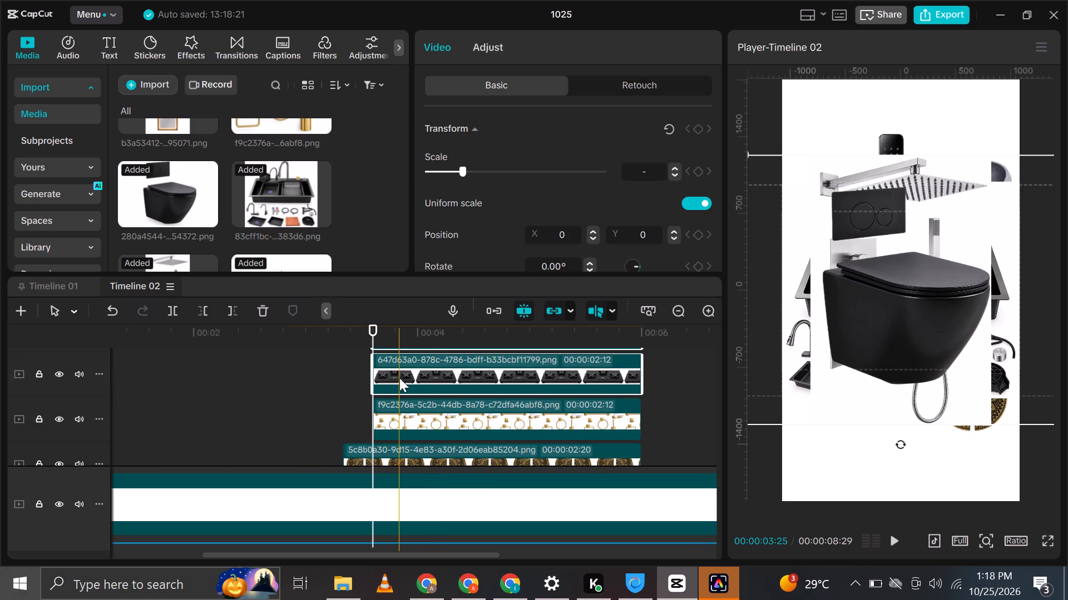
left_click(400, 376)
left_click_drag(394, 373, 417, 379)
scroll(417, 379, "up", 3)
left_click(409, 378)
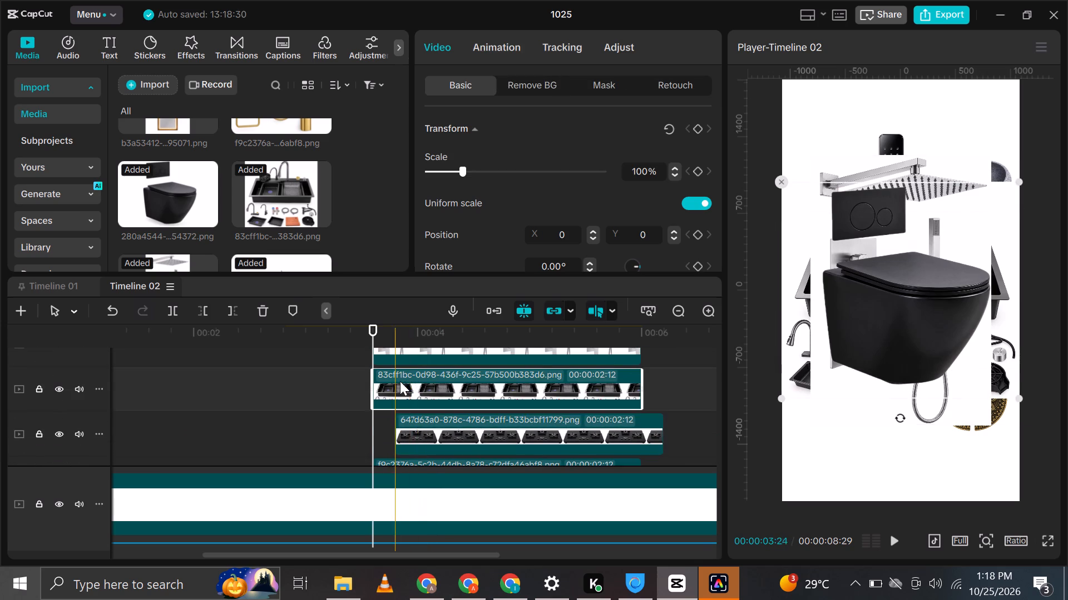
left_click_drag(400, 381, 444, 383)
Shift the shower set copy to start at about 00:00:04:07 and the toilet copy one beat after it.
scroll(449, 393, "up", 2)
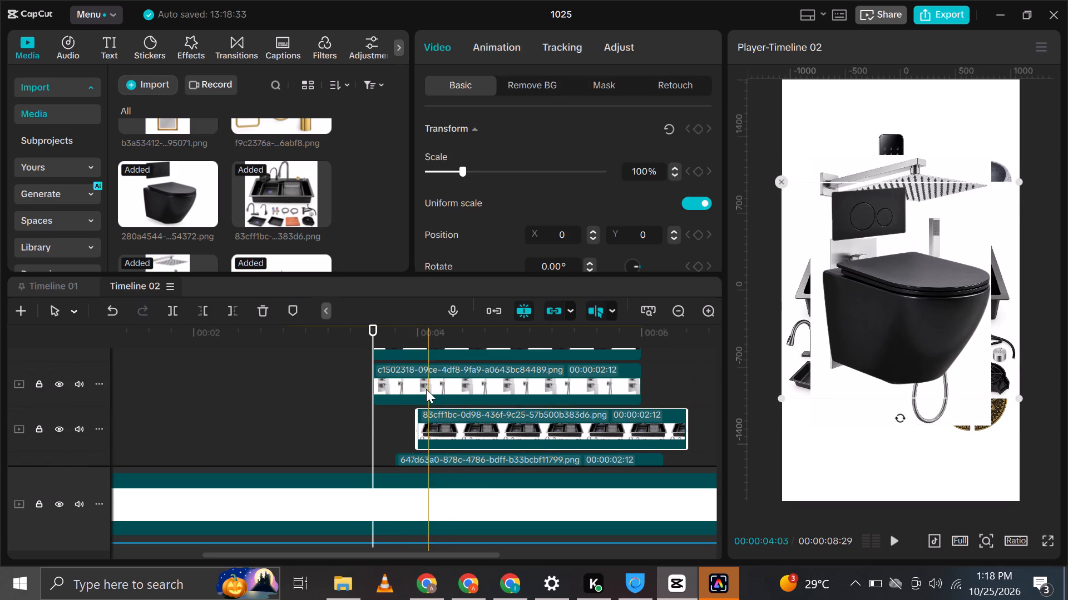
left_click_drag(437, 383, 509, 385)
scroll(480, 387, "up", 1)
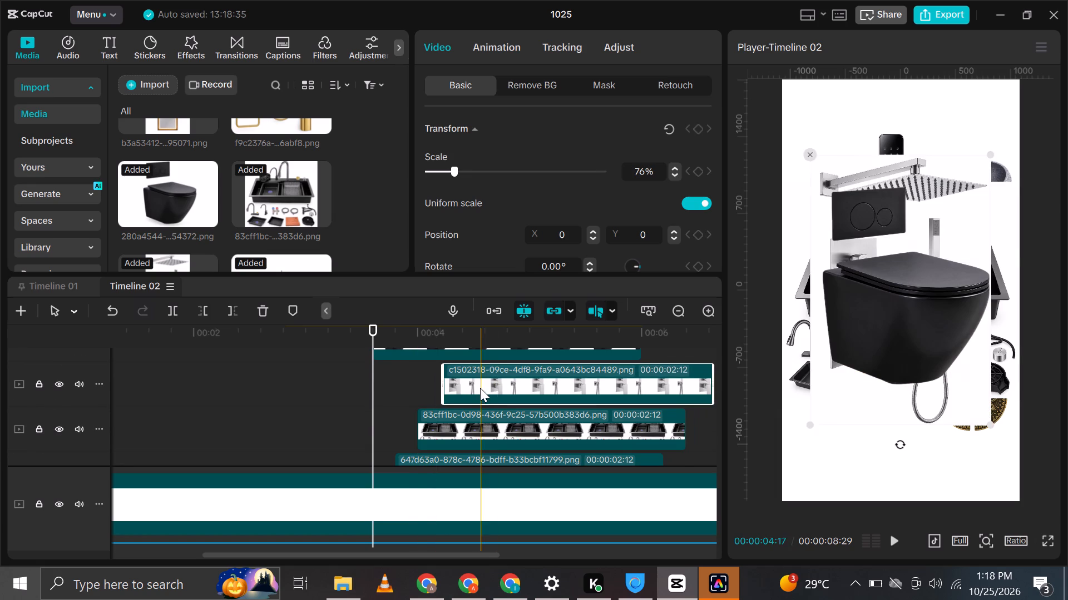
left_click(422, 373)
left_click_drag(447, 368, 541, 368)
Scale the gas hob copy down to 59% with the playhead at 00:00:03:27.
scroll(531, 385, "up", 4)
scroll(522, 394, "down", 7)
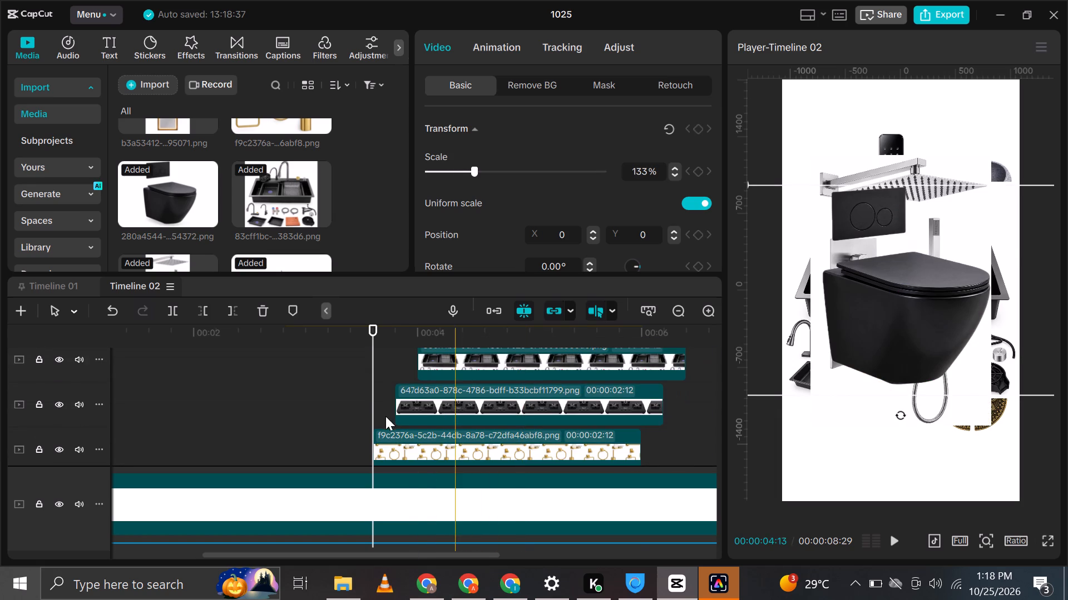
left_click(408, 399)
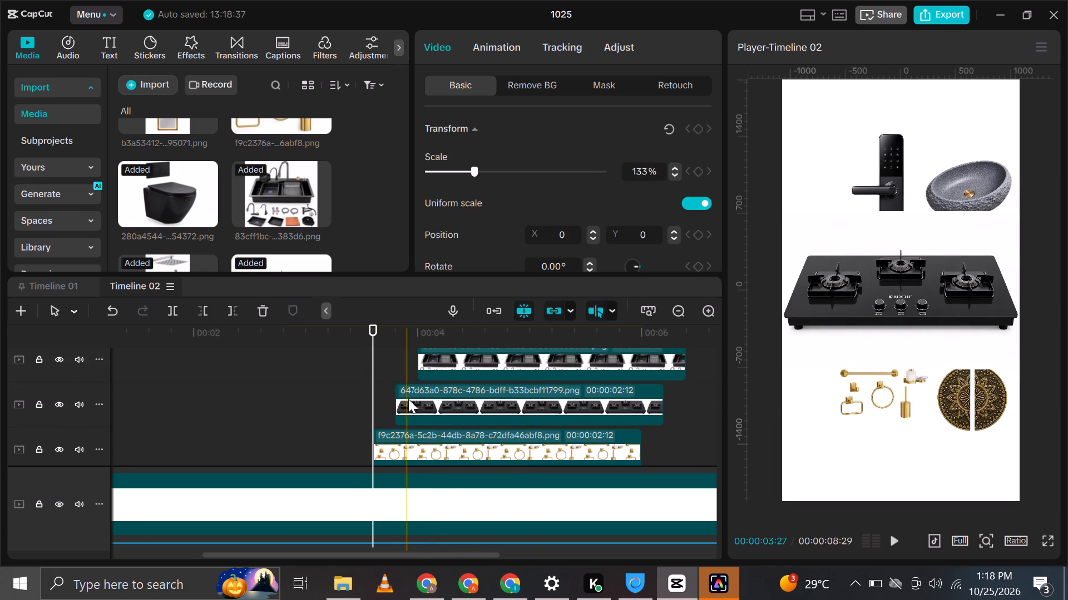
left_click_drag(434, 401, 429, 400)
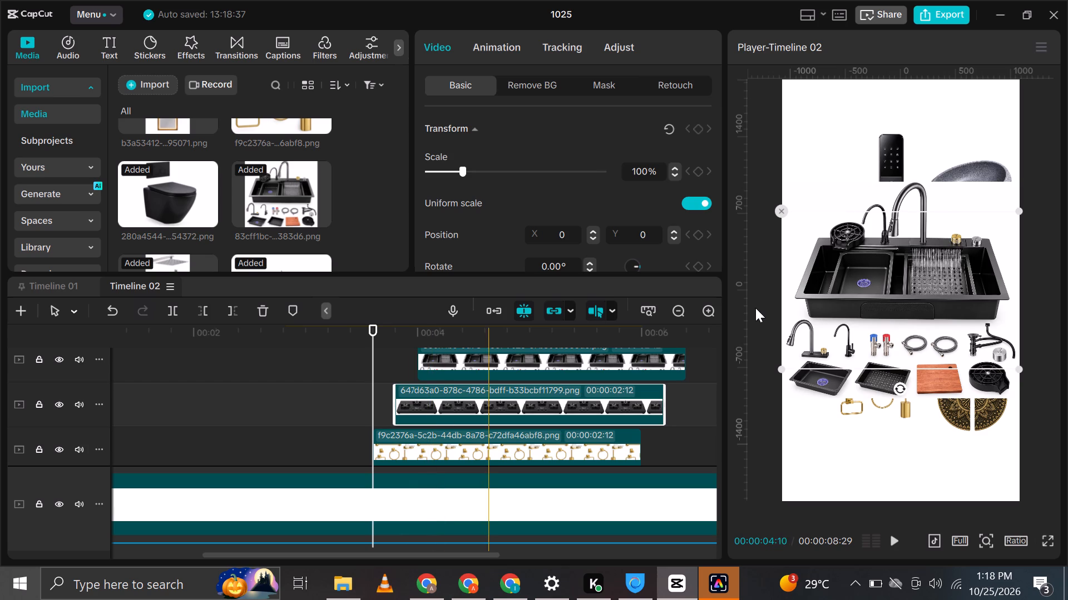
left_click(409, 318)
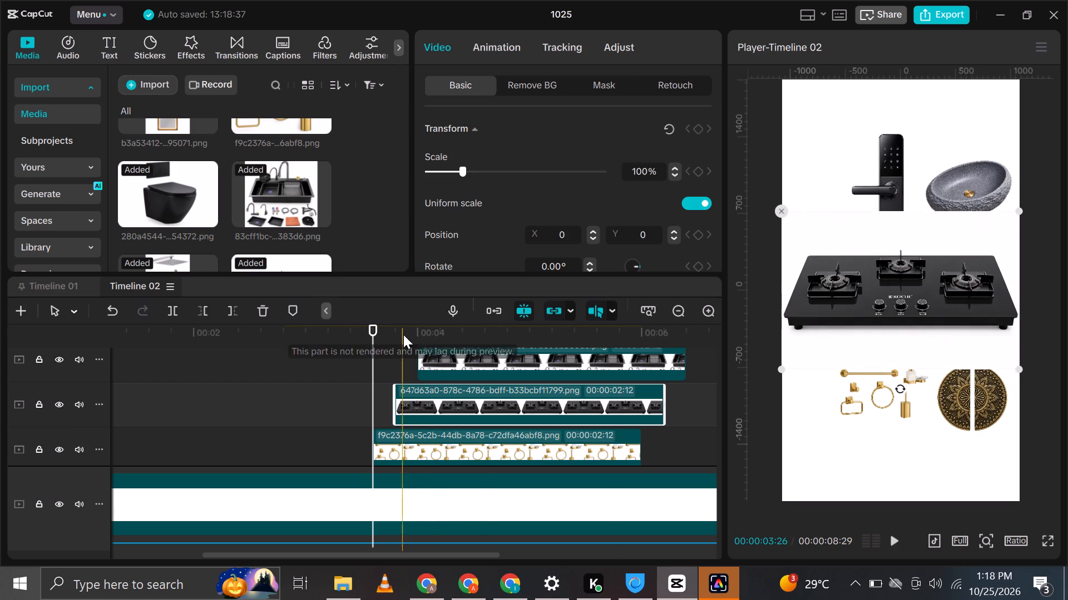
left_click(407, 326)
left_click_drag(1021, 212, 961, 281)
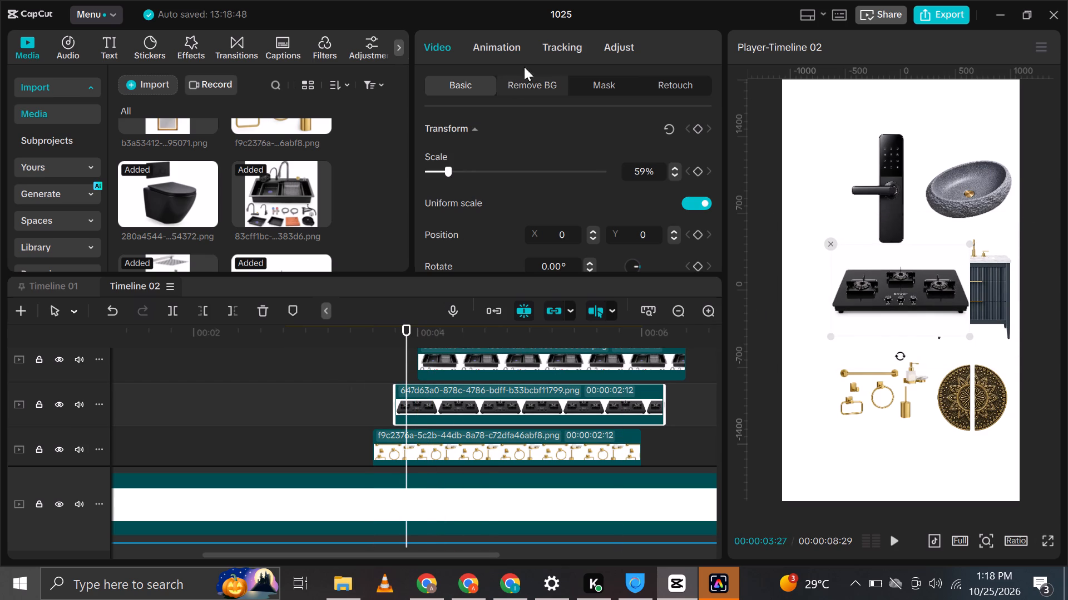
Apply automatic background removal to the gas hob copy.
left_click(518, 87)
left_click(428, 123)
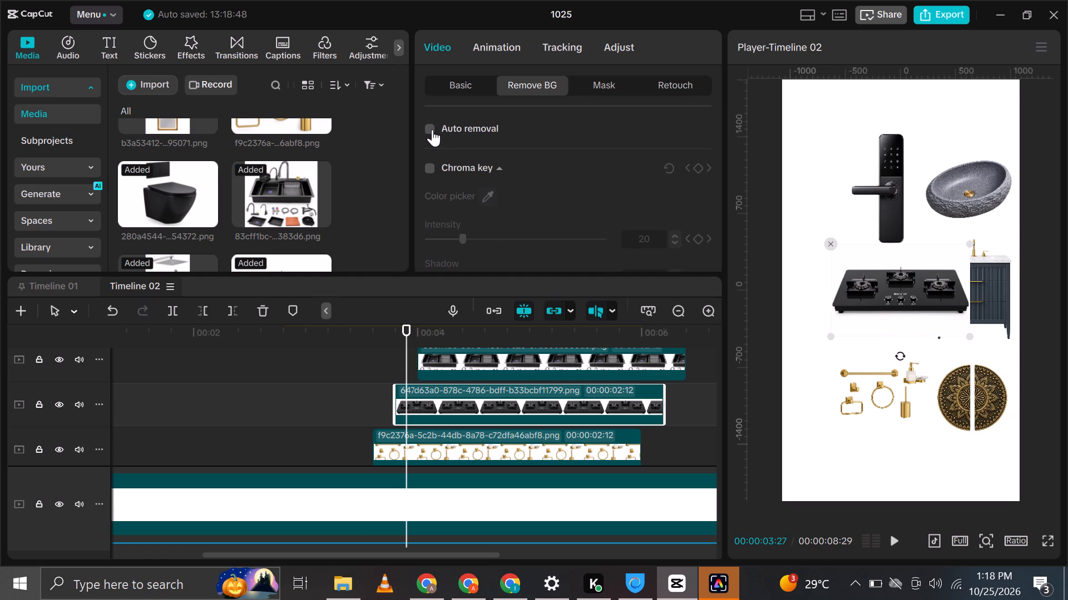
left_click(432, 129)
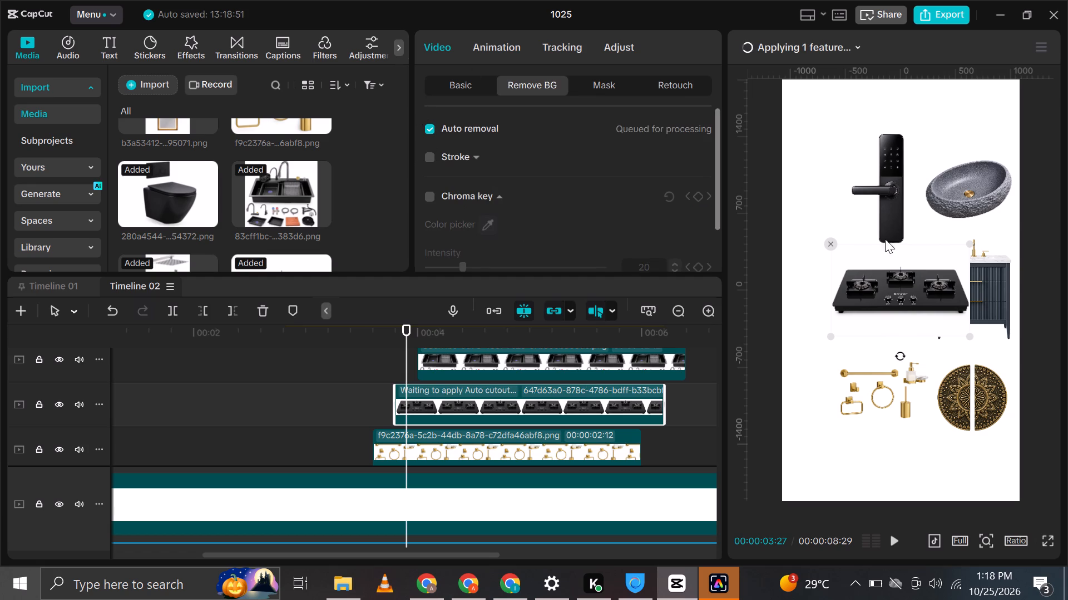
Shrink the gas hob further and place it in the frame's upper-left area beside the black door lock.
left_click_drag(903, 300, 873, 260)
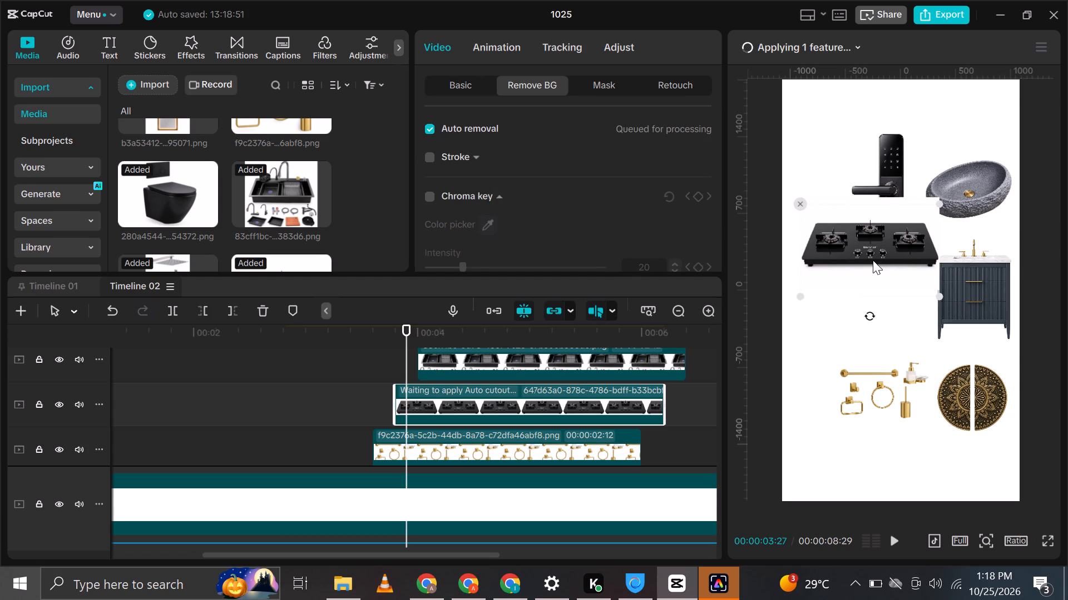
left_click_drag(873, 260, 873, 261)
left_click_drag(935, 207, 908, 229)
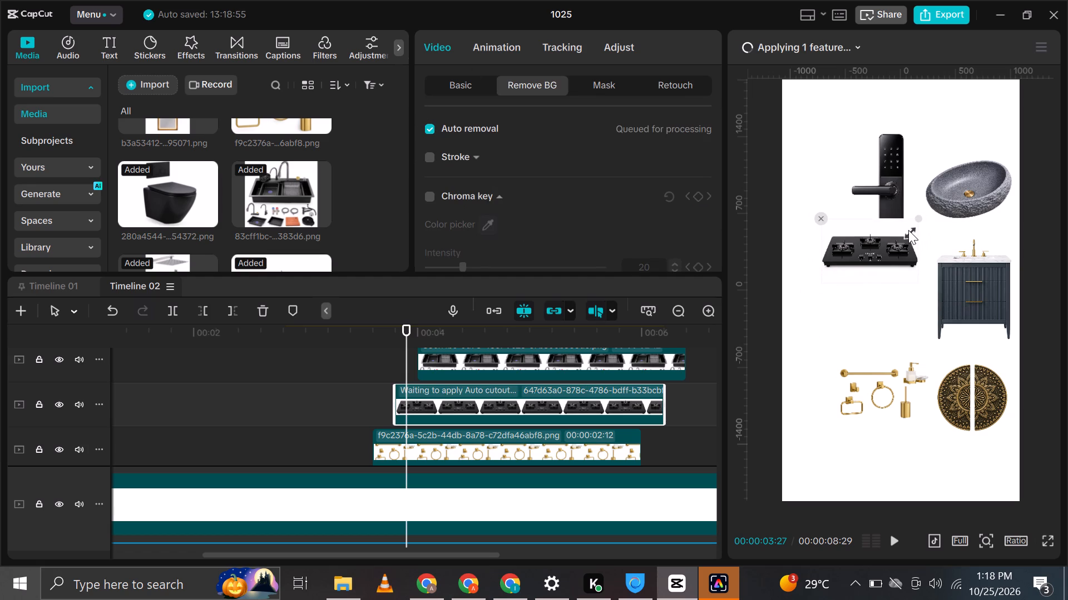
left_click_drag(888, 255, 849, 175)
left_click_drag(876, 138, 861, 151)
left_click(837, 168)
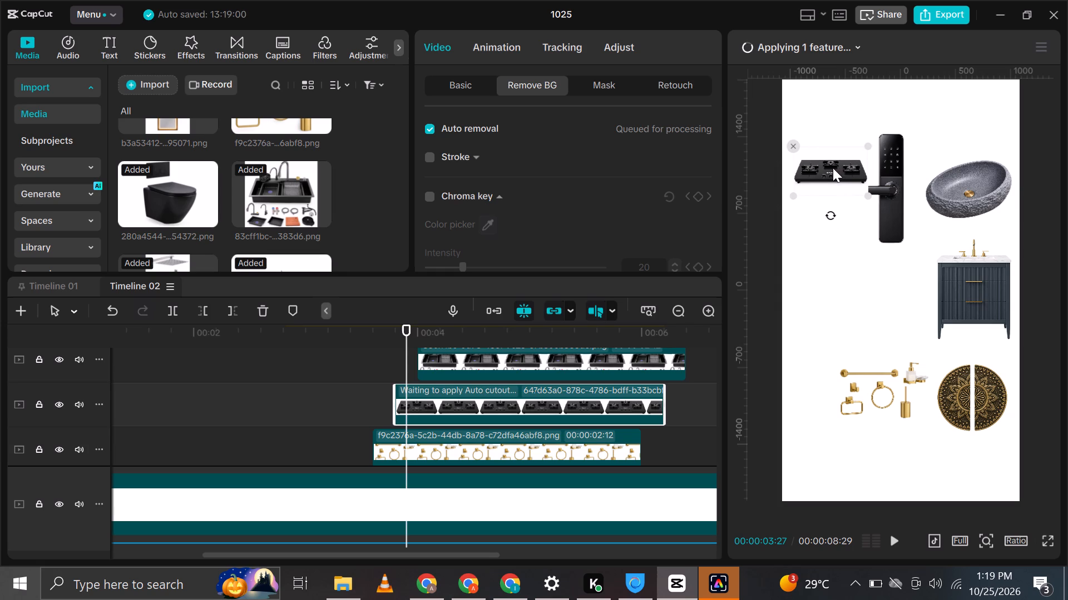
Shrink the black door lock and move it to the top centre of the frame, clear of the hob.
left_click(904, 164)
left_click_drag(923, 132, 912, 151)
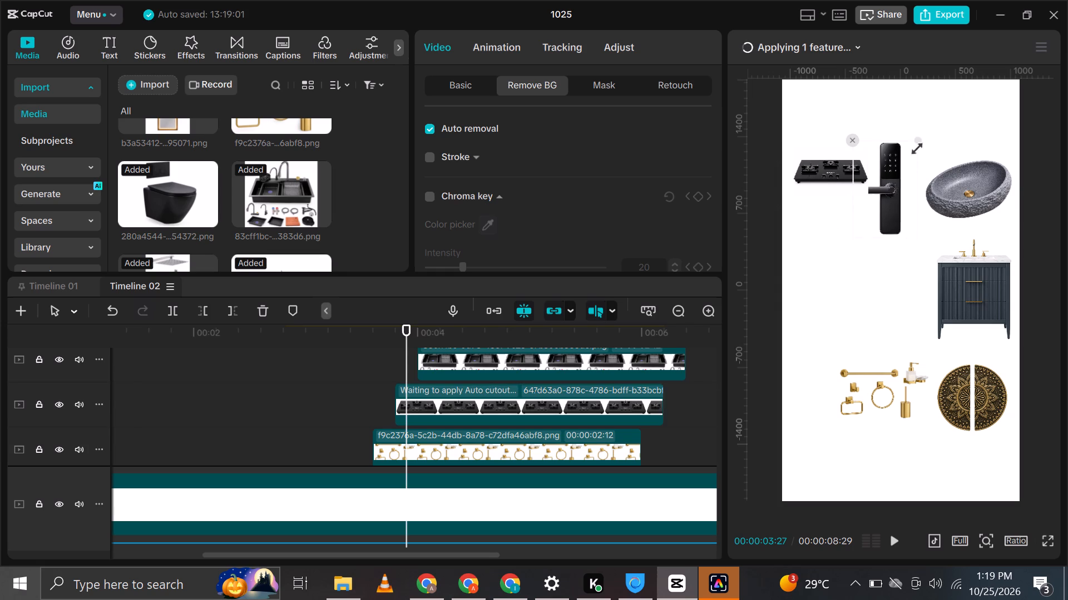
left_click_drag(912, 151, 907, 162)
left_click_drag(893, 180, 906, 151)
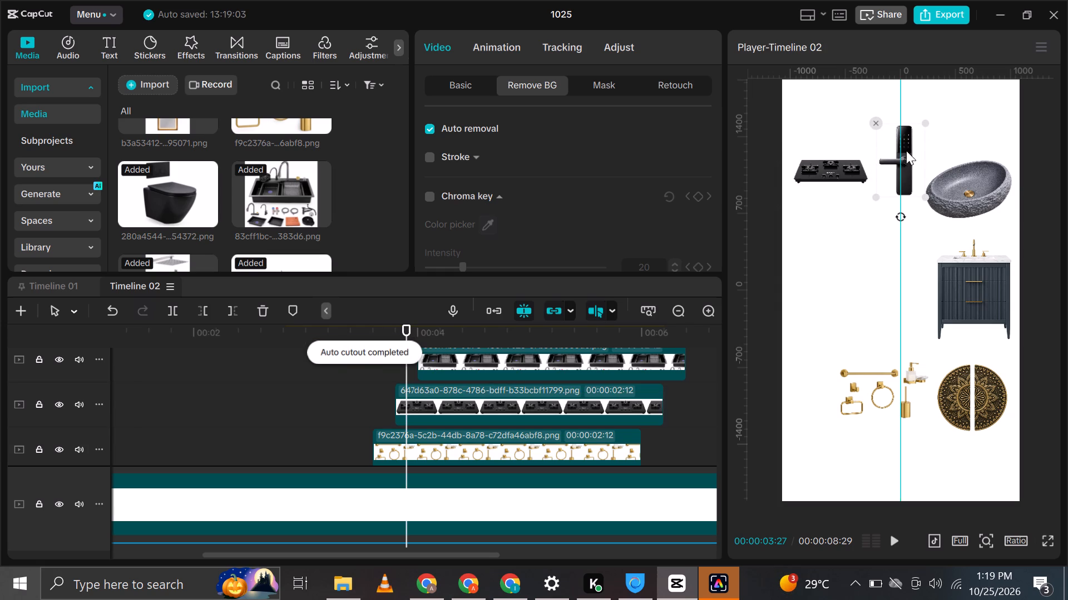
left_click_drag(906, 151, 902, 151)
Shrink the grey stone basin and move it up into the top row, to the right of the door lock.
left_click(967, 188)
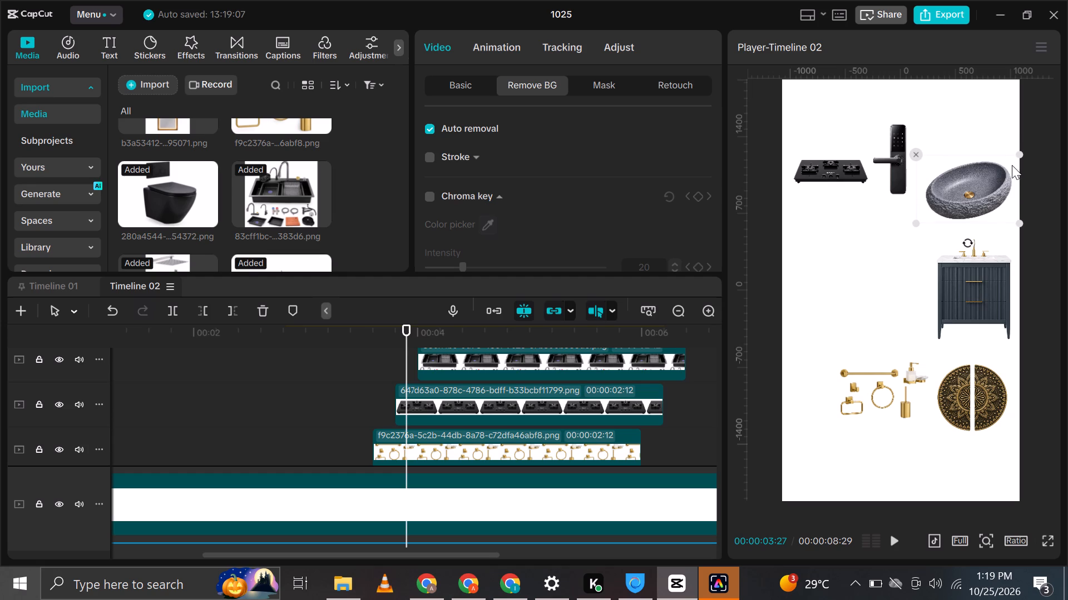
left_click_drag(1013, 160, 993, 184)
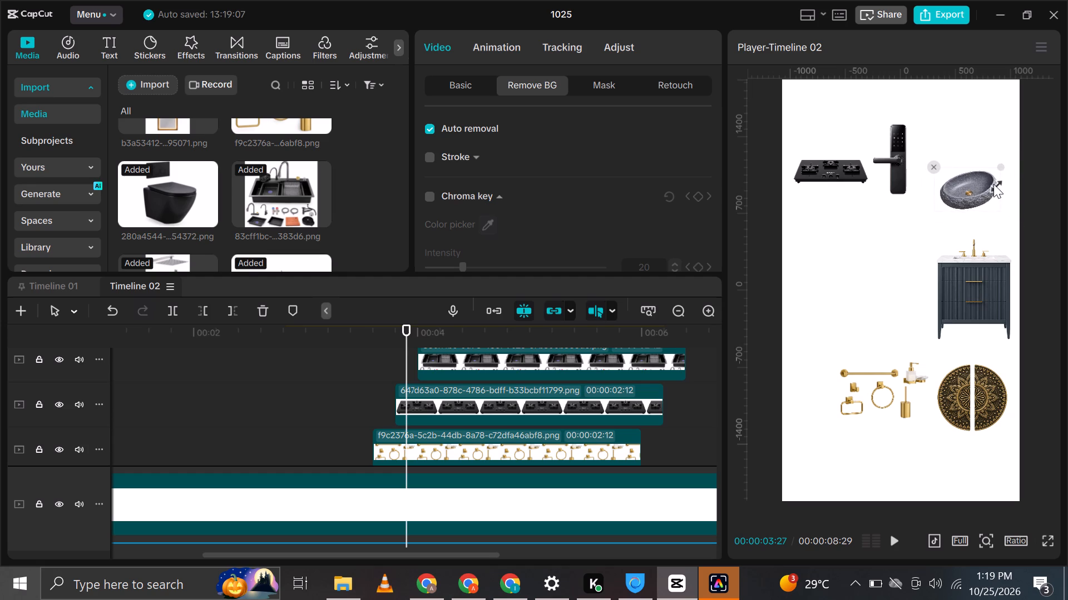
left_click_drag(958, 190, 962, 169)
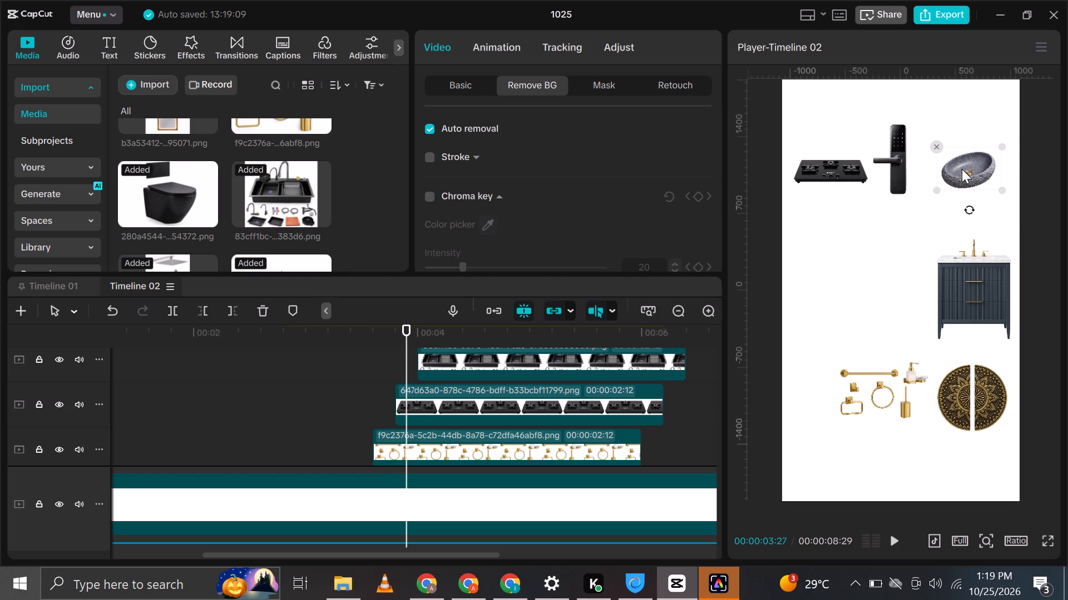
Nudge the stone basin into place, and shrink the navy vanity cabinet and move it up beneath the basin.
left_click_drag(962, 169, 963, 167)
left_click(954, 252)
left_click_drag(1028, 236, 1015, 248)
left_click_drag(986, 293, 993, 262)
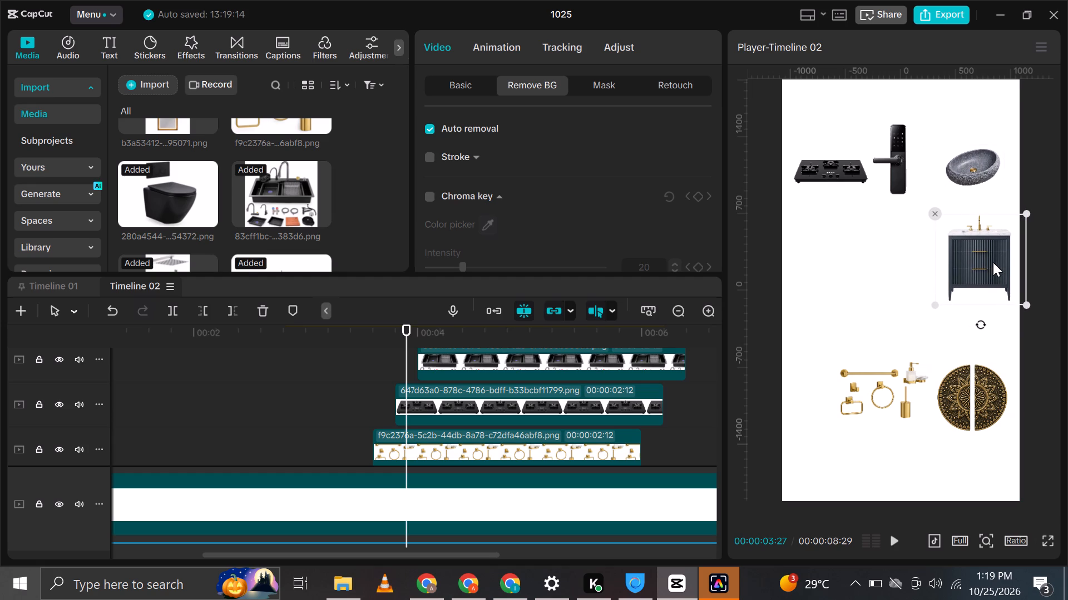
left_click_drag(993, 262, 987, 262)
Shrink the round black-and-gold door handles and position them below the vanity in the frame's lower-right area.
left_click(965, 382)
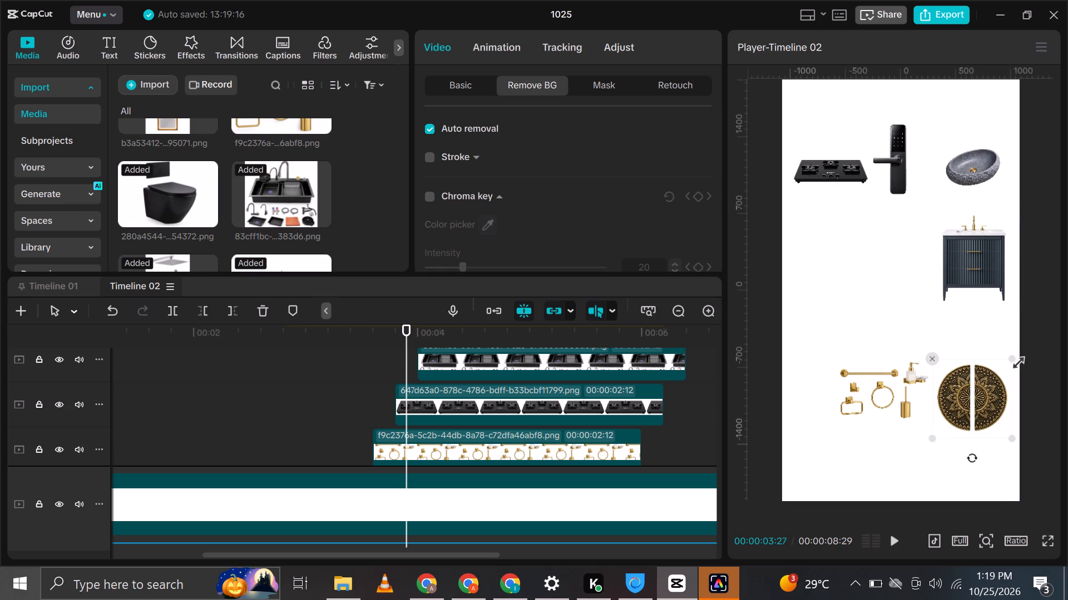
left_click_drag(1017, 359, 993, 376)
left_click_drag(974, 399, 982, 386)
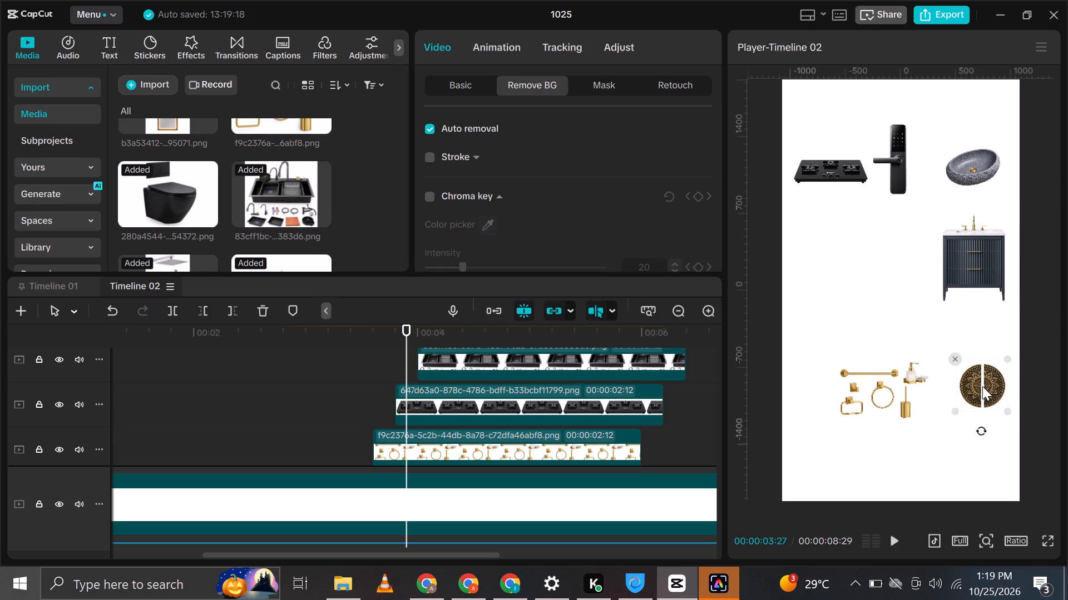
left_click_drag(982, 386, 980, 381)
left_click(980, 381)
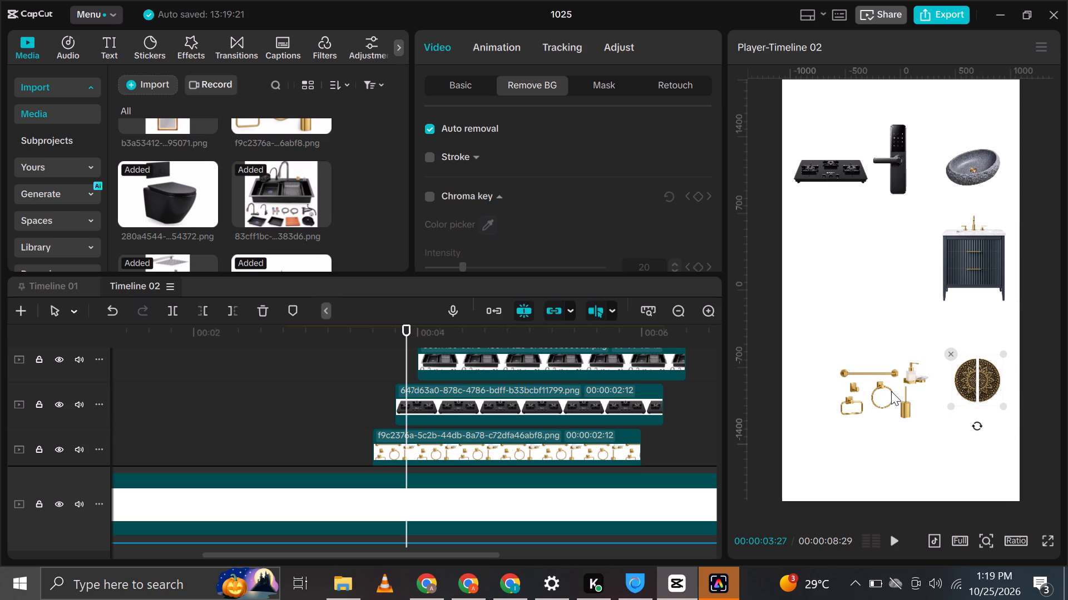
Shrink the gold bathroom accessory set slightly and move it beside the round door handles.
left_click(891, 391)
left_click_drag(931, 361, 922, 370)
left_click_drag(919, 372, 931, 369)
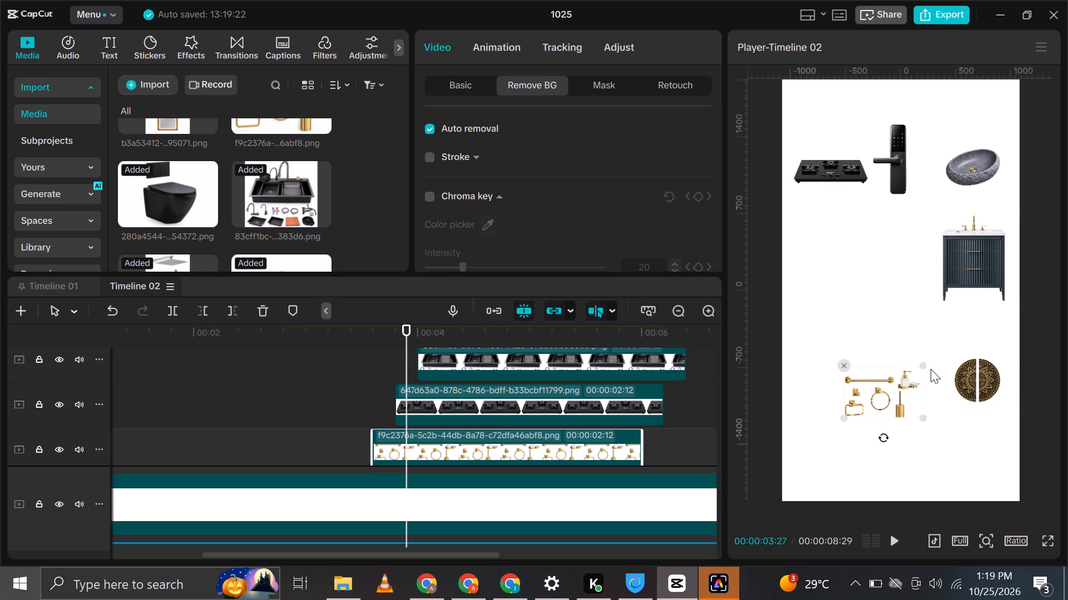
left_click_drag(931, 369, 940, 357)
left_click(901, 377)
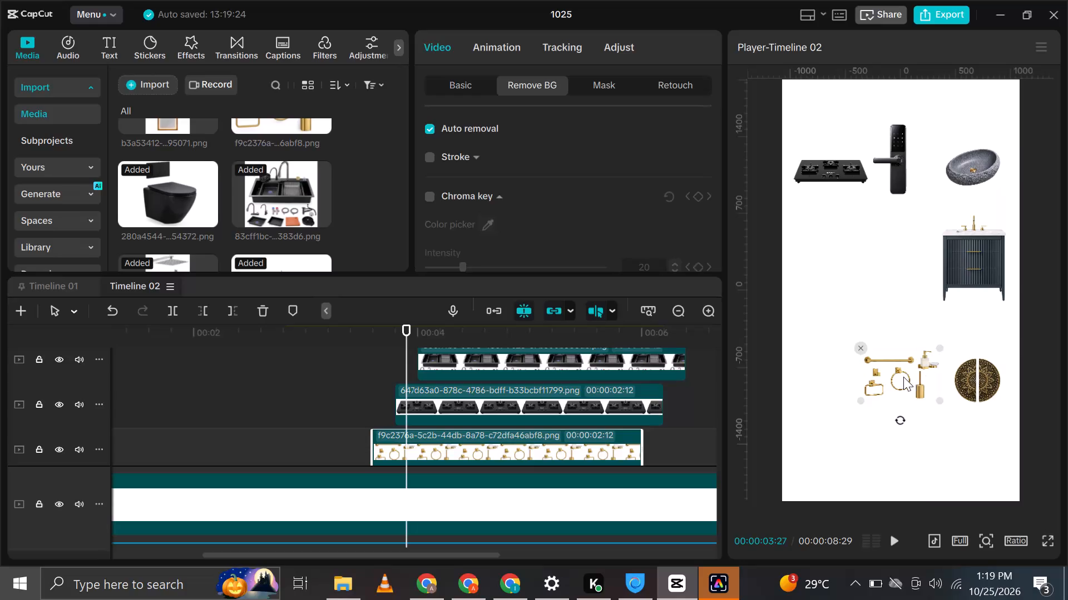
At 00:00:04:04, shrink the black kitchen sink set and apply automatic background removal to it.
left_click(433, 337)
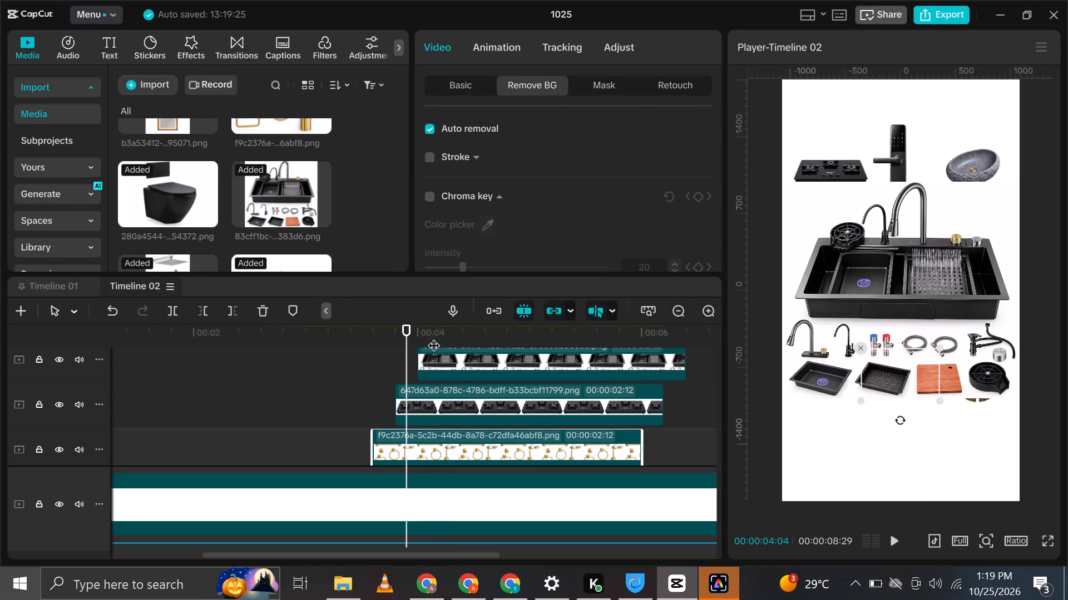
left_click(444, 358)
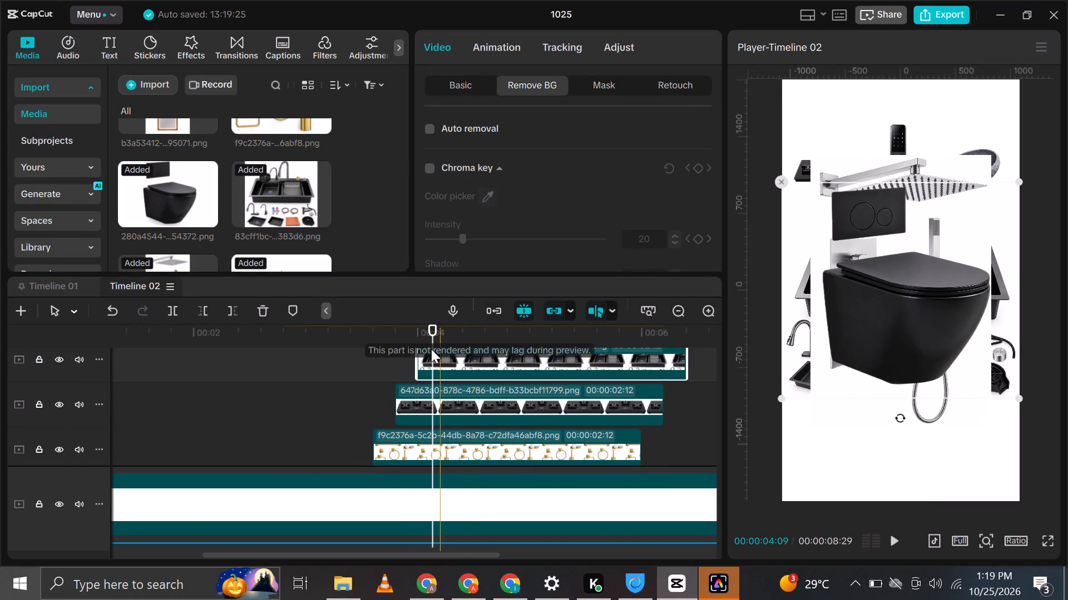
scroll(428, 359, "up", 3)
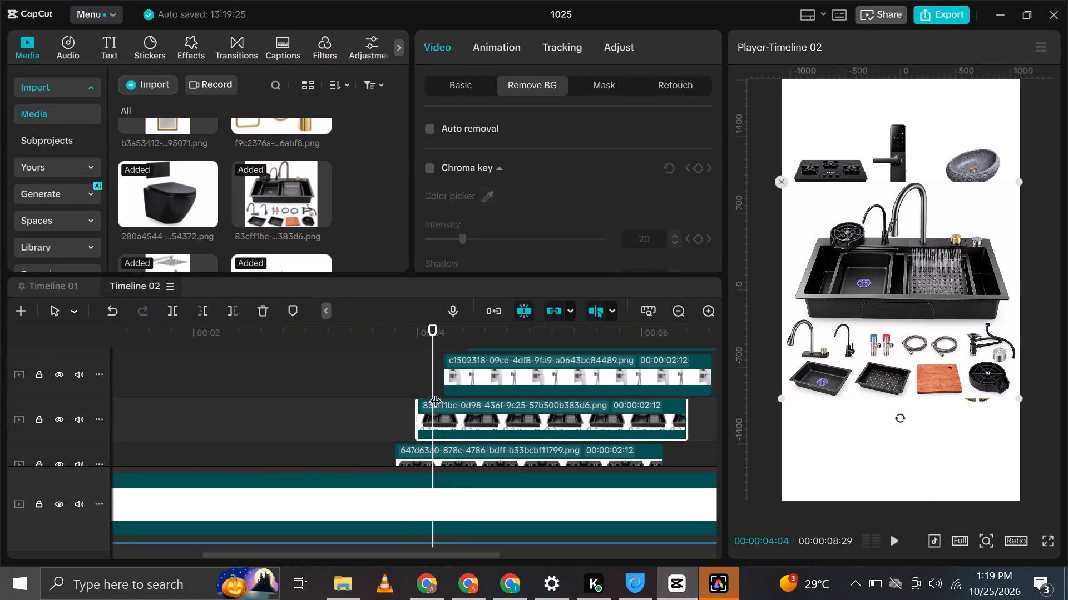
scroll(435, 392, "down", 14)
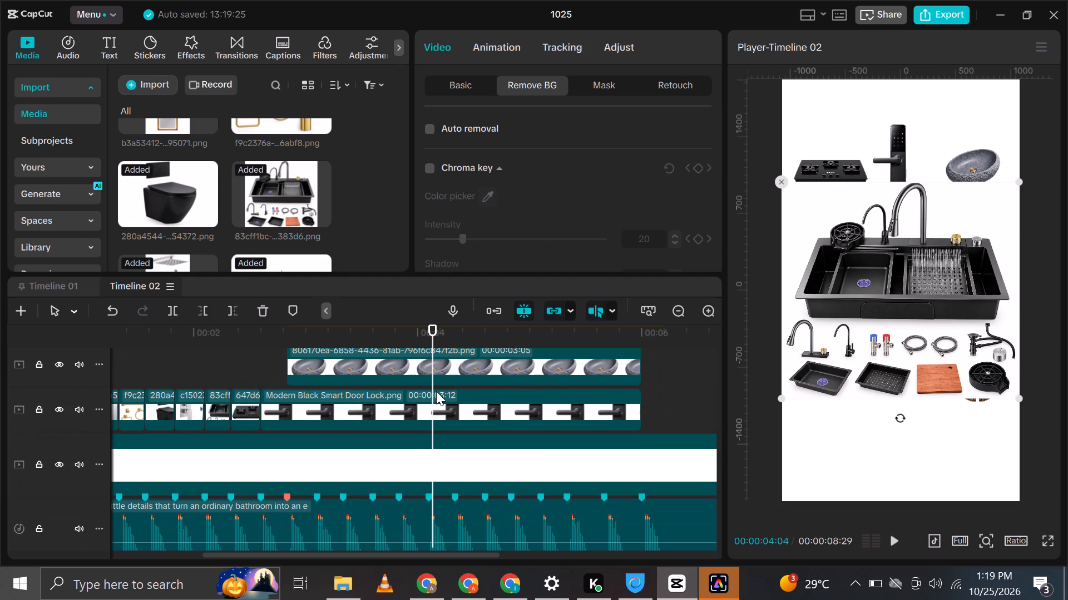
scroll(442, 395, "up", 12)
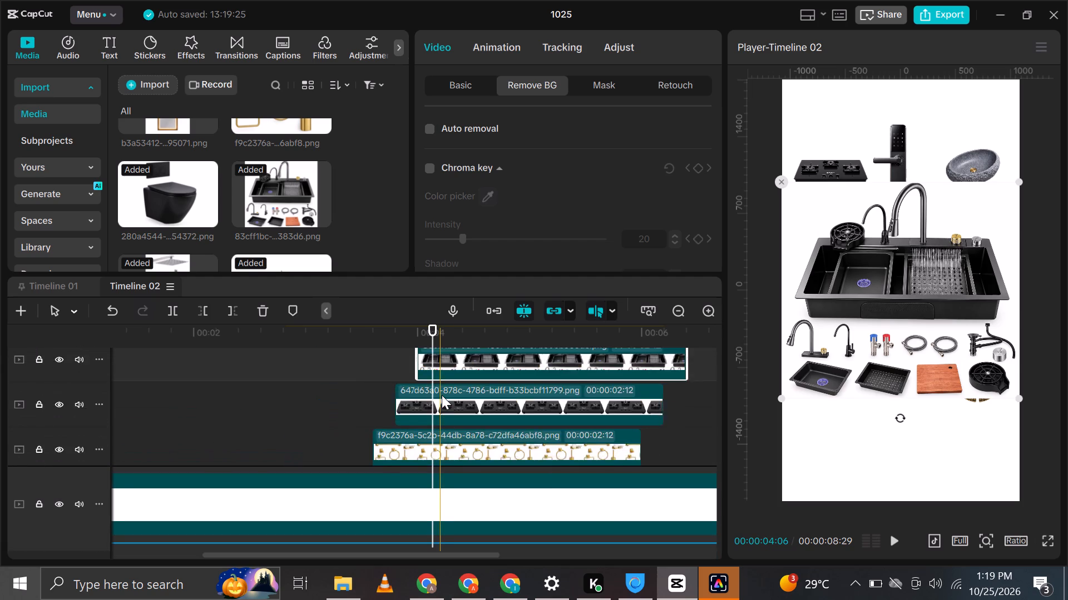
scroll(442, 395, "up", 6)
scroll(442, 395, "down", 1)
scroll(442, 395, "up", 17)
scroll(442, 395, "down", 6)
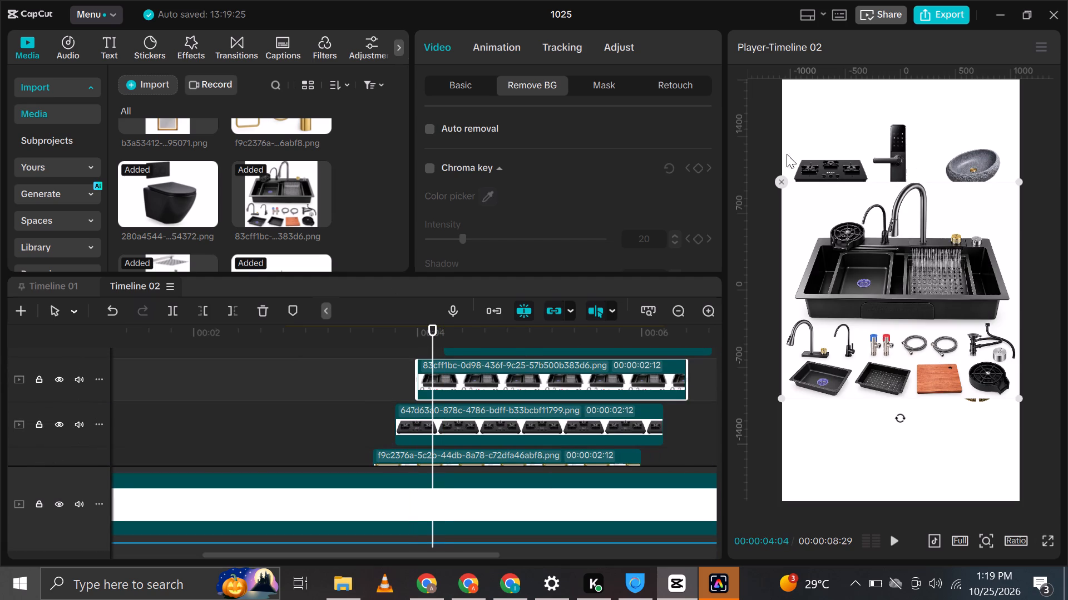
left_click_drag(1020, 182, 975, 227)
left_click(913, 271)
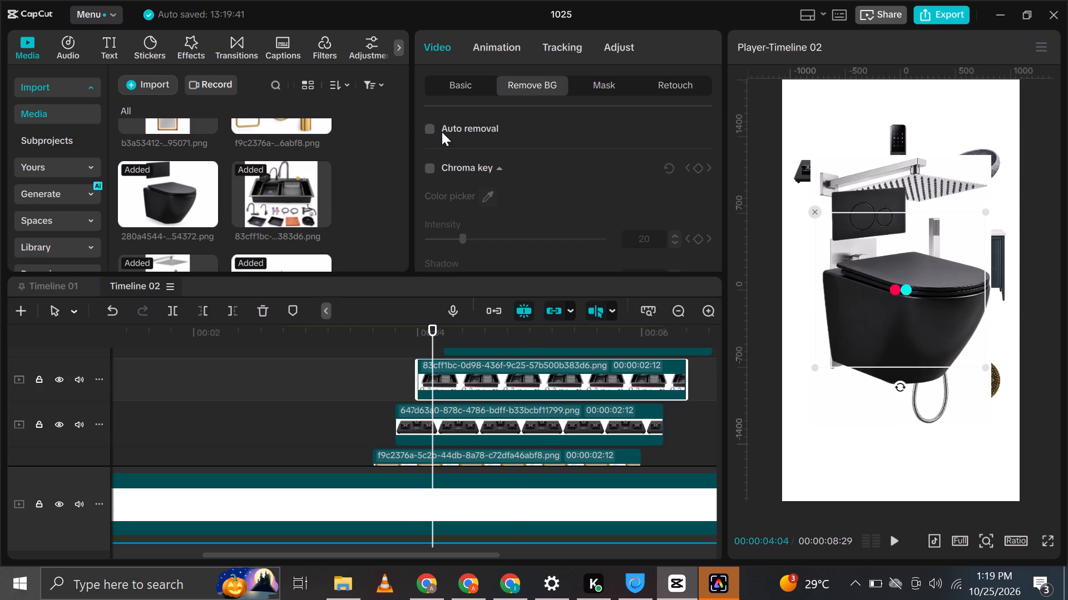
left_click(430, 133)
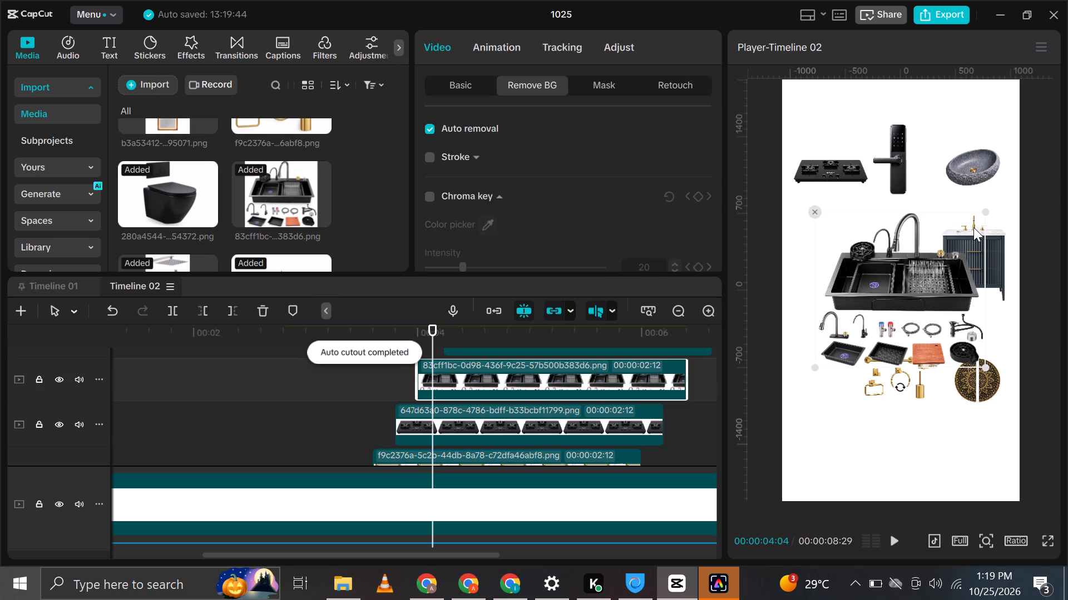
Shrink the cut-out kitchen sink set further so it takes up less of the middle of the frame.
left_click_drag(983, 218, 920, 285)
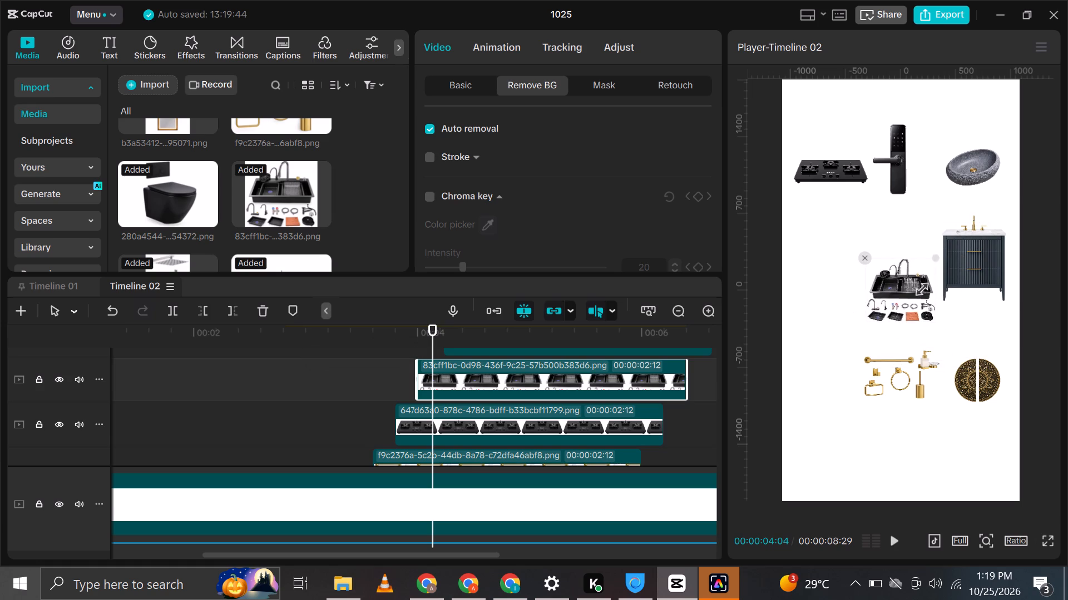
left_click_drag(920, 285, 949, 269)
left_click(949, 269)
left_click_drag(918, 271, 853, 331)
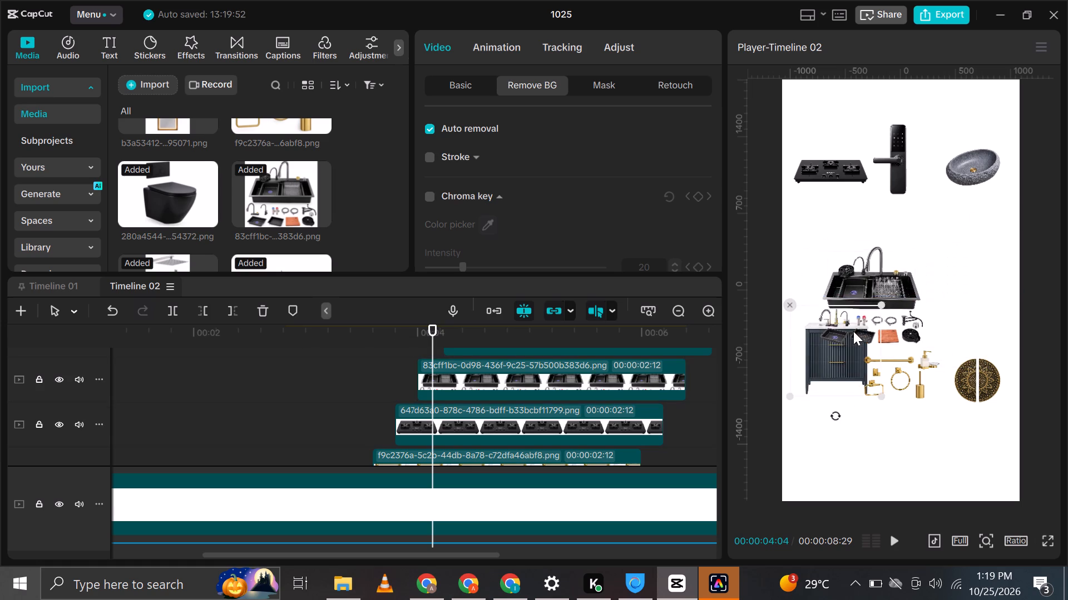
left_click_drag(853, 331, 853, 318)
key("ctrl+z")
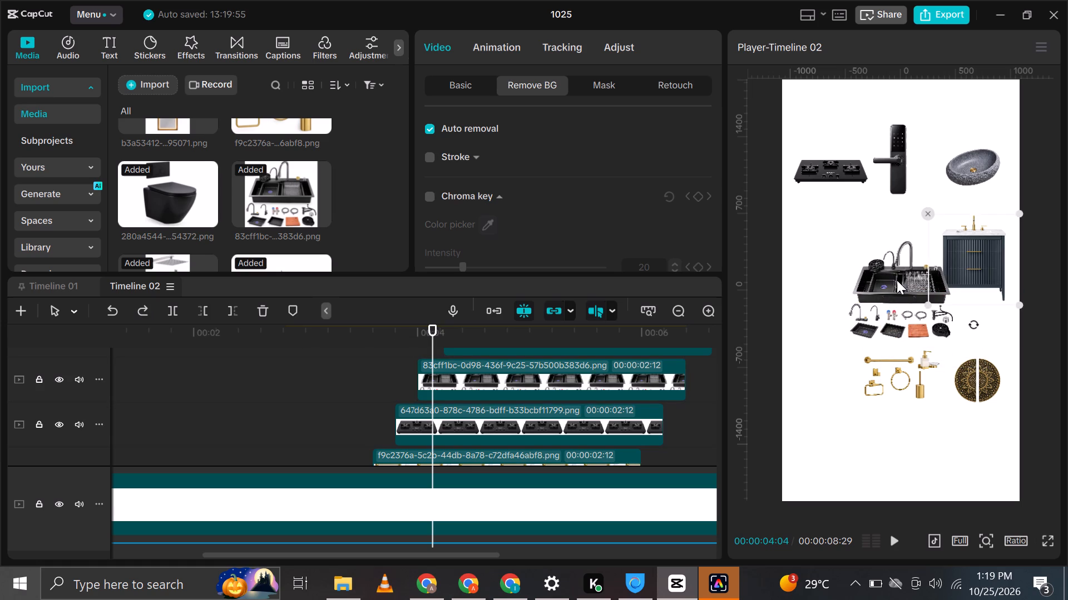
Shrink the kitchen sink set further and place it in the frame's lower-left area, beside the gold accessories.
left_click_drag(897, 280, 840, 269)
left_click(825, 264)
left_click(825, 256)
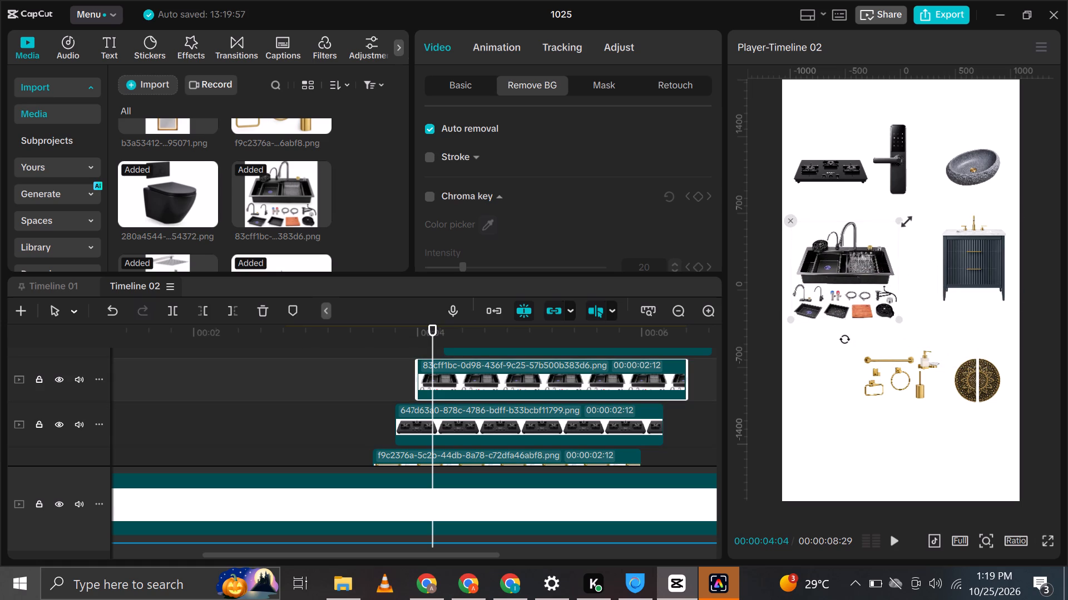
left_click_drag(904, 219, 871, 242)
left_click_drag(858, 271, 835, 249)
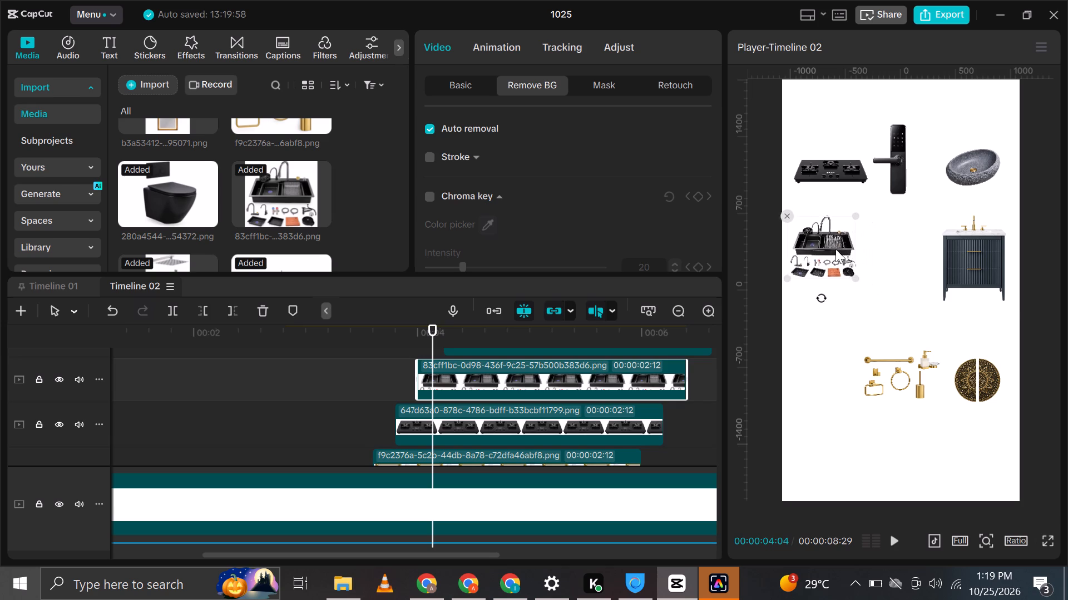
left_click_drag(835, 249, 836, 370)
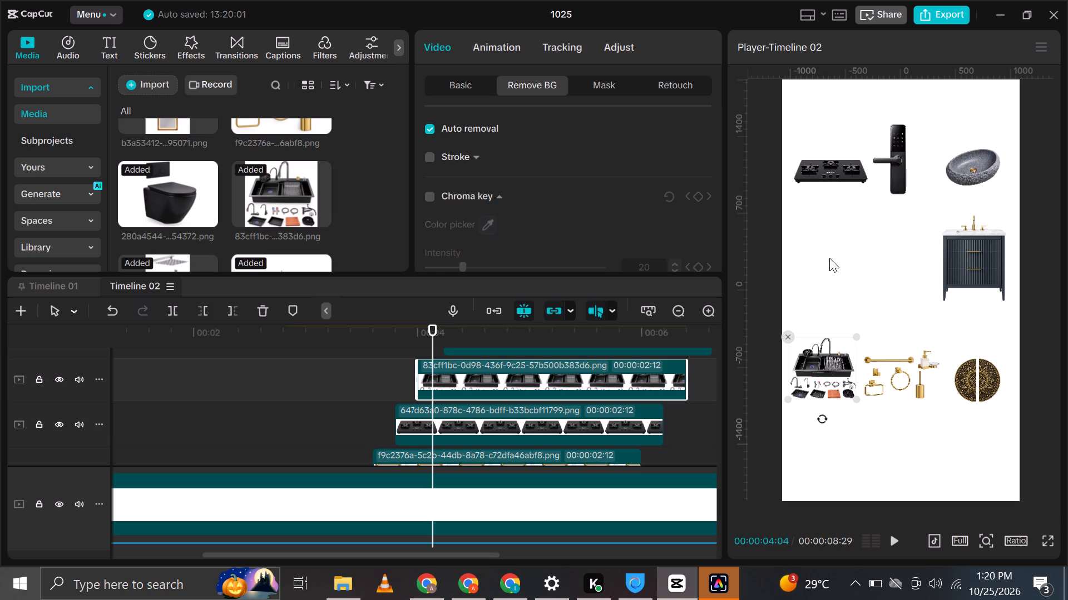
At 00:00:04:09, shrink the chrome shower set and move it to the frame's left side, between the hob and the sink set.
scroll(460, 381, "up", 2)
left_click(450, 327)
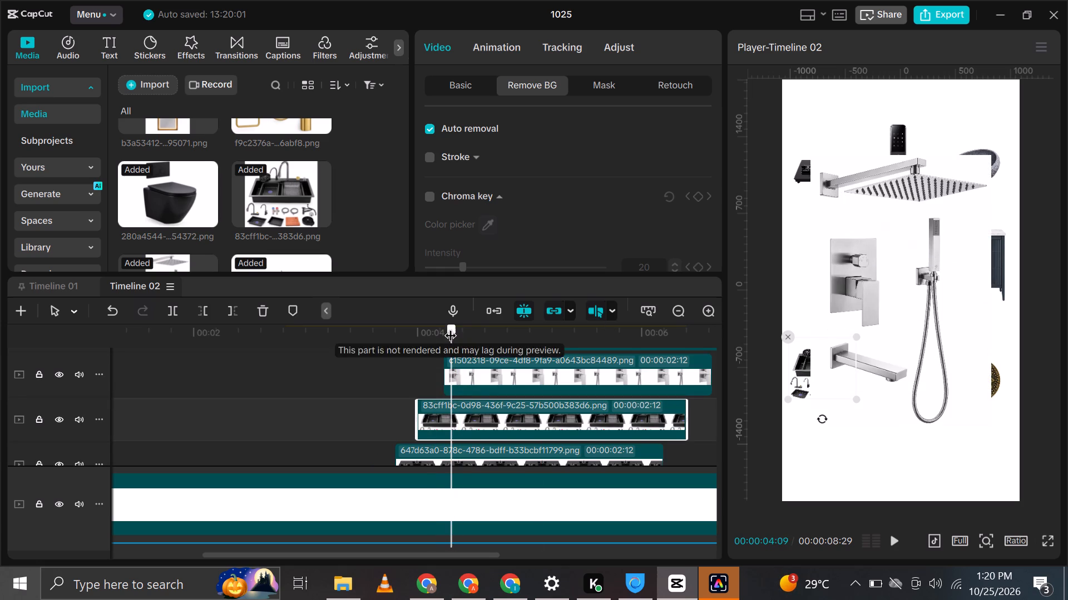
left_click(459, 368)
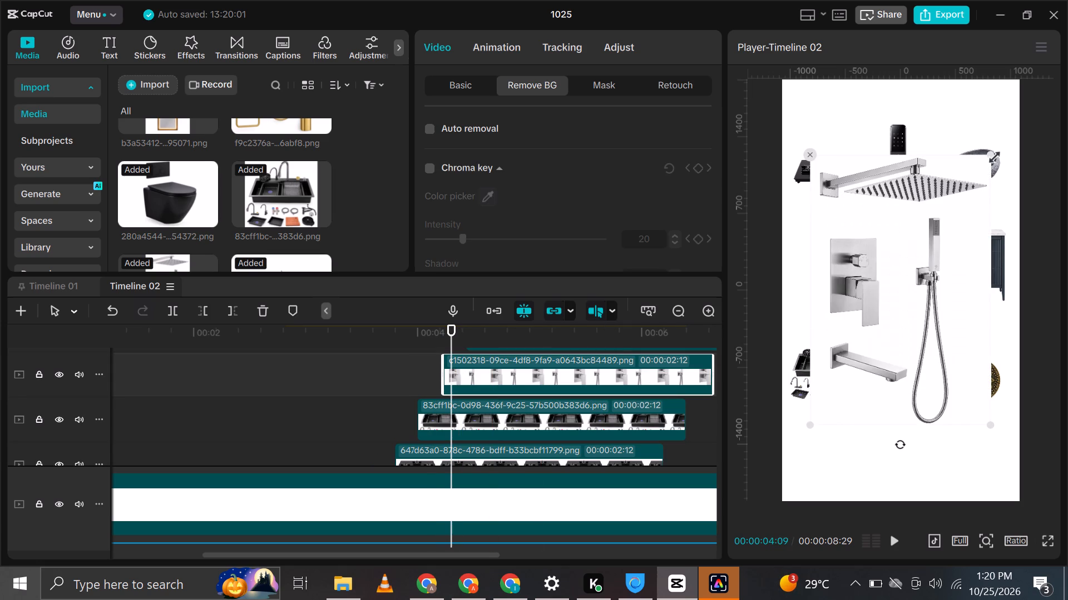
left_click_drag(992, 154, 912, 281)
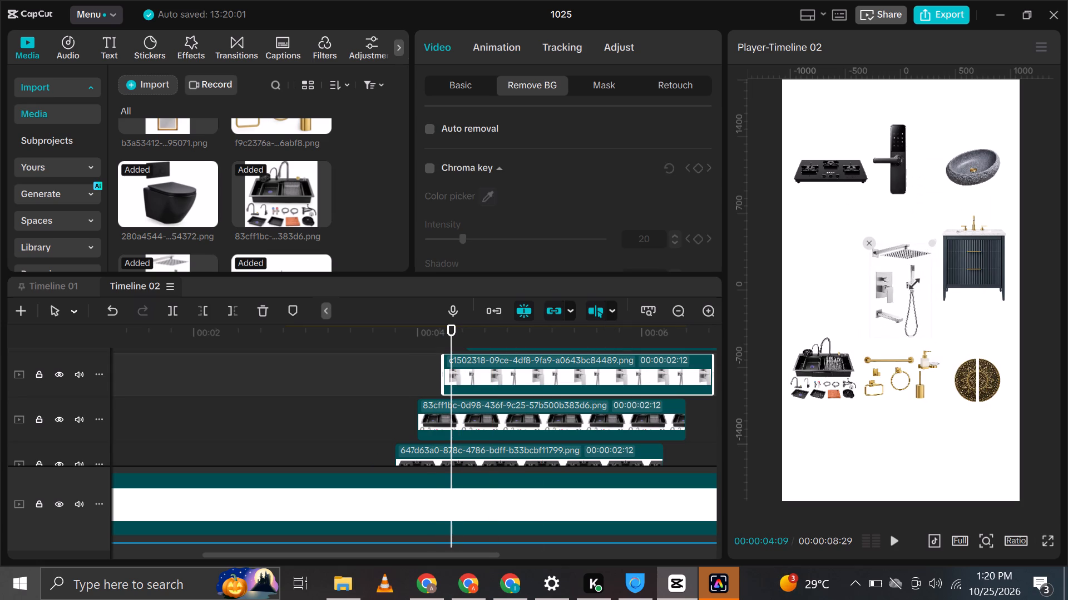
left_click_drag(912, 281, 911, 281)
left_click_drag(837, 266, 805, 262)
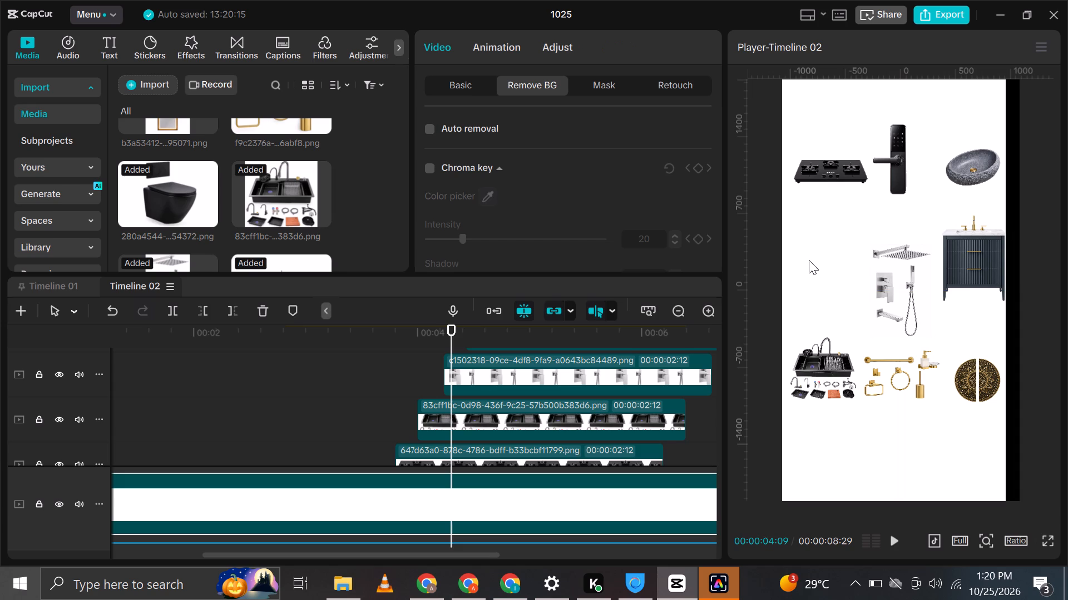
key("ctrl+z")
left_click(903, 261)
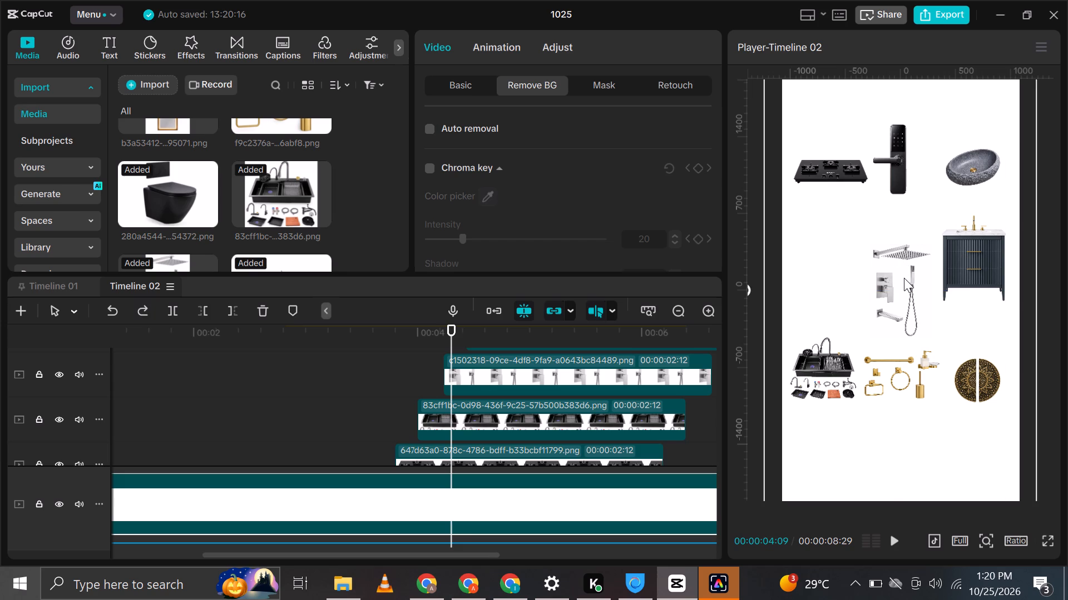
left_click(904, 280)
left_click_drag(895, 278, 817, 255)
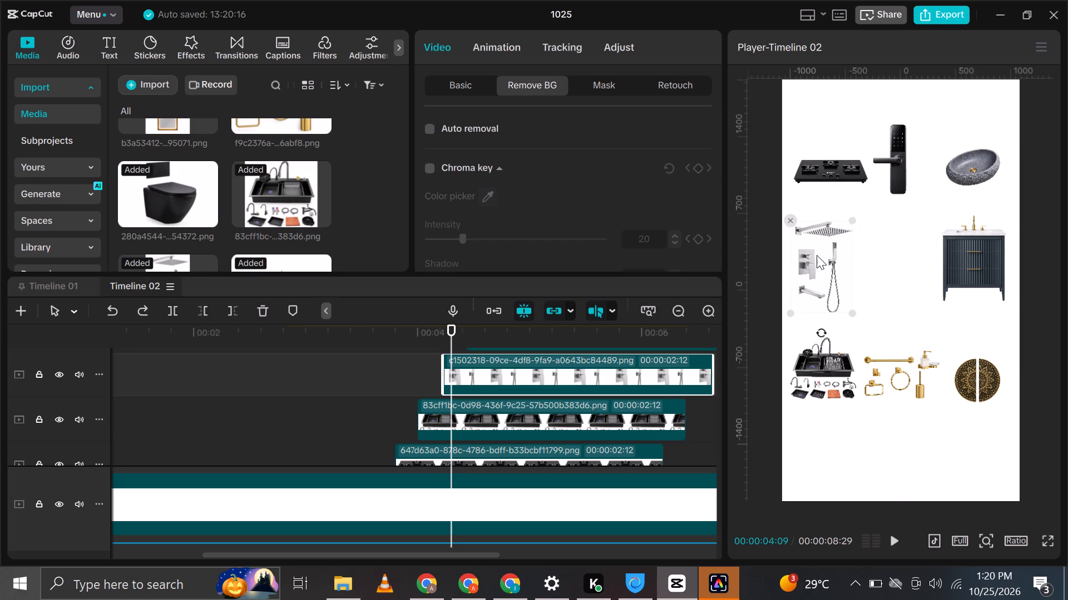
left_click_drag(817, 255, 814, 258)
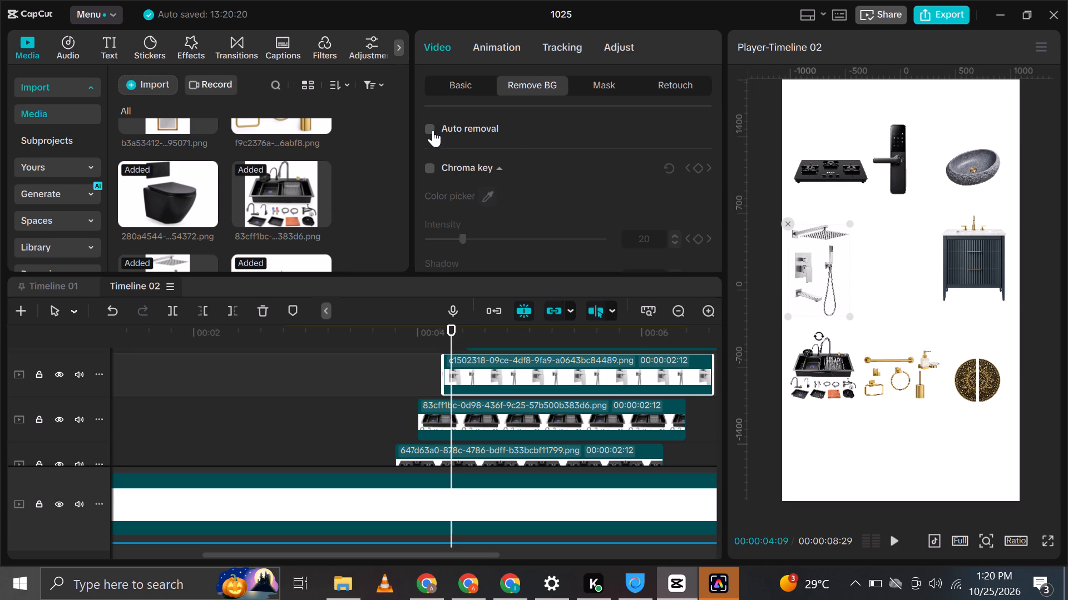
Apply automatic background removal to the chrome shower set and enlarge it slightly.
left_click(433, 129)
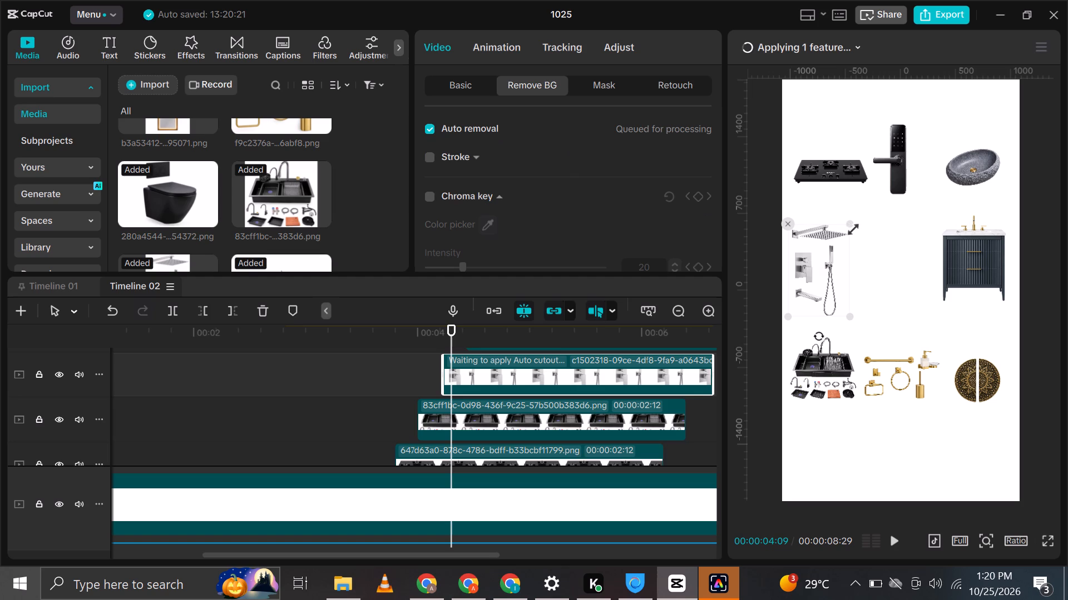
left_click_drag(851, 227, 856, 223)
left_click(814, 261)
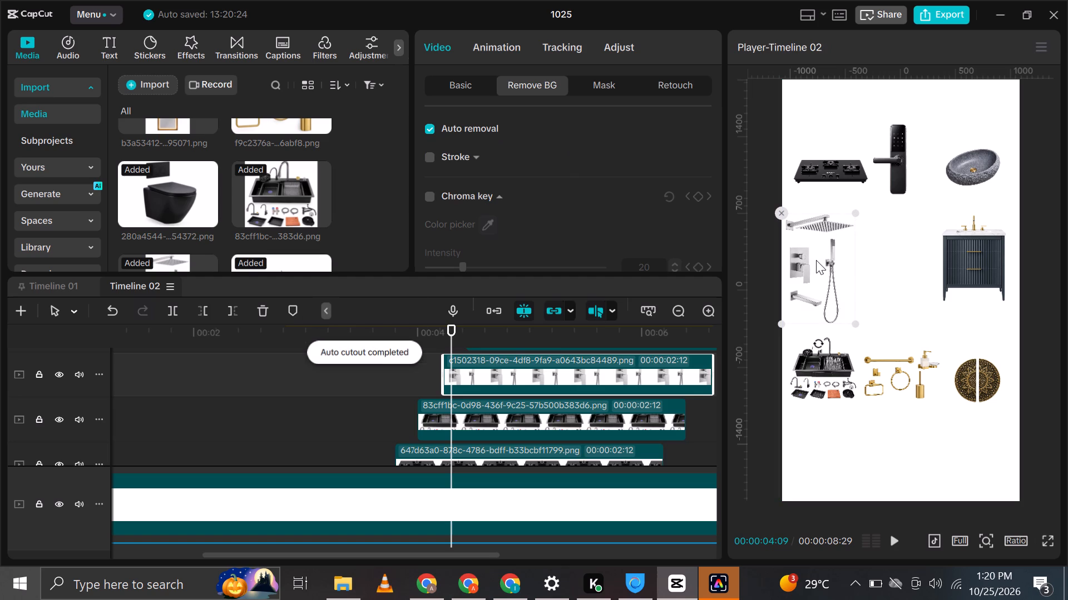
At 00:00:04:18, shrink the black wall-hung toilet and place it mid-frame between the shower set and the vanity.
scroll(476, 405, "up", 6)
scroll(486, 393, "down", 1)
left_click(486, 393)
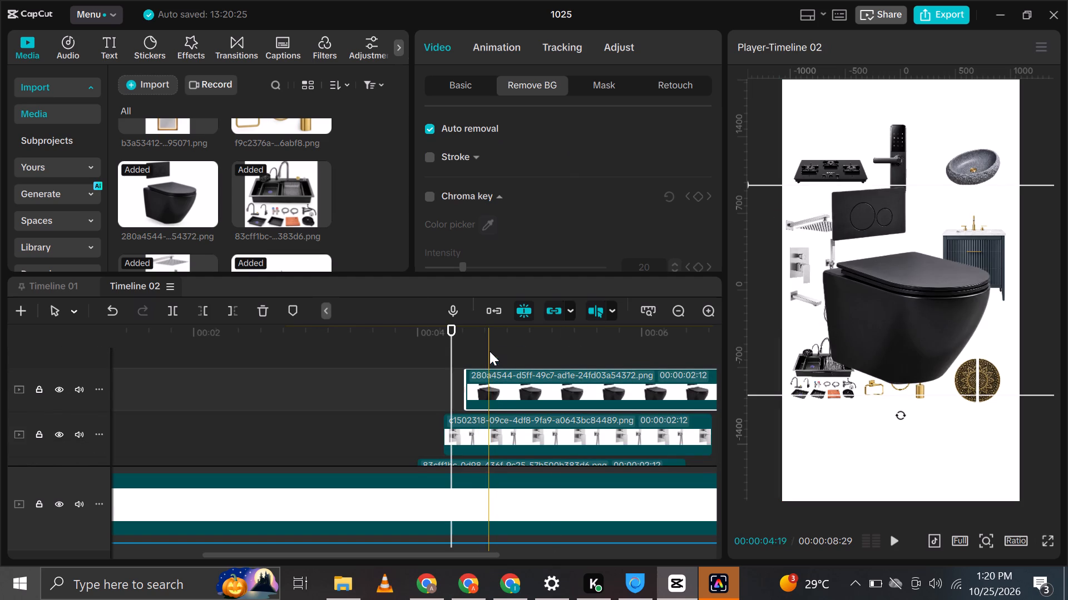
left_click(487, 338)
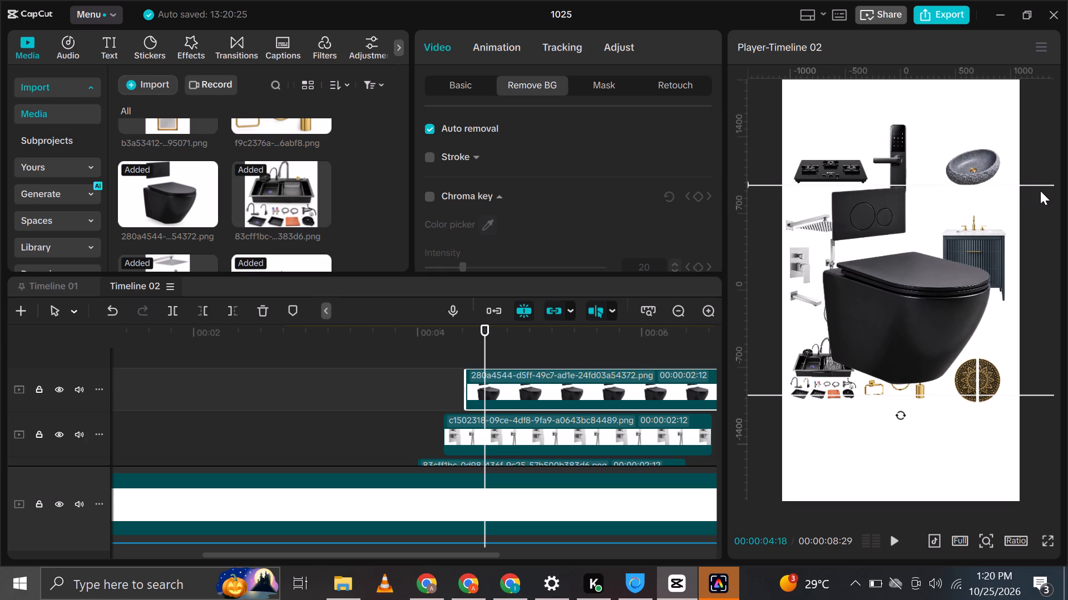
scroll(1037, 201, "down", 2, "ctrl")
left_click_drag(1013, 213, 985, 247)
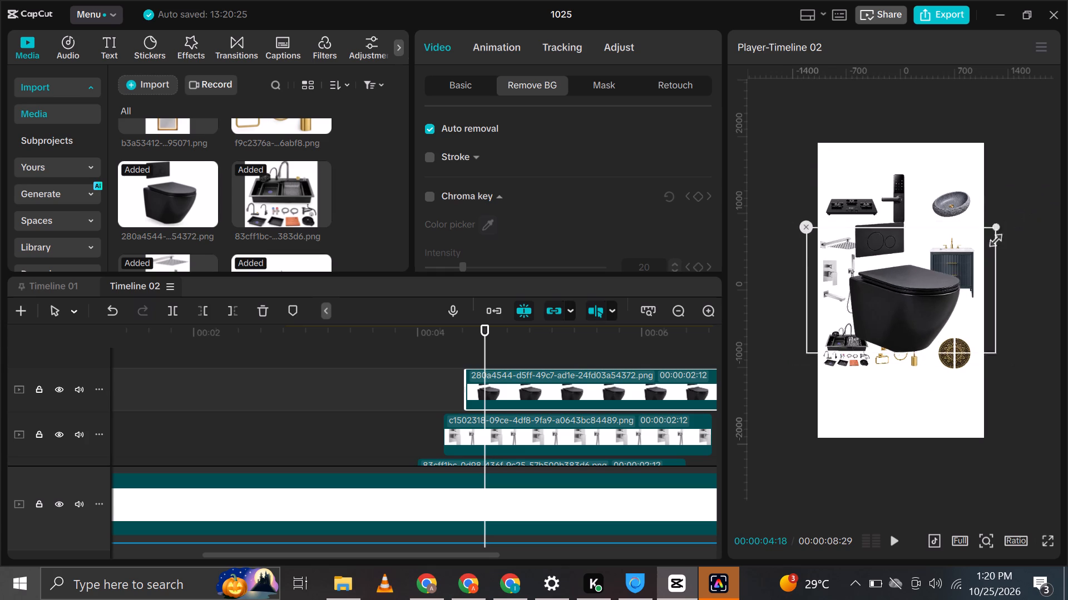
left_click_drag(985, 247, 931, 299)
left_click_drag(893, 300, 891, 291)
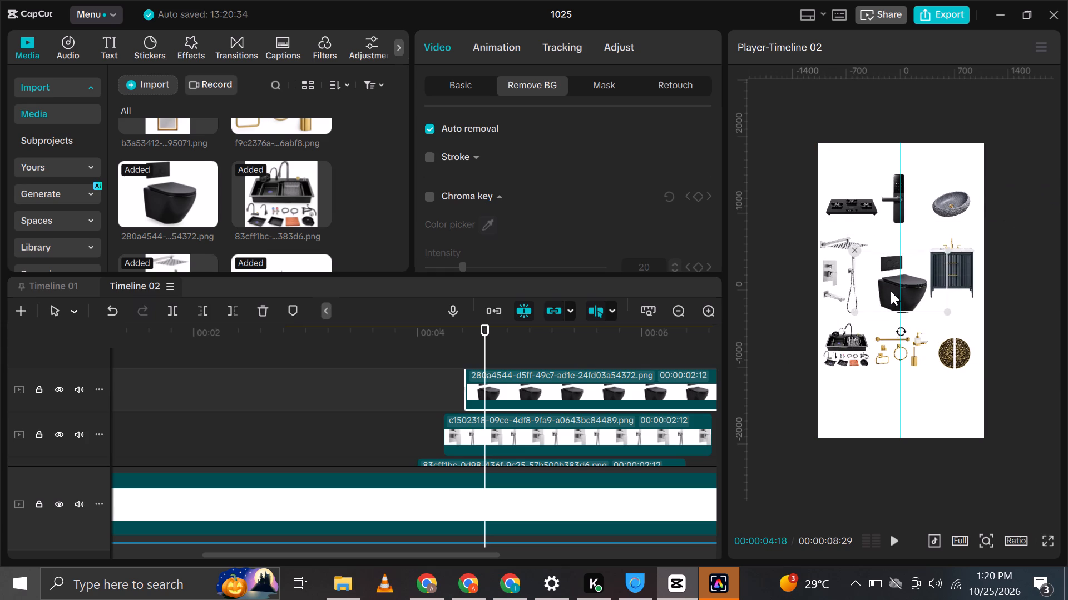
left_click_drag(891, 291, 891, 281)
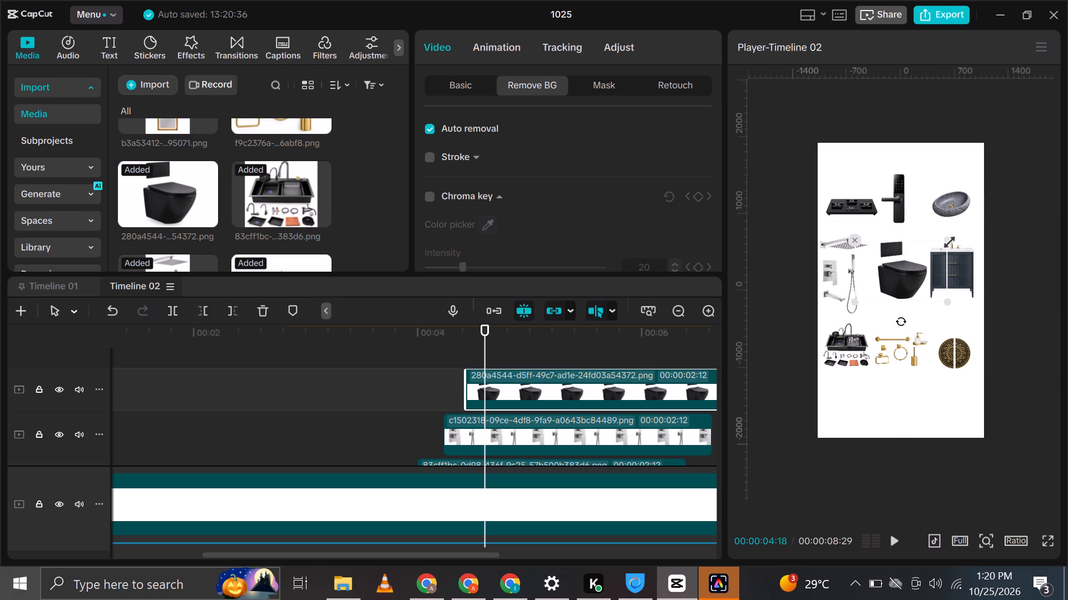
left_click_drag(947, 239, 937, 246)
left_click(936, 246)
left_click_drag(906, 268, 897, 265)
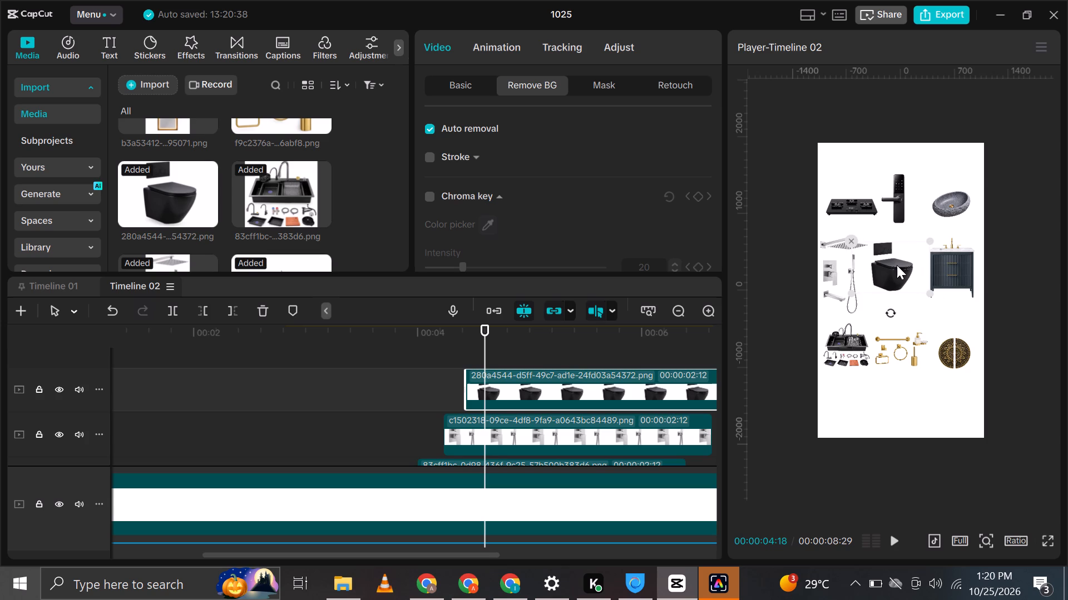
Nudge the black wall-hung toilet slightly towards the vanity, centring it between the shower set and the vanity.
left_click_drag(897, 265, 900, 268)
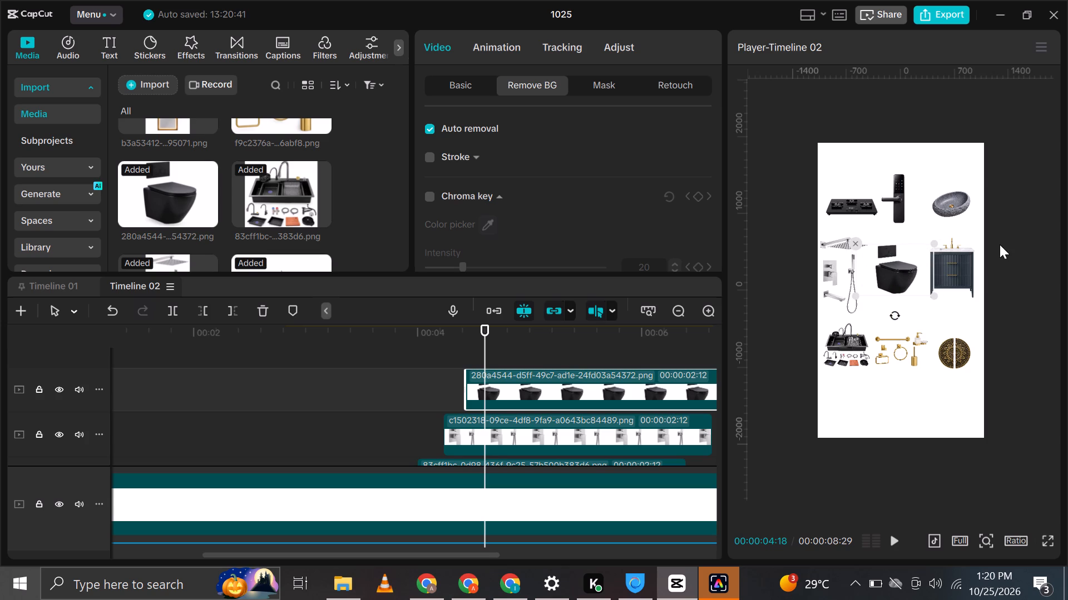
Trim the start of the black hob clip to the beat marker at 00:00:03:25.
scroll(1001, 244, "down", 2)
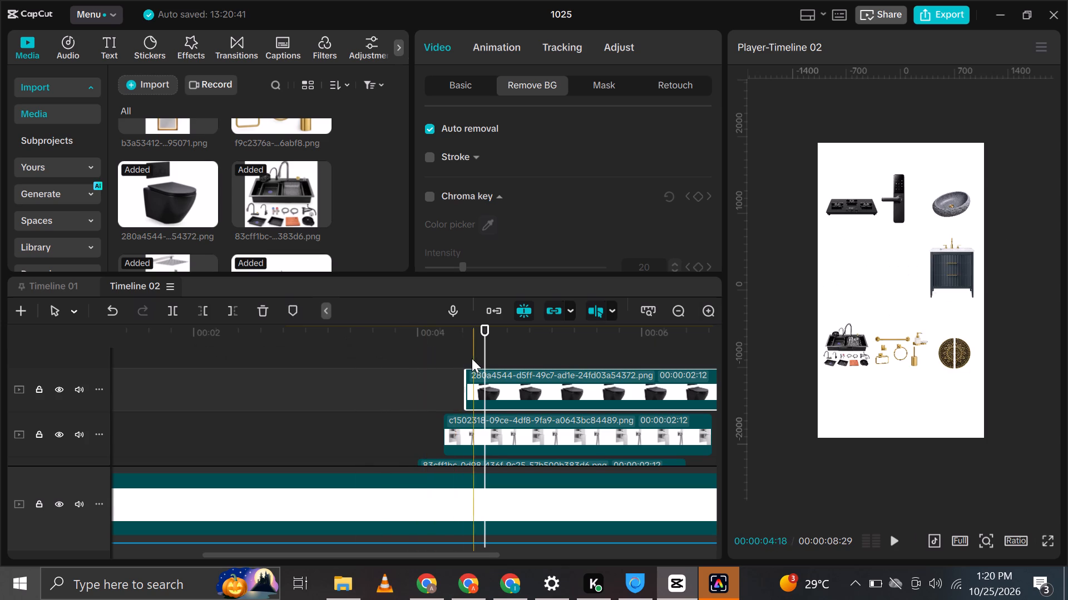
scroll(443, 374, "down", 12)
scroll(403, 382, "up", 5)
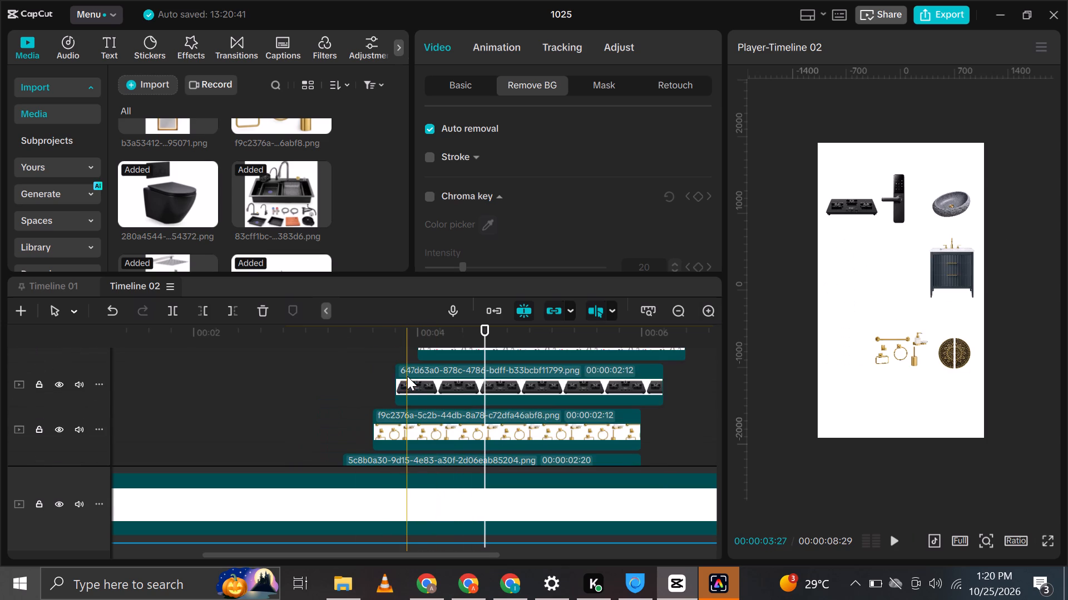
left_click(401, 359)
left_click(398, 351)
scroll(398, 351, "down", 3)
scroll(398, 351, "up", 1)
scroll(398, 351, "down", 4)
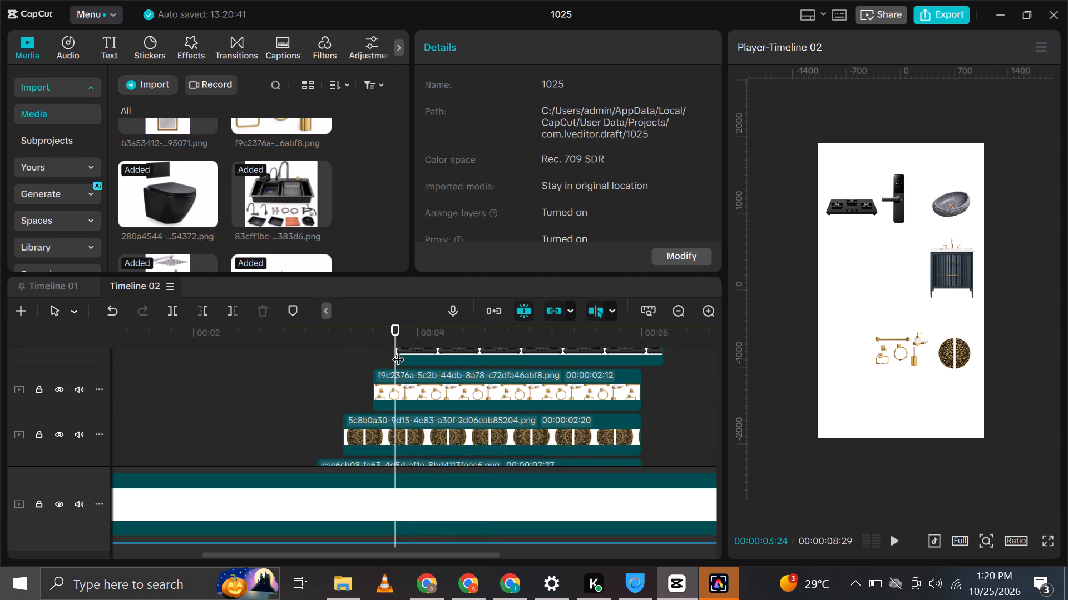
scroll(398, 351, "down", 6)
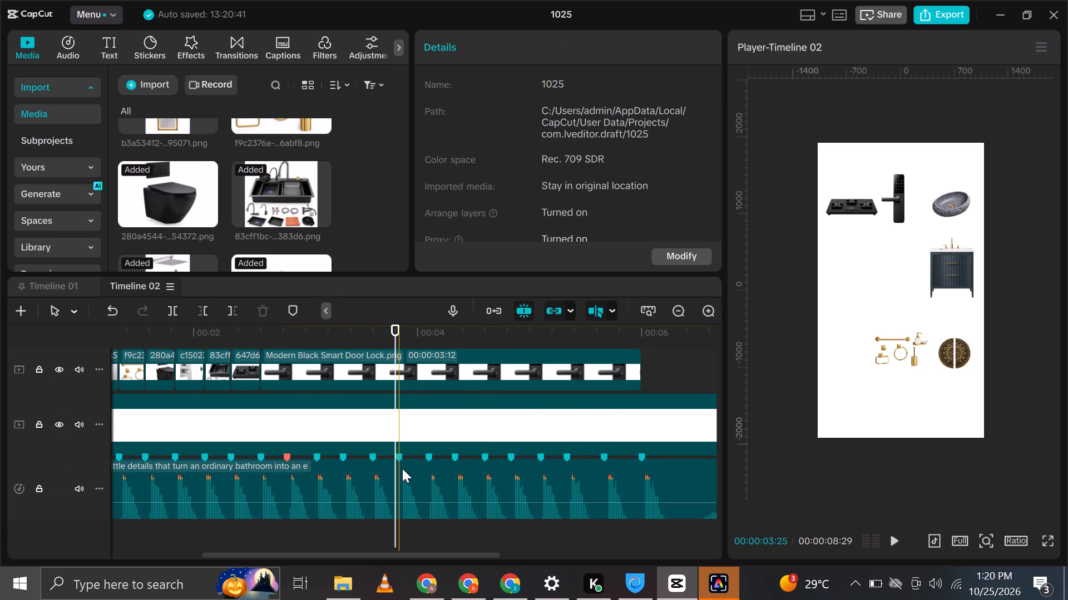
left_click(402, 468)
left_click(401, 467)
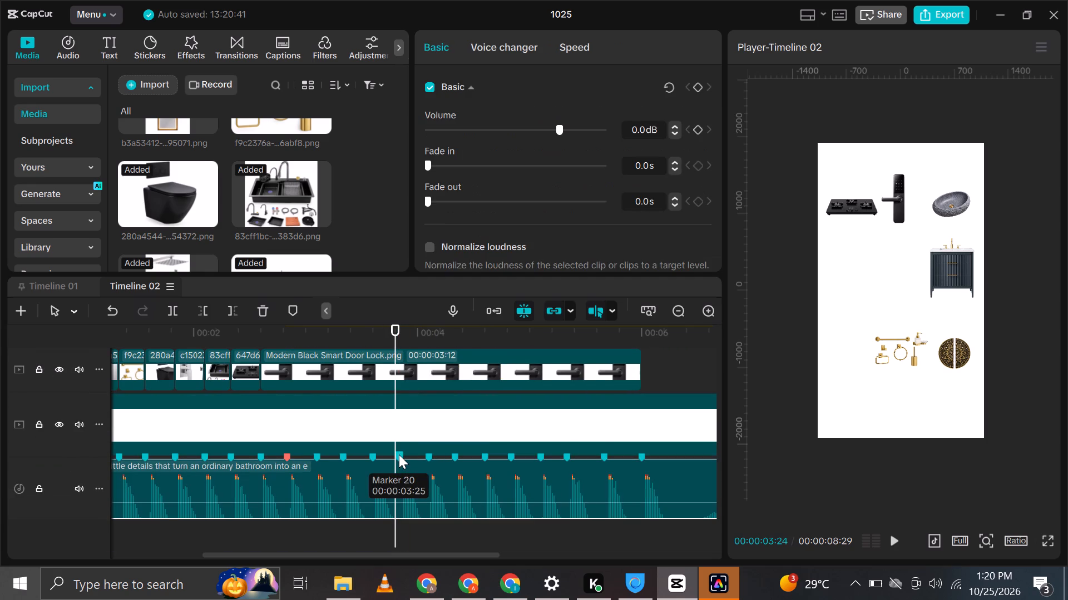
left_click(399, 454)
scroll(404, 448, "down", 1)
scroll(404, 448, "up", 9)
scroll(406, 446, "down", 1)
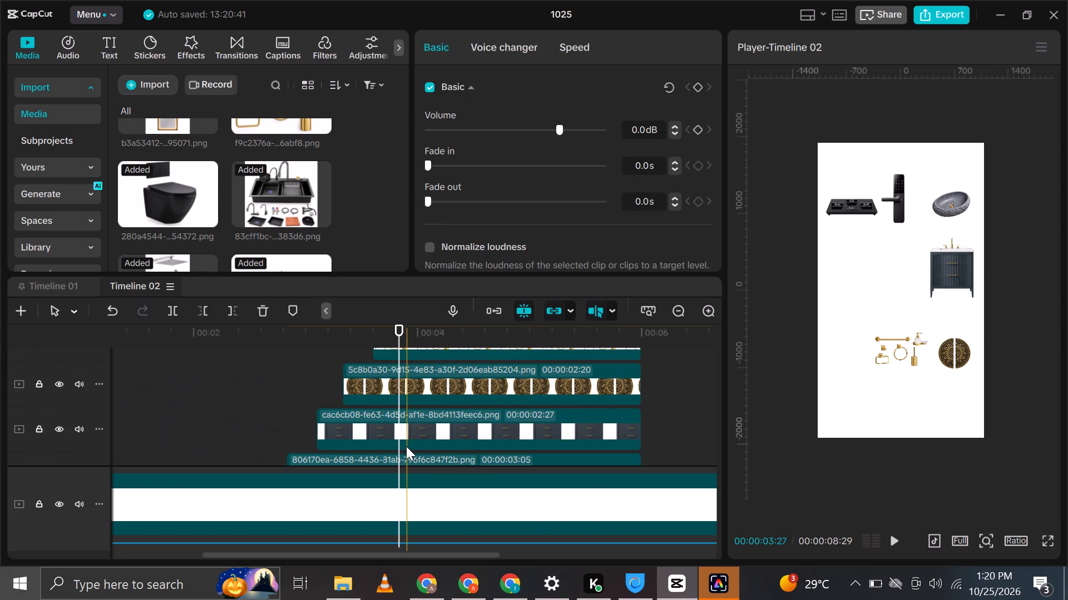
scroll(410, 432, "up", 6)
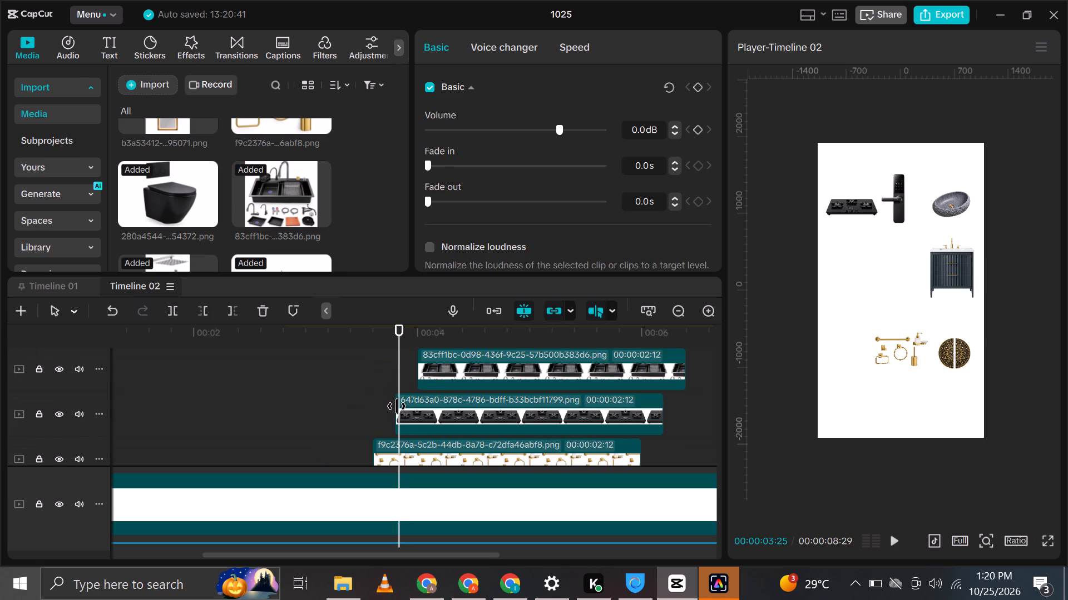
left_click(397, 406)
left_click_drag(391, 406, 397, 406)
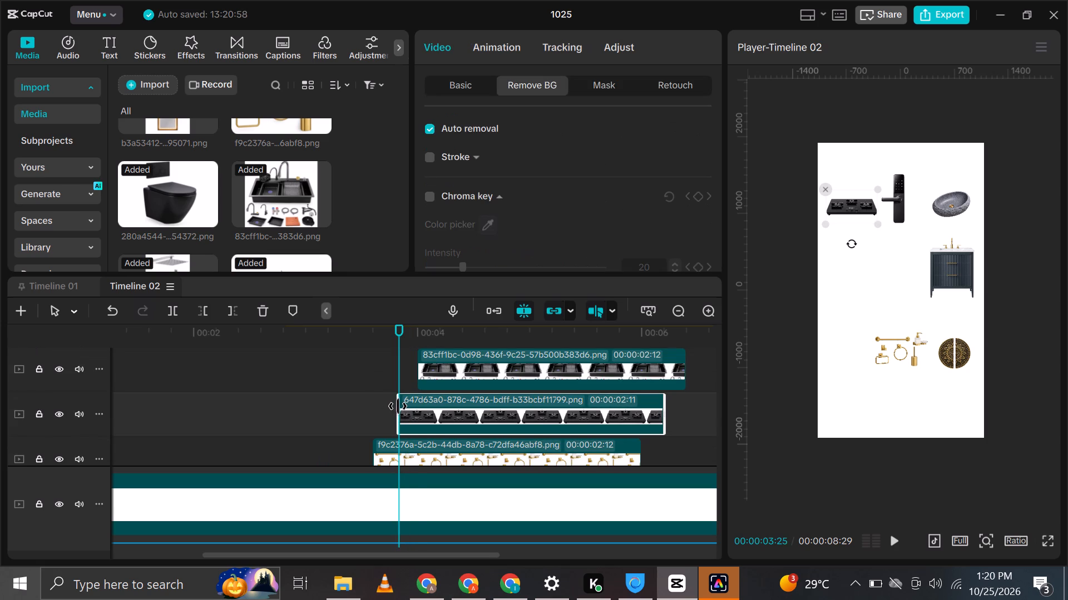
Trim the start of the kitchen sink set clip to the following beat marker, at 00:00:04:03.
scroll(423, 388, "down", 13)
left_click(429, 428)
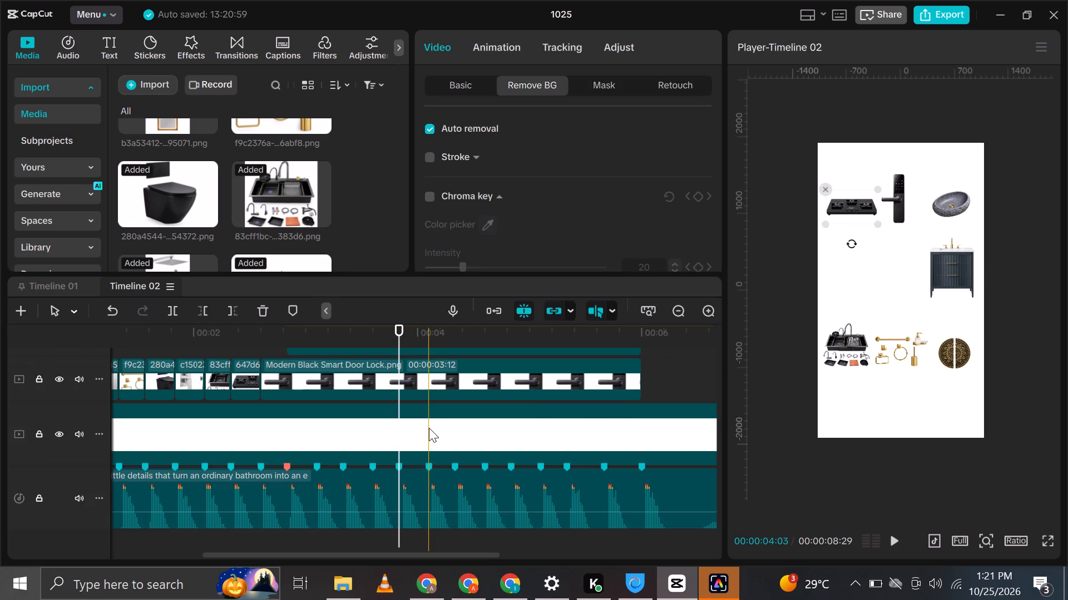
left_click(431, 410)
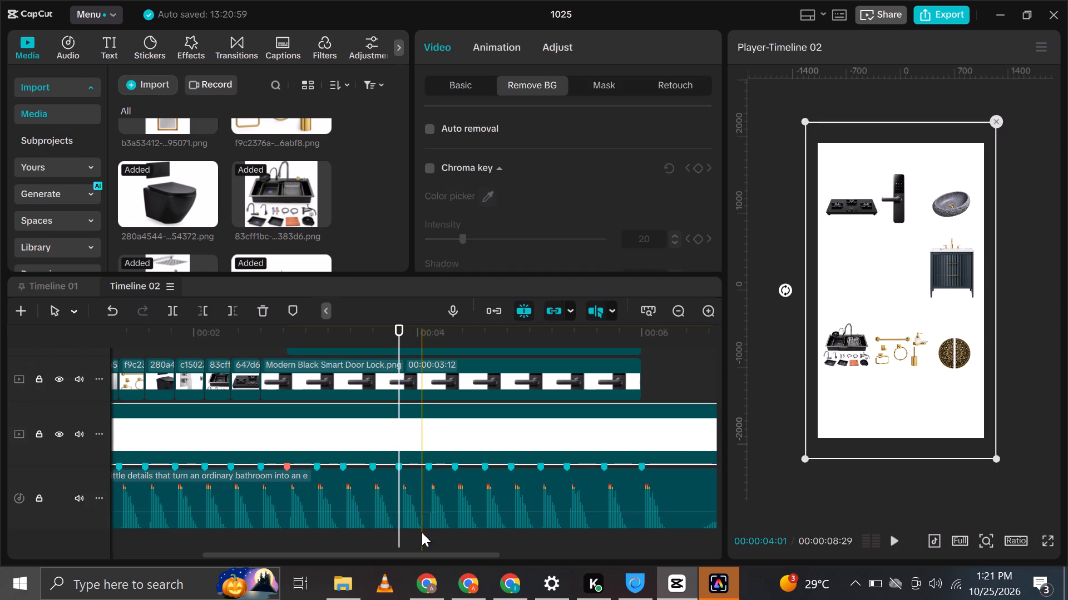
left_click(429, 536)
scroll(429, 527, "up", 11)
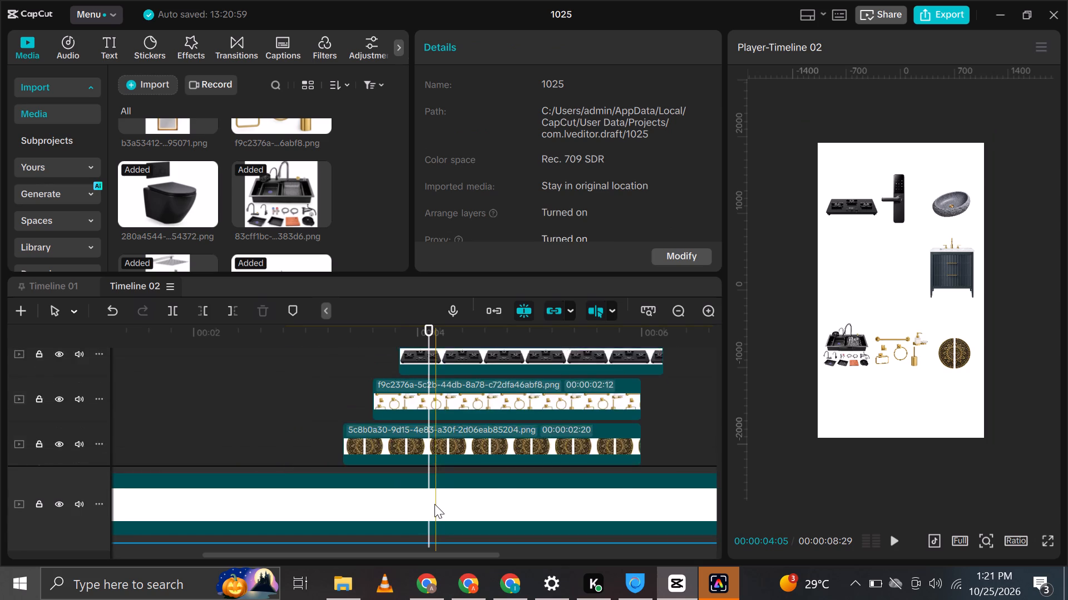
scroll(434, 504, "up", 2)
left_click(435, 373)
left_click_drag(412, 368, 417, 368)
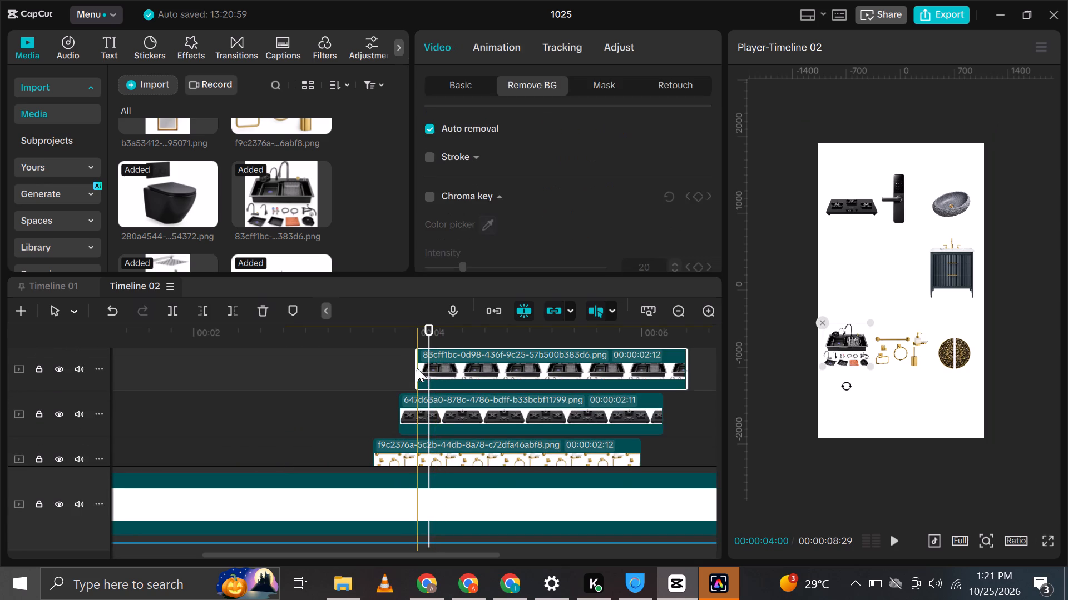
left_click_drag(417, 368, 425, 370)
left_click(423, 372)
left_click_drag(417, 368, 422, 371)
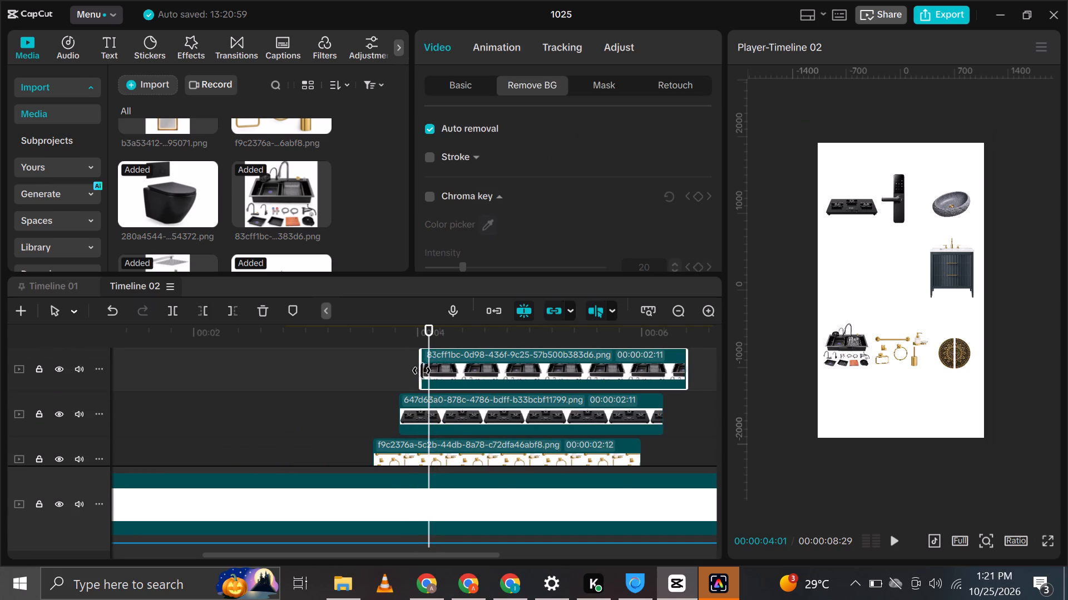
left_click_drag(422, 371, 425, 377)
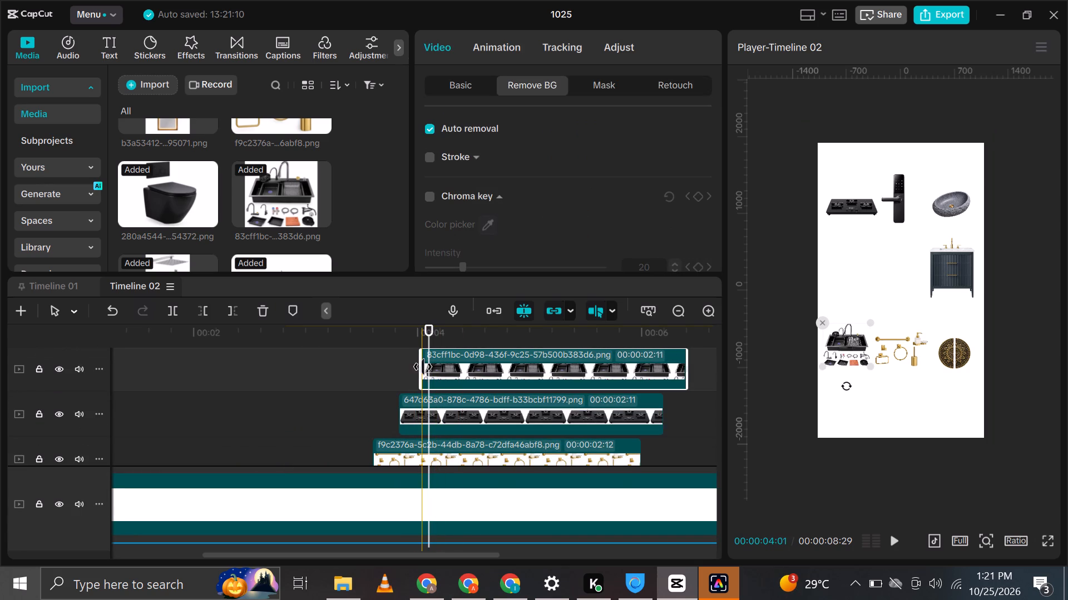
left_click_drag(429, 367, 430, 372)
left_click_drag(419, 367, 428, 368)
Trim the start of the chrome shower set clip to the beat marker at 00:00:04:10.
scroll(451, 374, "down", 13)
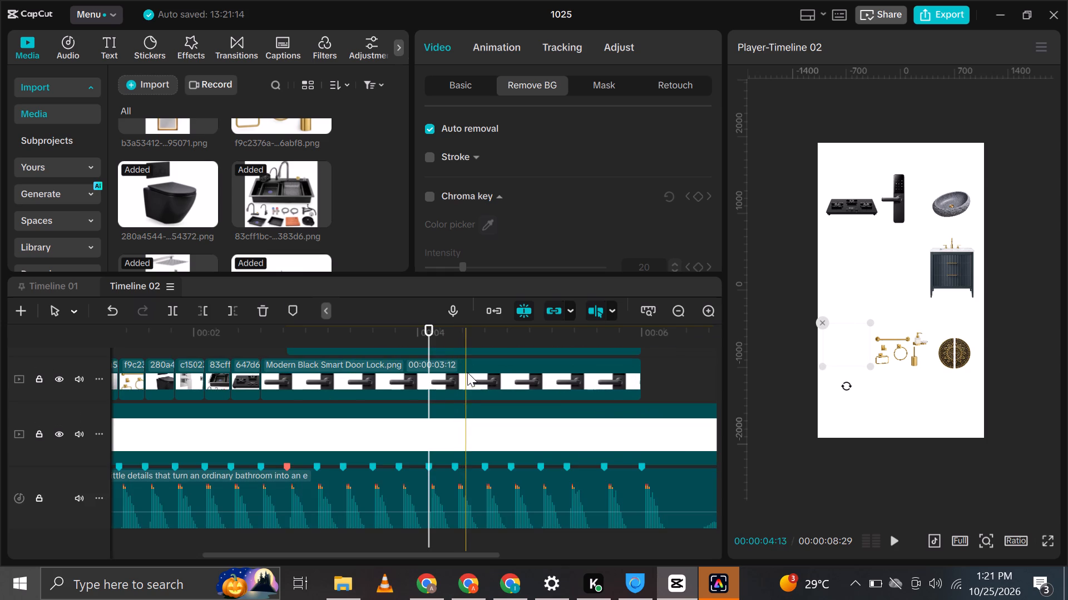
left_click(456, 533)
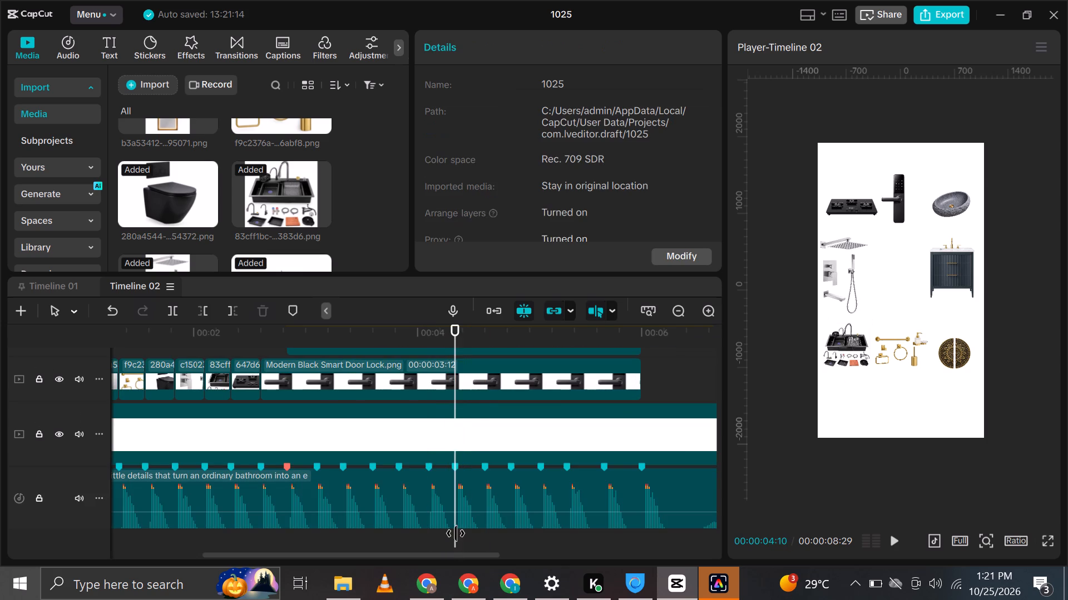
scroll(457, 522, "up", 16)
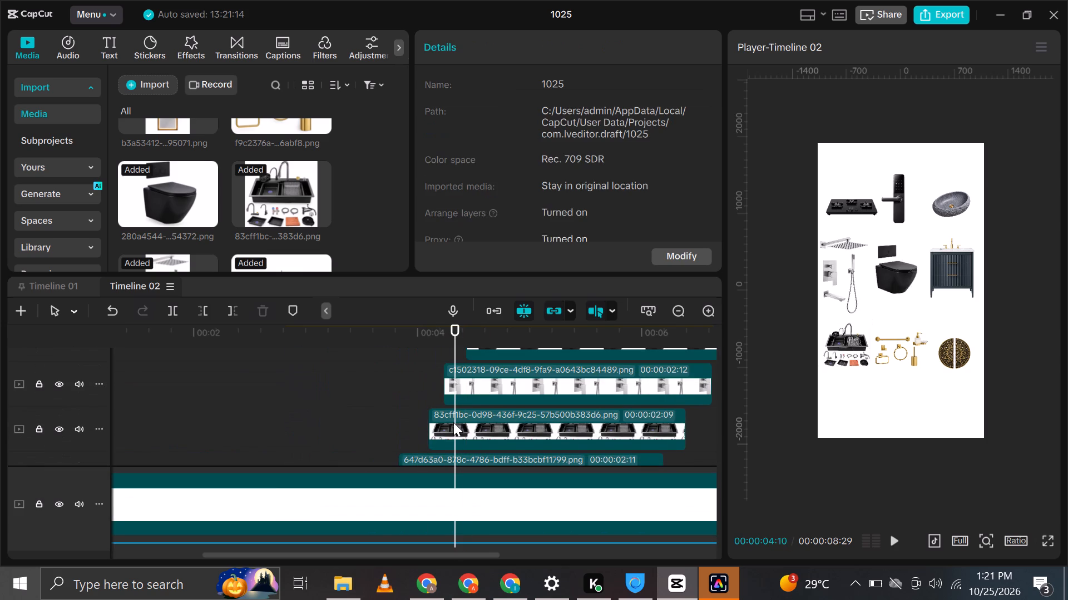
left_click(453, 422)
scroll(463, 423, "down", 1)
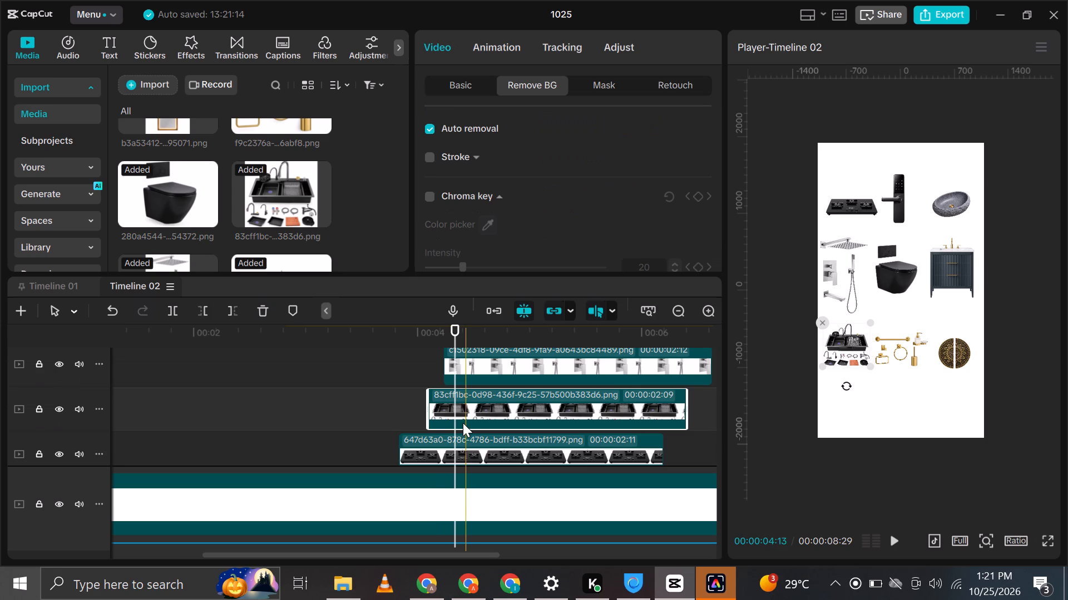
scroll(459, 404, "up", 1)
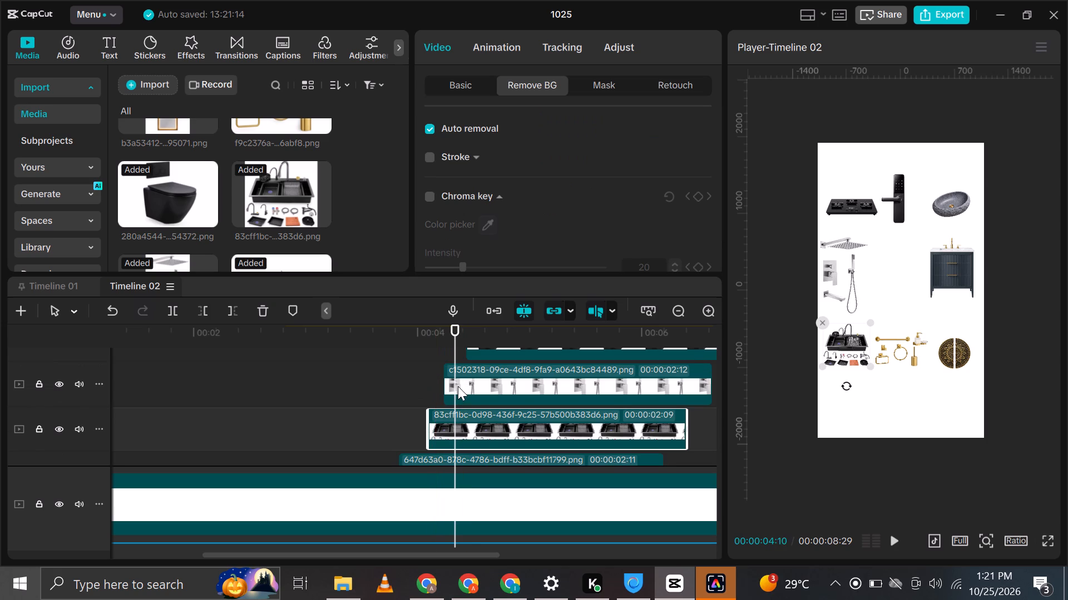
left_click(458, 386)
left_click_drag(442, 382, 454, 382)
Trim the start of the black toilet clip to the beat marker at 00:00:04:18.
scroll(463, 387, "down", 7)
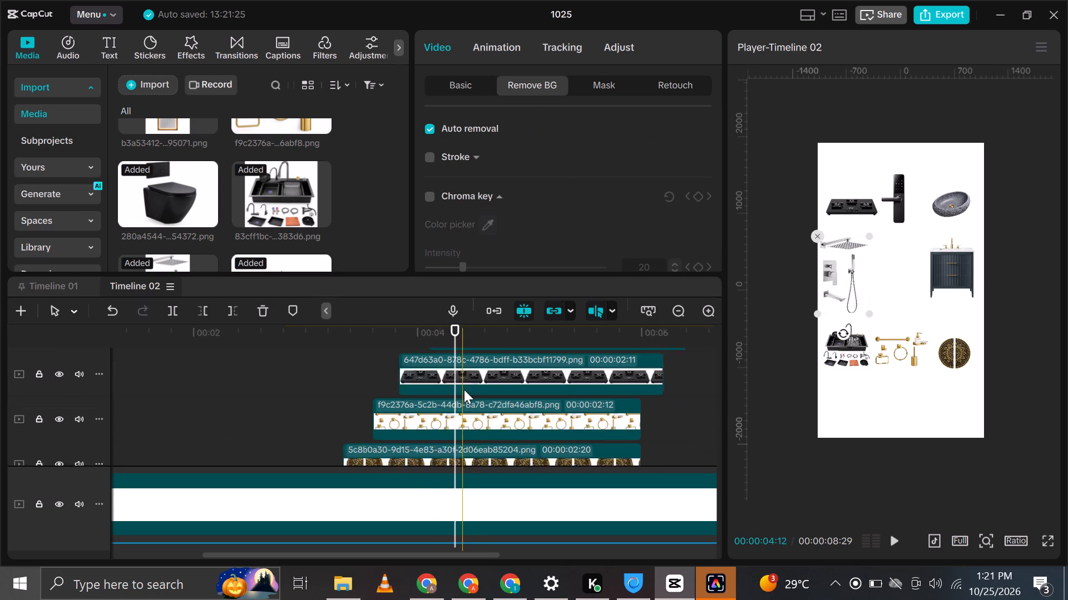
scroll(464, 390, "down", 7)
scroll(483, 531, "down", 2)
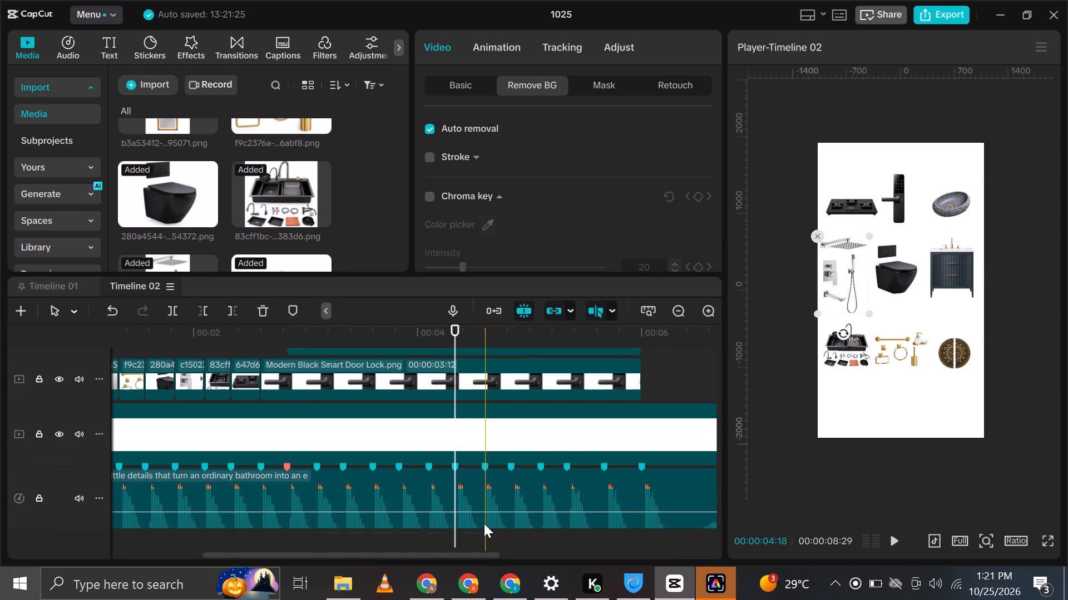
left_click(485, 534)
scroll(485, 534, "up", 9)
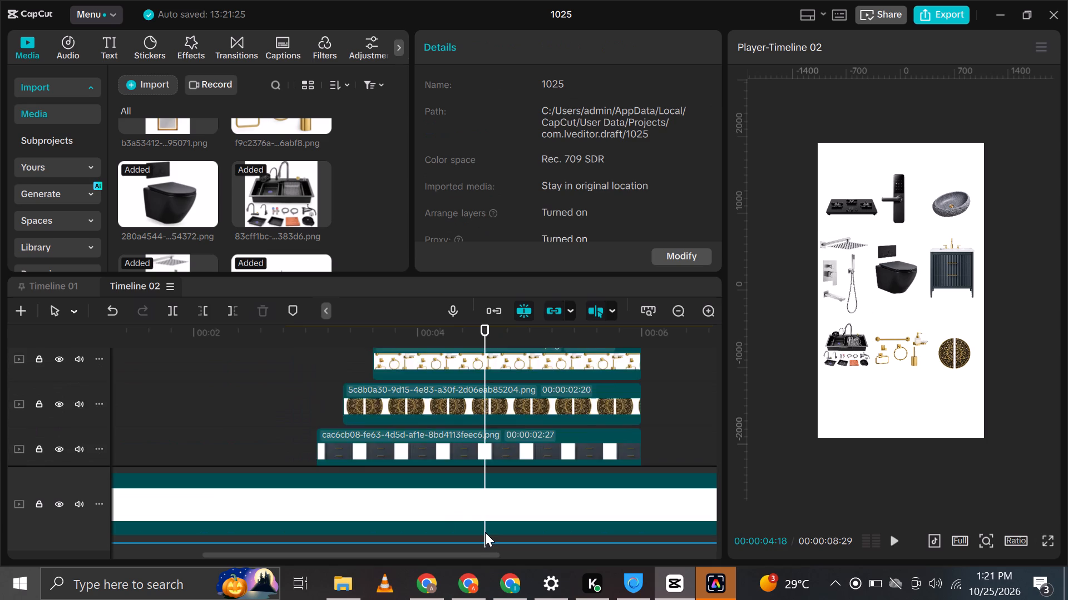
scroll(485, 532, "up", 7)
scroll(499, 452, "up", 2)
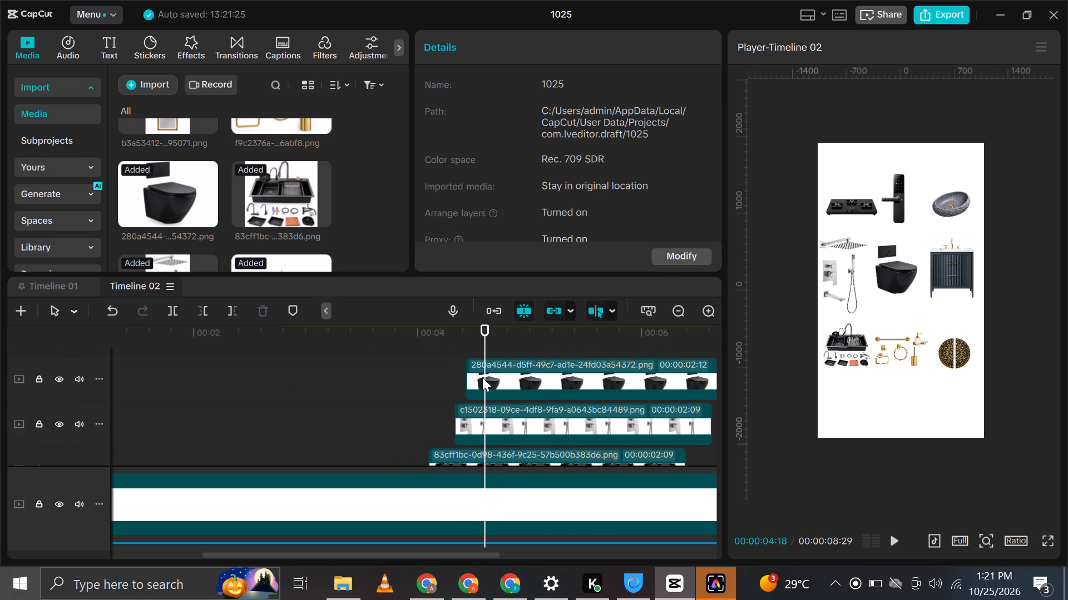
left_click(482, 377)
left_click_drag(463, 374, 482, 376)
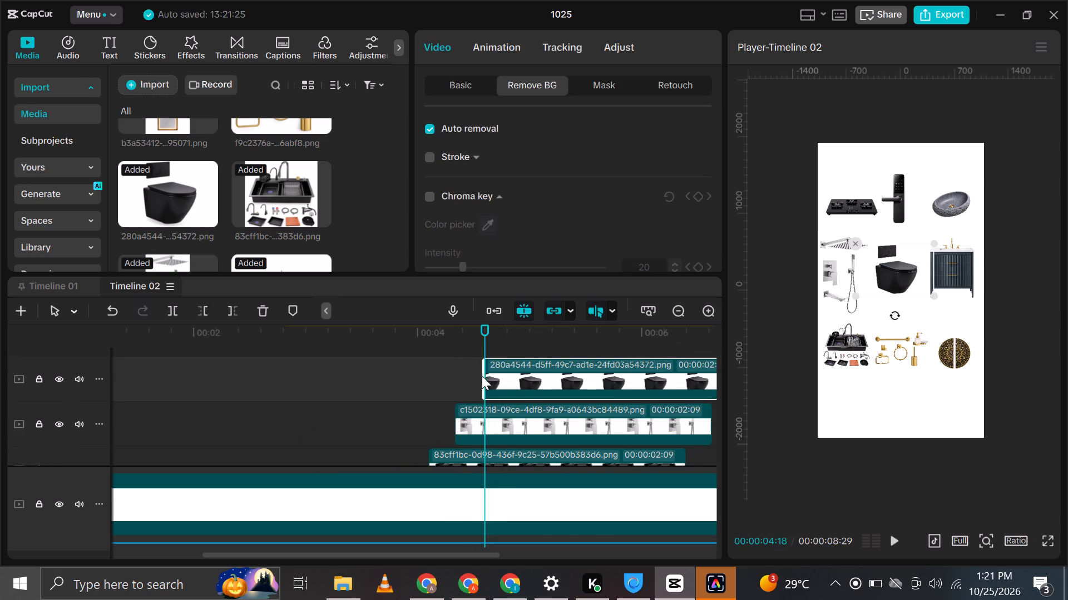
Play the timeline from the beginning to check that the products appear in time with the beat.
scroll(529, 381, "down", 17)
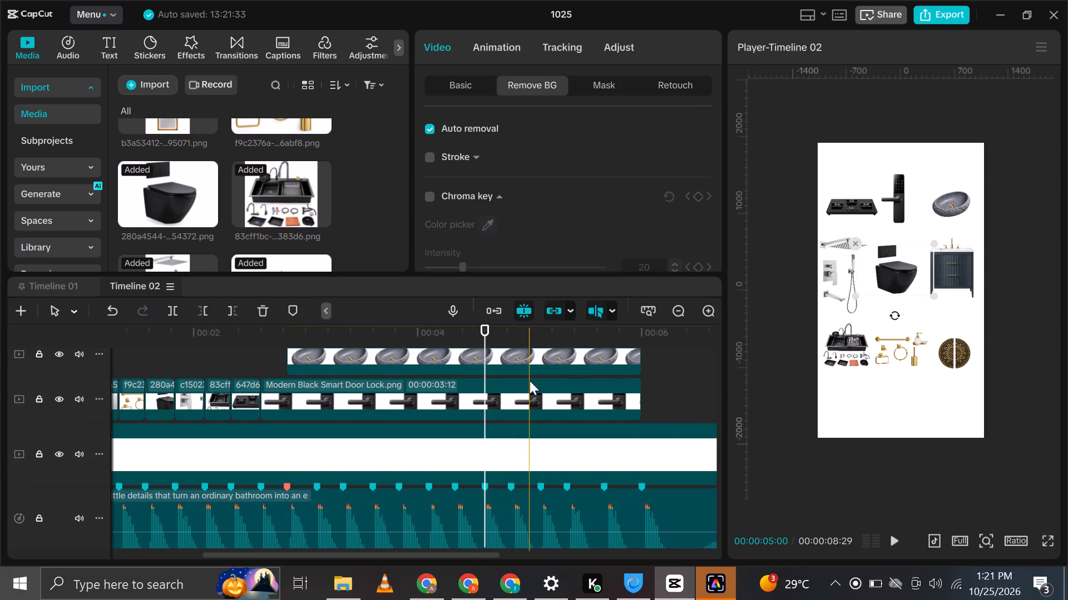
scroll(511, 523, "down", 3)
left_click(511, 524)
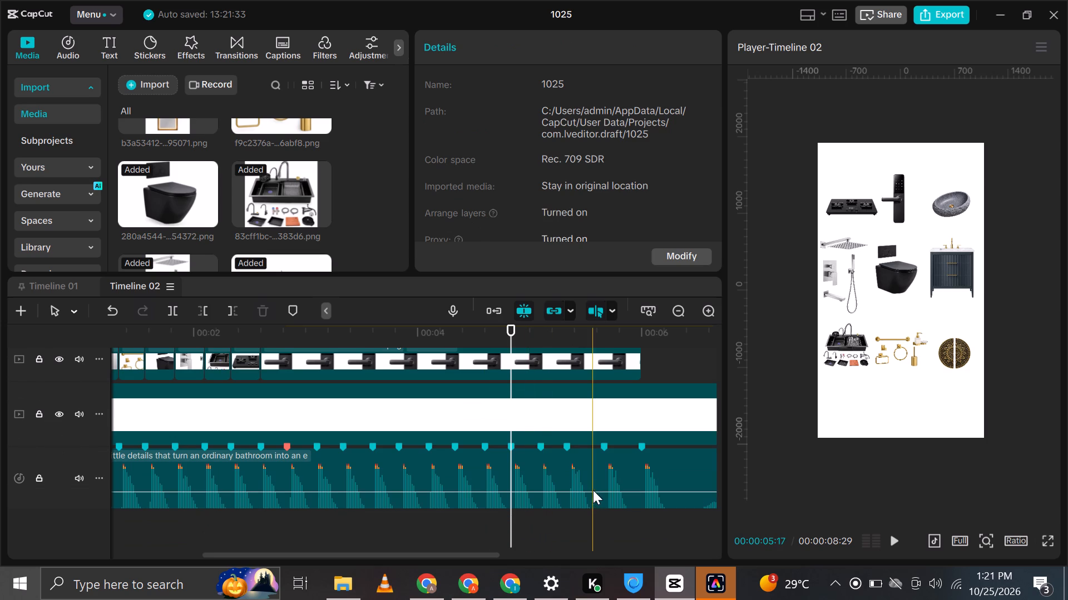
left_click_drag(184, 326, 0, 336)
key("space")
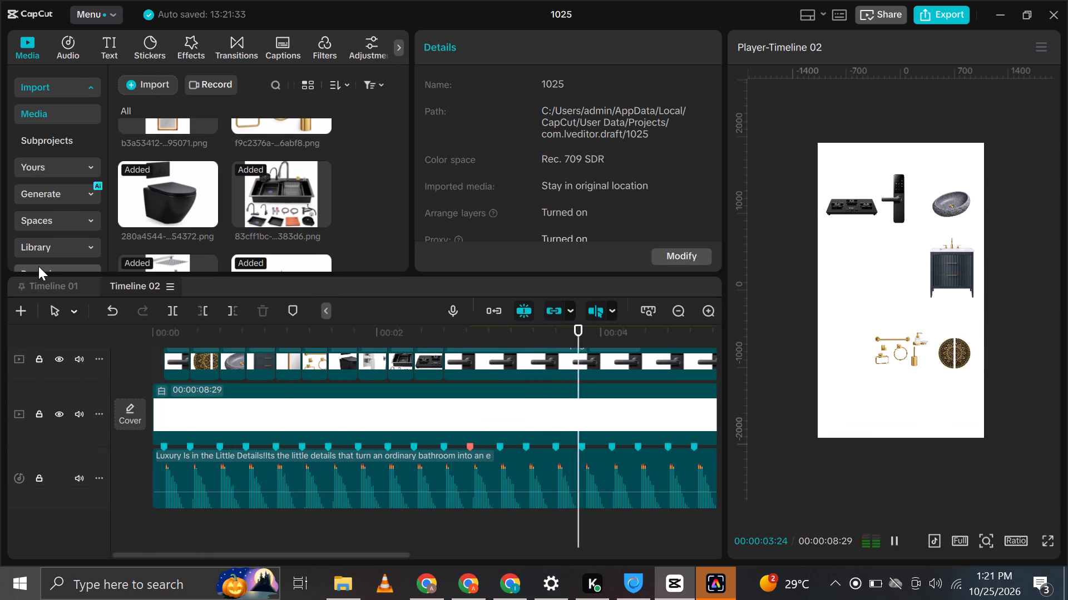
key("space")
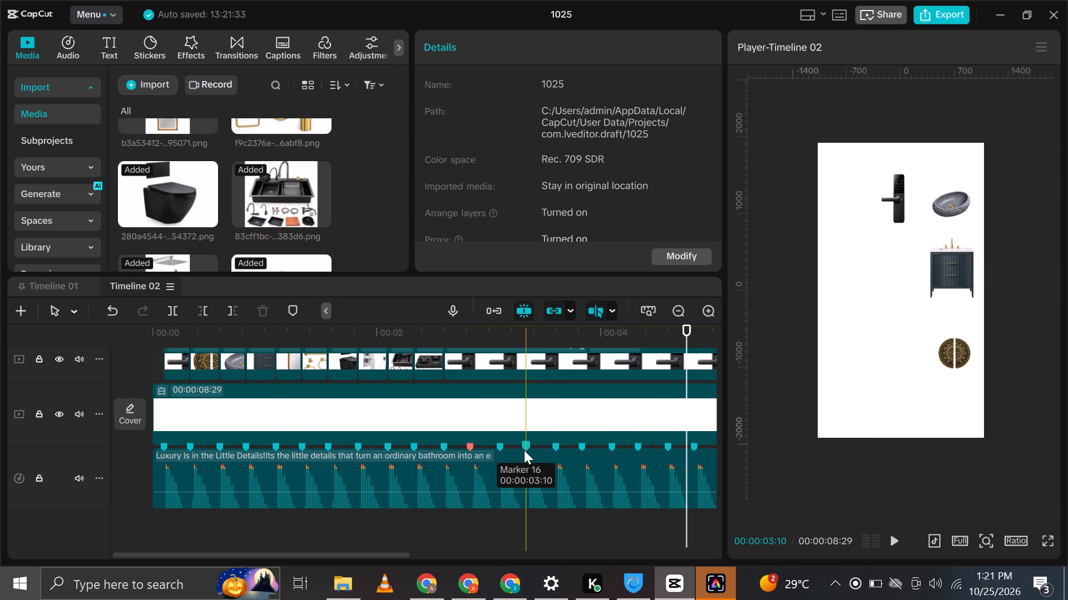
Play the section from about 00:00:02:25 repeatedly to check the basin, cabinet and round handle entries against the beat.
scroll(521, 453, "up", 5)
left_click(469, 374)
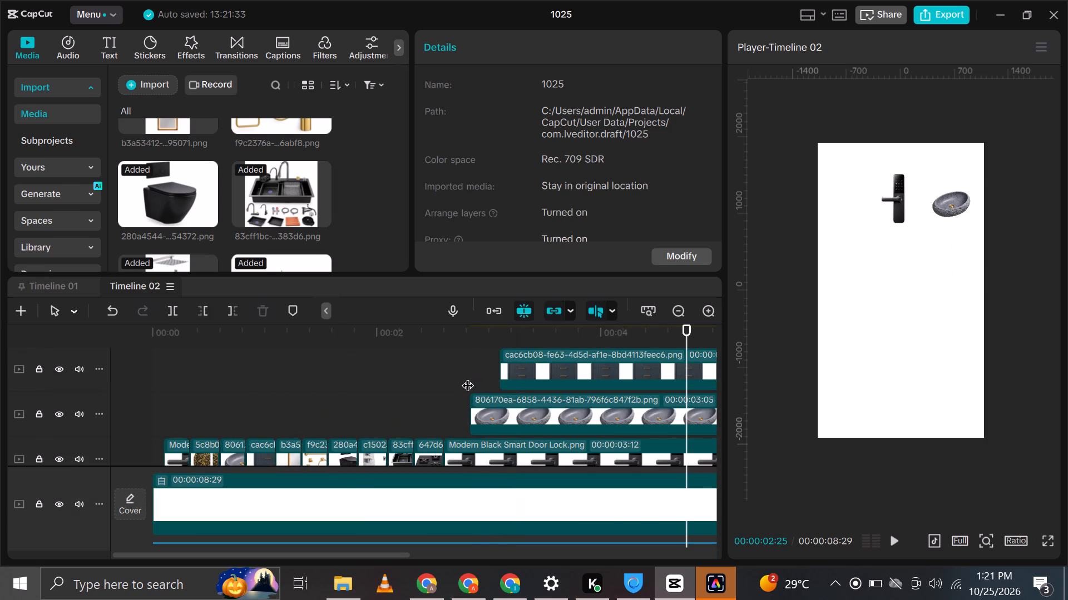
key("space")
key("space")
key("space")
key("space")
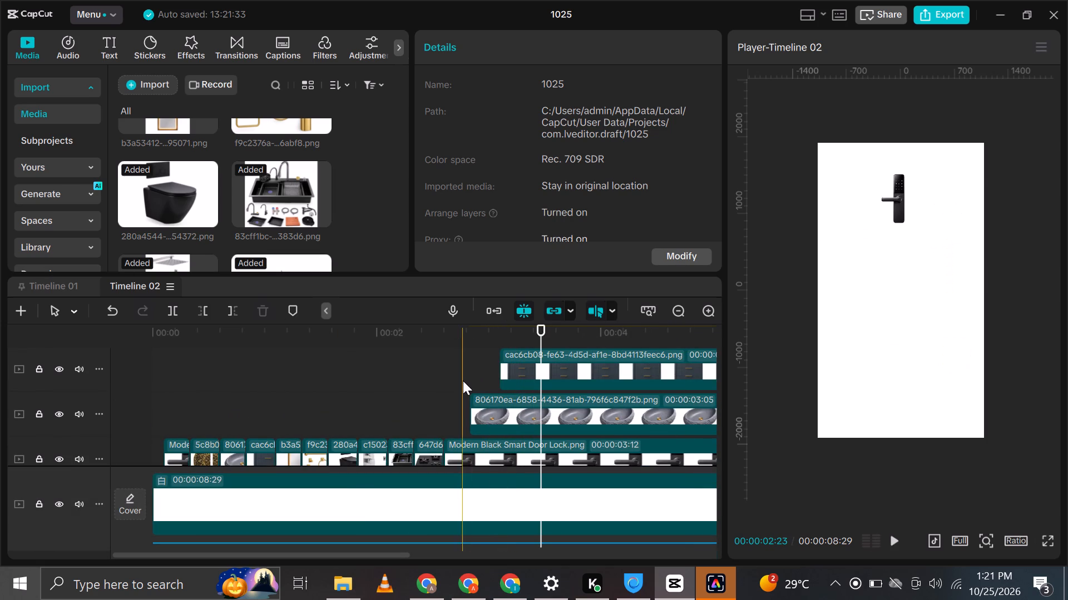
key("space")
key("space")
key("space")
key("space")
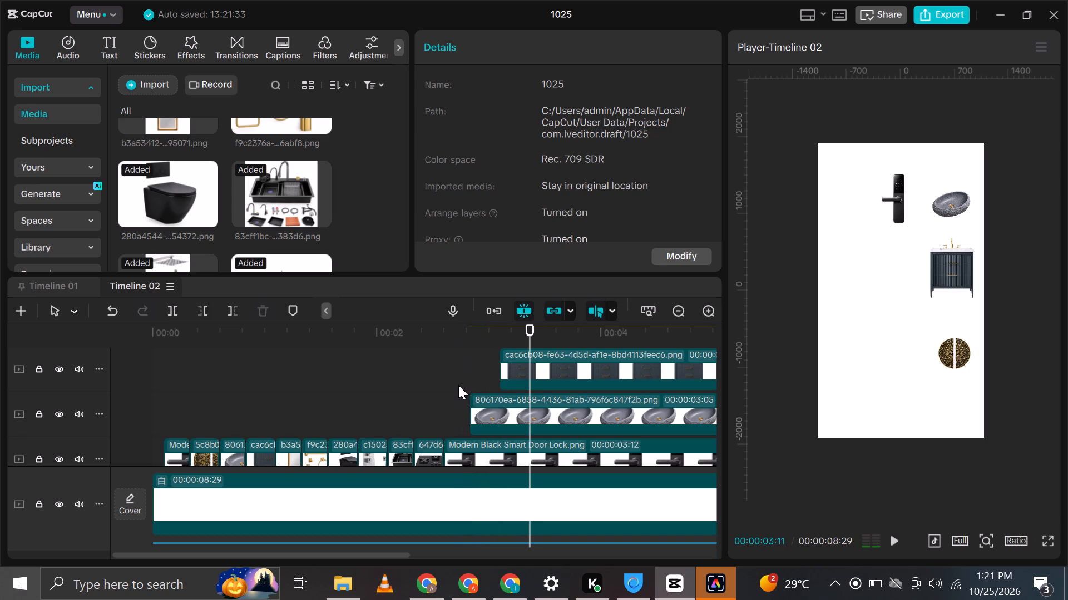
key("space")
key("space")
Compare the start of the gold bathroom accessories clip with the beat markers and replay that section to check its timing.
scroll(565, 369, "up", 2)
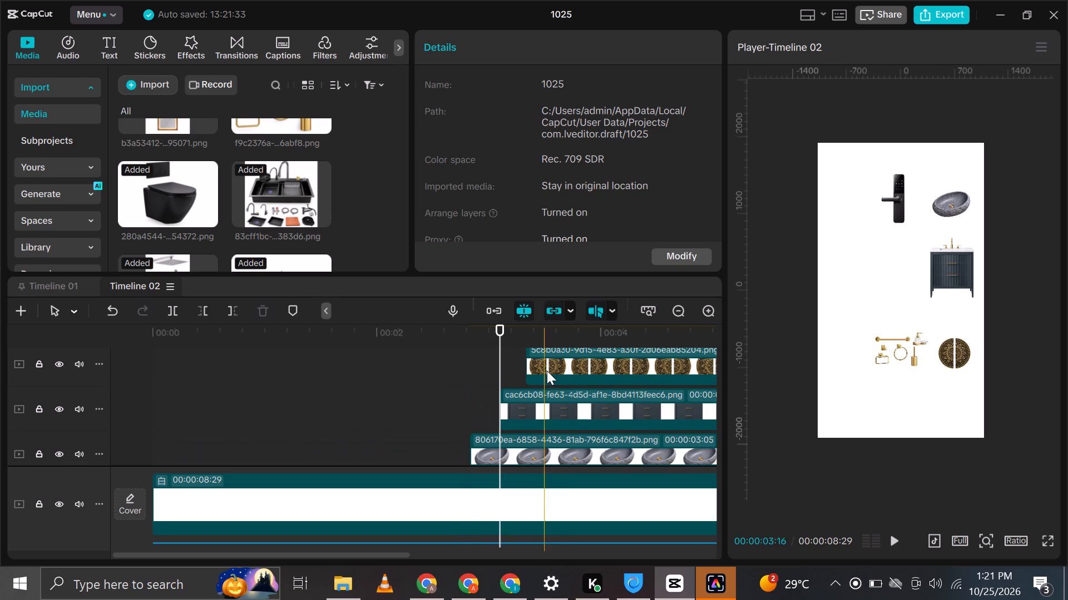
left_click(522, 353)
scroll(548, 348, "up", 2)
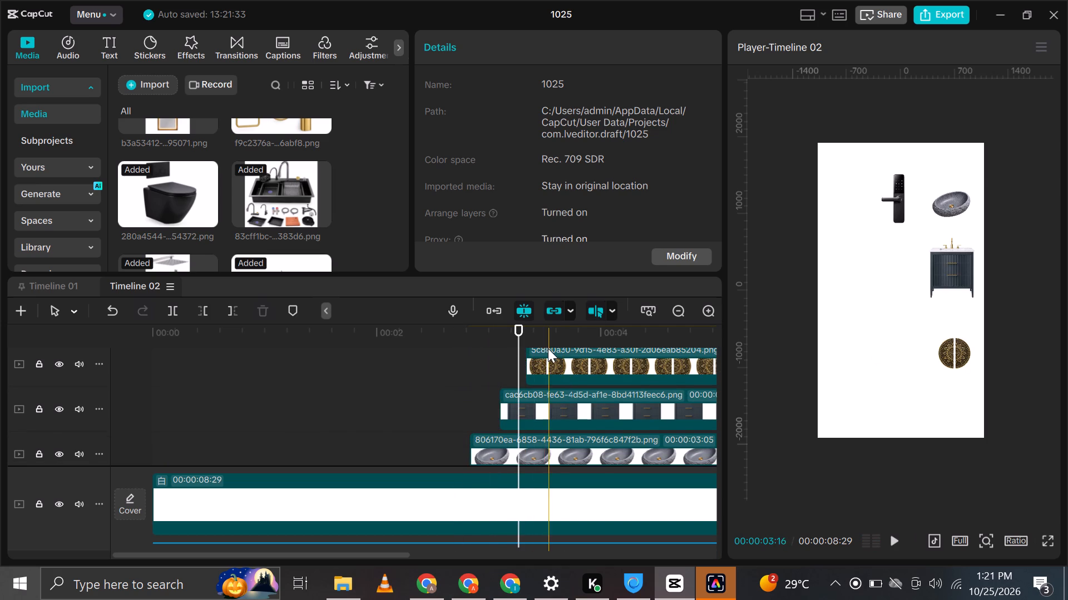
left_click(553, 357)
scroll(553, 357, "down", 7)
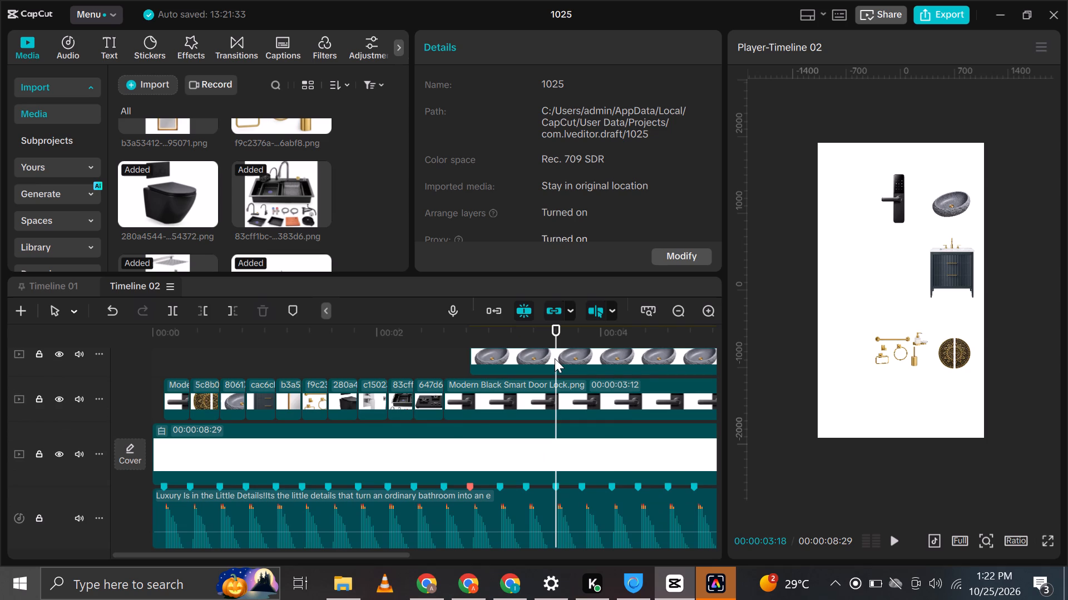
scroll(573, 397, "up", 1)
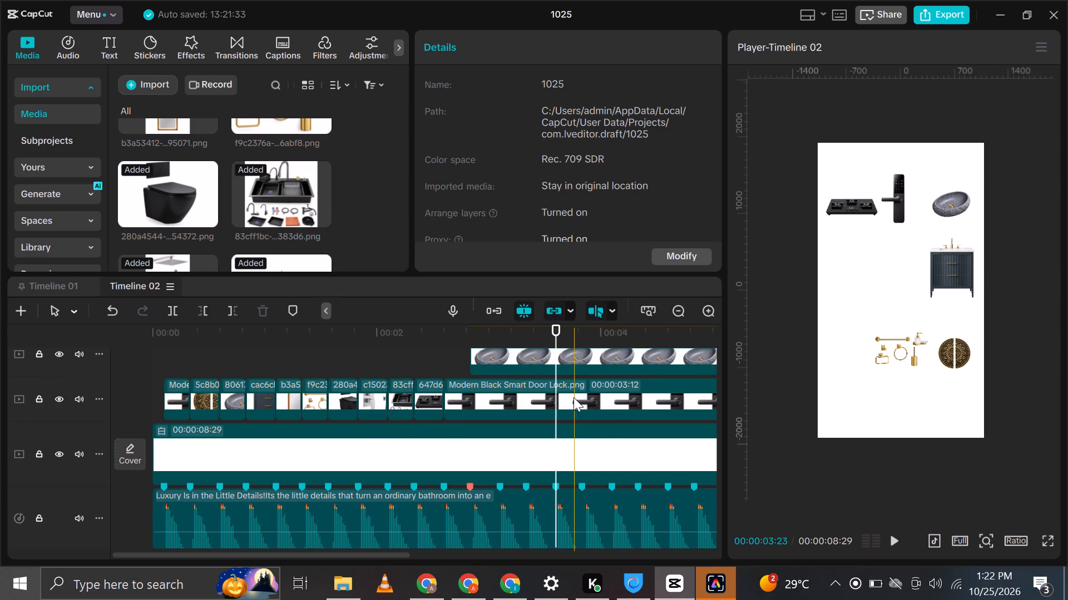
left_click(450, 335)
key("space")
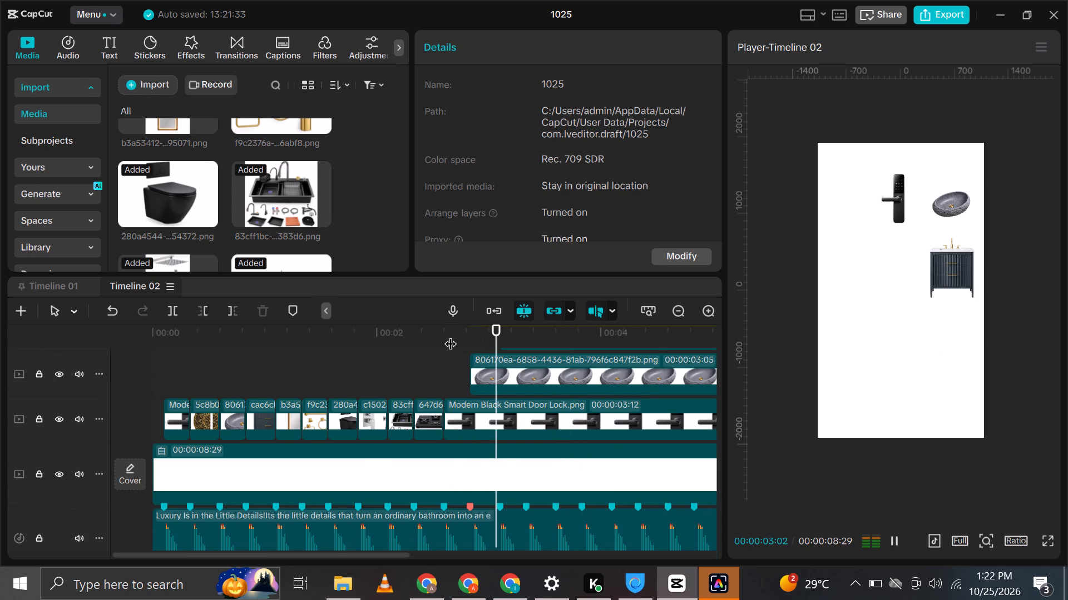
key("space")
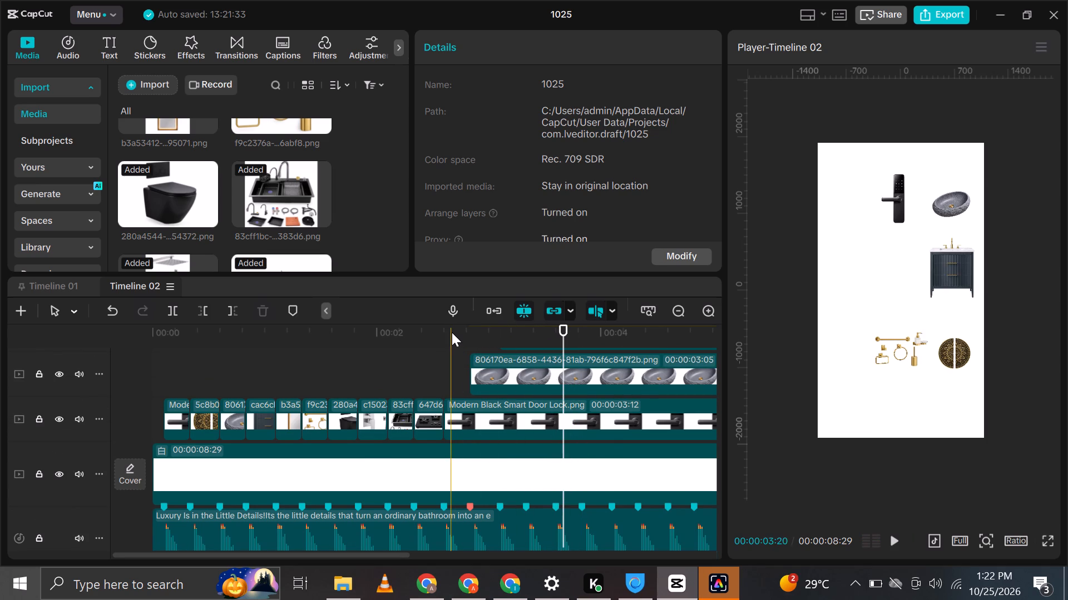
key("space")
key("space")
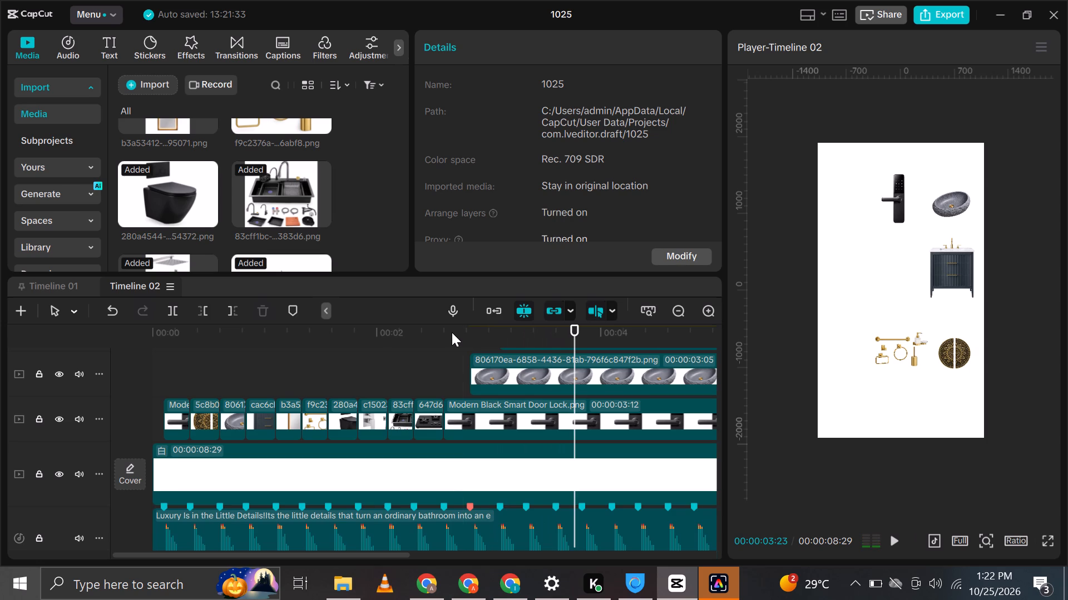
Move the gold bathroom accessories clip earlier on its track so it starts at about 00:00:03:15.
scroll(575, 392, "up", 7)
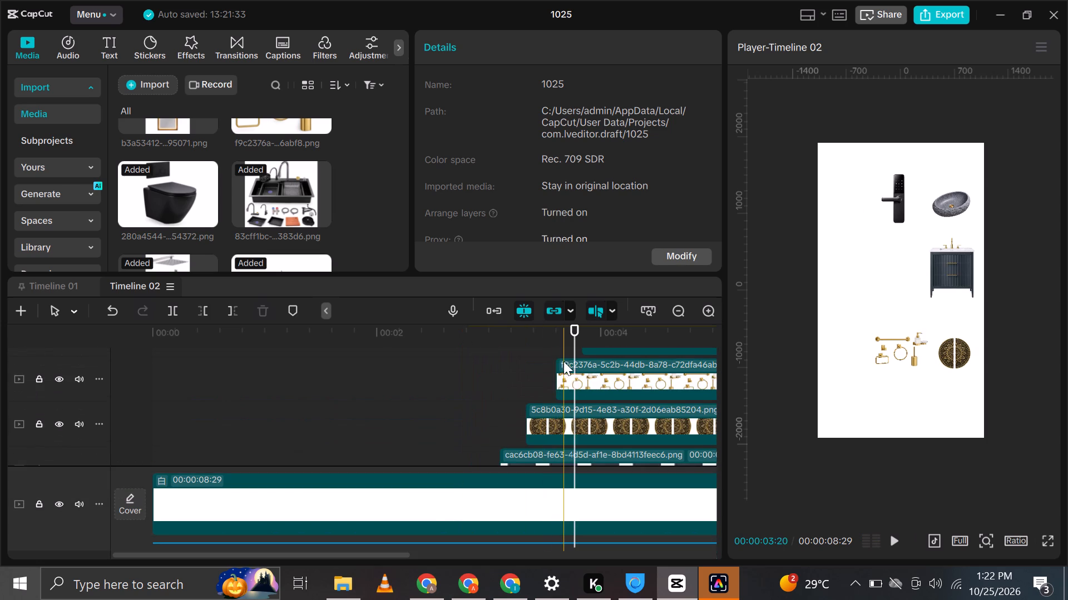
left_click(555, 343)
left_click(568, 373)
left_click_drag(574, 374, 570, 374)
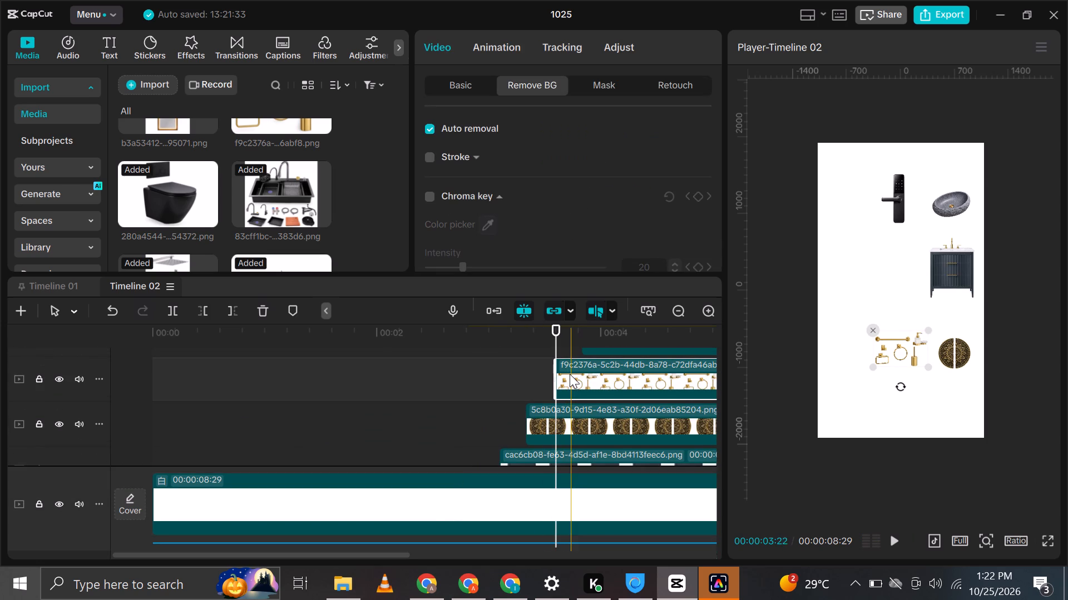
left_click_drag(570, 374, 562, 374)
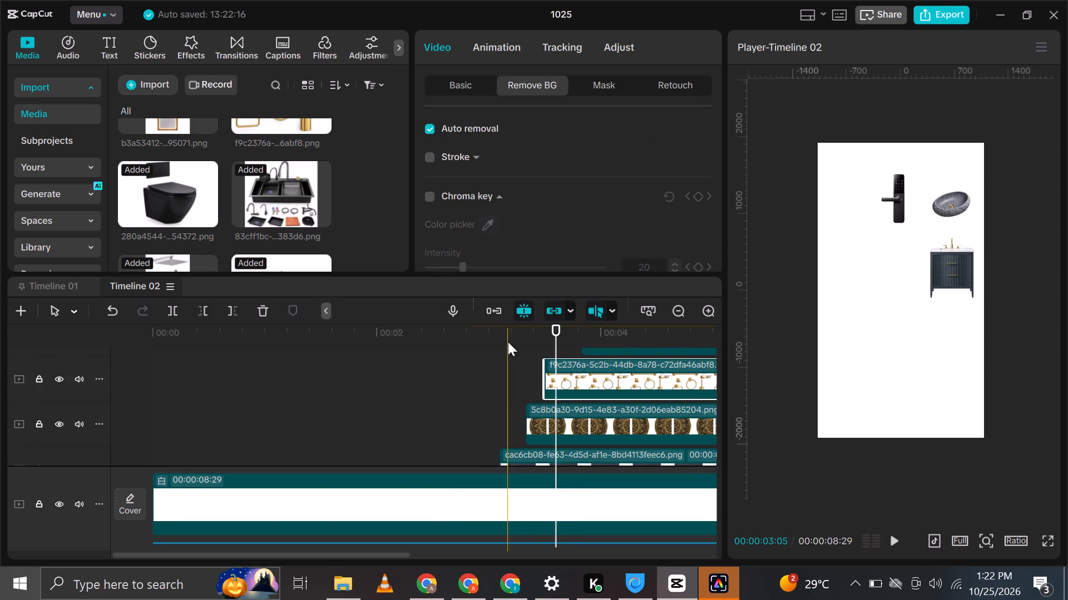
Play the section around the gold accessories clip's new start to check its entry against the beat.
key("space")
key("space")
left_click(508, 342)
key("space")
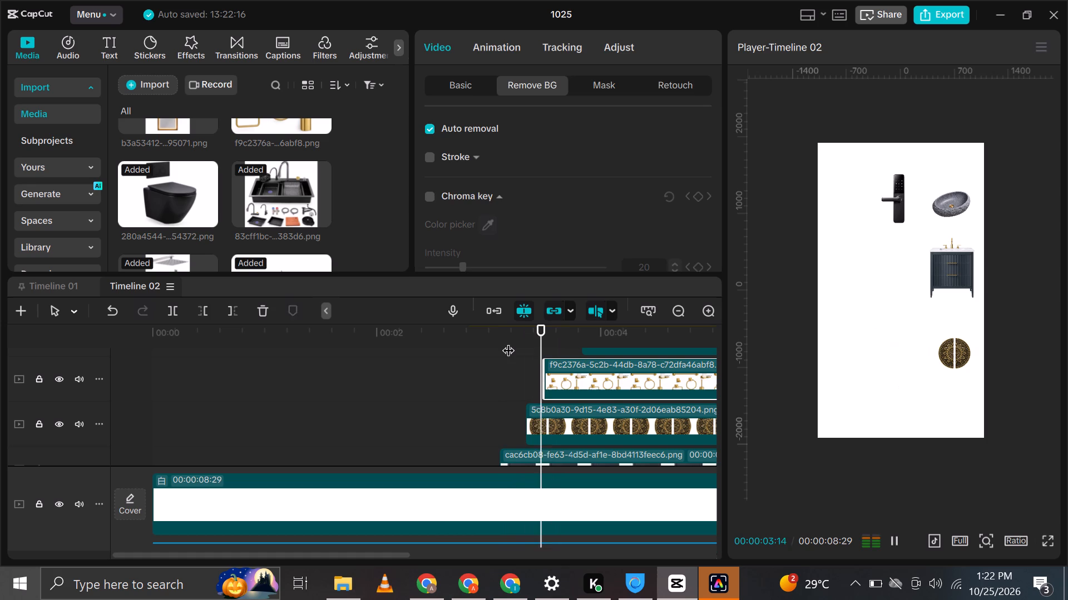
key("space")
left_click(479, 377)
left_click(436, 337)
key("space")
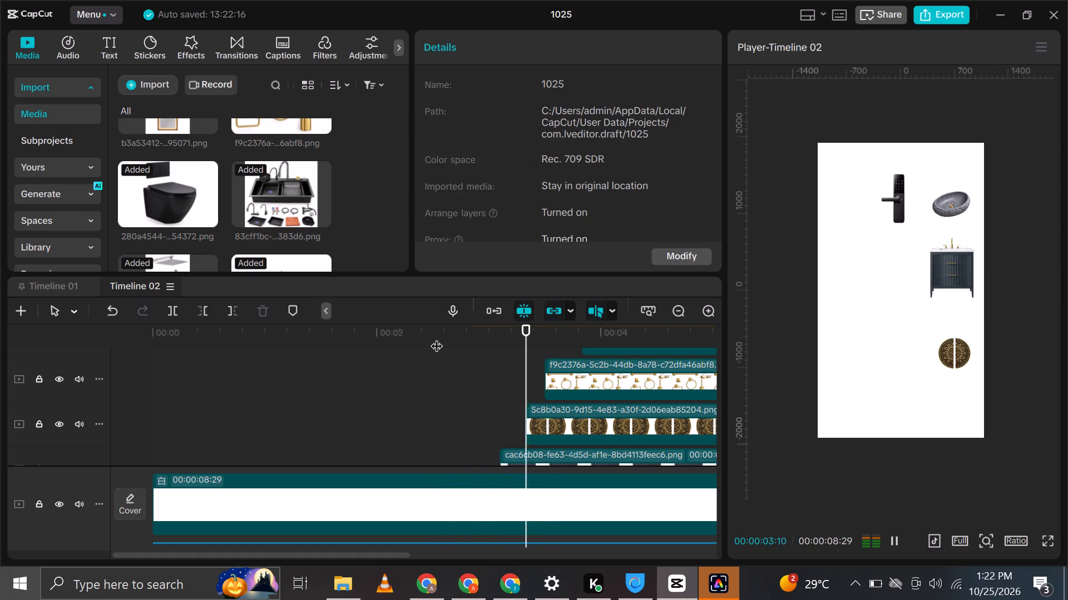
key("space")
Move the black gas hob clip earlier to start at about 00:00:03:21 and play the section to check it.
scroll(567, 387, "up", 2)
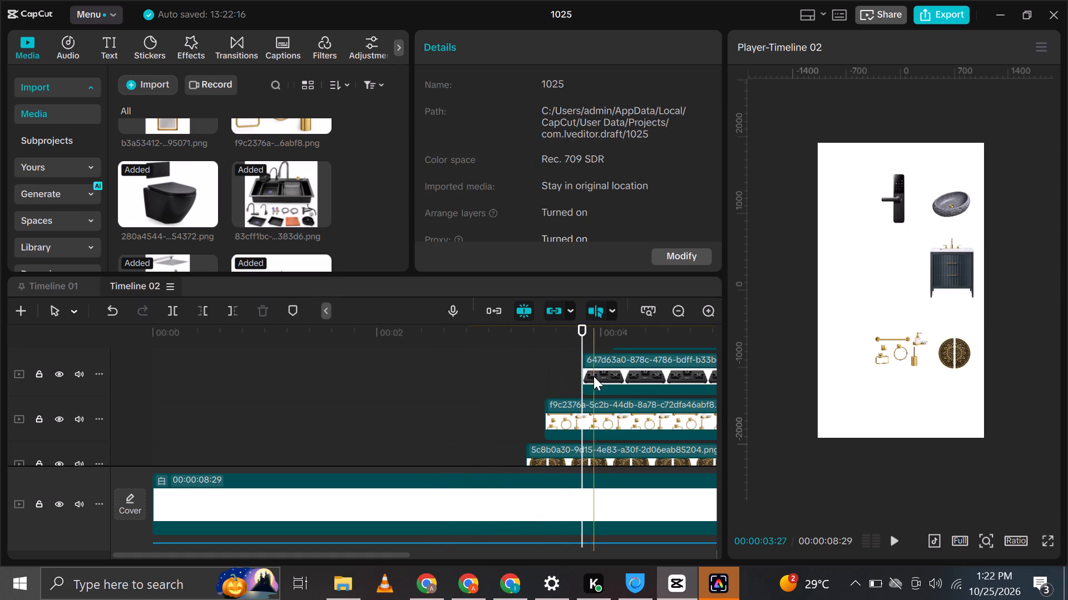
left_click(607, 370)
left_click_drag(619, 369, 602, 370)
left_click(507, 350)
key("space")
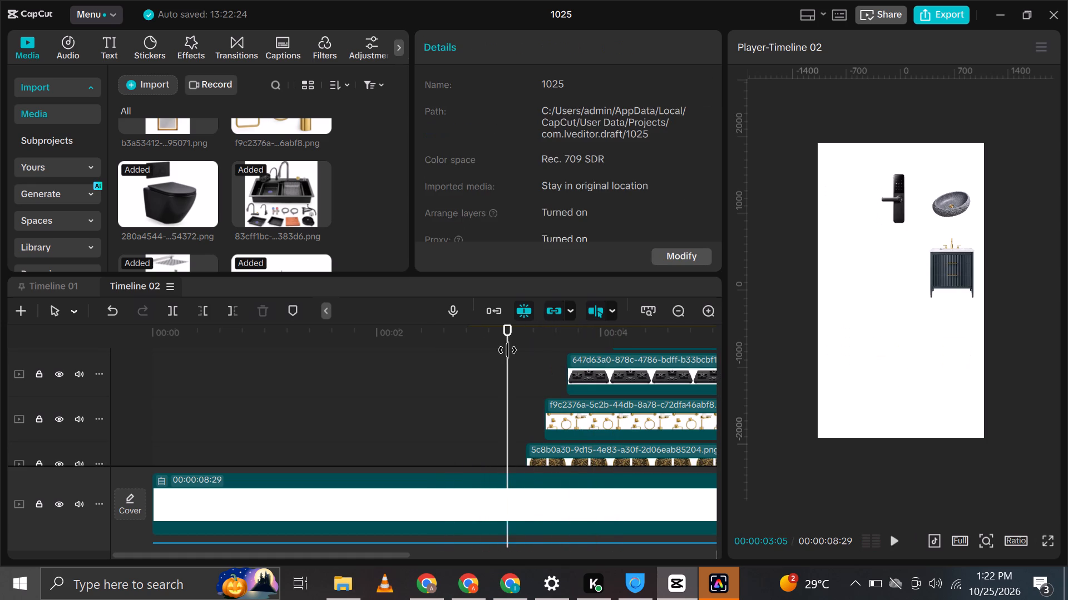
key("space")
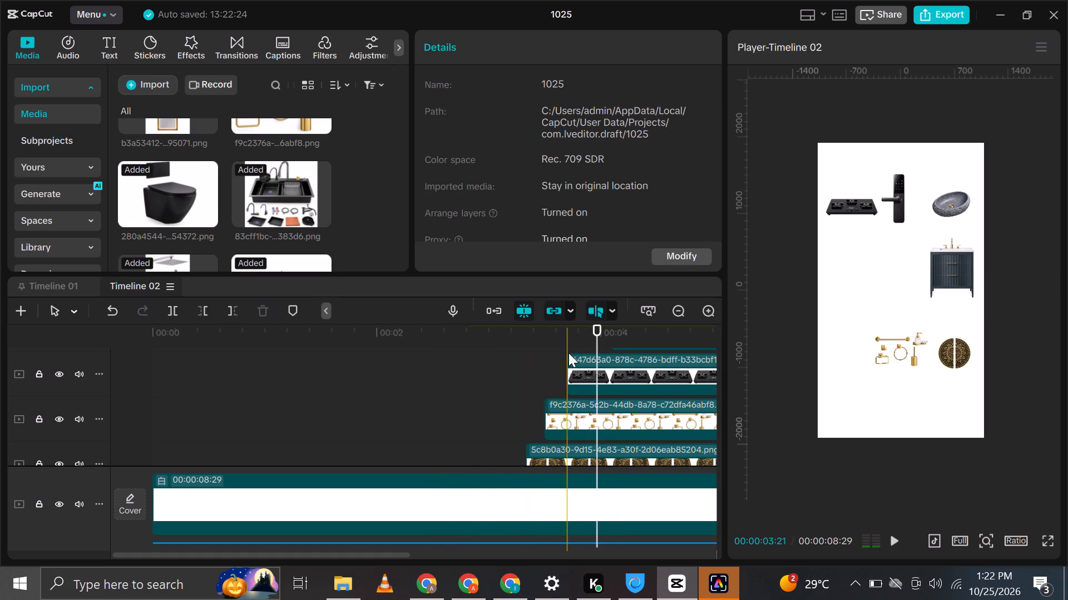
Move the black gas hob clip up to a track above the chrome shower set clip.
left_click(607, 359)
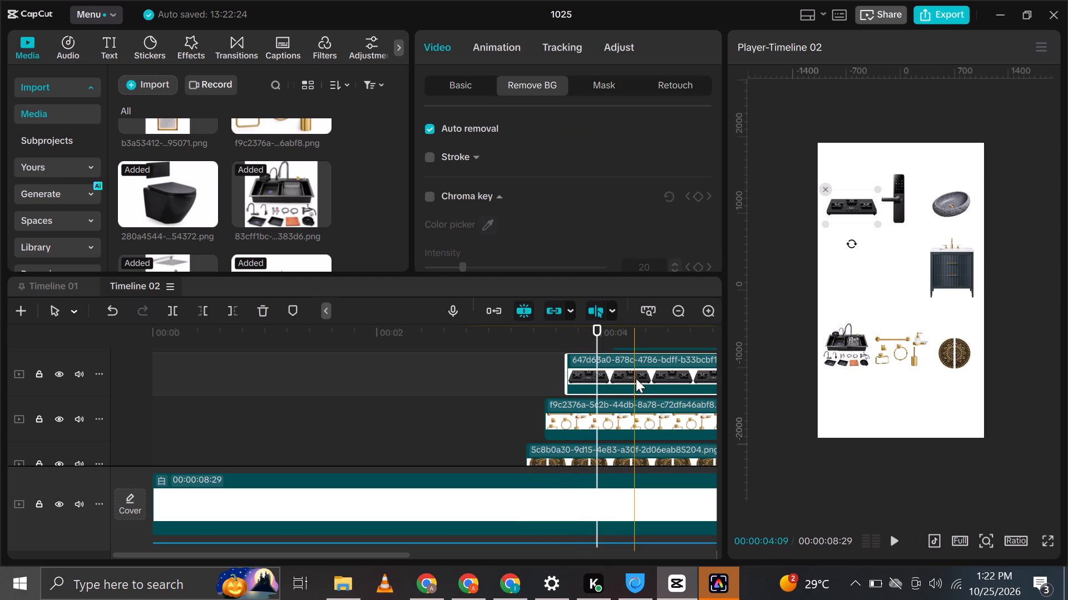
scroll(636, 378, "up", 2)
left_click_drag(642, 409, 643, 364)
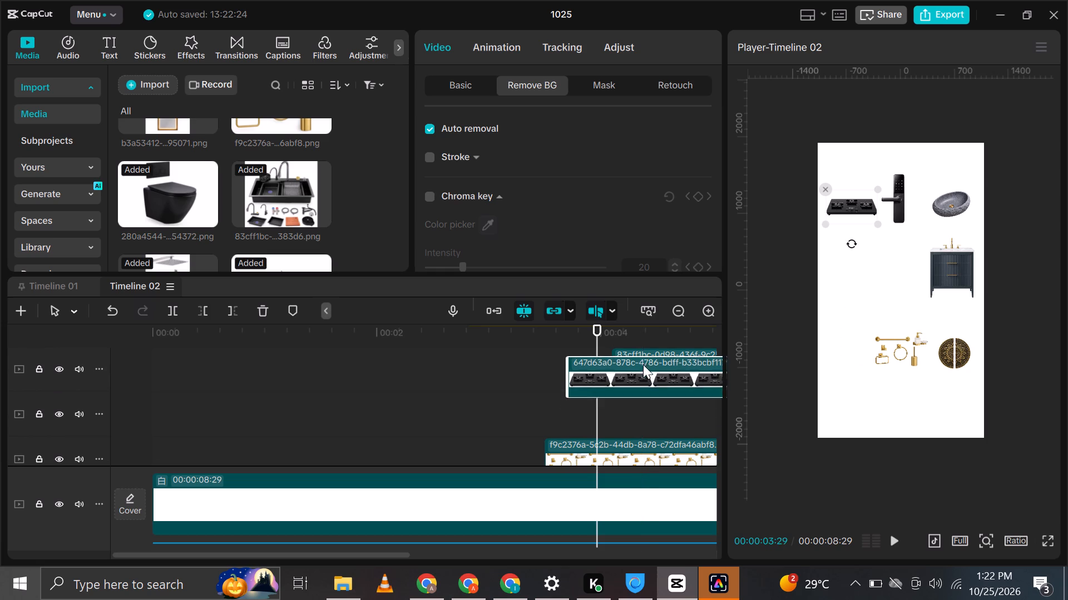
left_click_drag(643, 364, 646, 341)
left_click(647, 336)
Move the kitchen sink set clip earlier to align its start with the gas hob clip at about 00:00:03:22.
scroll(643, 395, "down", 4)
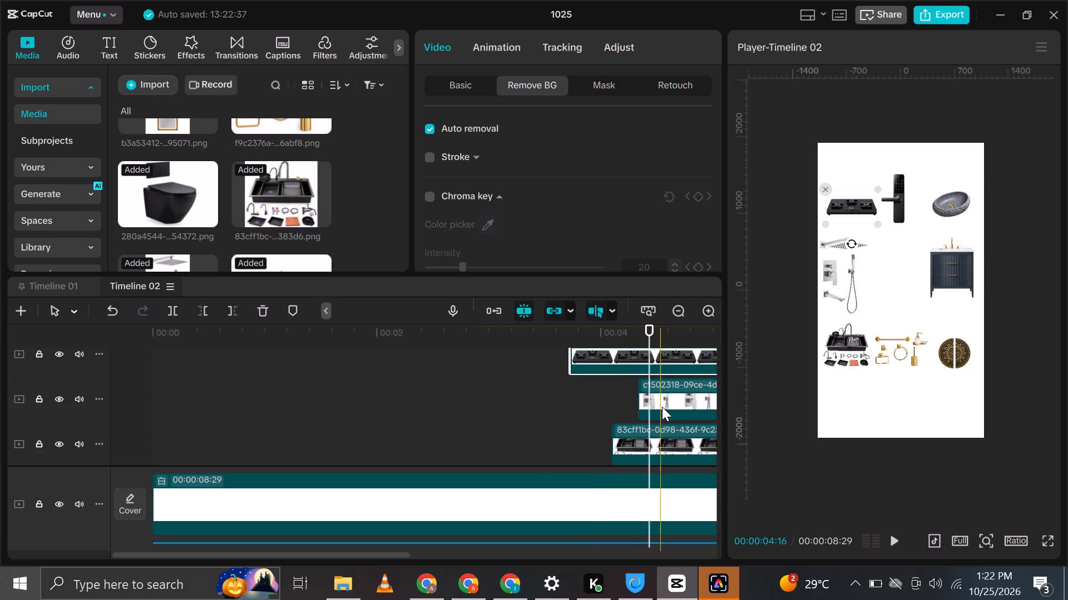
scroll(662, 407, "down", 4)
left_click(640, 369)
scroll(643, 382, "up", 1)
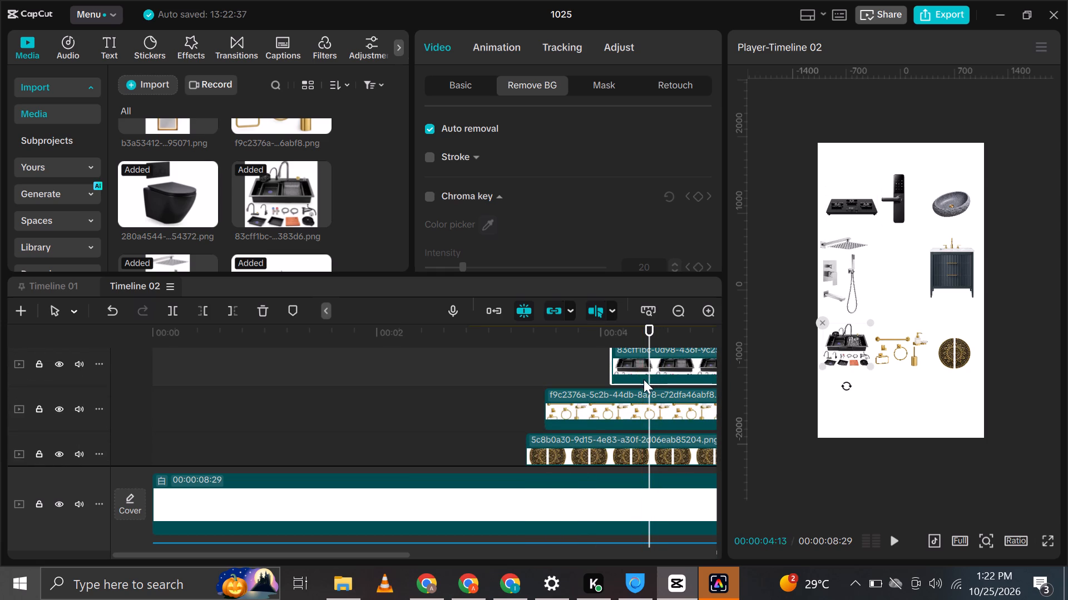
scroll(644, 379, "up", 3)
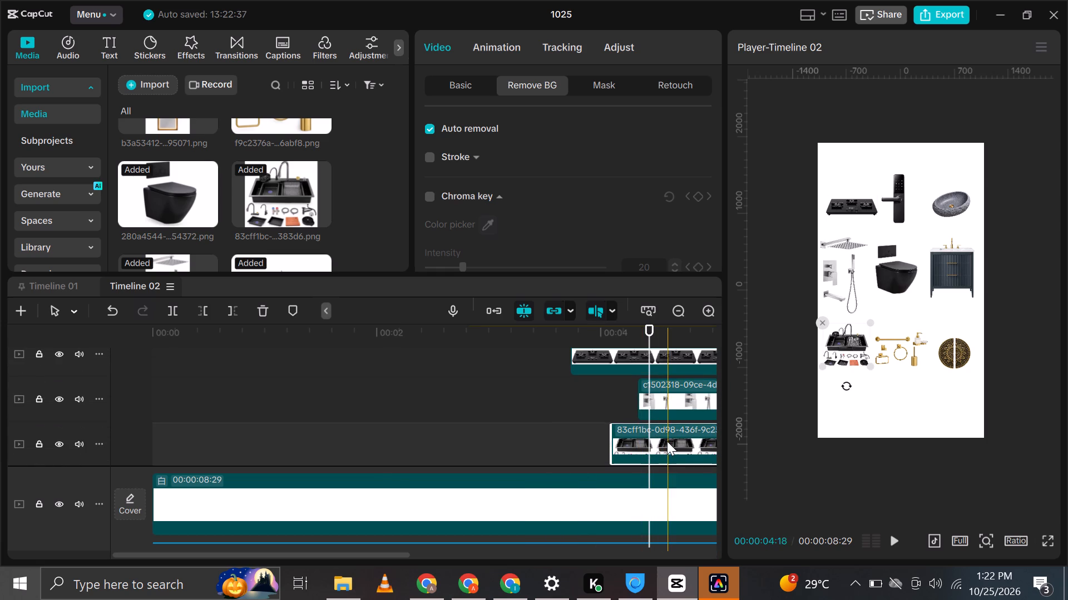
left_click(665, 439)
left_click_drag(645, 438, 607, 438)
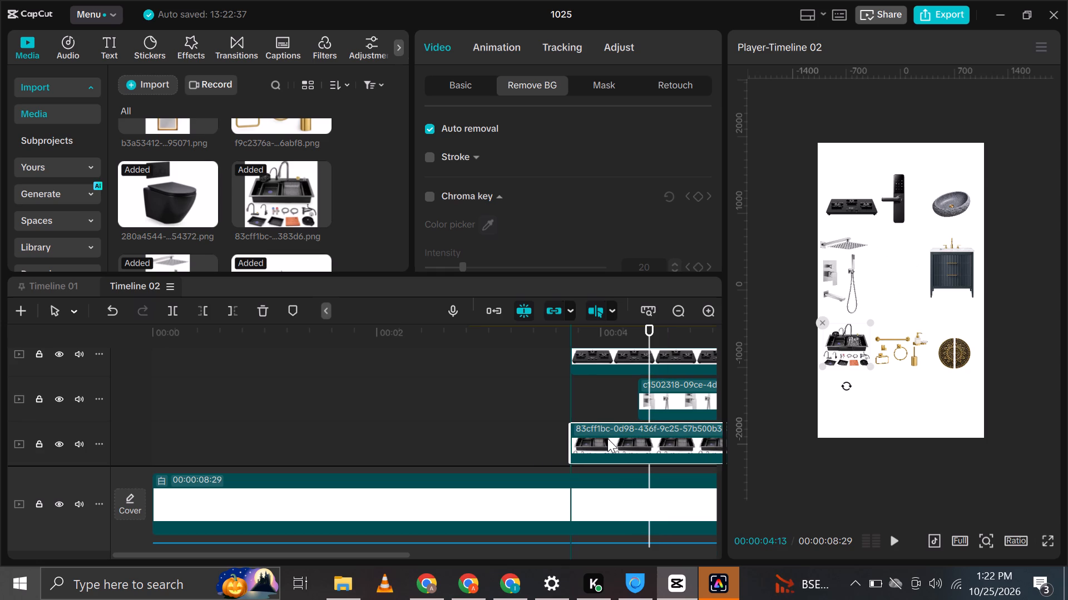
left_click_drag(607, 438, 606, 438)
Move the gas hob clip between the sink set and shower set tracks, starting at about 00:00:04:04, and play the section to check.
scroll(612, 425, "down", 2)
scroll(612, 425, "up", 3)
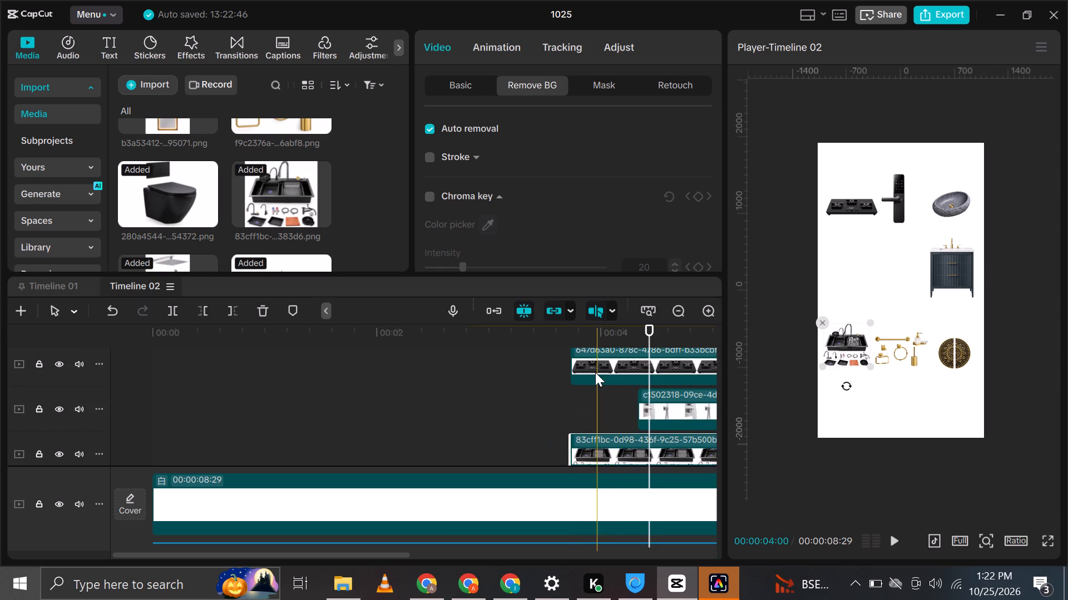
left_click(593, 368)
left_click_drag(593, 366, 667, 425)
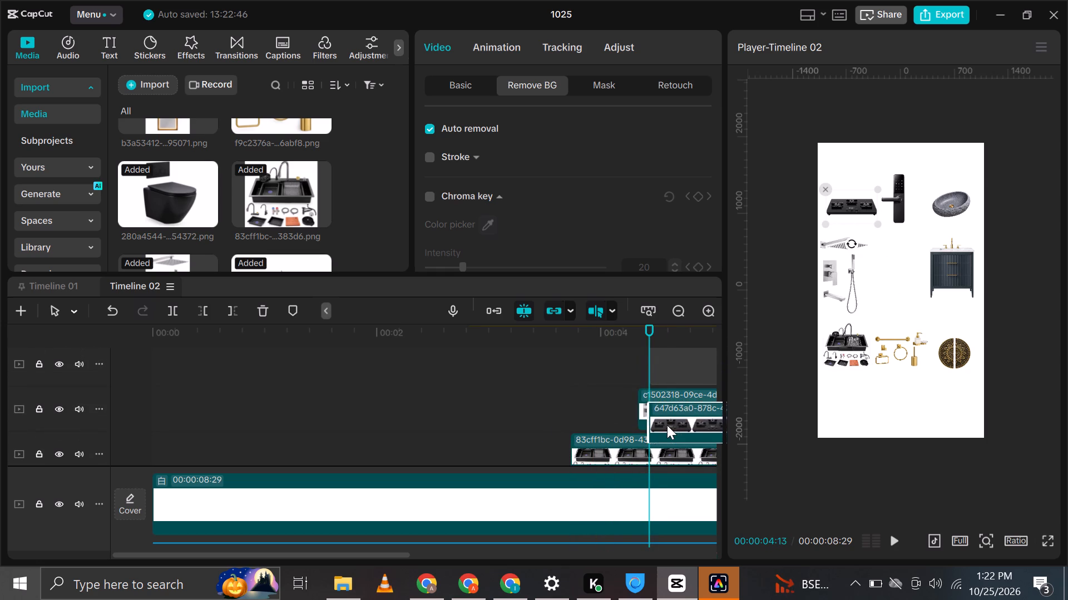
left_click_drag(667, 425, 661, 427)
left_click_drag(662, 369, 652, 433)
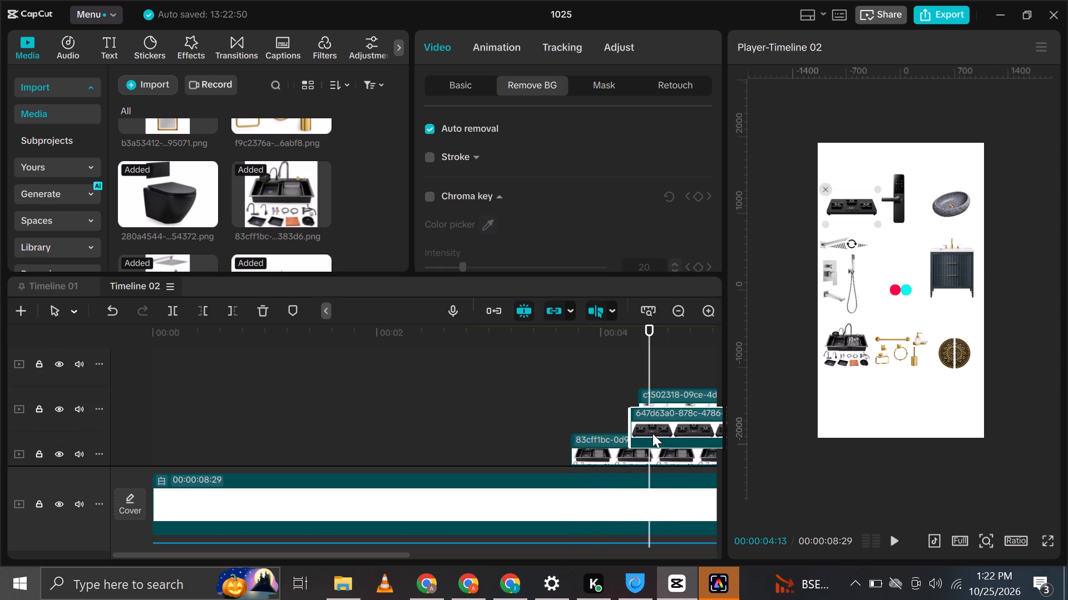
left_click_drag(652, 433, 638, 431)
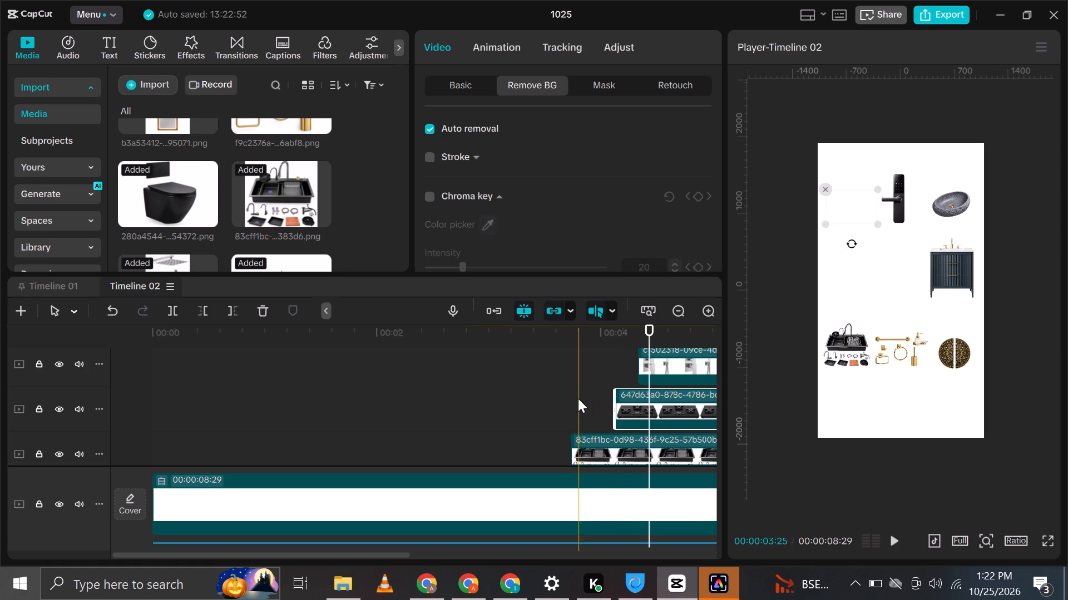
left_click(570, 399)
left_click(515, 401)
key("space")
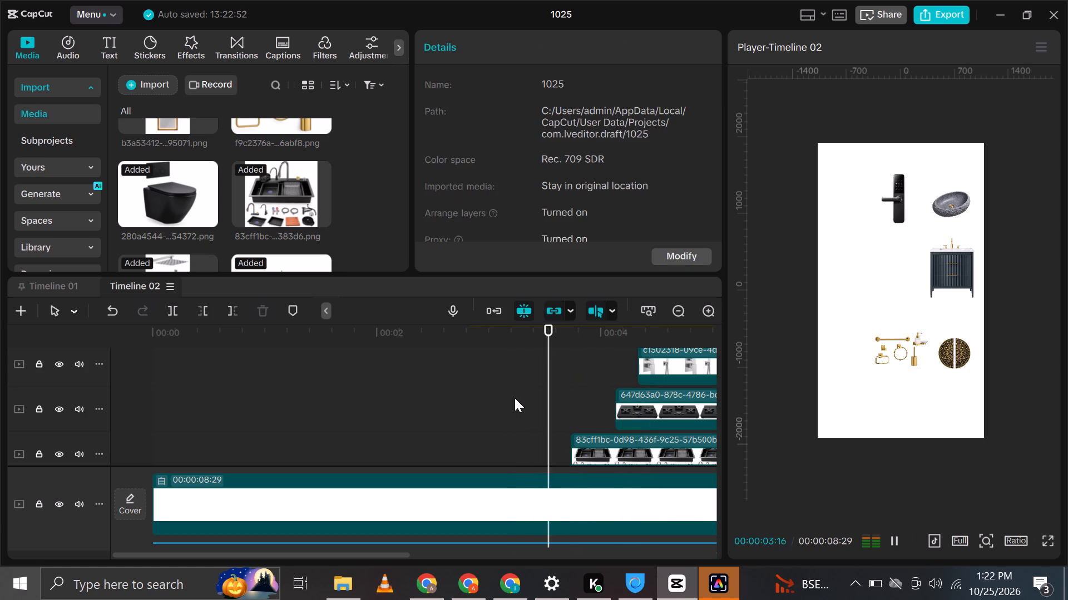
key("space")
key("space")
key("space")
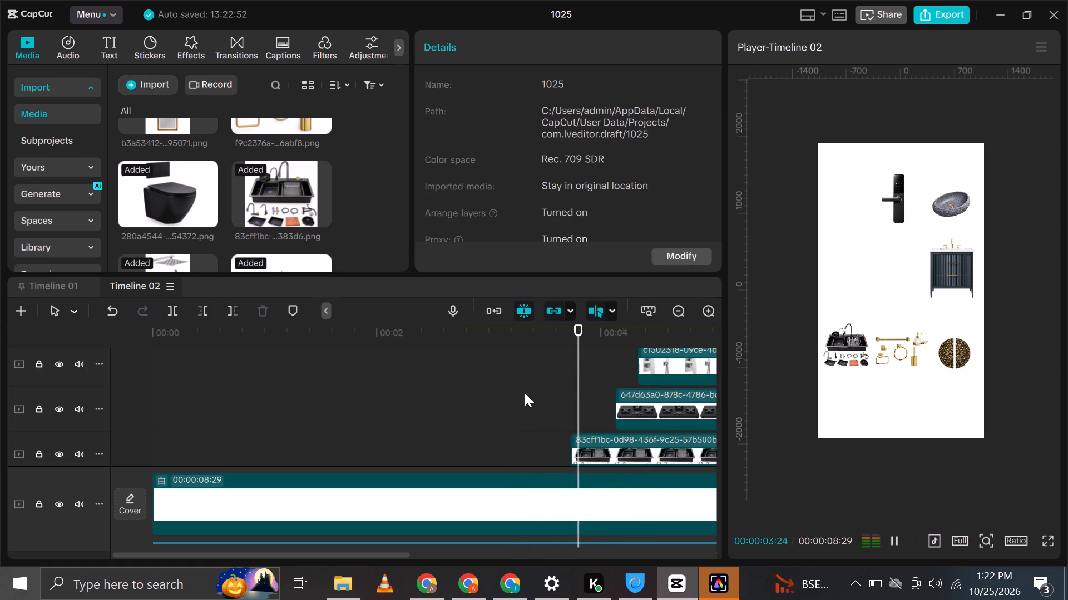
Move the kitchen sink set clip earlier on its track so it starts at about 00:00:03:18.
left_click(529, 393)
scroll(583, 400, "down", 2)
left_click(596, 403)
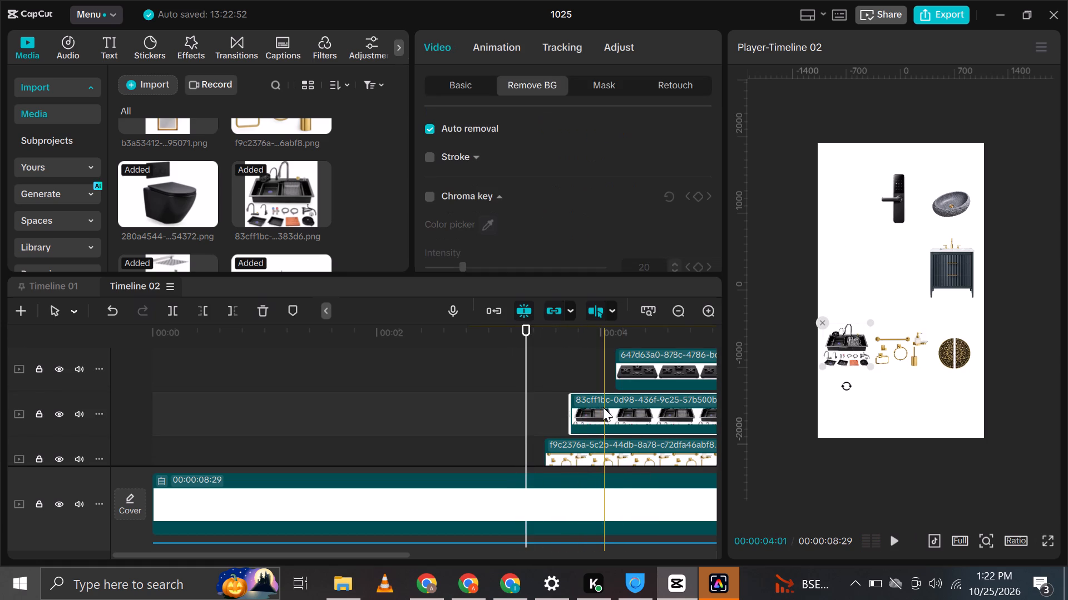
left_click_drag(603, 407, 590, 411)
Play the section leading into the kitchen sink set clip several times to check the product entries against the beat.
left_click(522, 398)
key("space")
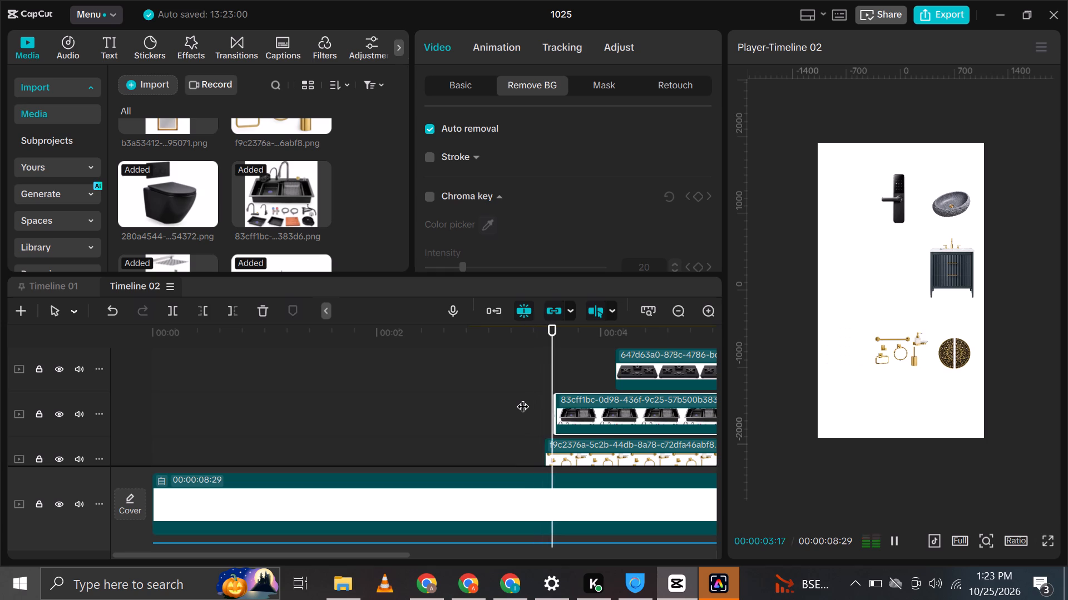
key("space")
left_click(455, 379)
left_click(377, 353)
key("space")
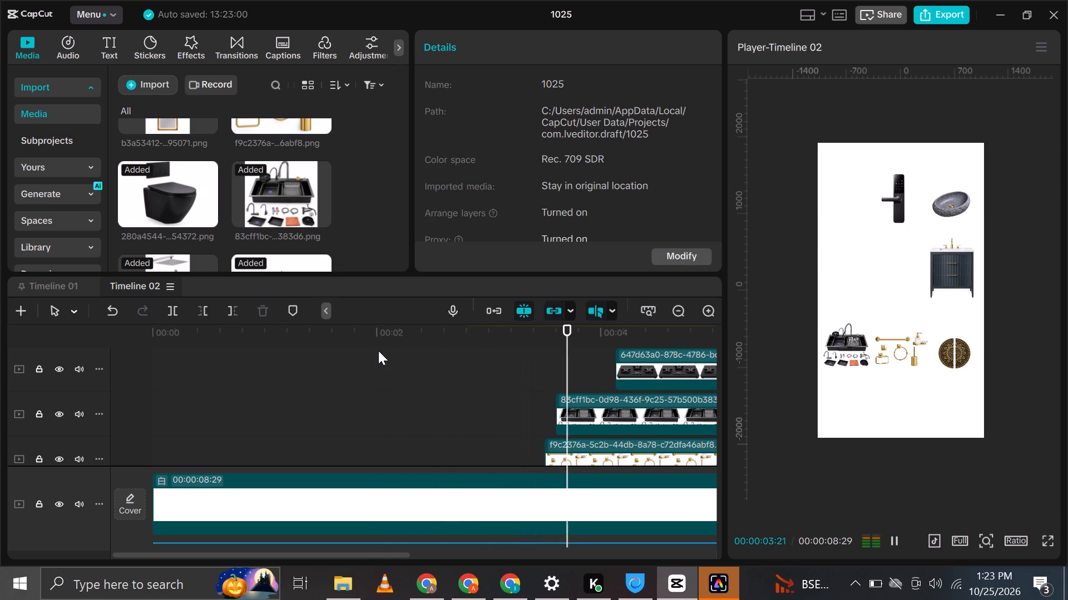
key("space")
left_click(410, 351)
key("space")
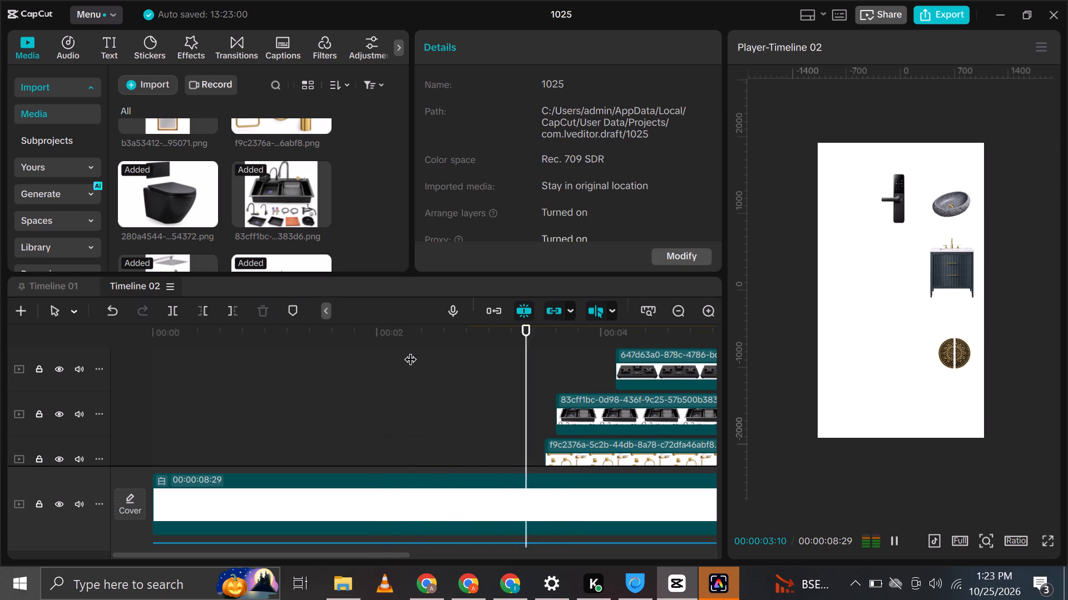
key("space")
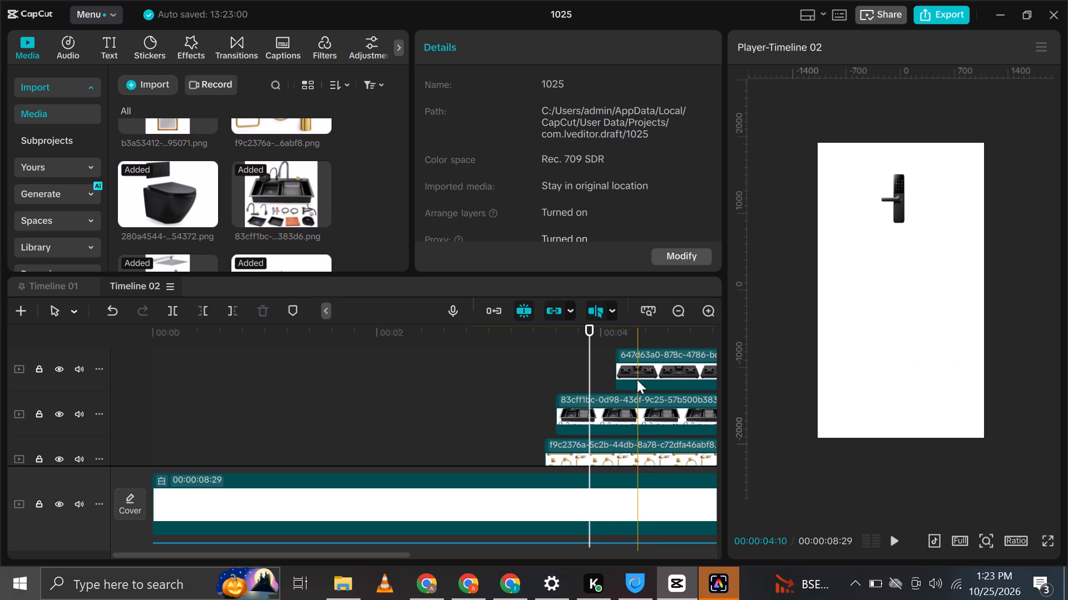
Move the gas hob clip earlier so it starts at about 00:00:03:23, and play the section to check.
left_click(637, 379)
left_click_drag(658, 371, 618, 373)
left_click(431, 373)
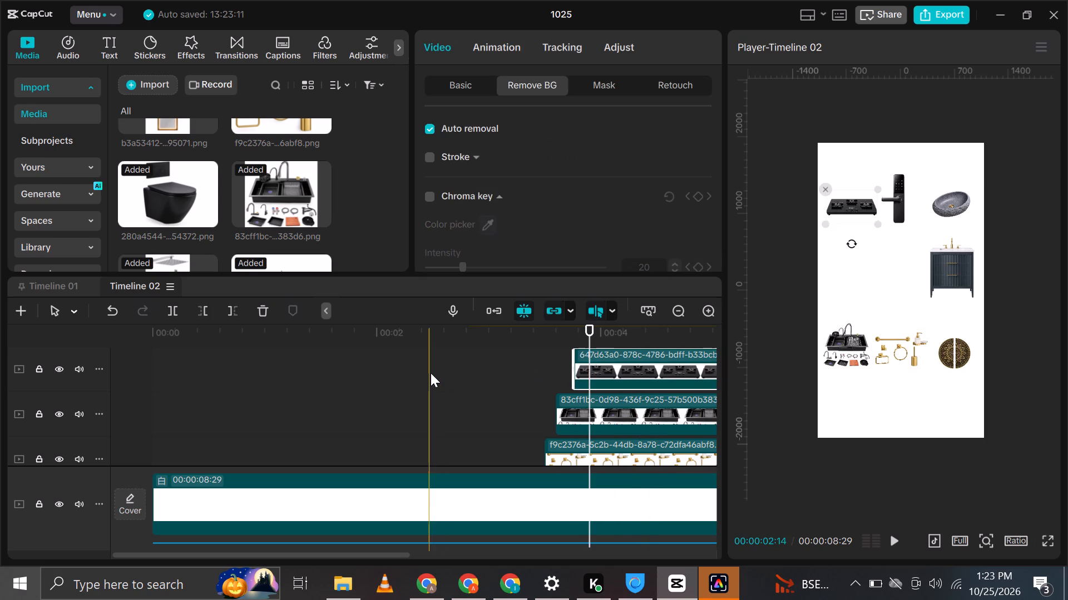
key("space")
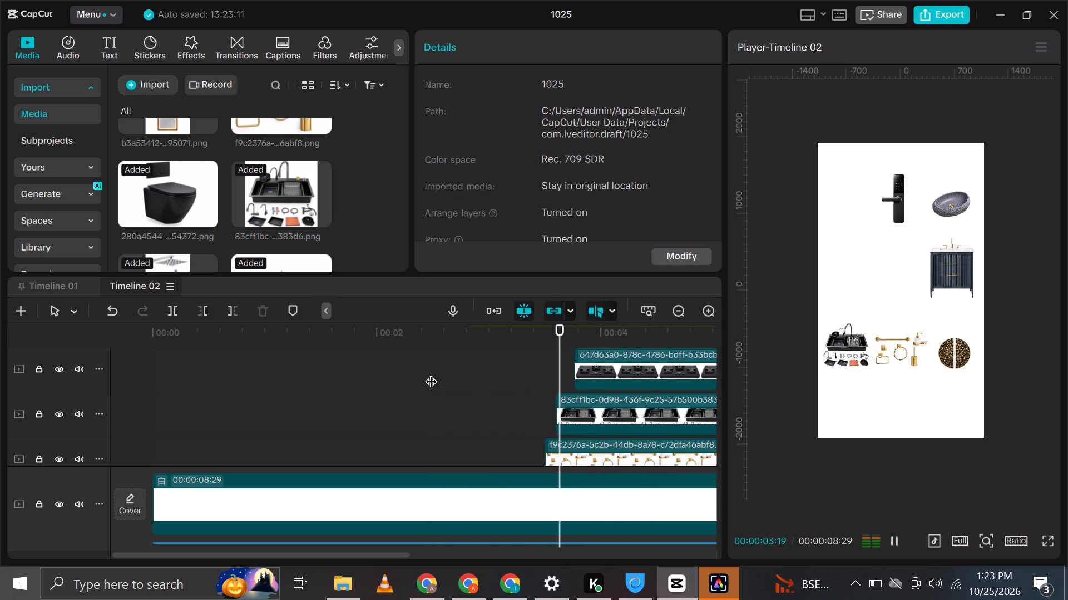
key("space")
Move the gas hob clip onto the track above the shower set clip, starting at about 00:00:03:24.
scroll(613, 382, "up", 2)
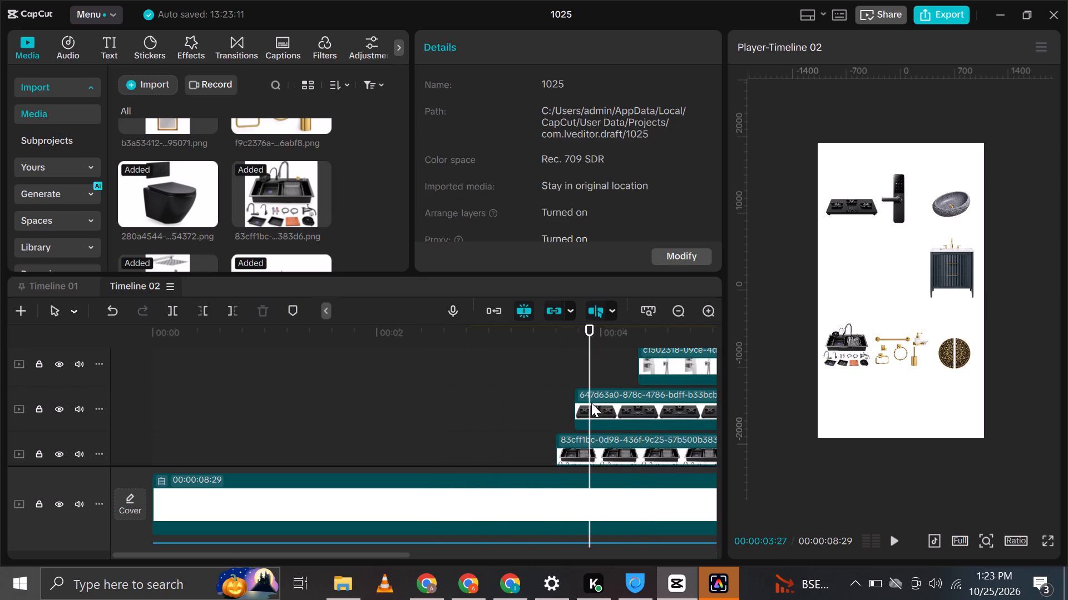
scroll(614, 421, "up", 3)
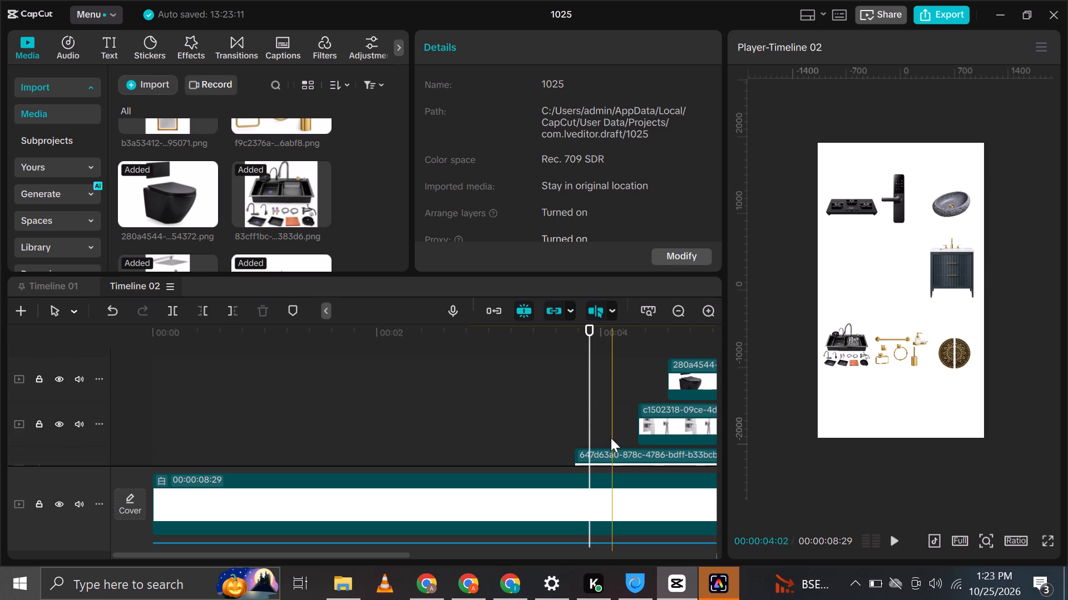
scroll(617, 446, "down", 2)
left_click(628, 429)
left_click_drag(624, 433, 625, 409)
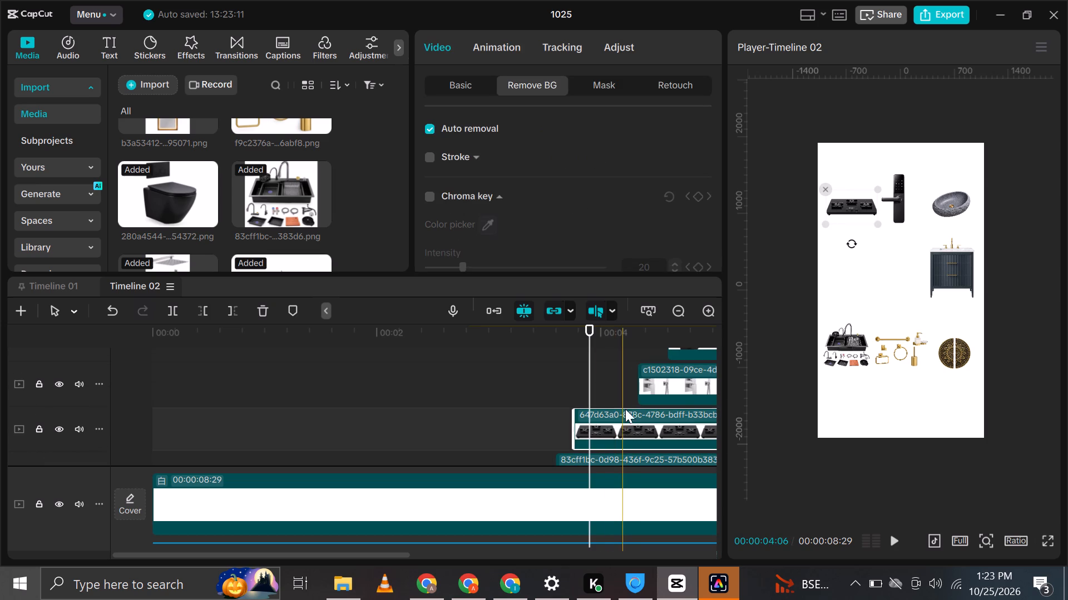
left_click_drag(625, 409, 628, 398)
left_click_drag(629, 392, 630, 376)
Start the shower set clip at about 00:00:03:24 and the gas hob clip at about 00:00:04:00.
left_click(664, 427)
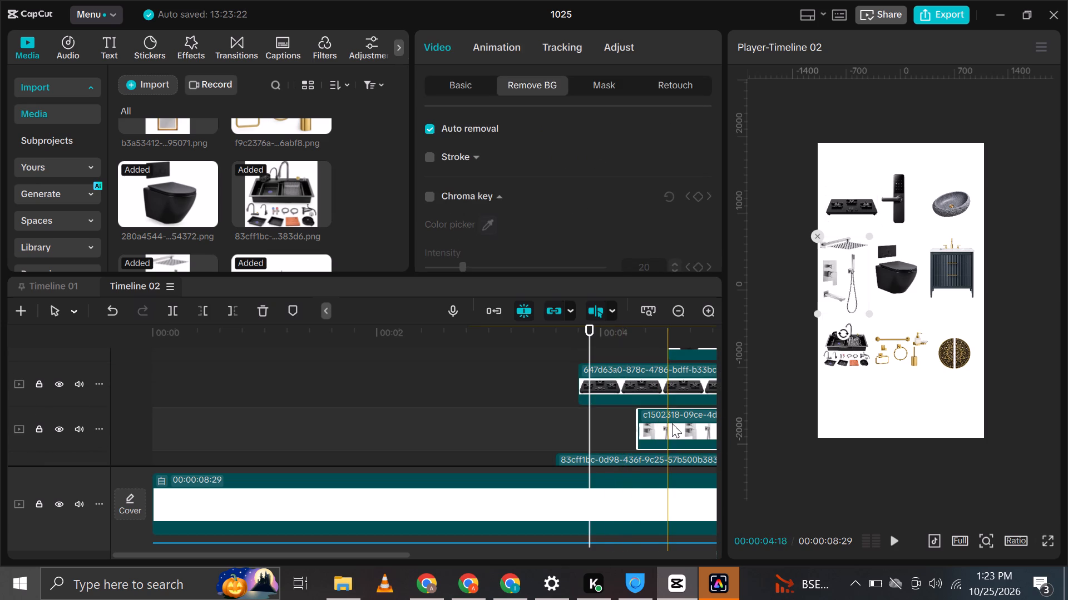
left_click_drag(641, 420, 584, 417)
double_click(599, 381)
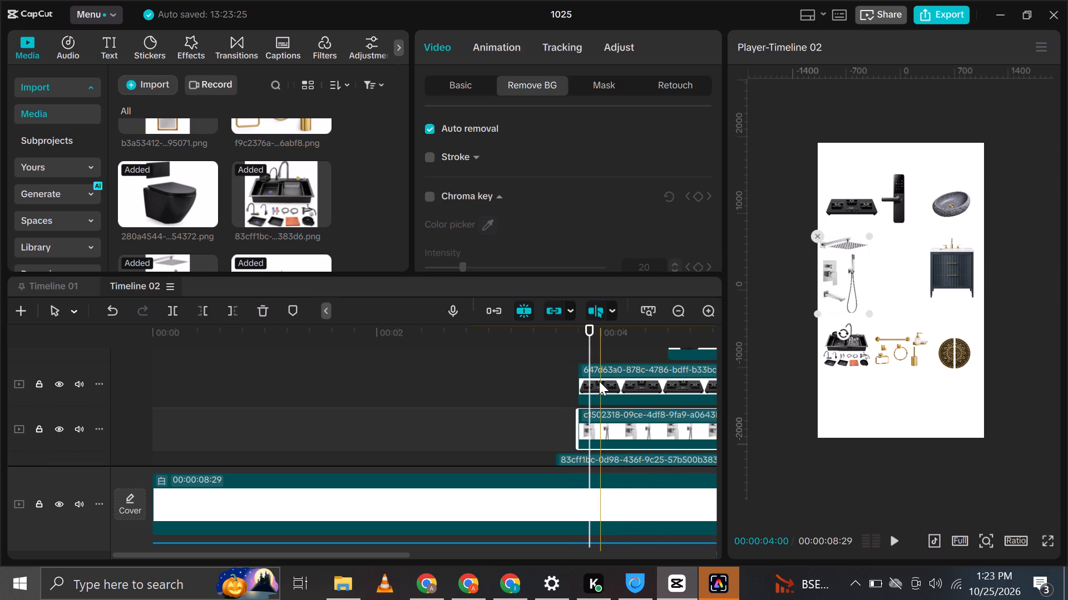
left_click_drag(609, 381, 632, 382)
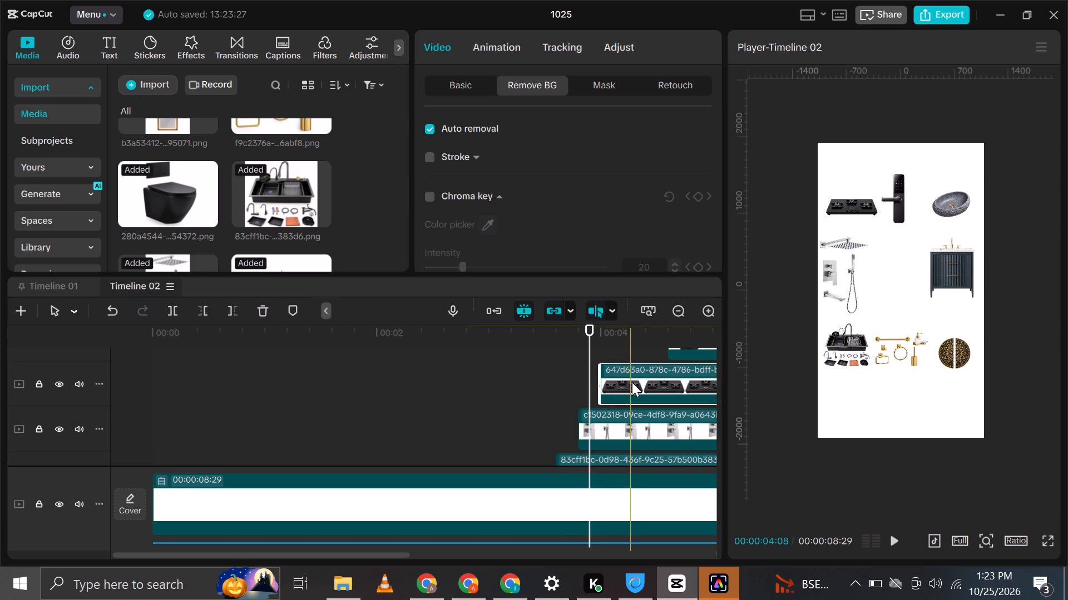
Play the timeline from the beginning through the product entries, with the preview enlarged, to check their timing against the beat.
scroll(632, 382, "down", 8)
scroll(620, 383, "down", 14)
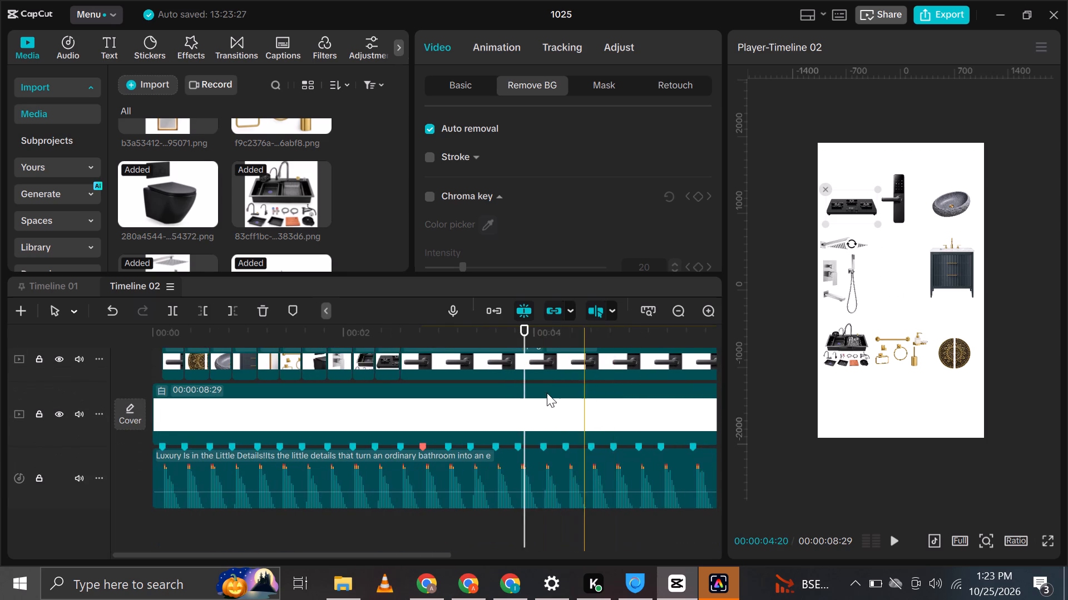
scroll(546, 396, "down", 14, "ctrl")
scroll(431, 442, "up", 11)
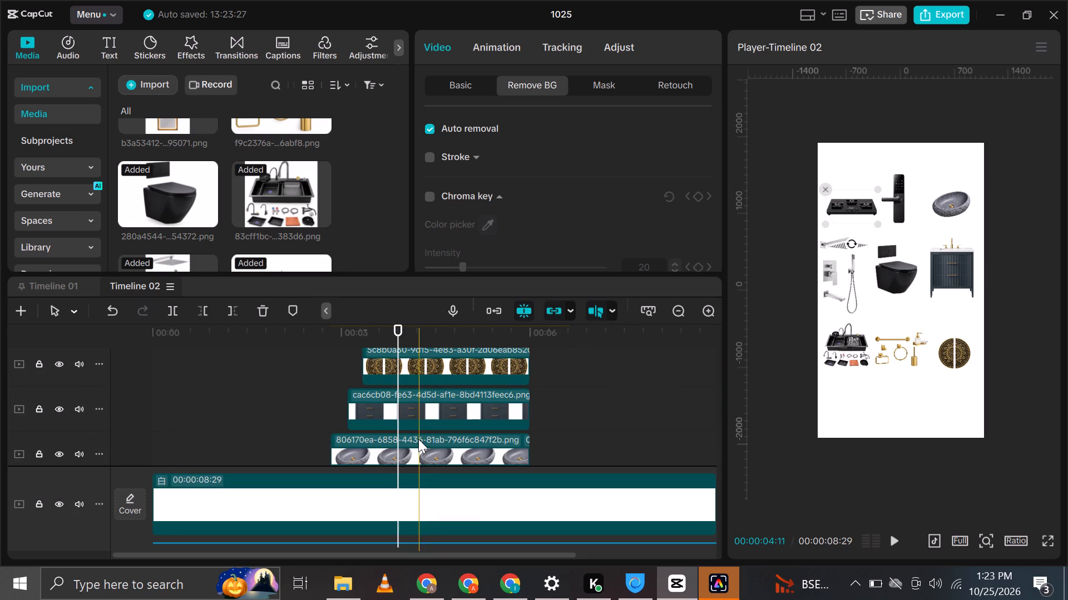
scroll(418, 439, "up", 1)
left_click_drag(239, 332, 62, 322)
key("space")
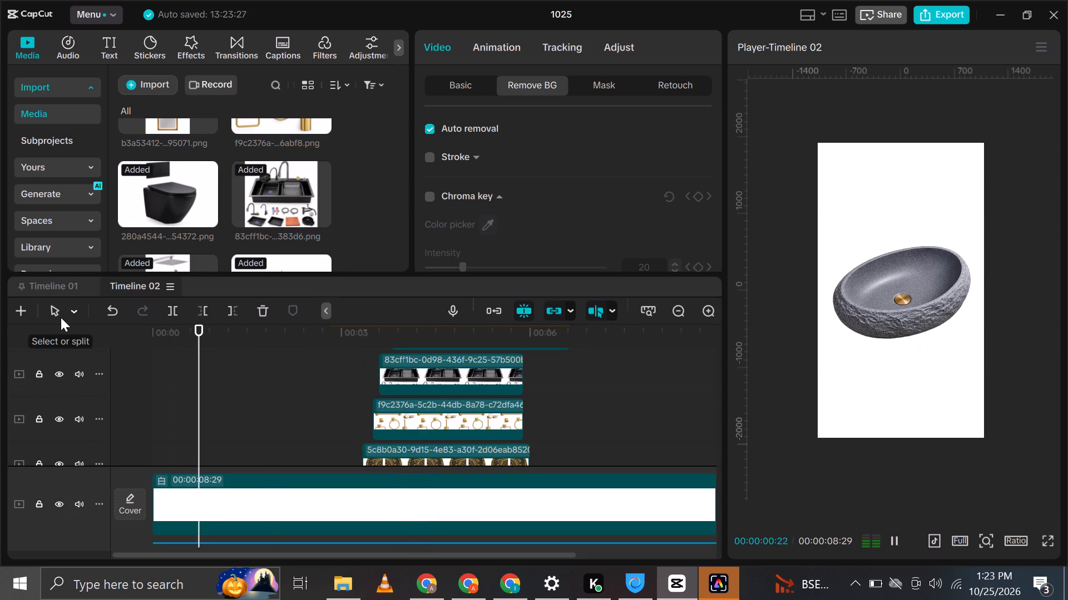
scroll(801, 312, "up", 1, "ctrl")
scroll(901, 313, "up", 1, "ctrl")
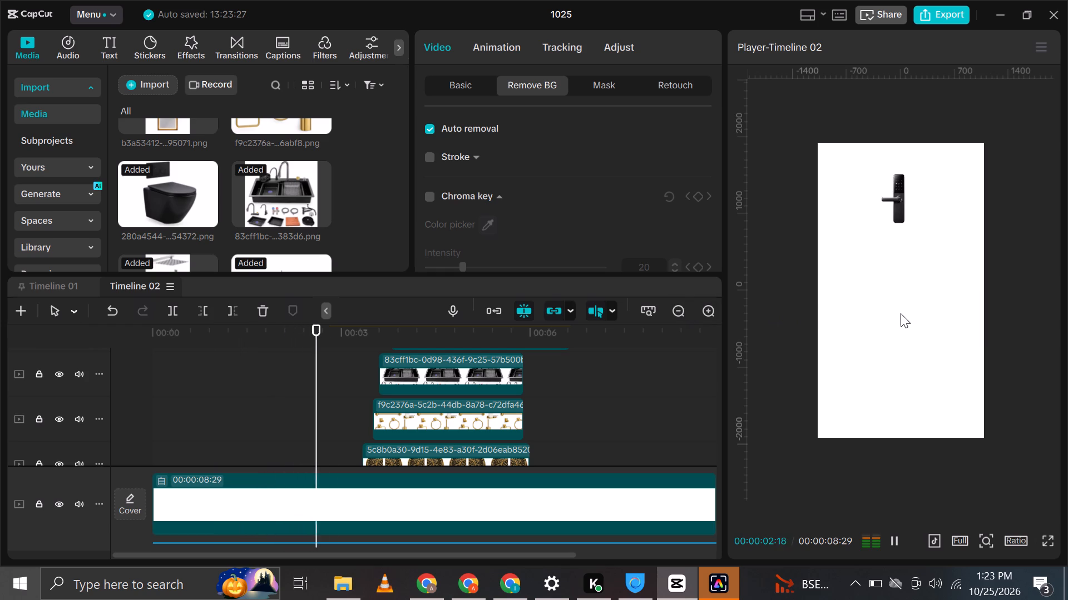
scroll(901, 313, "up", 4, "ctrl")
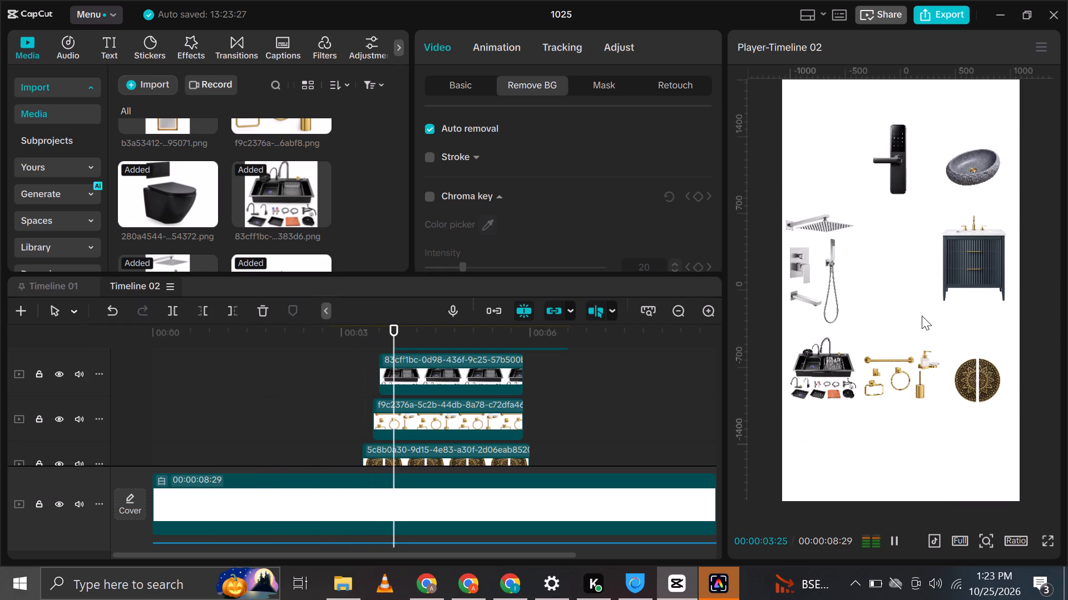
key("space")
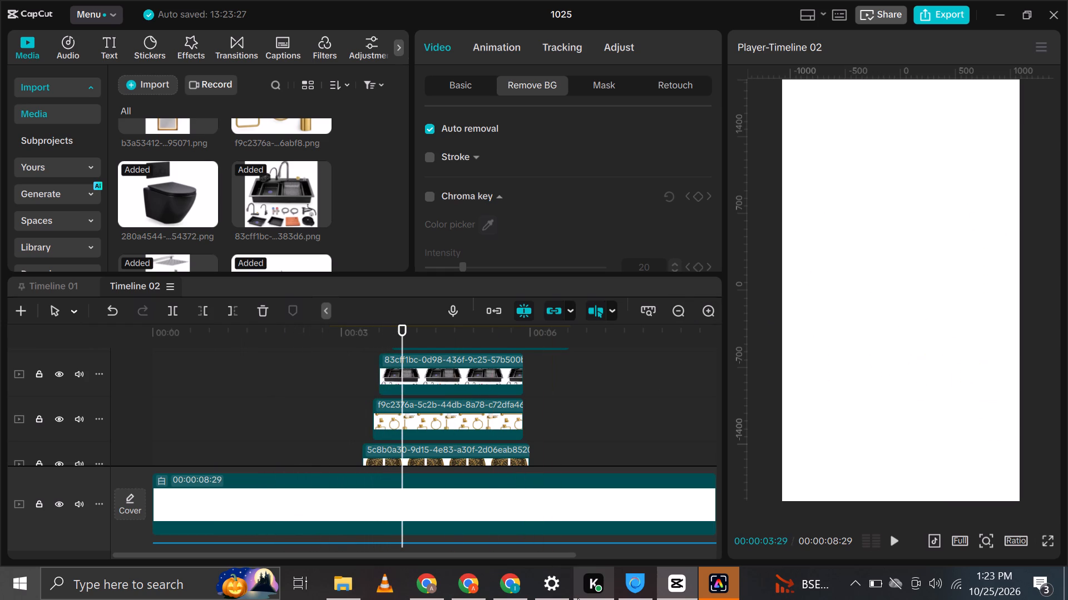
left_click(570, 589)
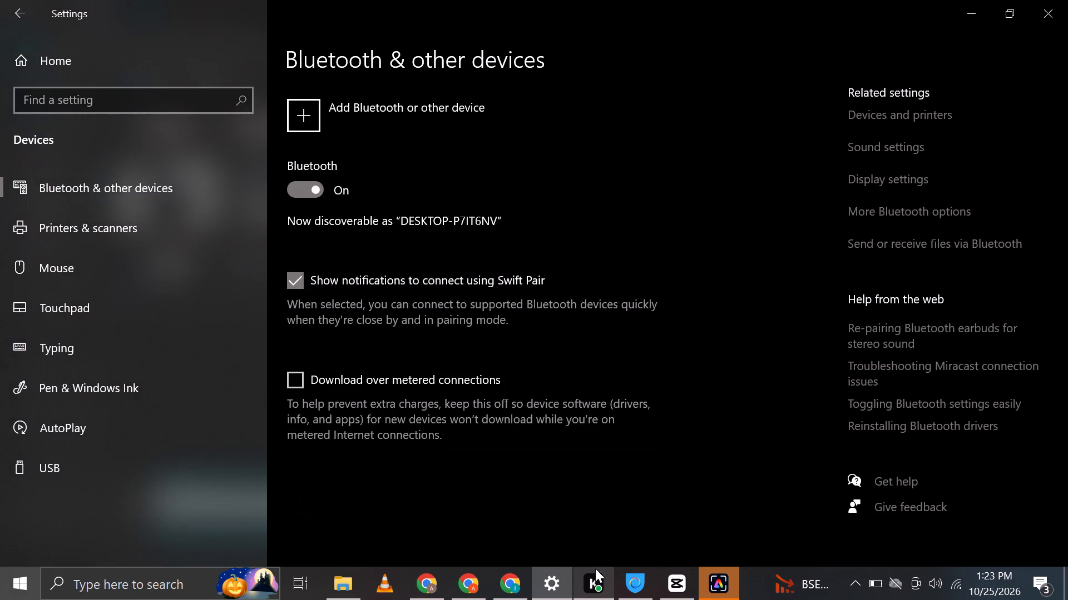
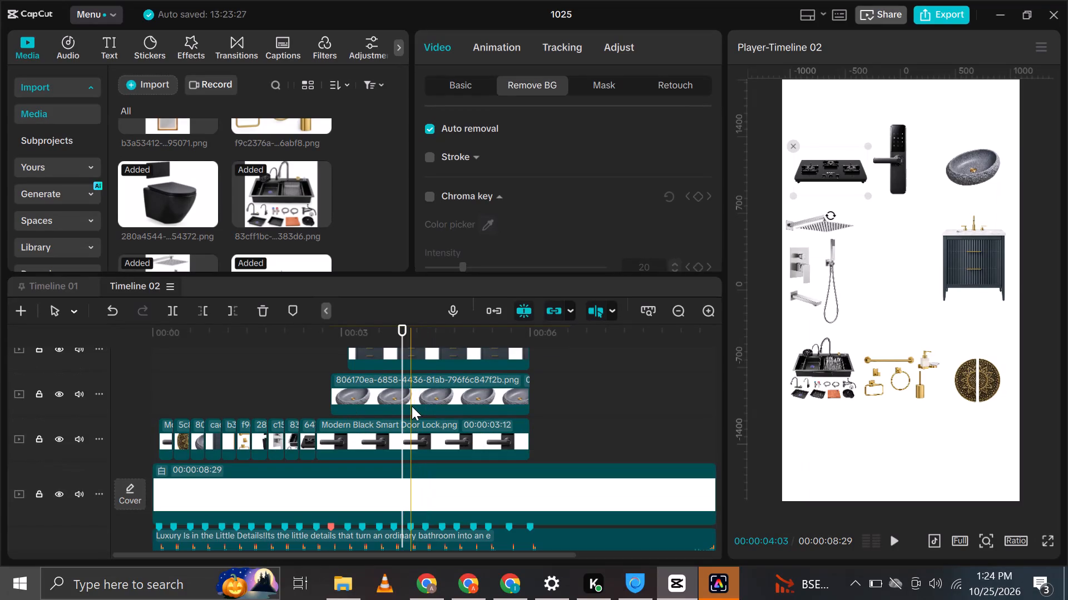
Play the section around the 4-second mark and shift the shower set clip slightly earlier on Timeline 02.
scroll(413, 408, "up", 11)
scroll(407, 415, "down", 1)
scroll(407, 415, "up", 5)
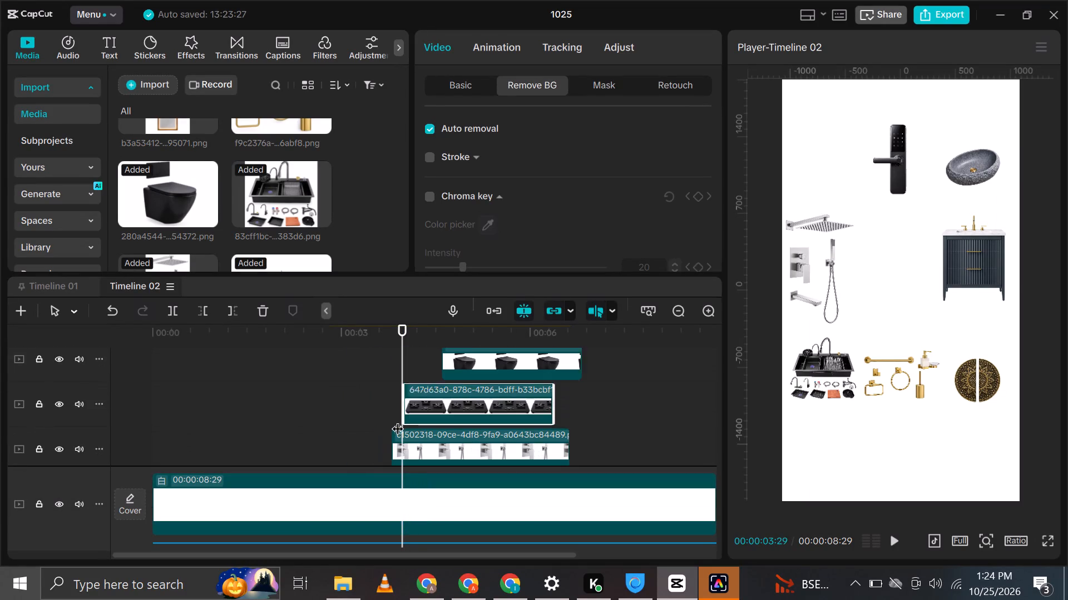
left_click(382, 390)
key("space")
key("space")
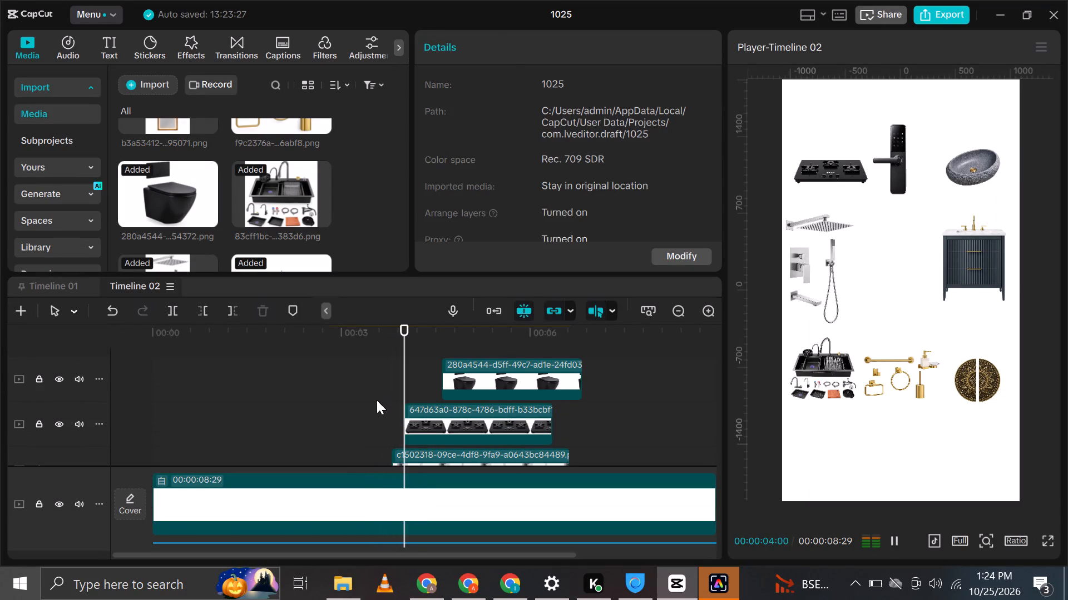
left_click(427, 419)
scroll(417, 425, "down", 5)
scroll(403, 433, "up", 6, "ctrl")
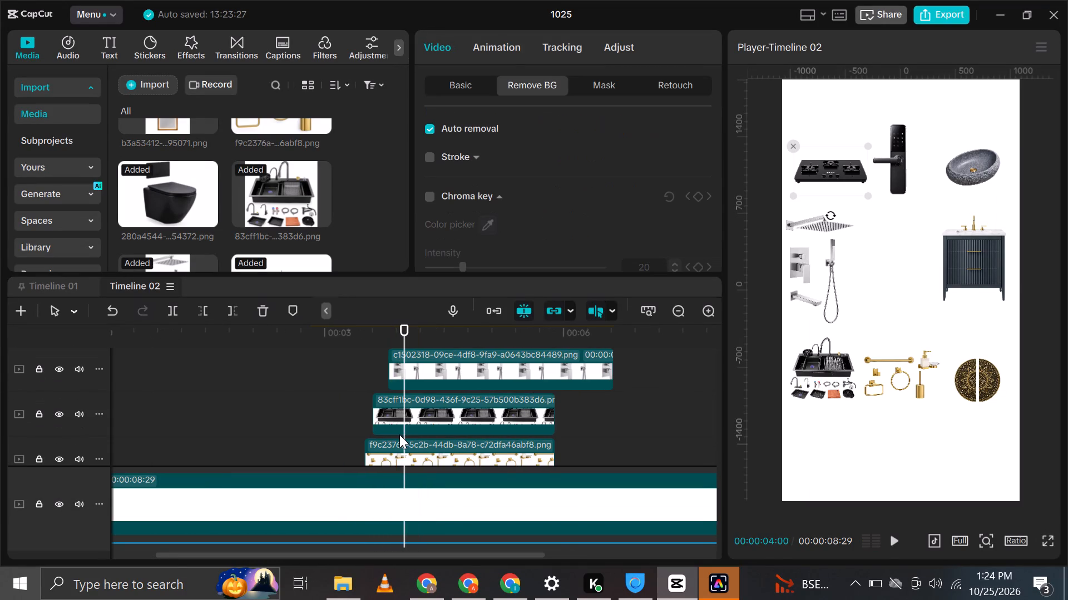
left_click(415, 388)
left_click(431, 374)
left_click_drag(432, 374, 424, 373)
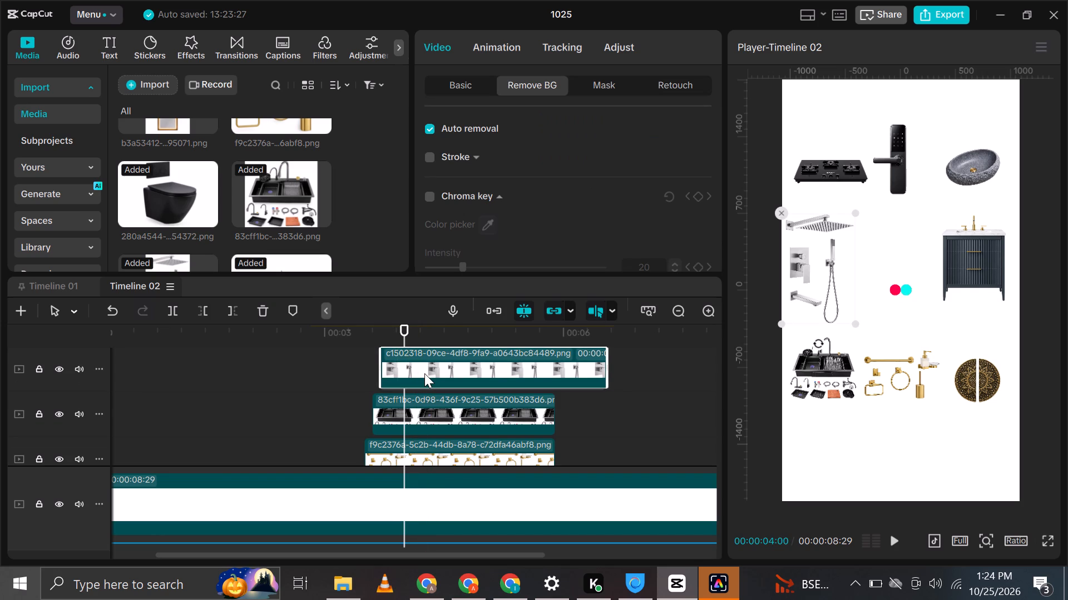
left_click_drag(424, 373, 424, 373)
Replay the section from just before the product entrances and nudge the shower set clip slightly later.
left_click(303, 376)
key("space")
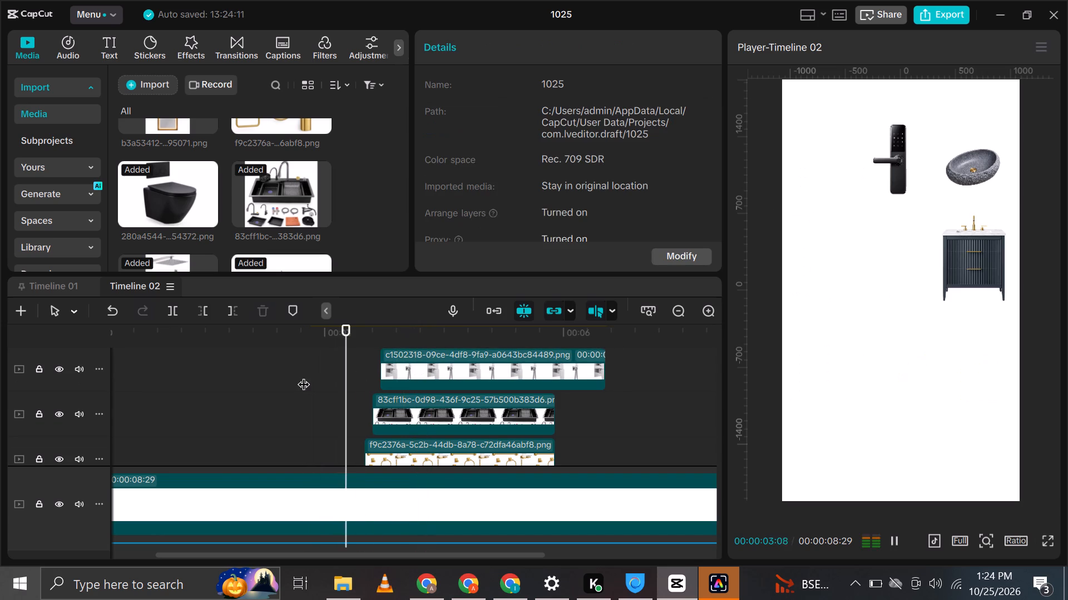
key("space")
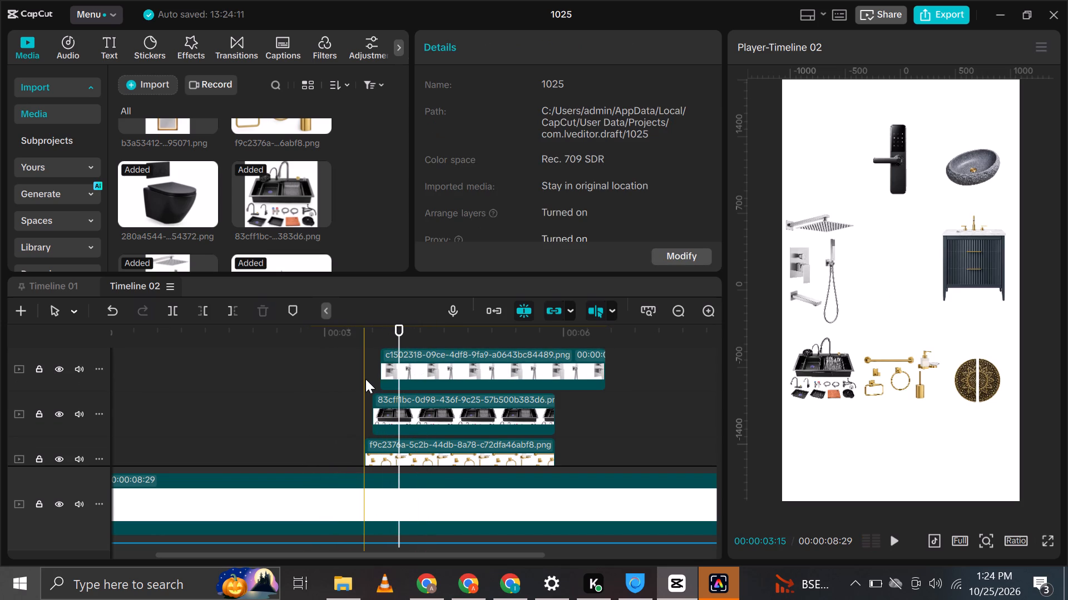
left_click(332, 382)
key("space")
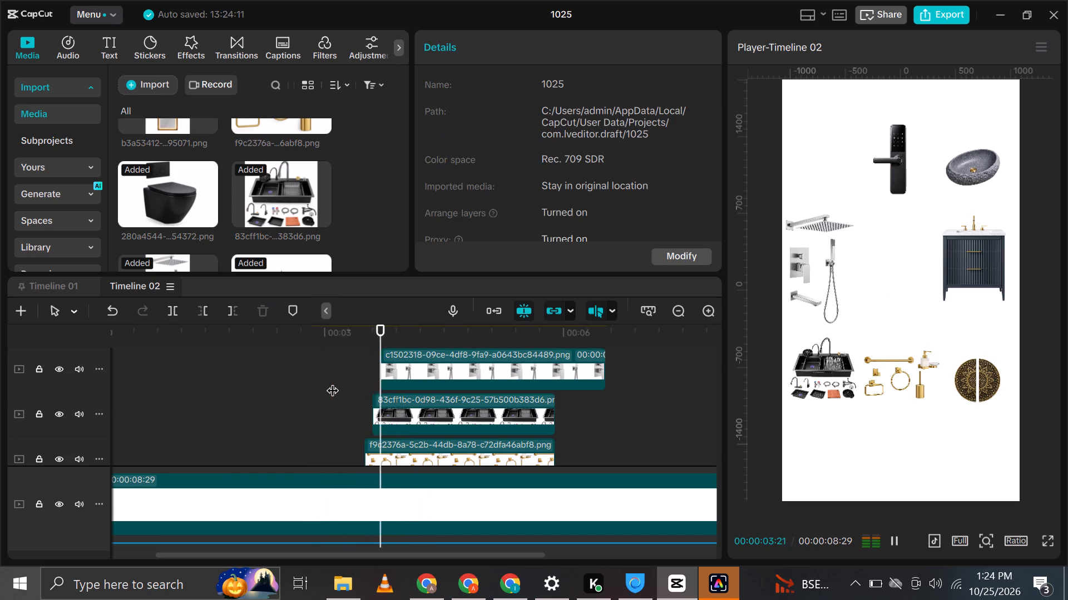
key("space")
scroll(400, 393, "up", 2)
left_click(400, 393)
left_click_drag(394, 397, 400, 399)
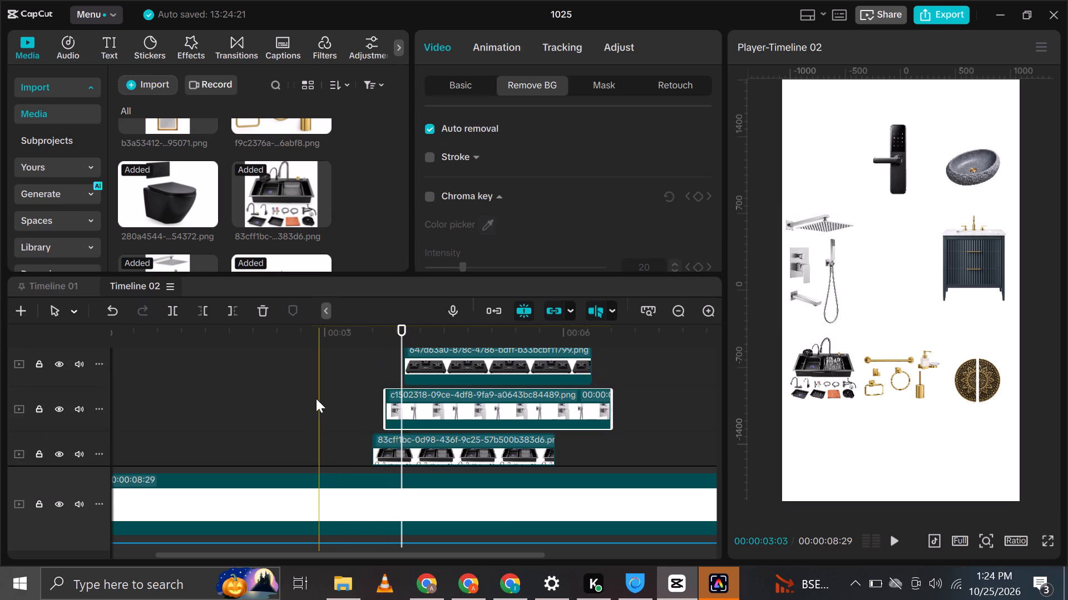
Shift the black cooktop clip slightly earlier so it starts just before the 4-second mark, and play back its entrance.
left_click(316, 398)
key("space")
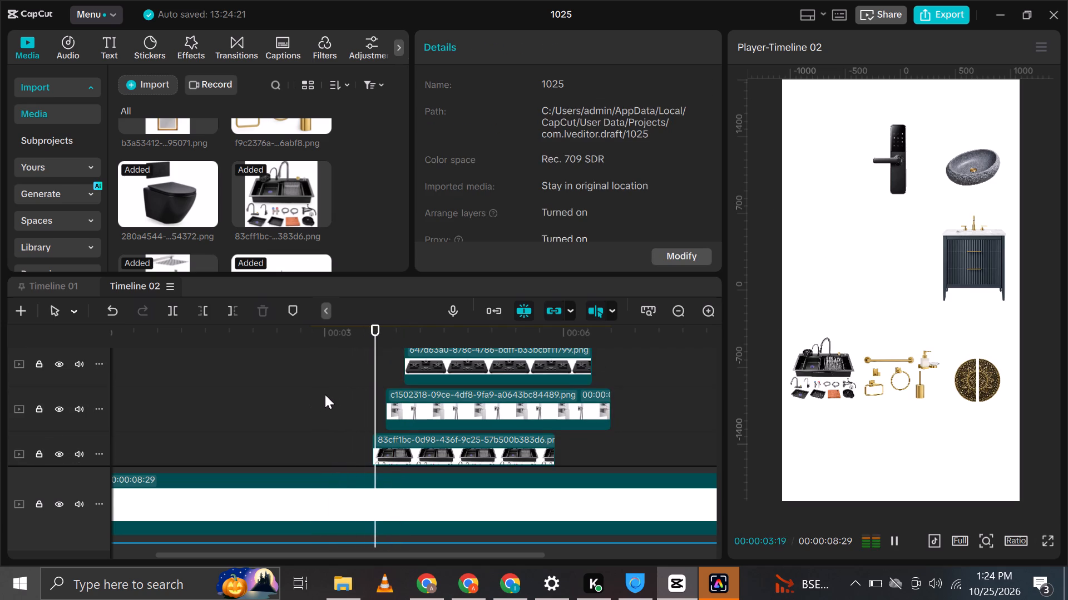
key("space")
scroll(417, 390, "up", 1)
scroll(417, 390, "down", 1)
scroll(417, 390, "up", 2)
left_click(417, 390)
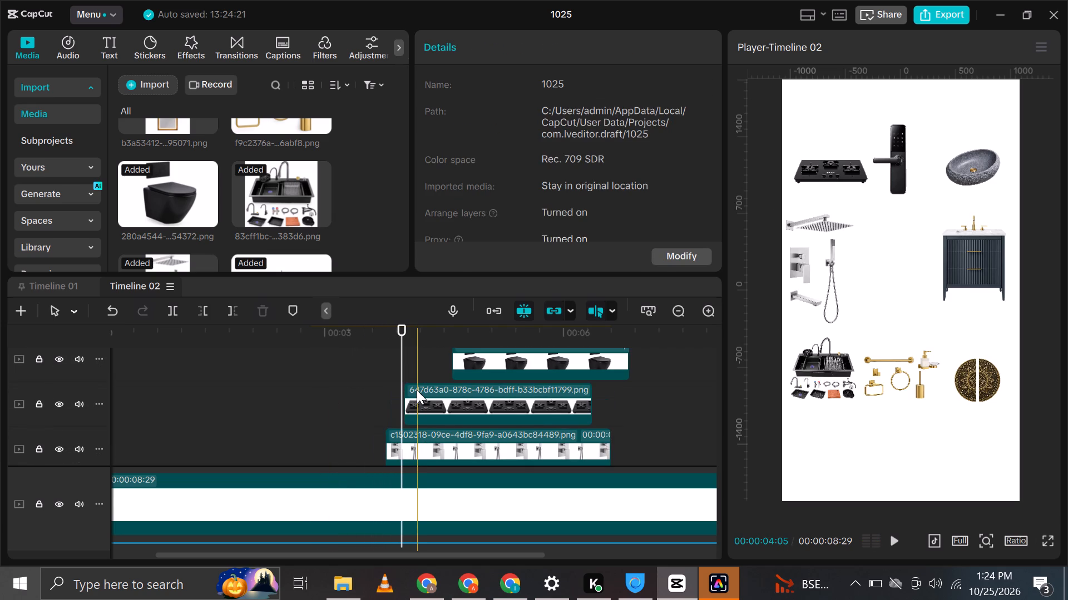
left_click_drag(424, 393, 415, 400)
key("space")
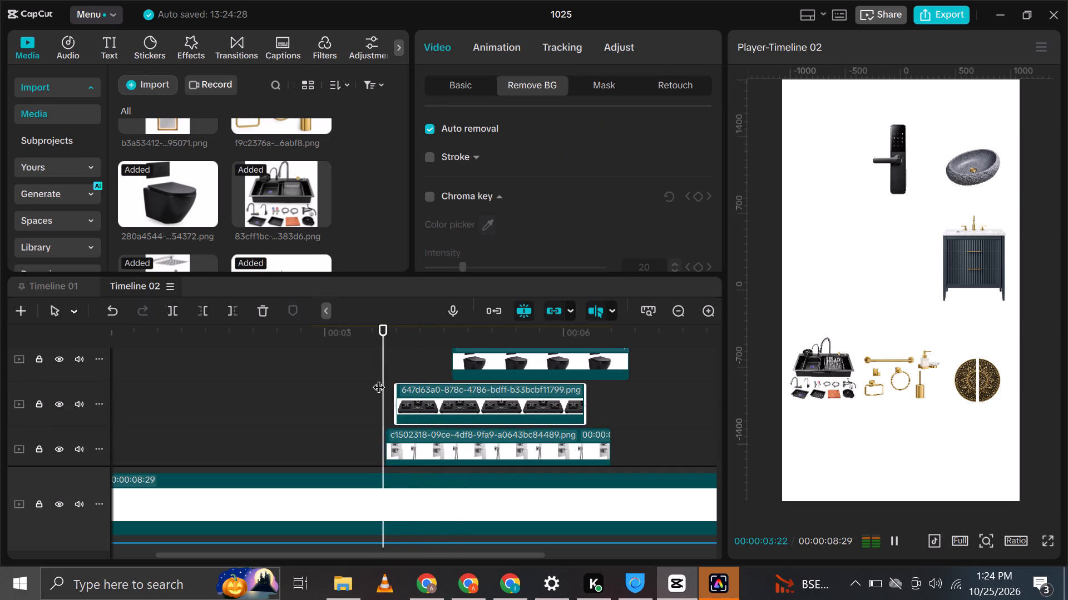
key("space")
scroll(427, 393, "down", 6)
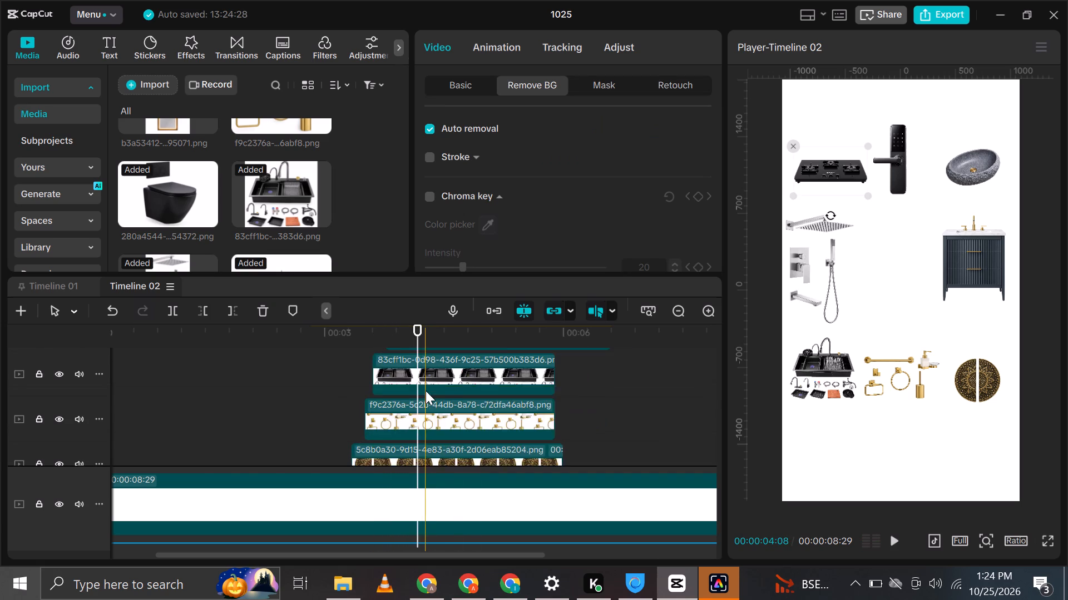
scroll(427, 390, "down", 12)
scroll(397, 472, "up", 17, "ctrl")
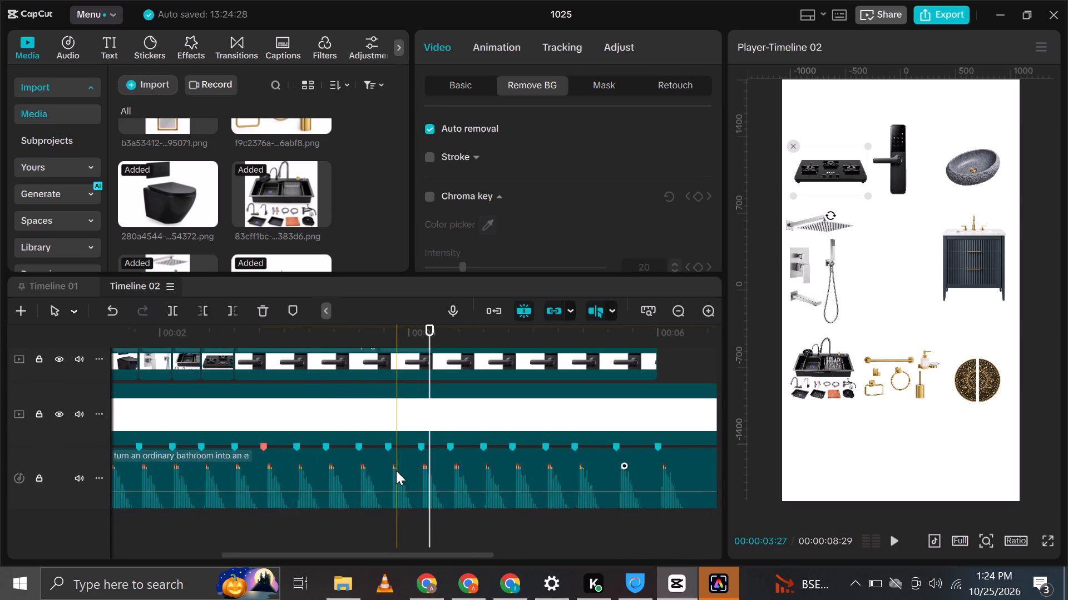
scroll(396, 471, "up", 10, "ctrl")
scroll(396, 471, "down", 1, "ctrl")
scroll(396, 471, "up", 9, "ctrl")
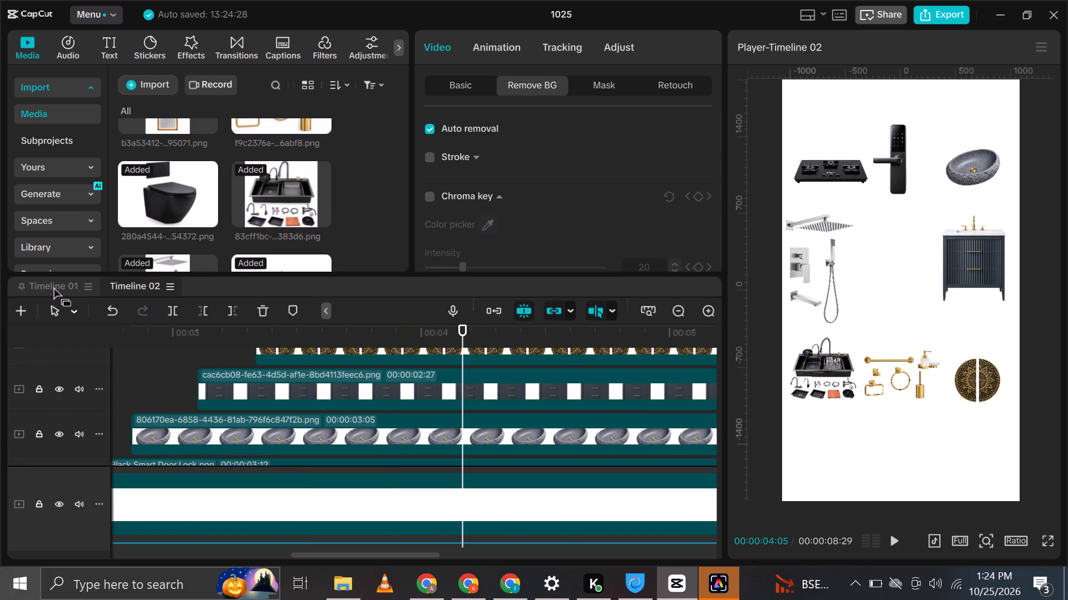
Switch to Timeline 01 and play it from the start to the closing store card as a timing and layout reference.
left_click(53, 286)
left_click(233, 325)
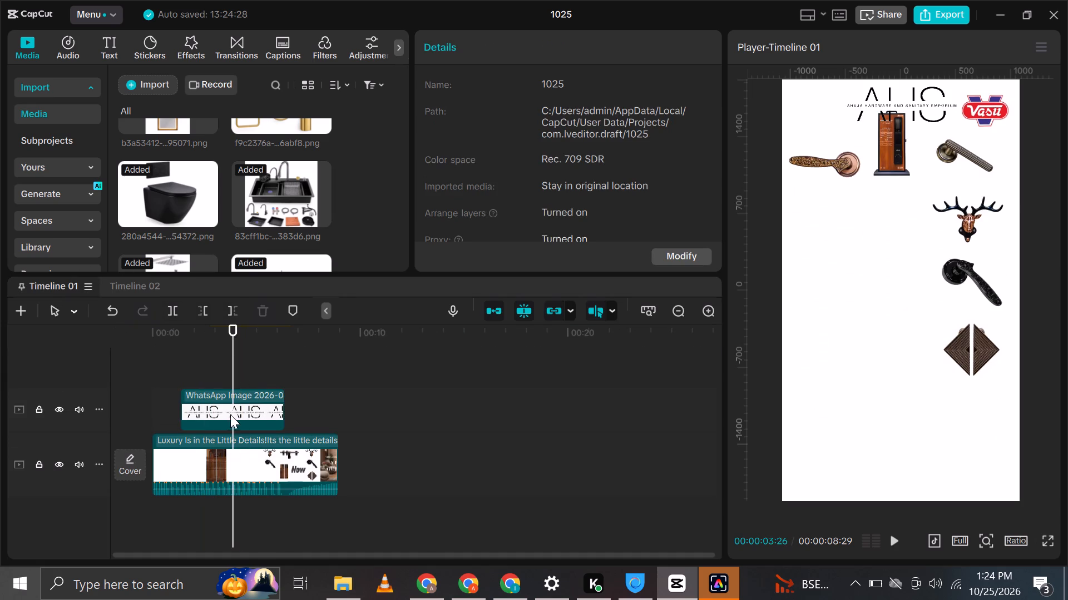
key("space")
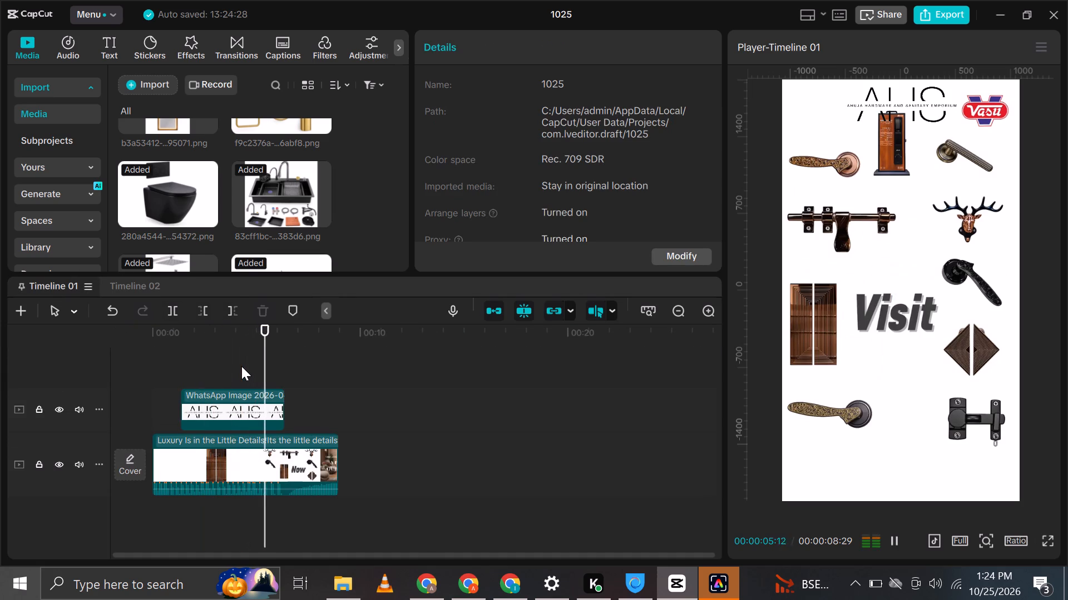
key("space")
left_click_drag(246, 333, 76, 331)
key("space")
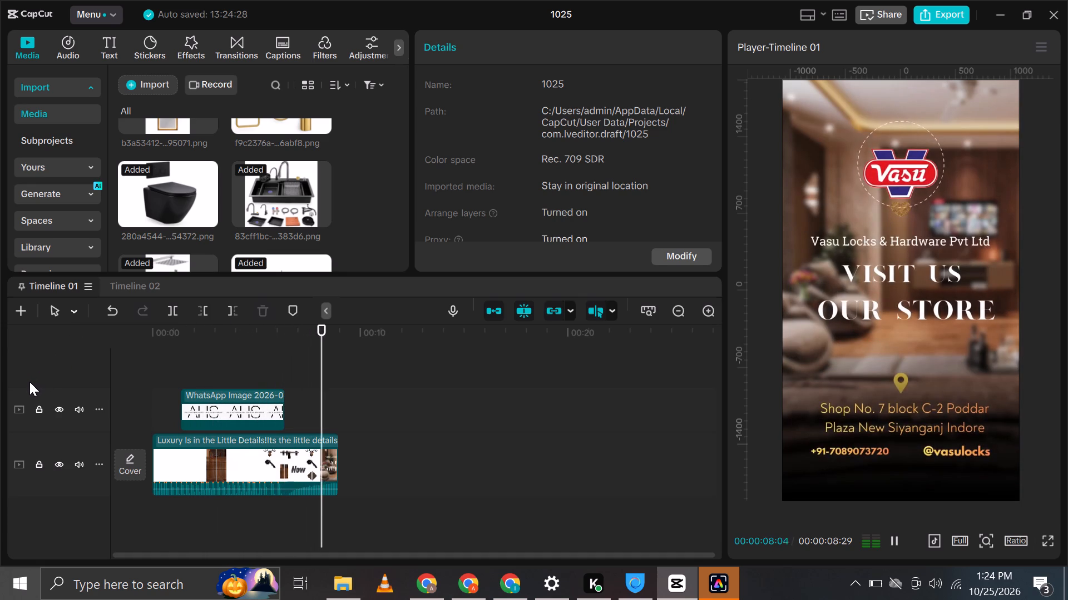
key("space")
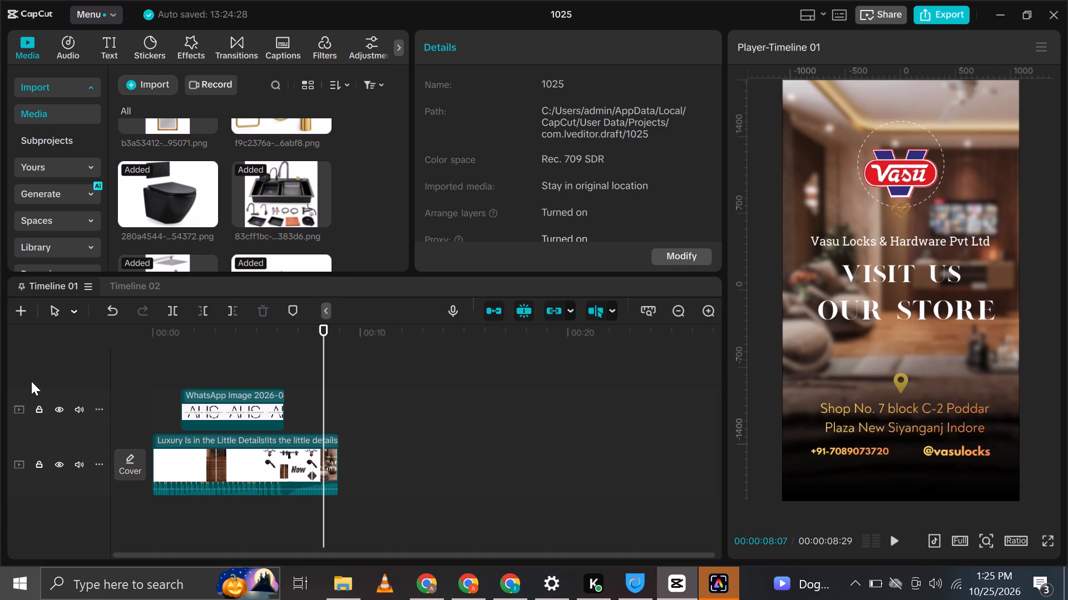
Return to Timeline 02 and play the product entrances from around the 3-second mark to check their timing.
left_click(136, 283)
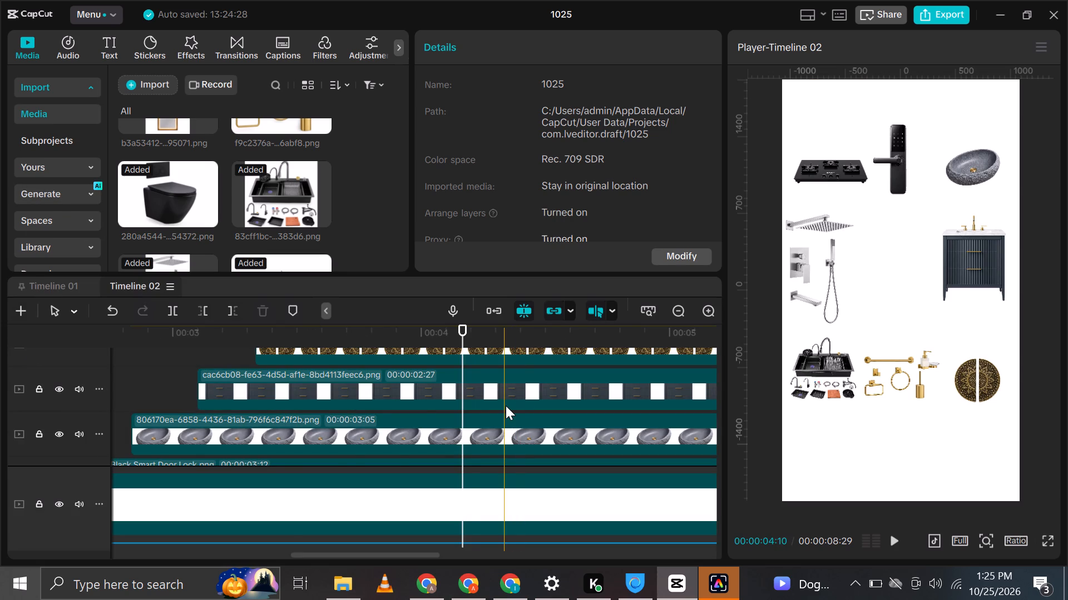
scroll(506, 406, "down", 6, "ctrl")
scroll(517, 446, "up", 7)
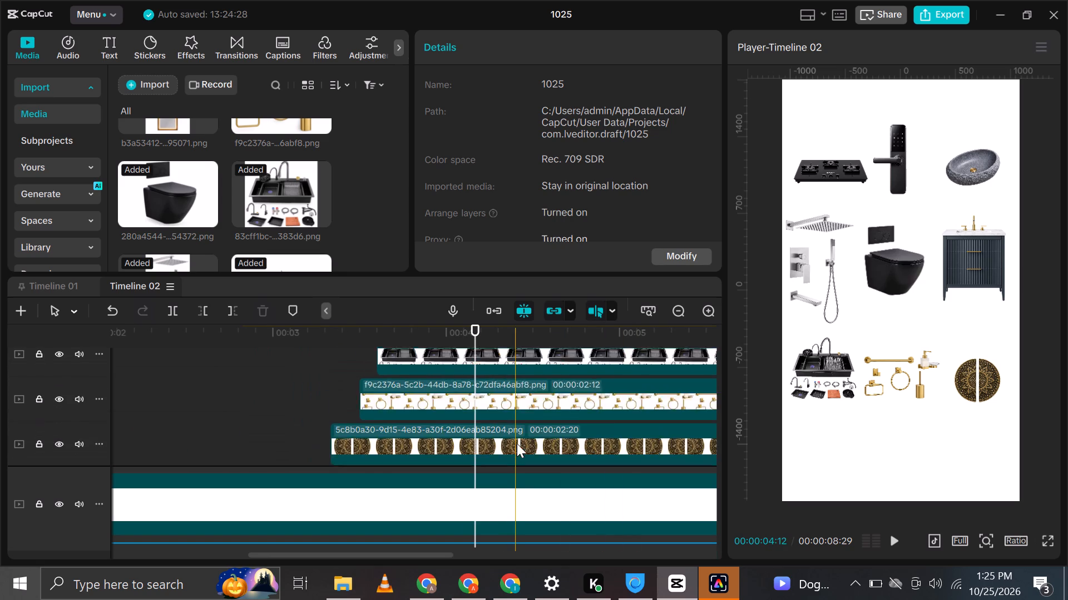
scroll(517, 443, "up", 1)
scroll(405, 410, "down", 5)
left_click(310, 361)
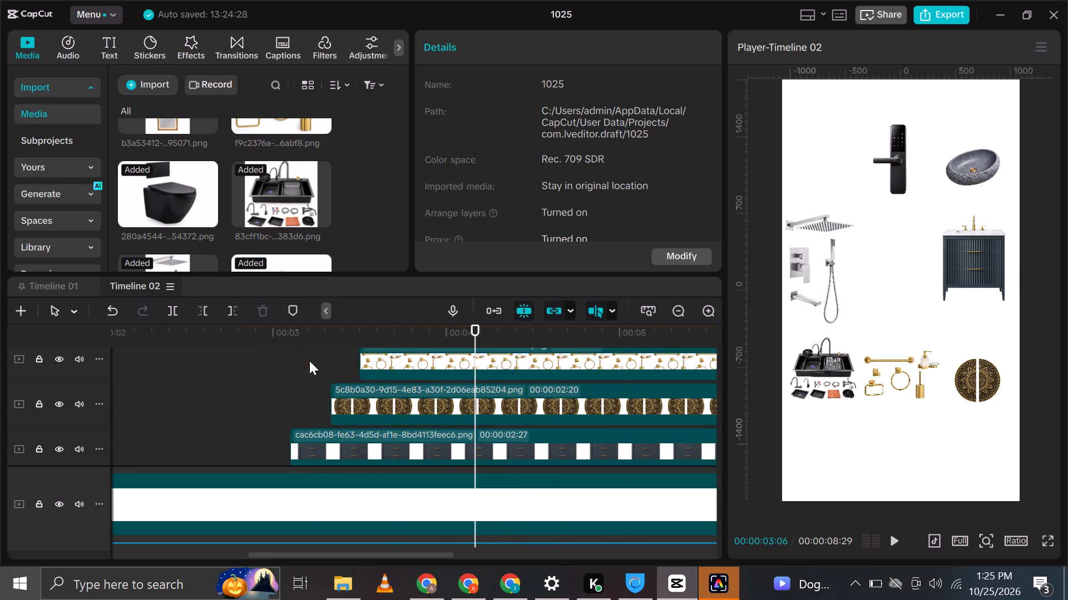
key("space")
key("space")
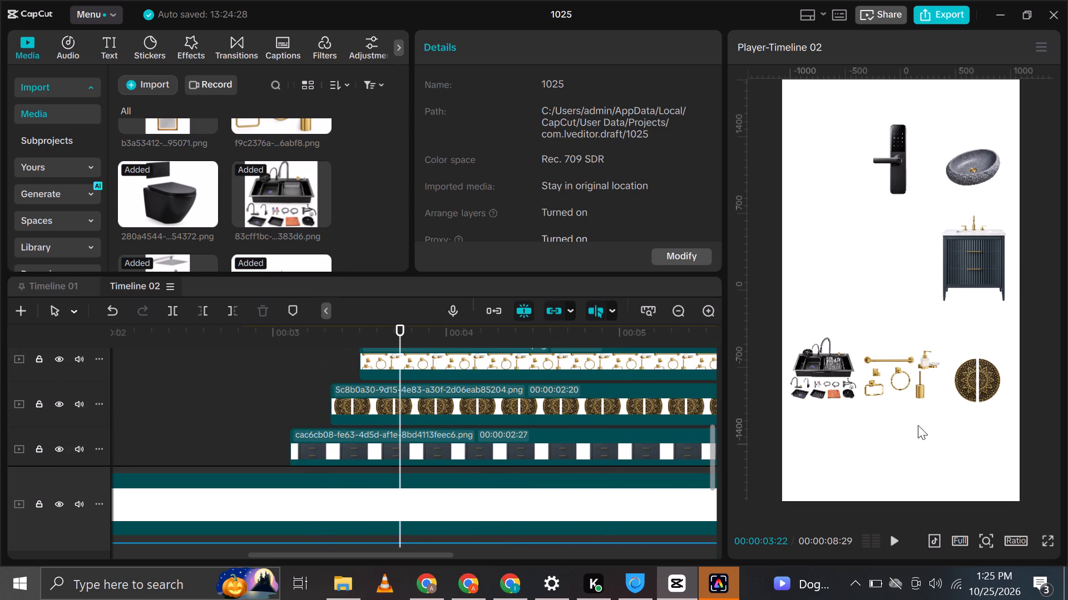
Move the black toilet clip earlier so it starts at the playhead, about the 4-second mark, shortly after the cooktop clip.
scroll(465, 421, "up", 10)
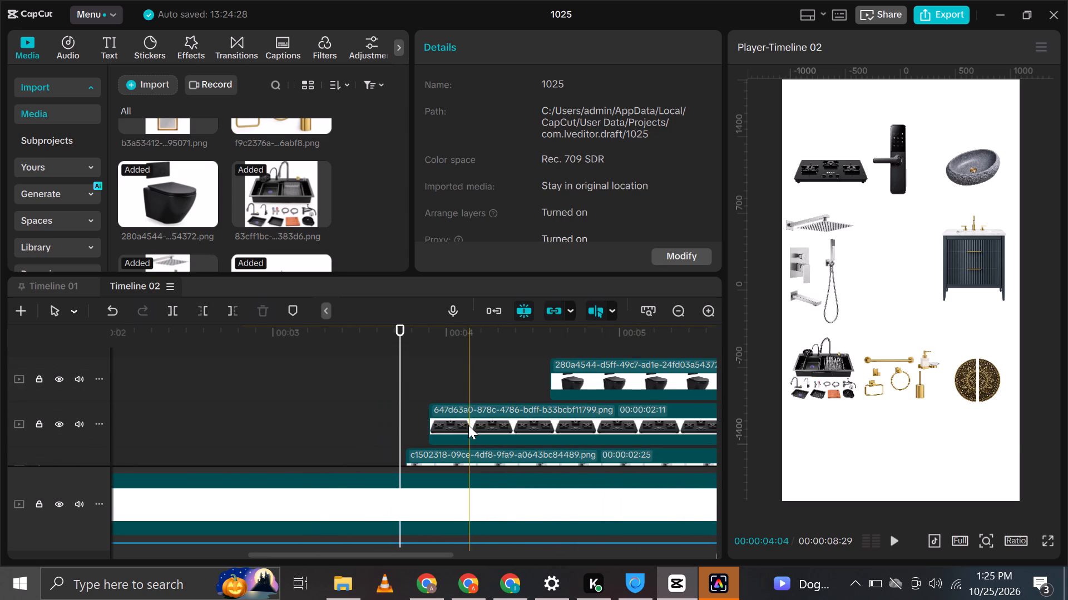
left_click(434, 385)
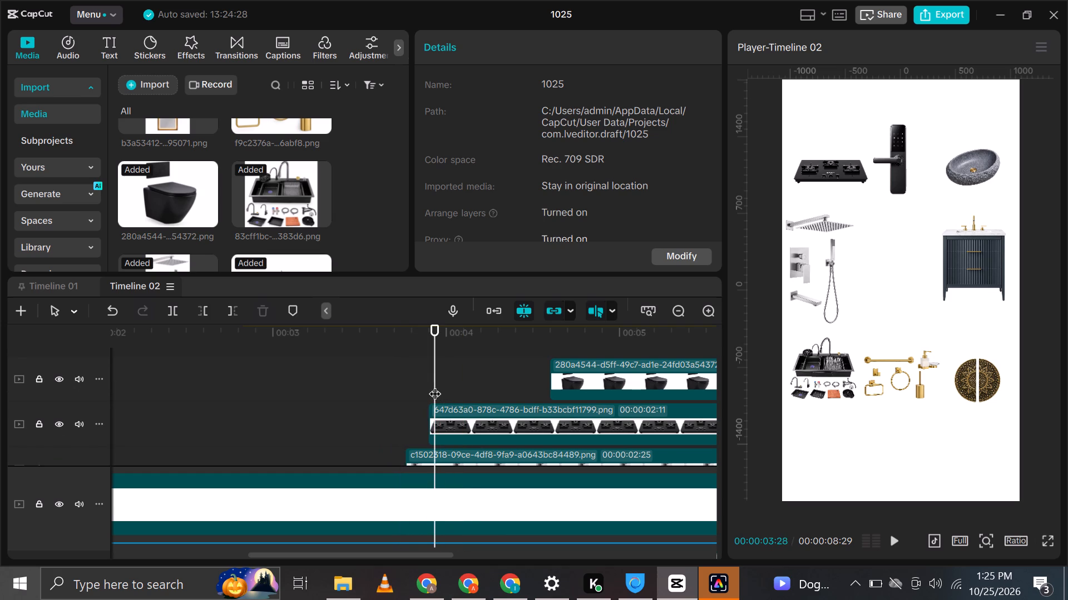
left_click(431, 384)
key("space")
key("space")
left_click(568, 377)
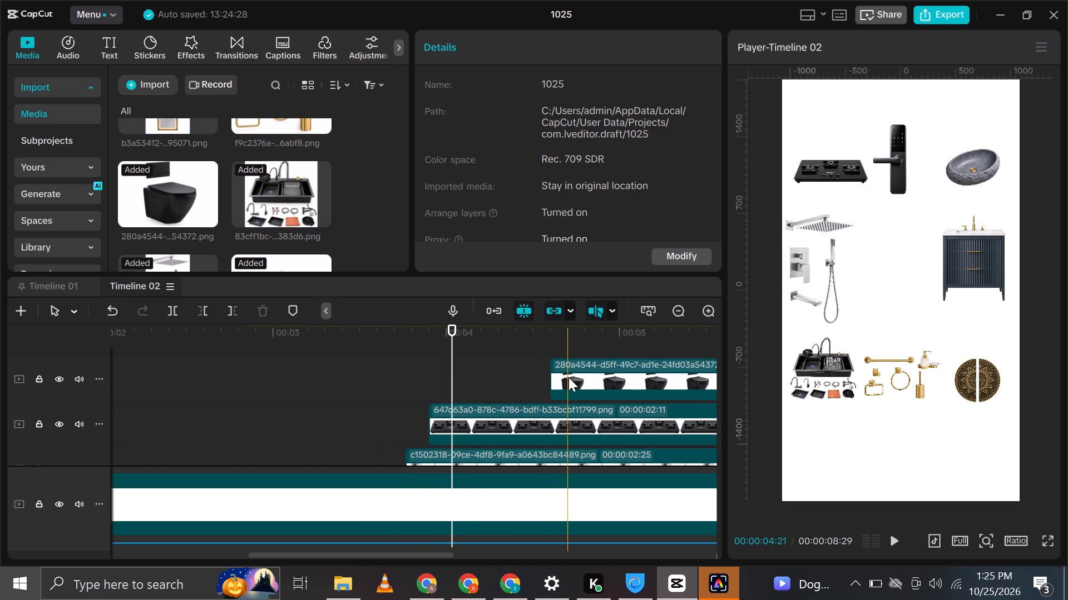
left_click_drag(600, 375, 497, 377)
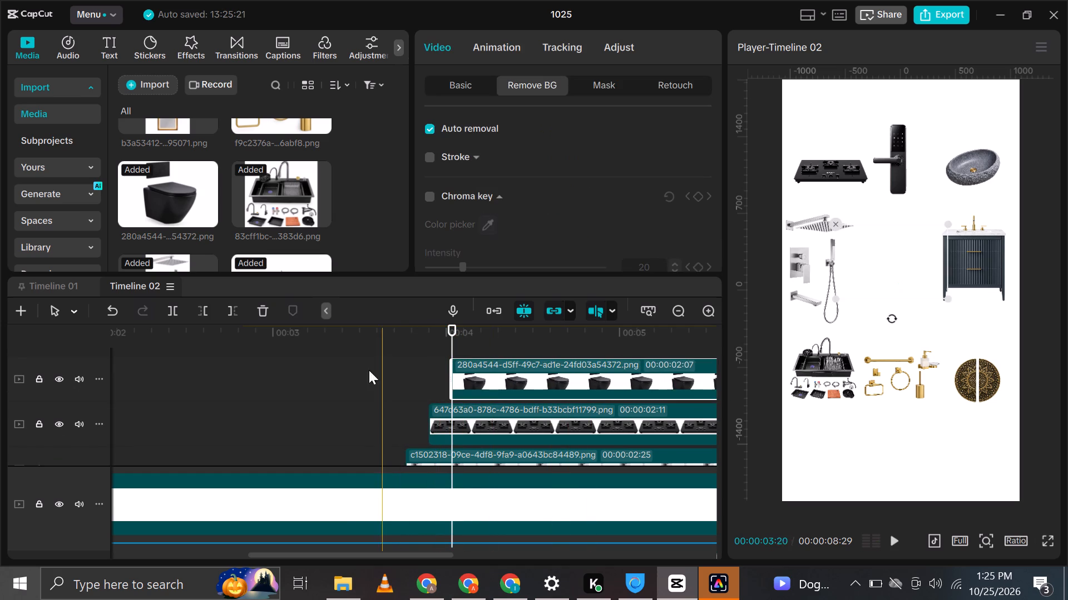
Play back the section around the 4-second mark repeatedly to check the toilet clip's entrance timing.
left_click(357, 368)
key("space")
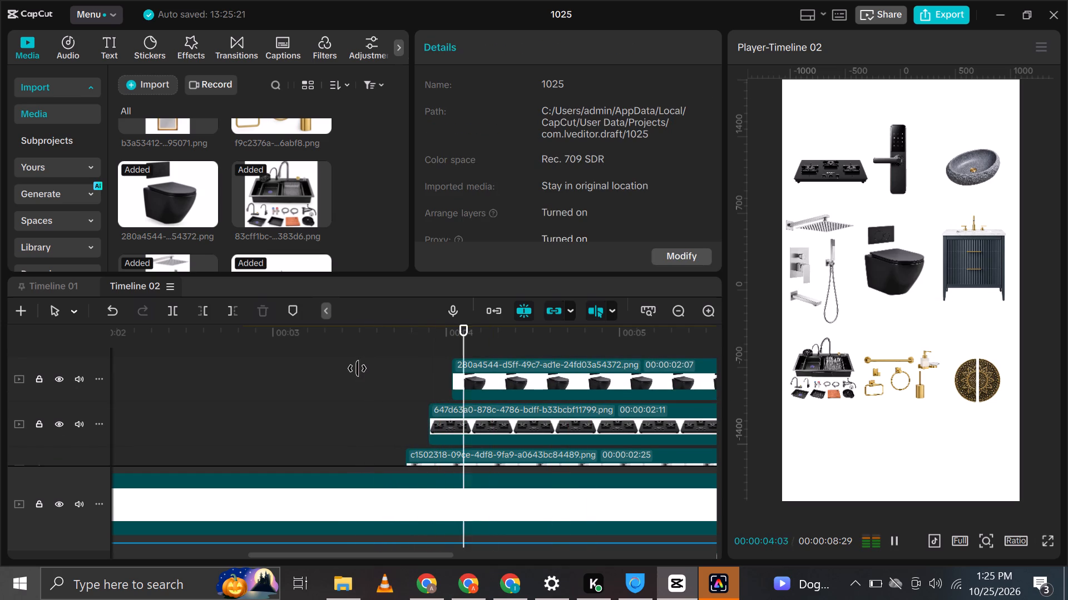
key("space")
key("space")
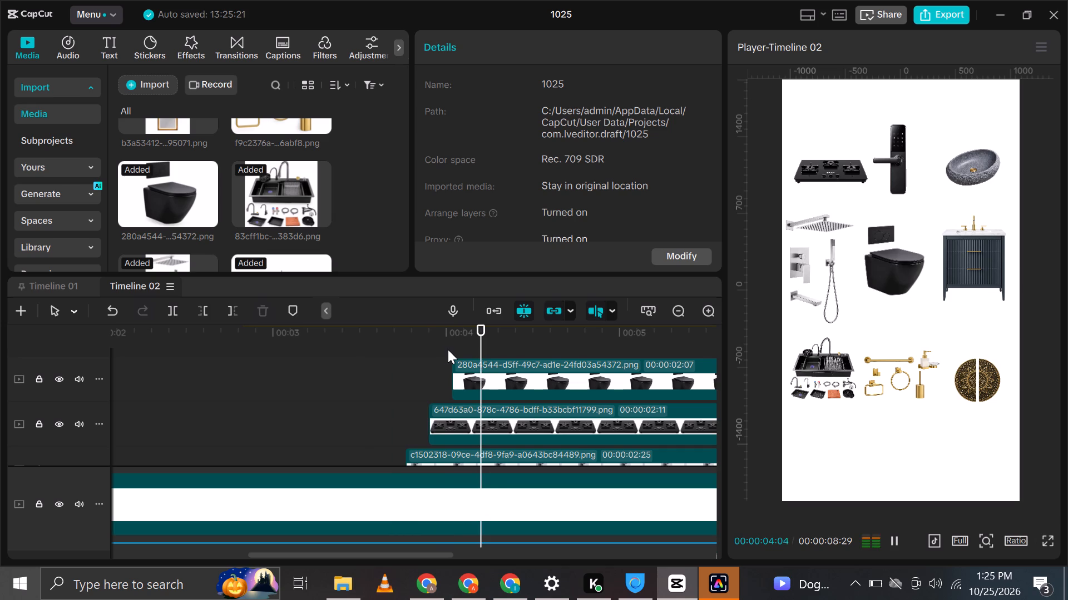
left_click(441, 348)
key("space")
left_click(441, 349)
key("space")
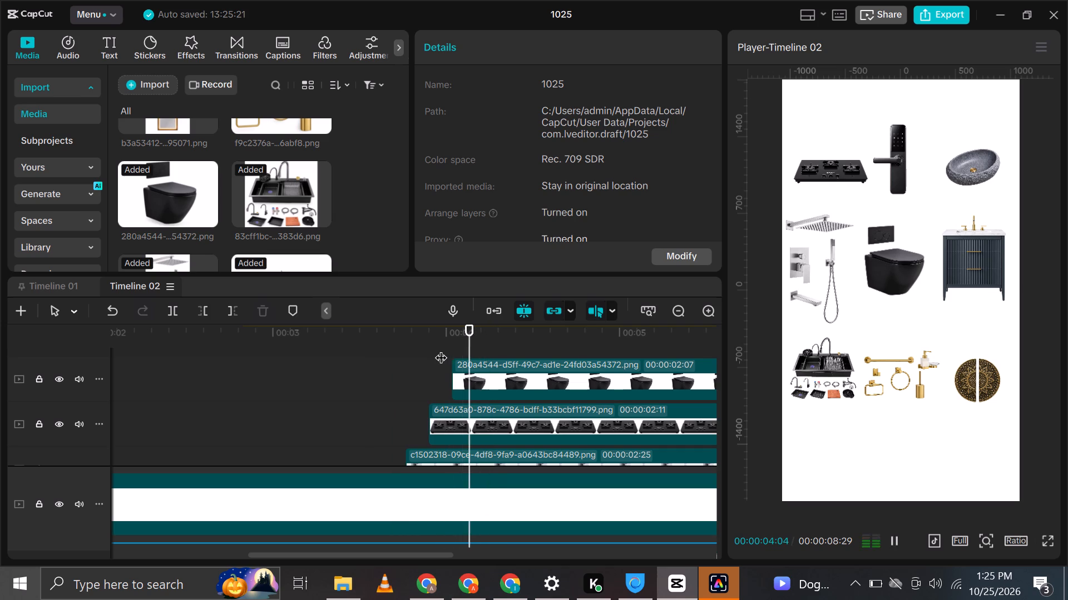
key("space")
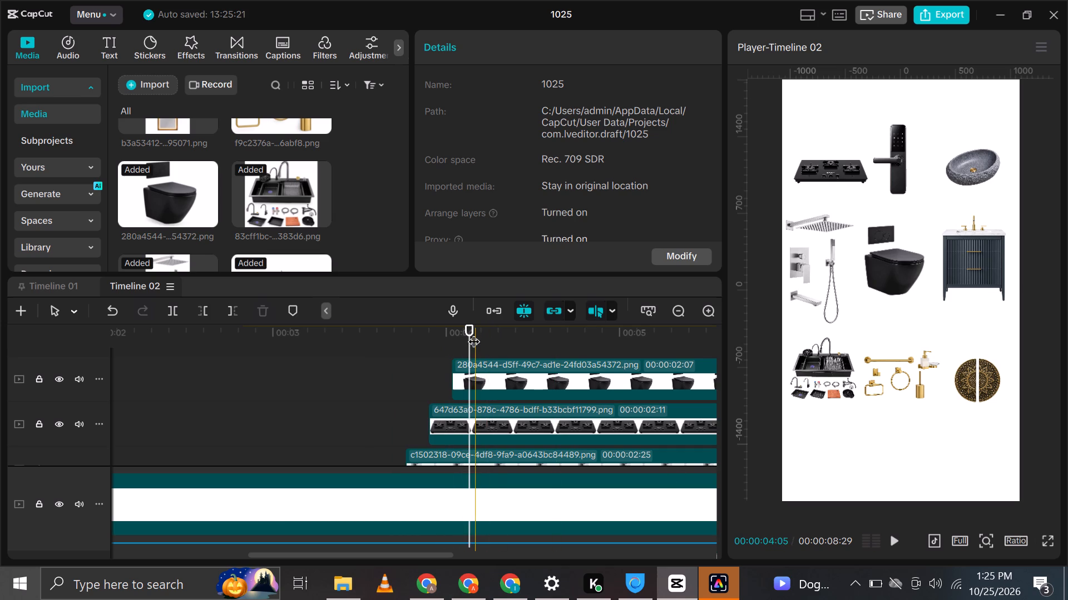
Enlarge the round patterned gold handle image slightly in the video frame.
left_click(468, 332)
left_click_drag(1018, 417, 1014, 408)
left_click(1045, 403)
left_click(989, 386)
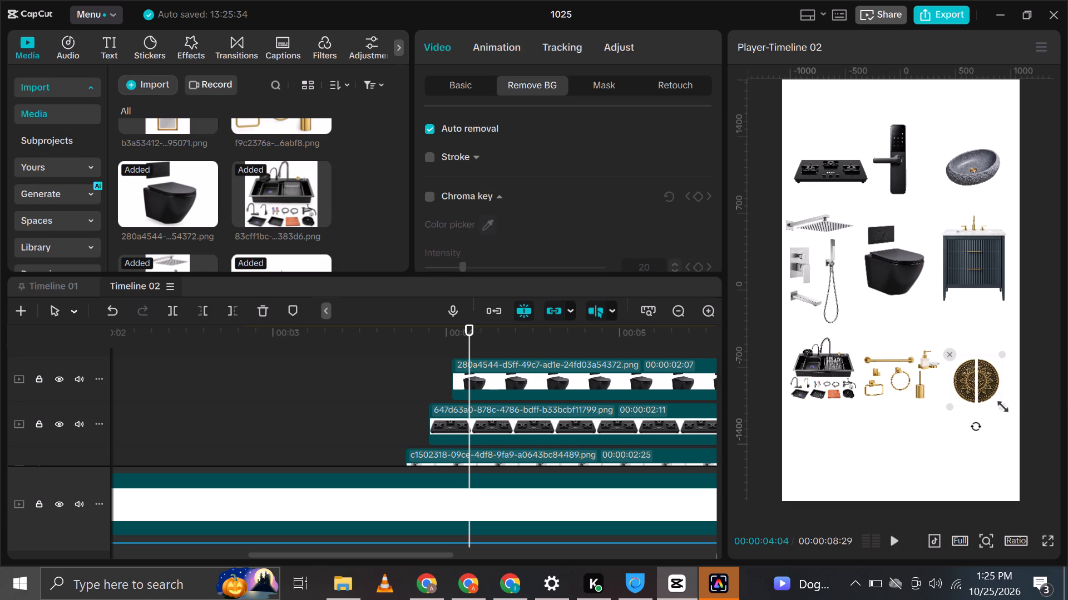
left_click_drag(997, 356, 1008, 349)
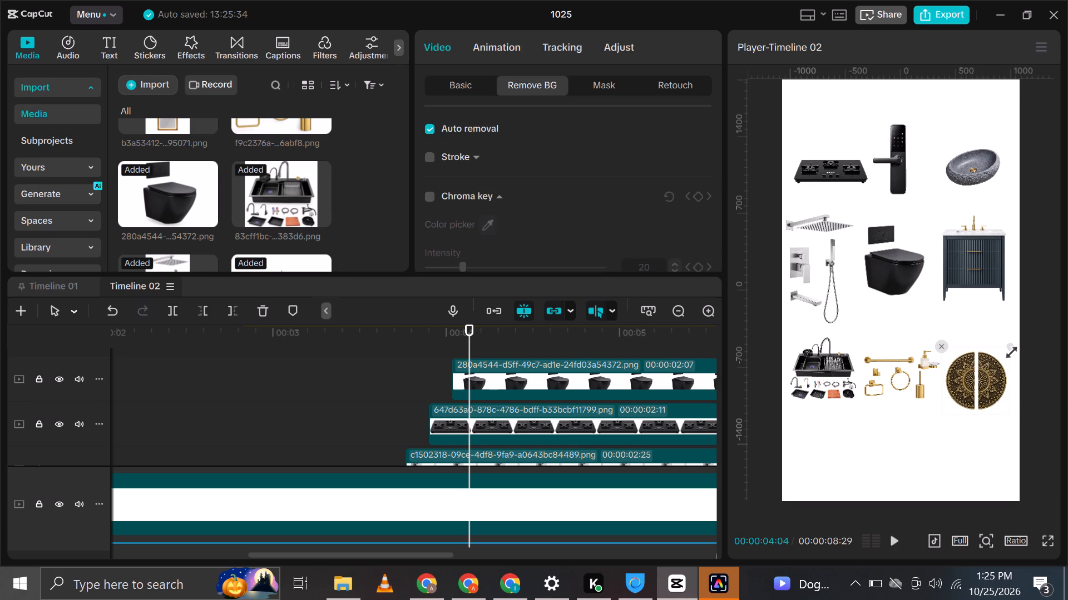
left_click_drag(1008, 349, 1008, 350)
Move the round patterned gold handle down to the lower right corner of the video frame, below the bathroom accessories row.
left_click(909, 363)
left_click(976, 376)
left_click_drag(974, 382, 982, 374)
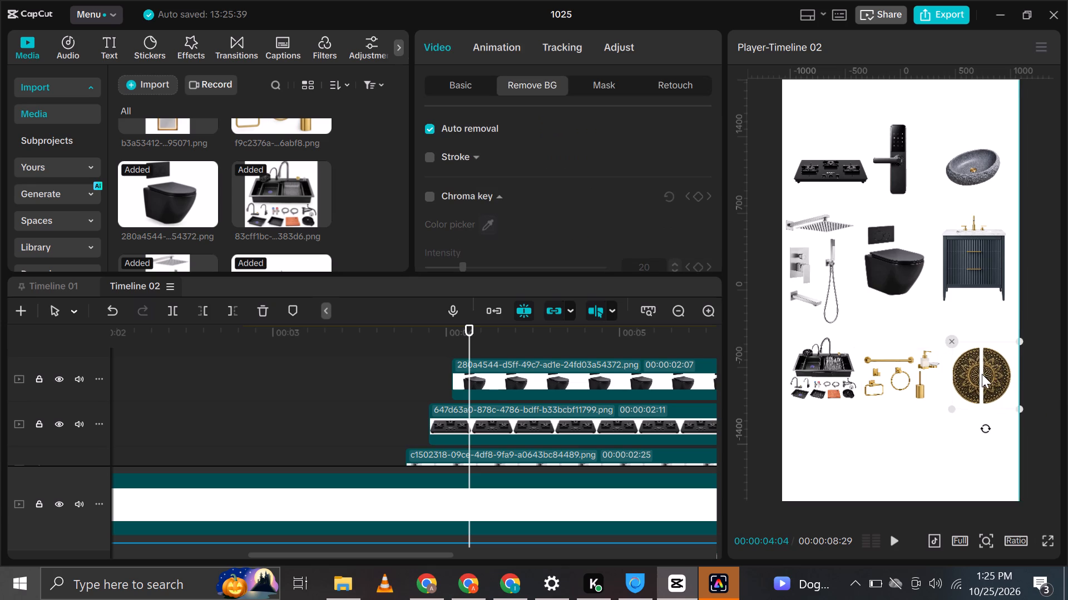
left_click_drag(982, 374, 977, 441)
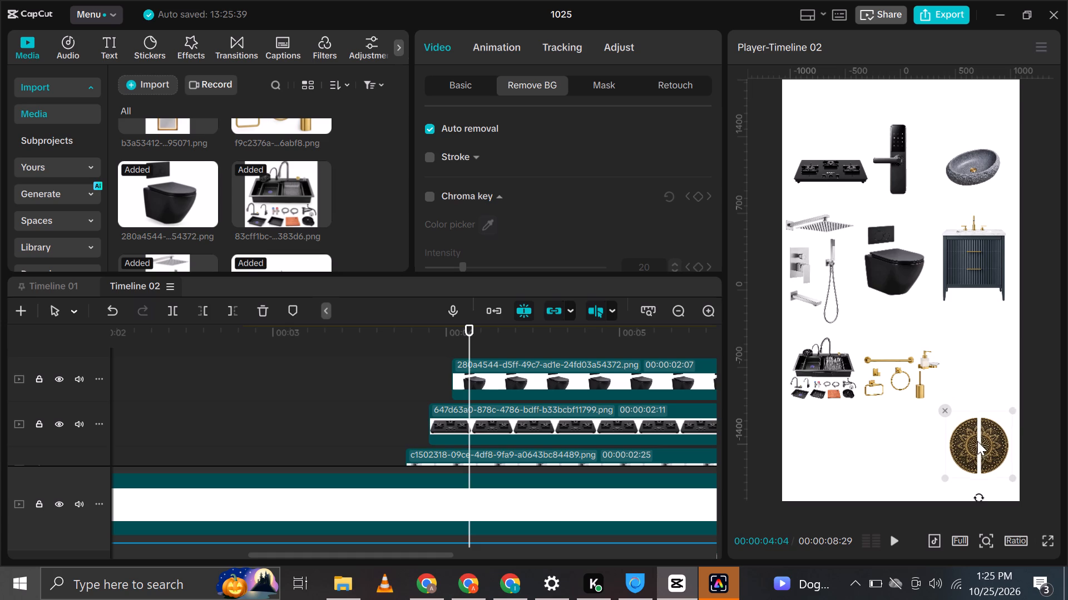
Level the bottom product row by raising the round gold handle and lowering the gold accessories and black sink set beside it.
left_click_drag(977, 441, 981, 426)
left_click(915, 379)
left_click_drag(907, 373, 913, 422)
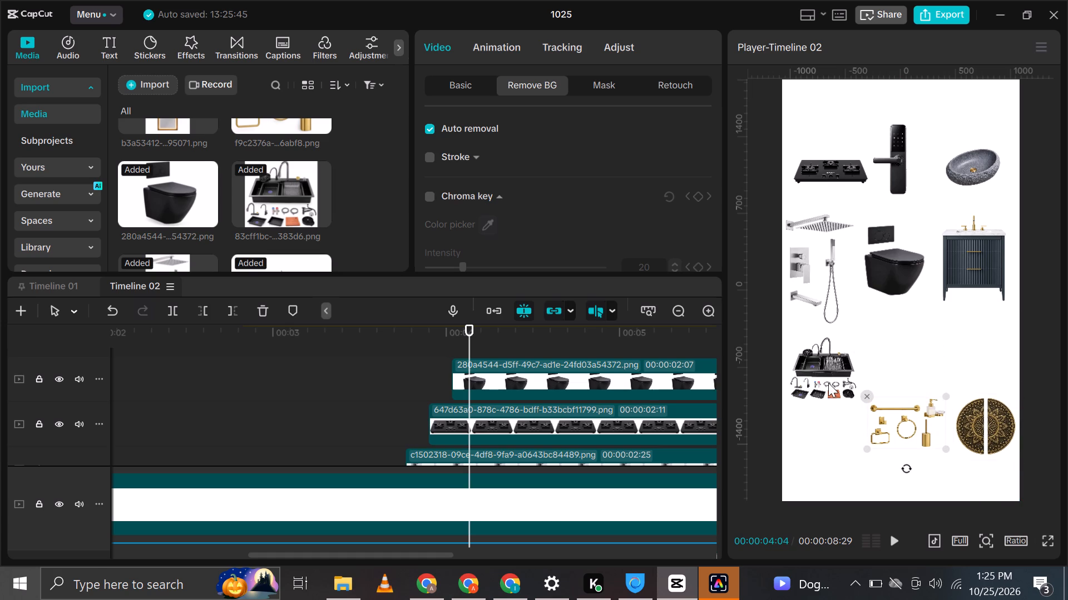
left_click(828, 383)
left_click_drag(823, 377, 822, 422)
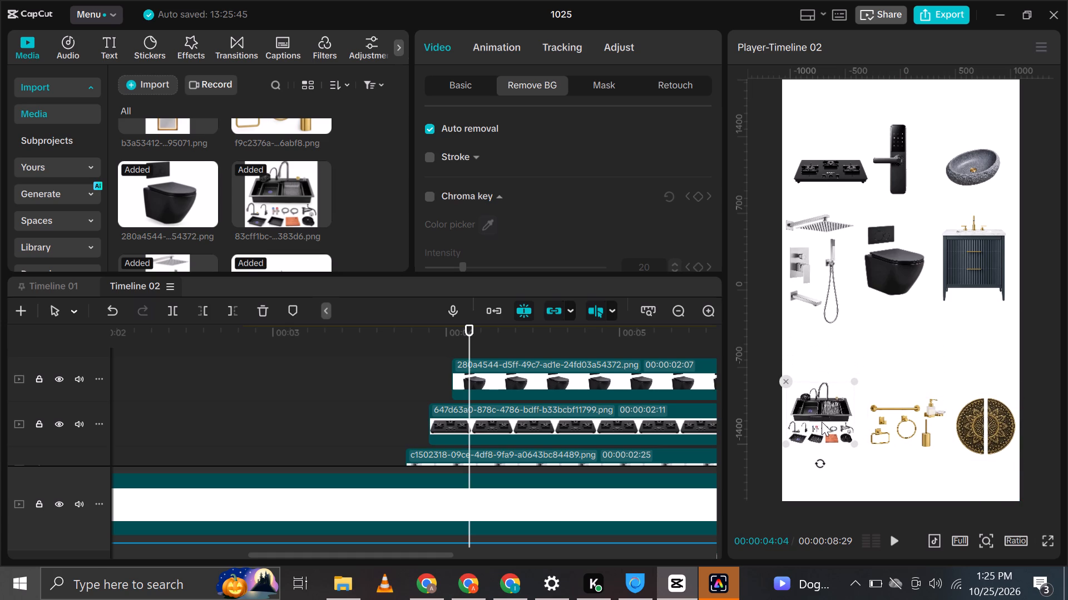
left_click_drag(822, 422, 822, 422)
Shrink the dark vanity cabinet slightly and lower it at the right edge of the video frame, above the round gold handle.
left_click(969, 278)
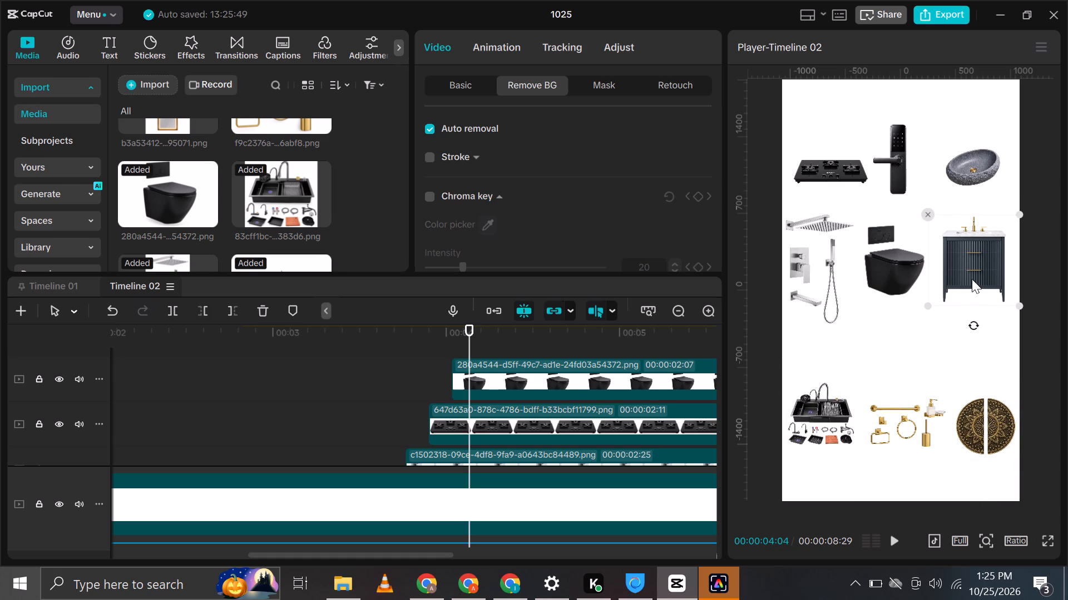
left_click_drag(1023, 217, 1021, 223)
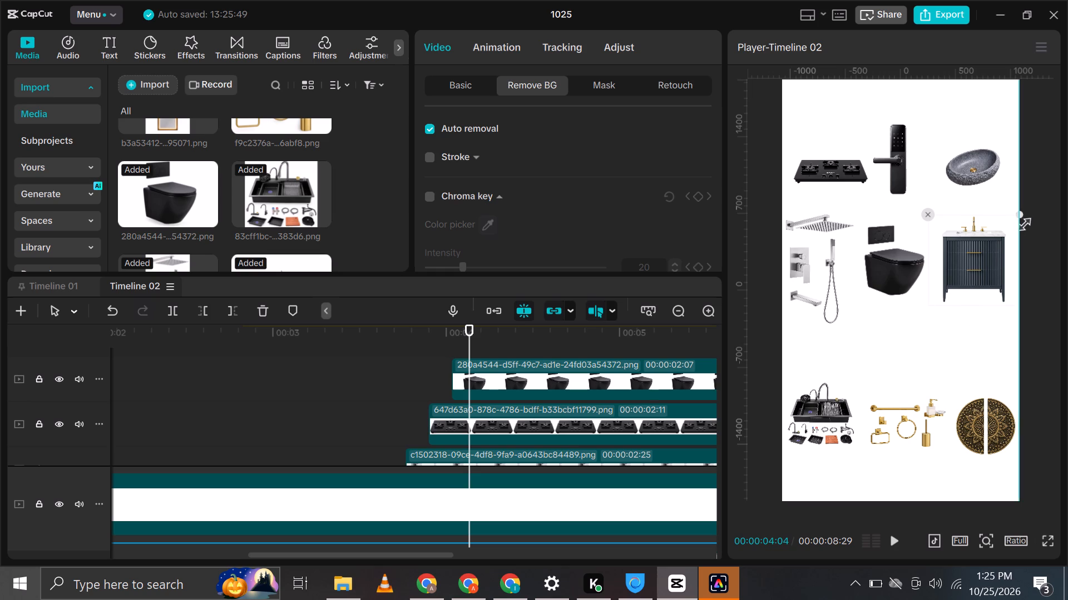
left_click_drag(1021, 223, 1017, 226)
left_click(980, 253)
left_click_drag(985, 258, 986, 264)
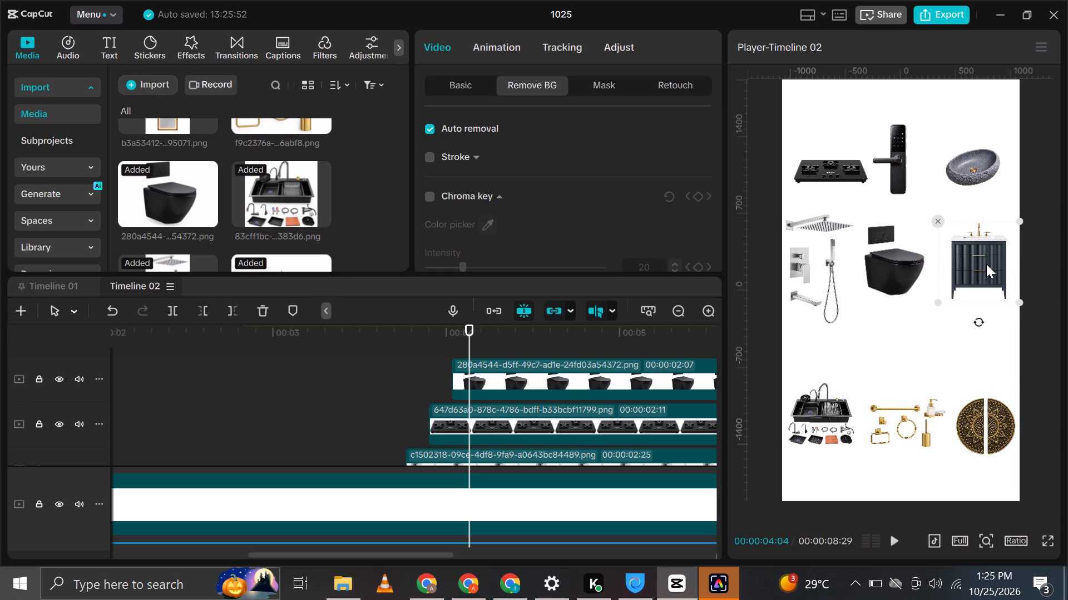
left_click_drag(986, 264, 990, 283)
Lower the chrome shower set in the video frame so it sits level with the vanity cabinet.
left_click(818, 269)
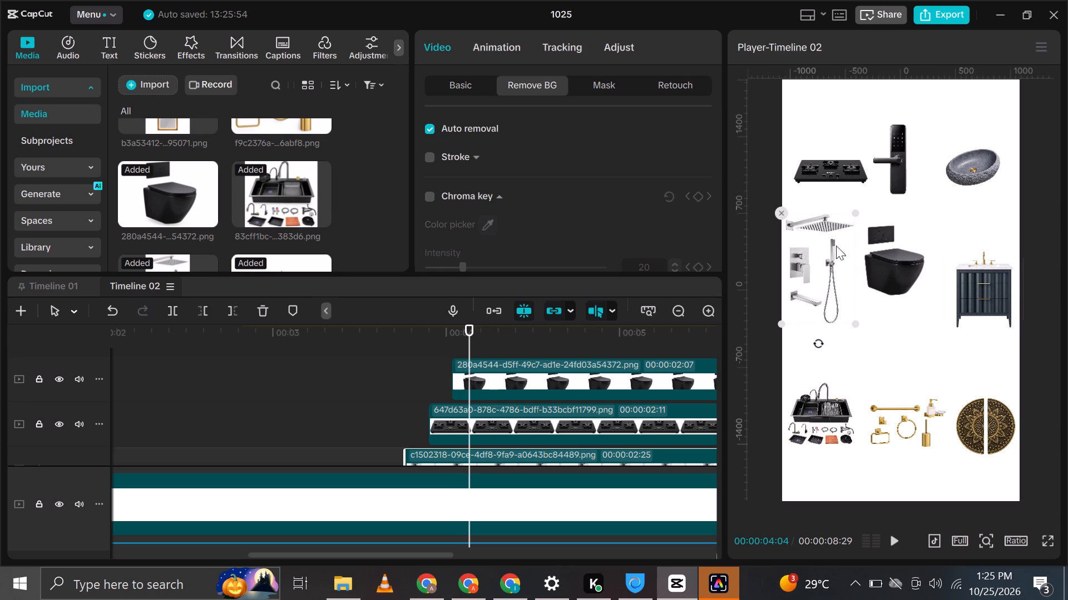
left_click_drag(818, 259, 819, 282)
Raise the black cooktop slightly within the top product row and enlarge it a little.
left_click(845, 167)
left_click_drag(846, 169, 847, 164)
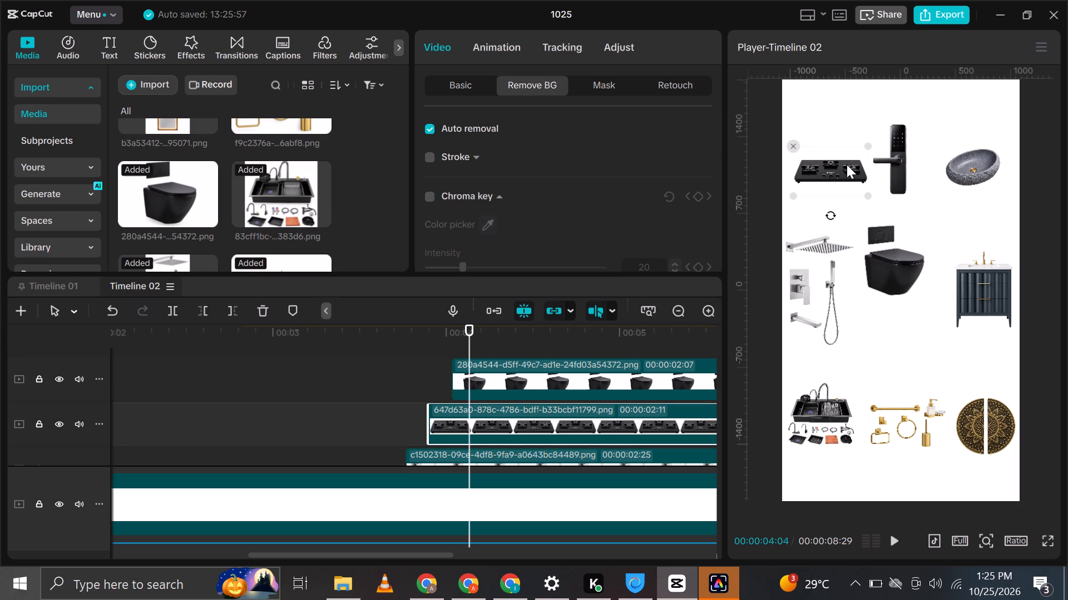
left_click_drag(847, 164, 844, 151)
left_click_drag(862, 122, 868, 119)
left_click(841, 153)
left_click(841, 153)
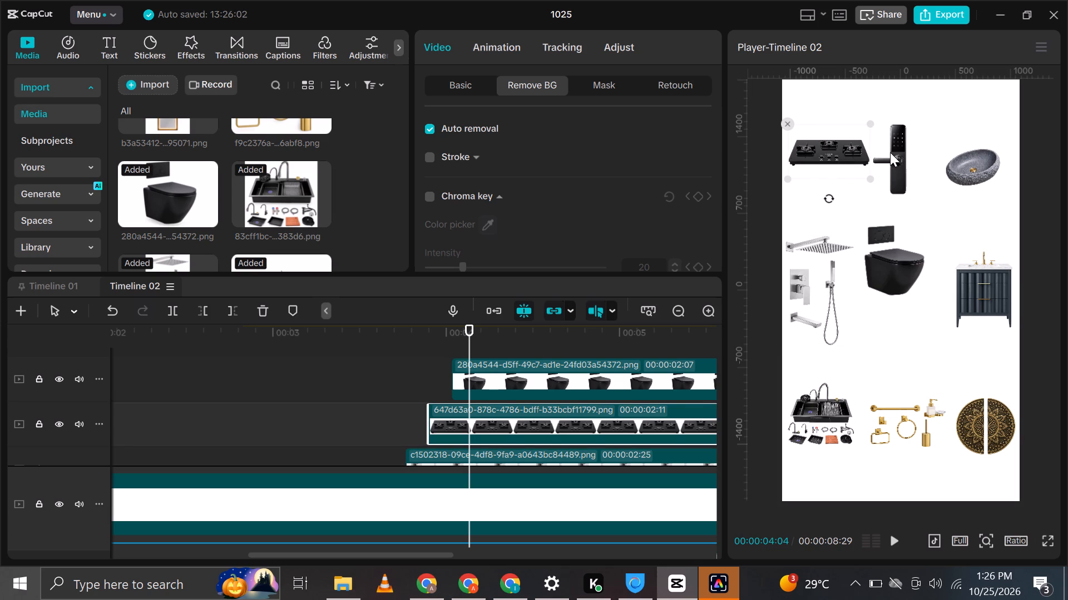
Enlarge the smart door lock slightly and shift it up and to the right, clear of the cooktop.
left_click(890, 152)
left_click_drag(918, 121, 929, 113)
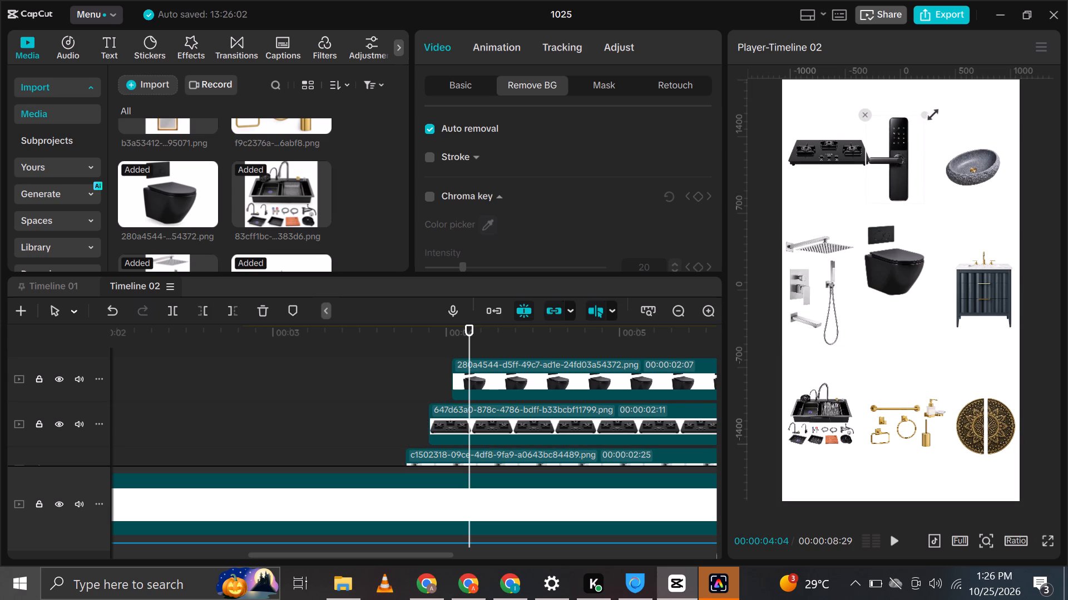
left_click_drag(899, 158, 905, 152)
Enlarge the stone basin moderately and position it against the right edge of the video frame, beside the door lock.
left_click(972, 164)
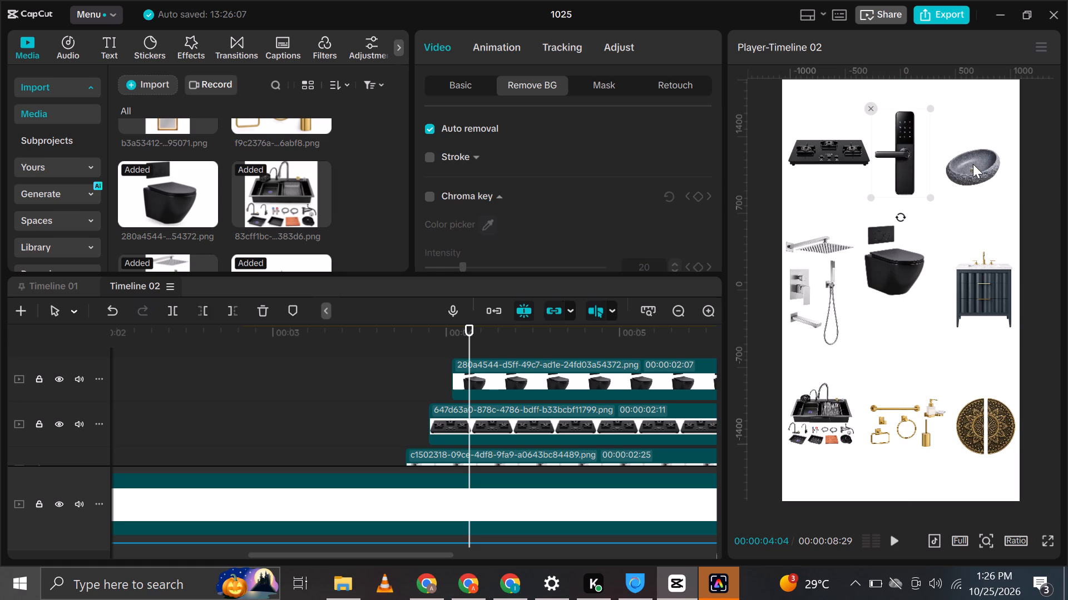
left_click_drag(1001, 145, 1042, 125)
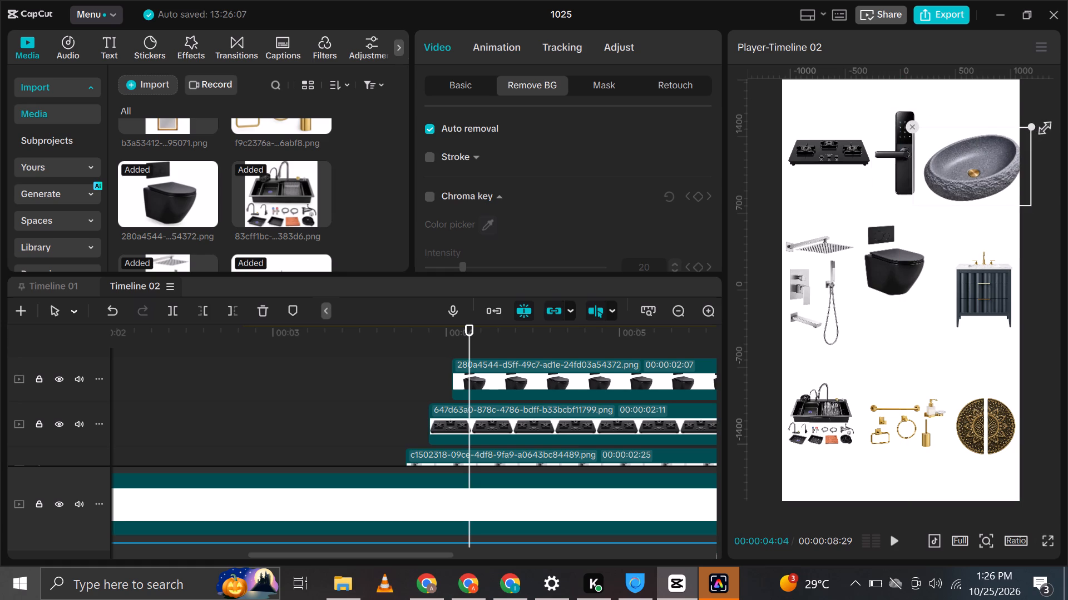
left_click_drag(1042, 125, 1034, 142)
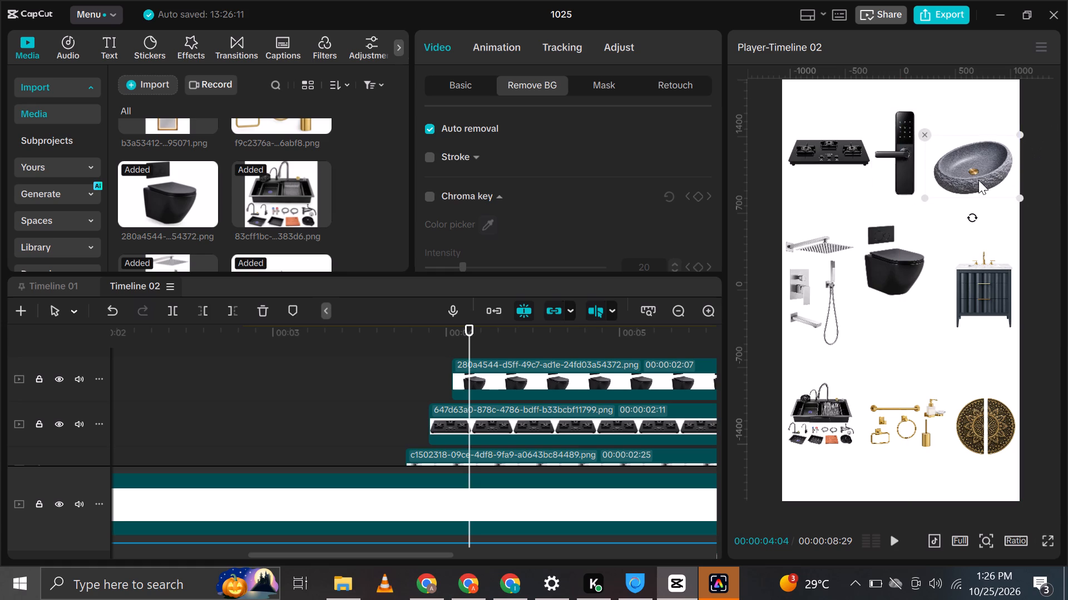
left_click(980, 180)
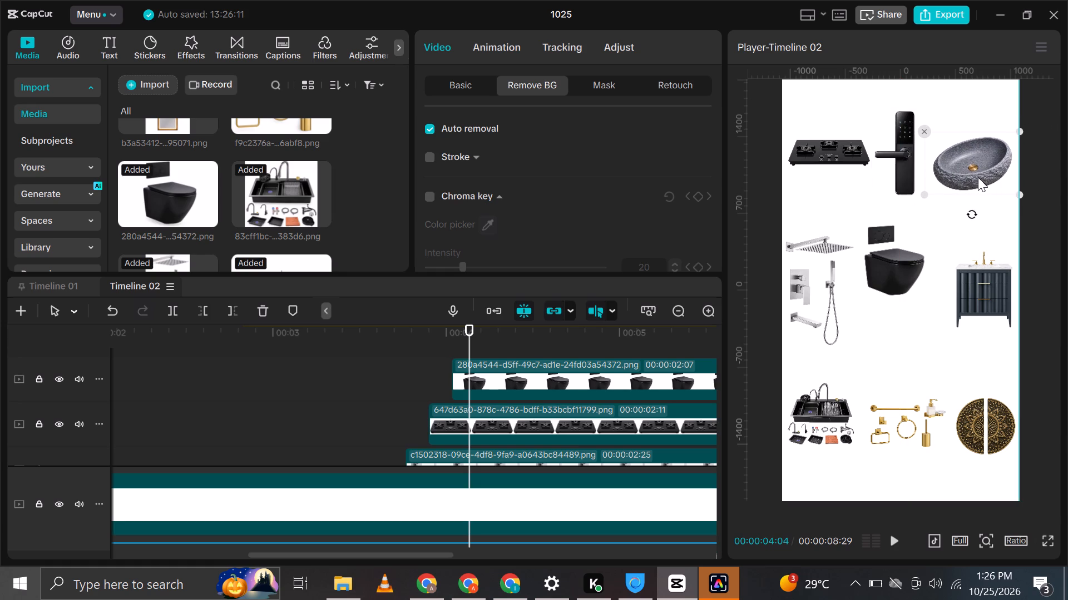
Lower the black toilet between the shower set and vanity, and enlarge it to fill the centre of the middle row.
left_click(892, 268)
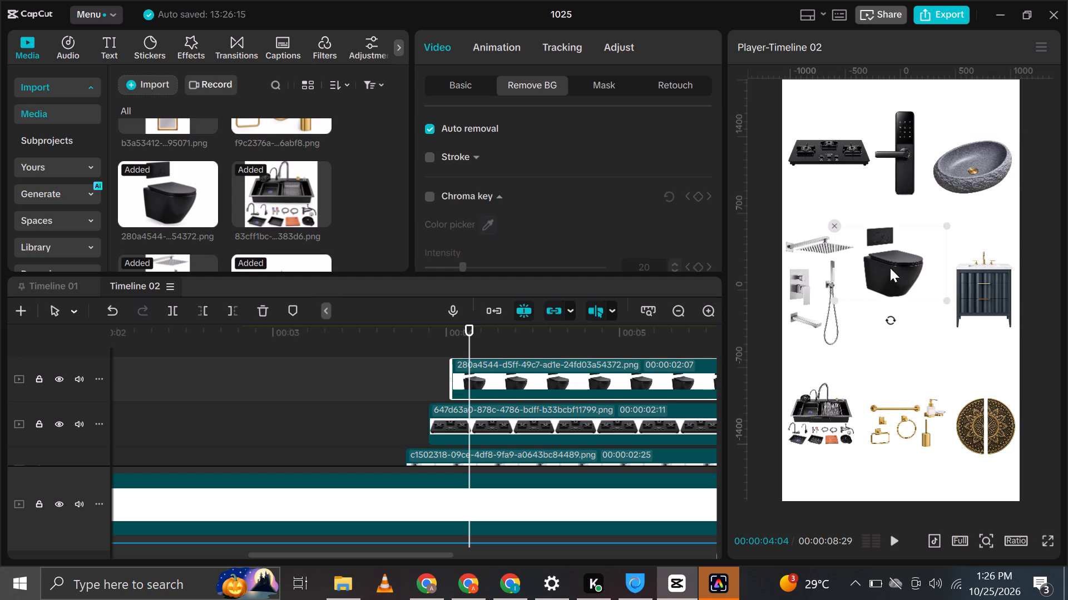
left_click_drag(890, 268, 893, 292)
left_click_drag(947, 256, 946, 257)
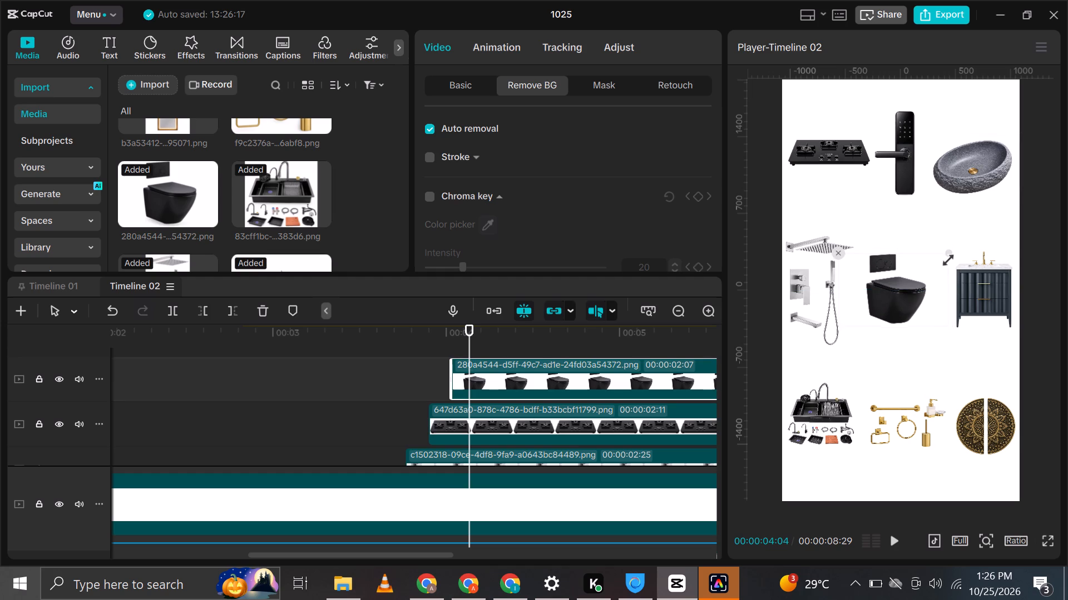
left_click_drag(946, 257, 966, 251)
left_click_drag(885, 304, 890, 306)
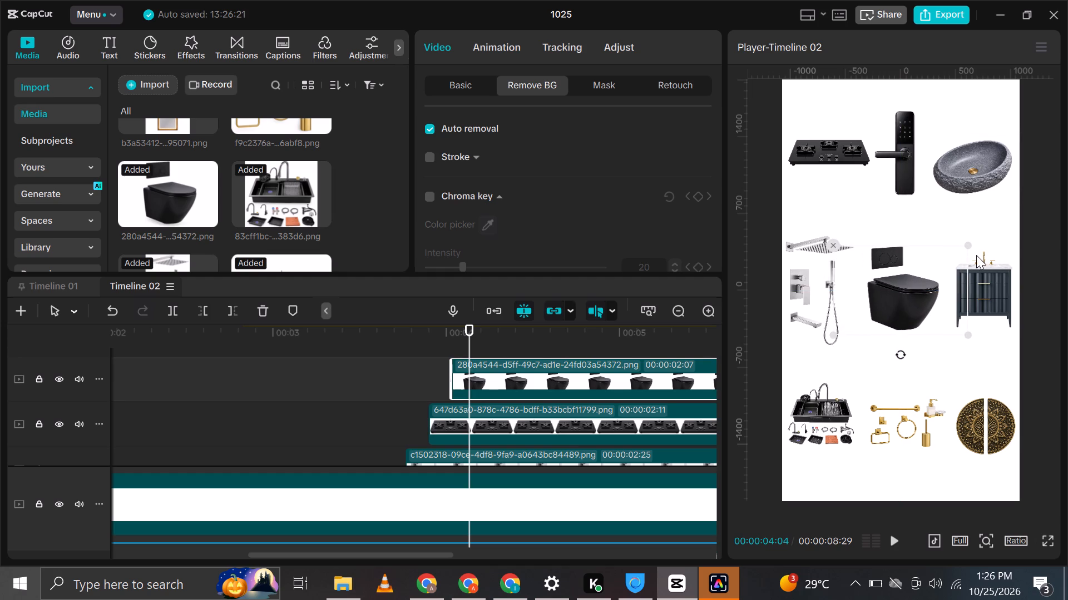
left_click(1046, 238)
Play back the product sequence from around the 3-second mark to check the entrances and the rearranged layout.
left_click(299, 349)
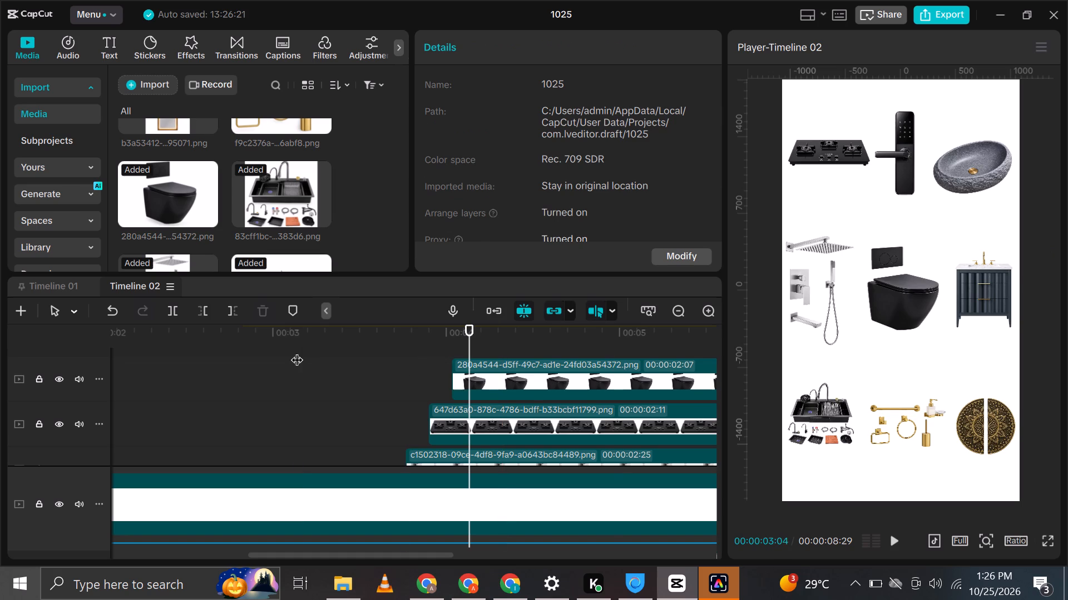
key("space")
key("space")
left_click_drag(241, 329, 72, 334)
key("space")
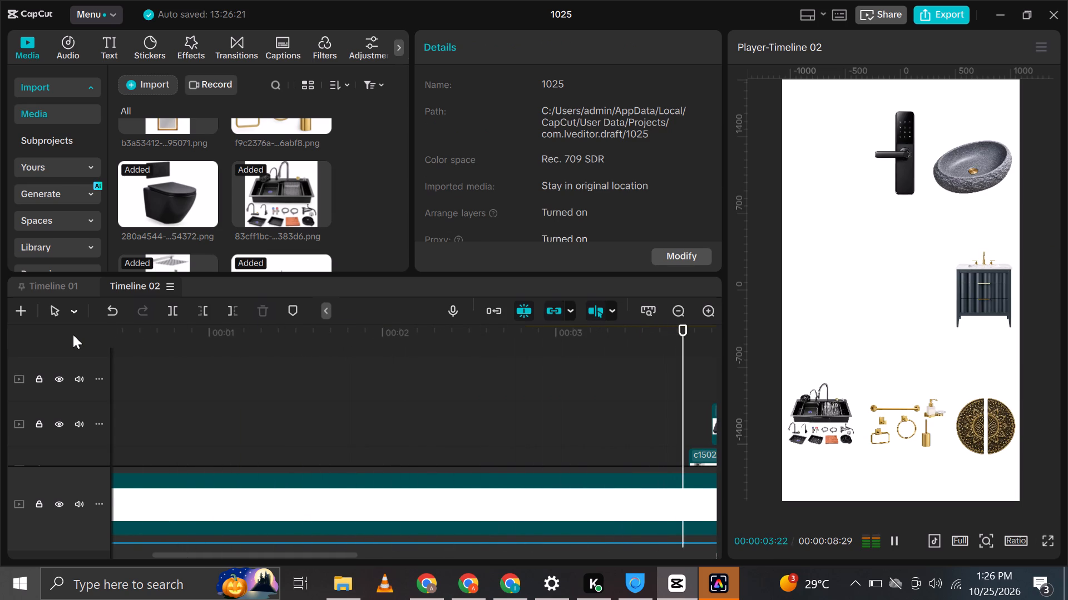
key("space")
key("space")
key("space")
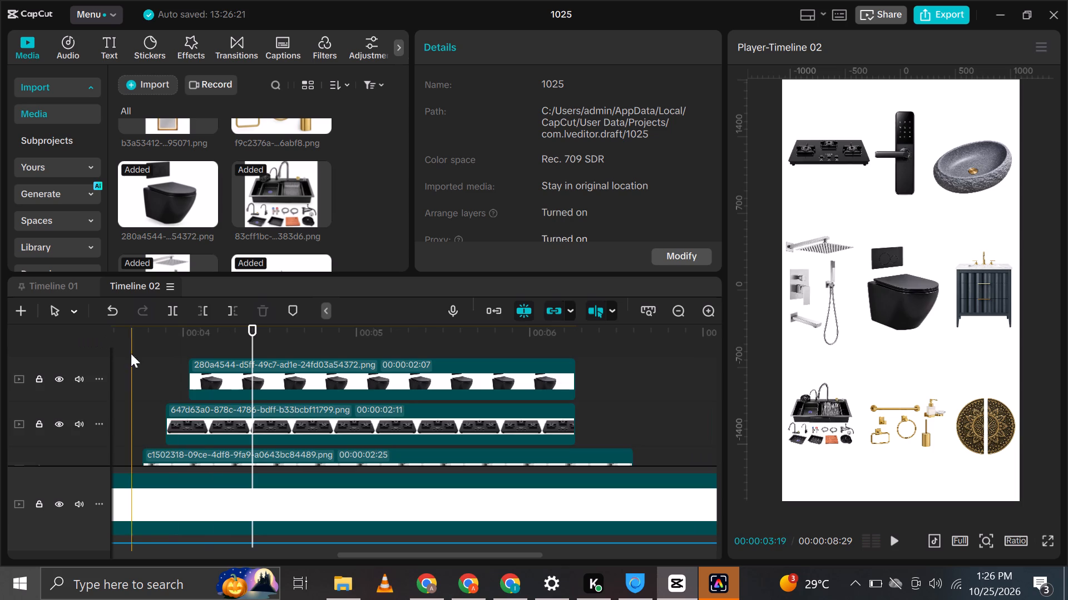
scroll(167, 399, "up", 2)
scroll(167, 399, "down", 1)
scroll(167, 399, "up", 2)
left_click_drag(161, 343, 0, 344)
key("space")
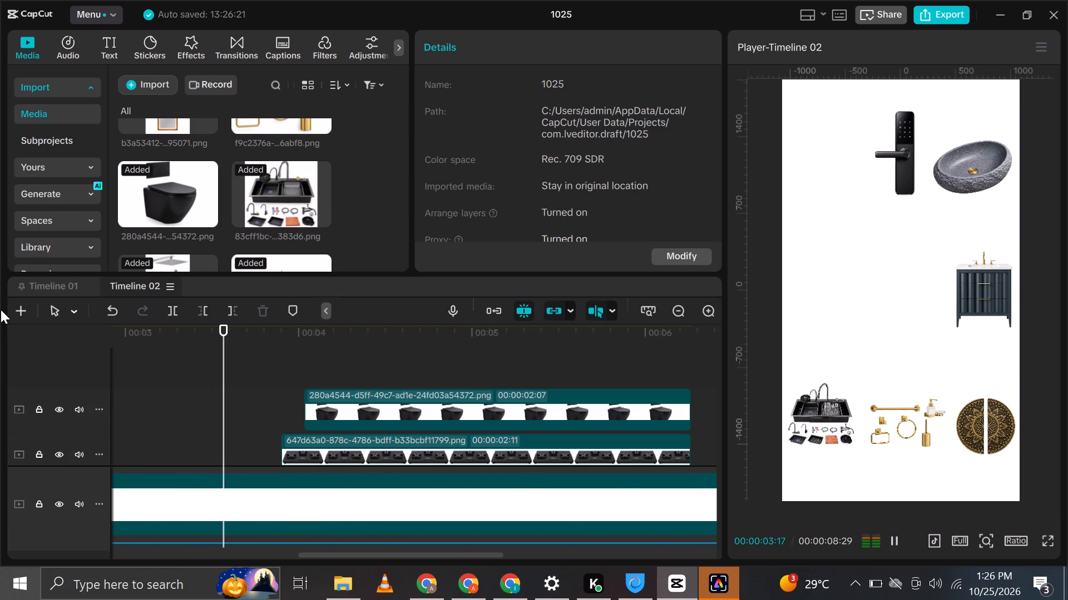
key("space")
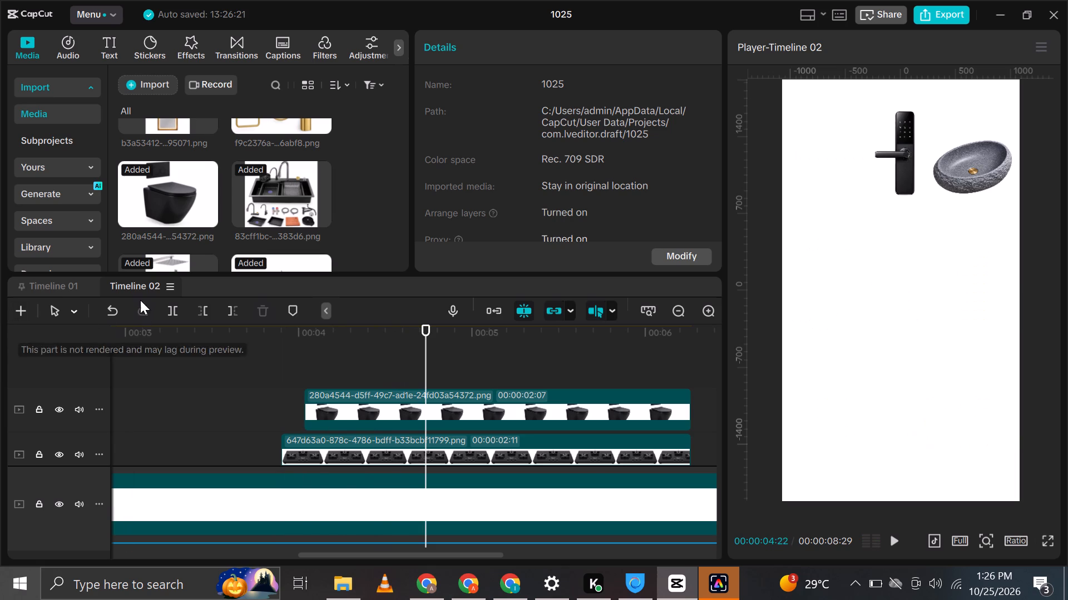
Cut the AHS logo clip from Timeline 01 and paste it at the start of Timeline 02.
left_click(48, 287)
left_click(209, 401)
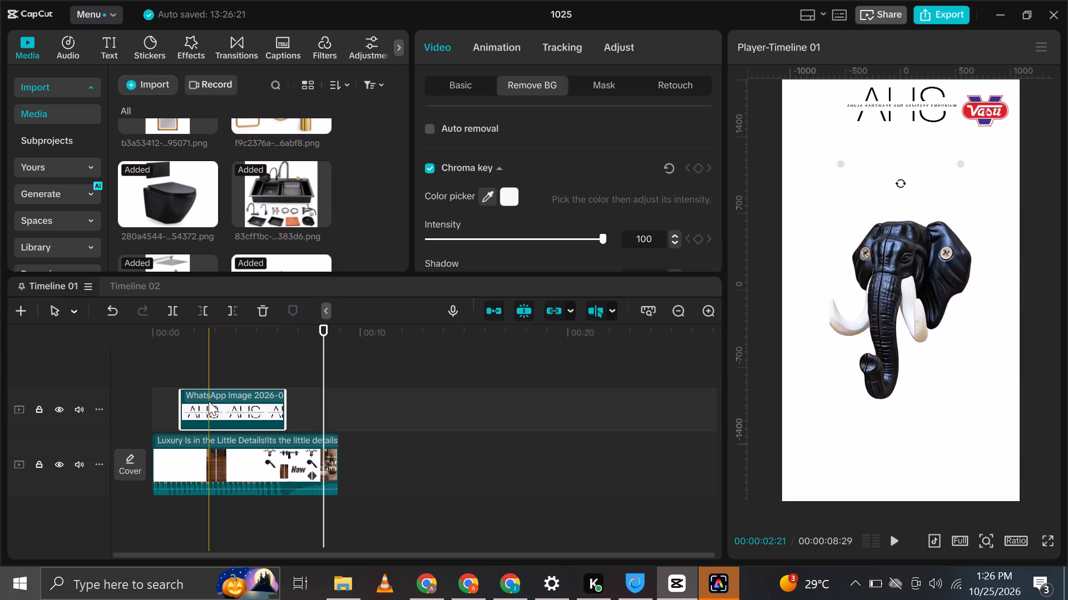
key("ctrl+x")
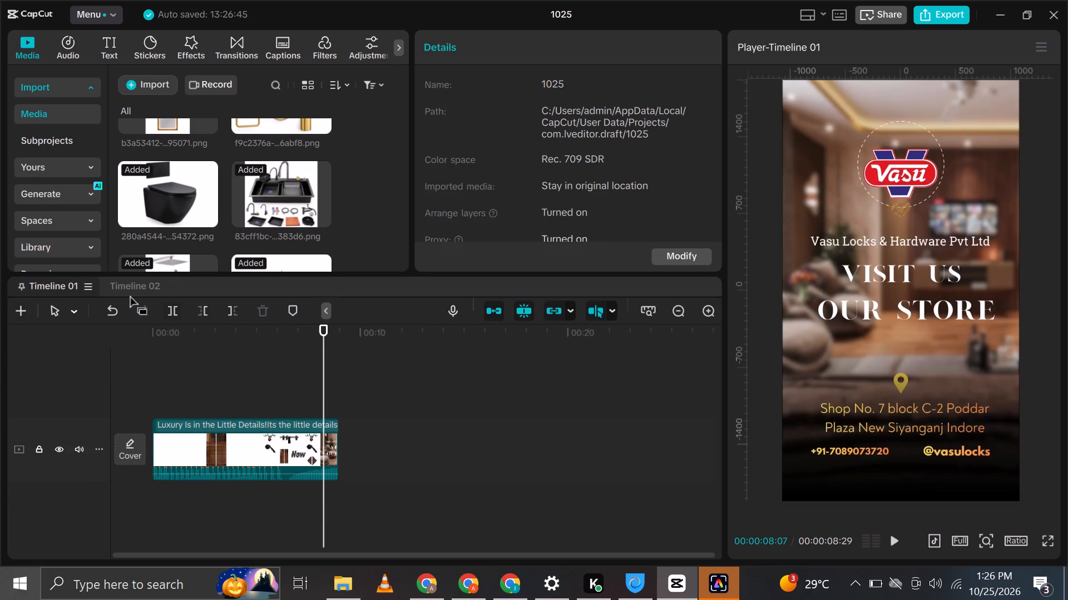
left_click(123, 288)
left_click_drag(131, 329, 62, 335)
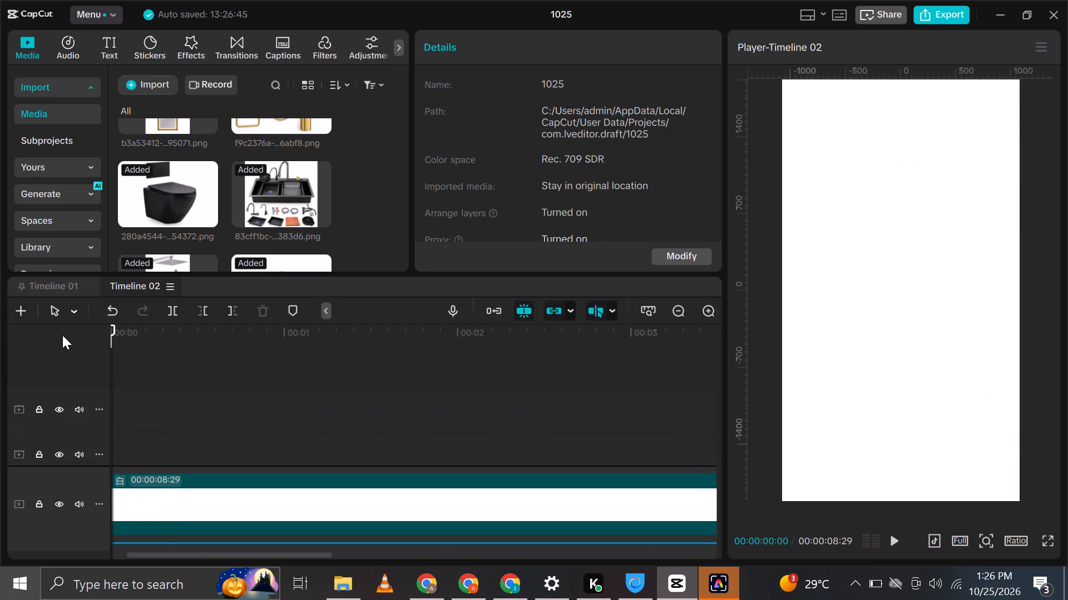
left_click_drag(130, 337, 11, 341)
key("ctrl+v")
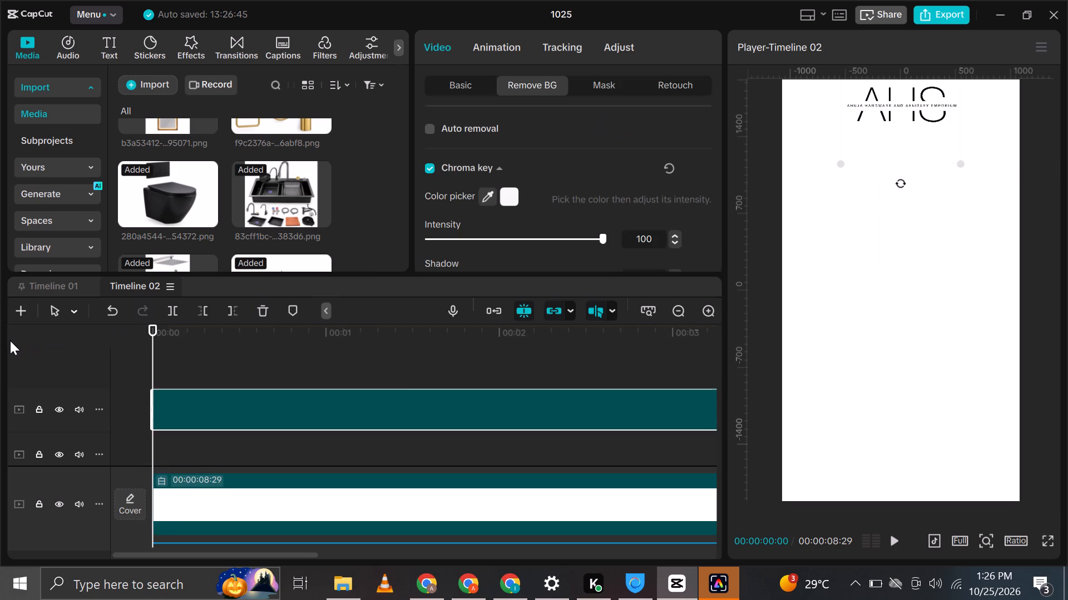
Split the AHS logo clip where the long smart door lock clip begins, at about 2:18, and delete the remainder.
scroll(180, 375, "down", 6, "ctrl")
scroll(182, 377, "down", 16, "ctrl")
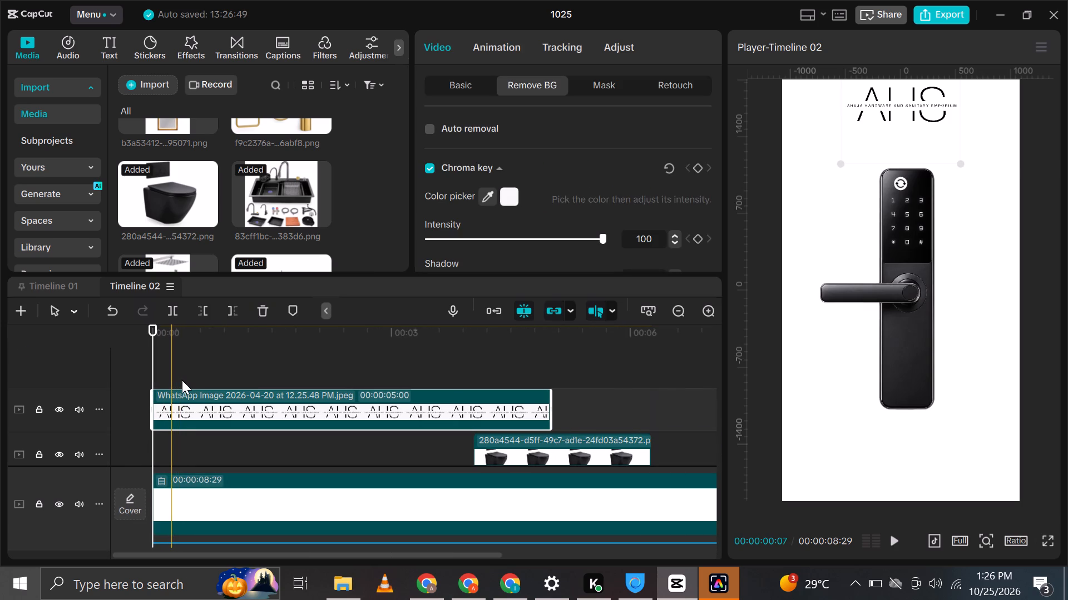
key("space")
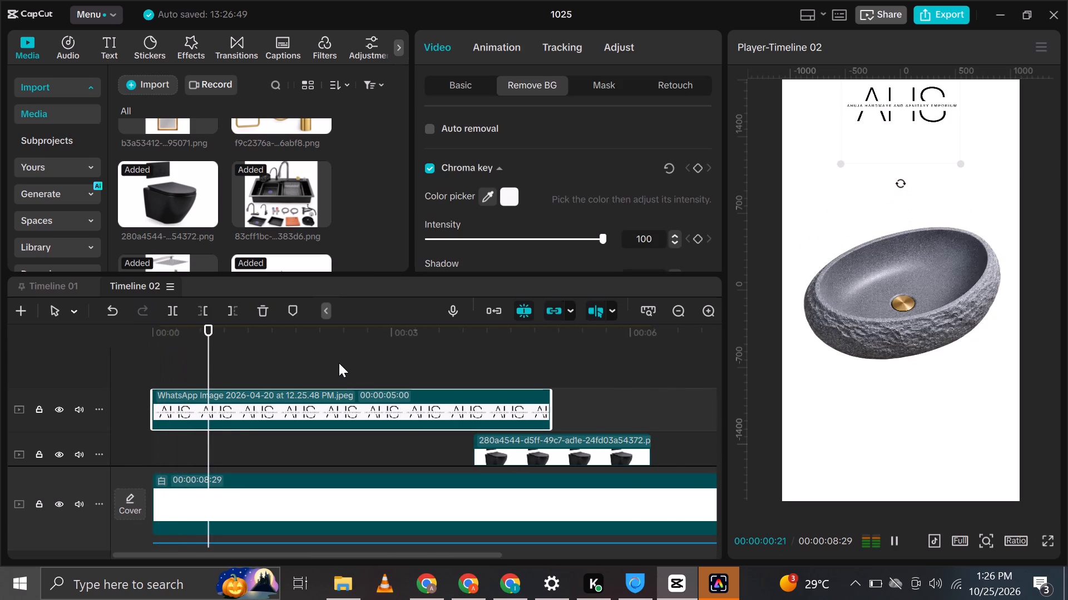
scroll(346, 363, "down", 4)
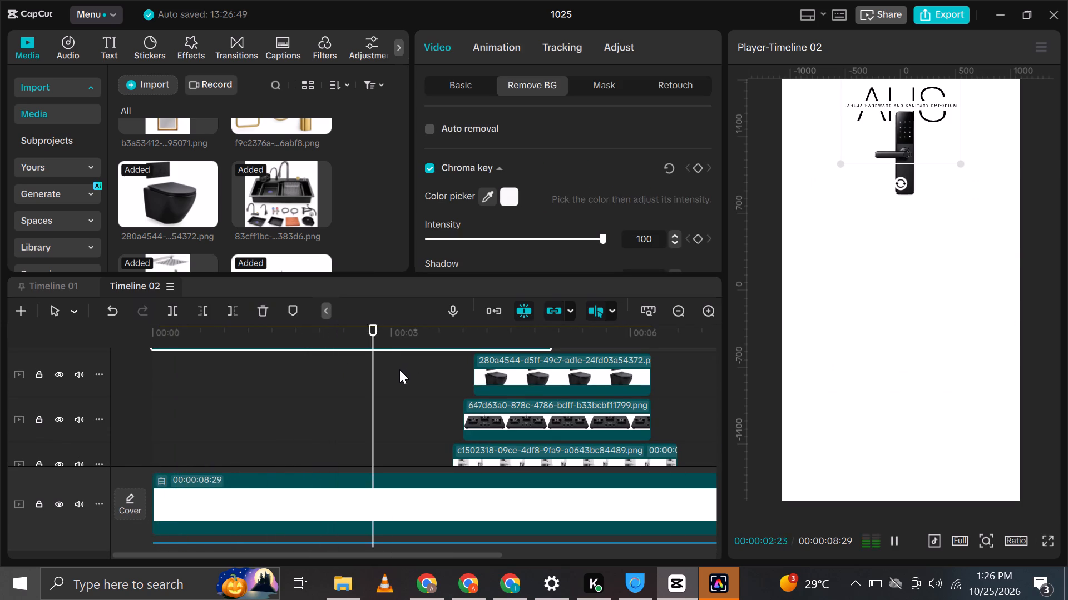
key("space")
scroll(407, 369, "down", 11)
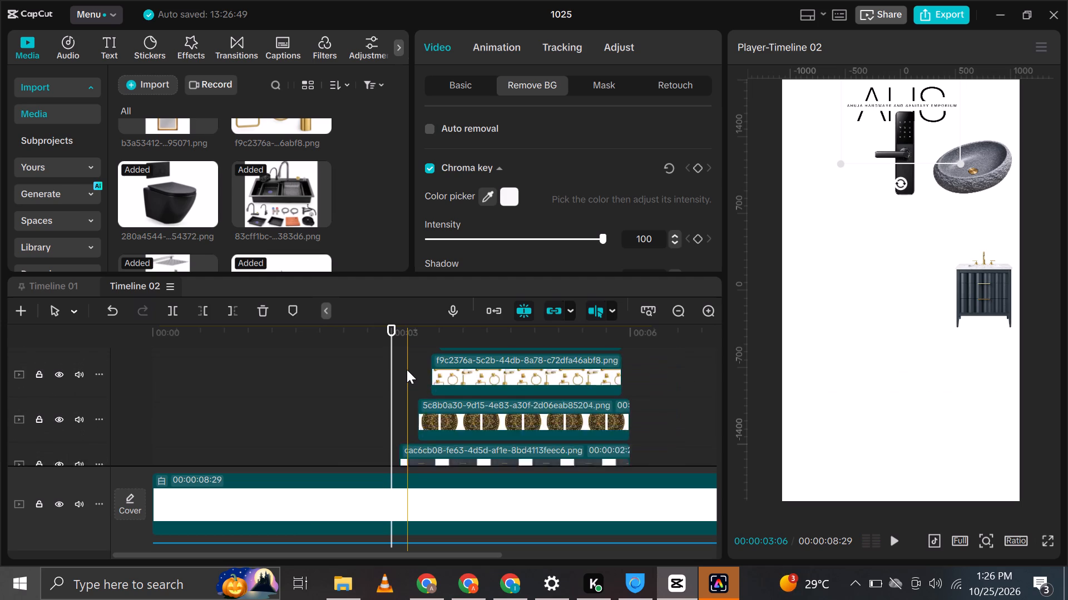
left_click(378, 376)
scroll(378, 376, "down", 6)
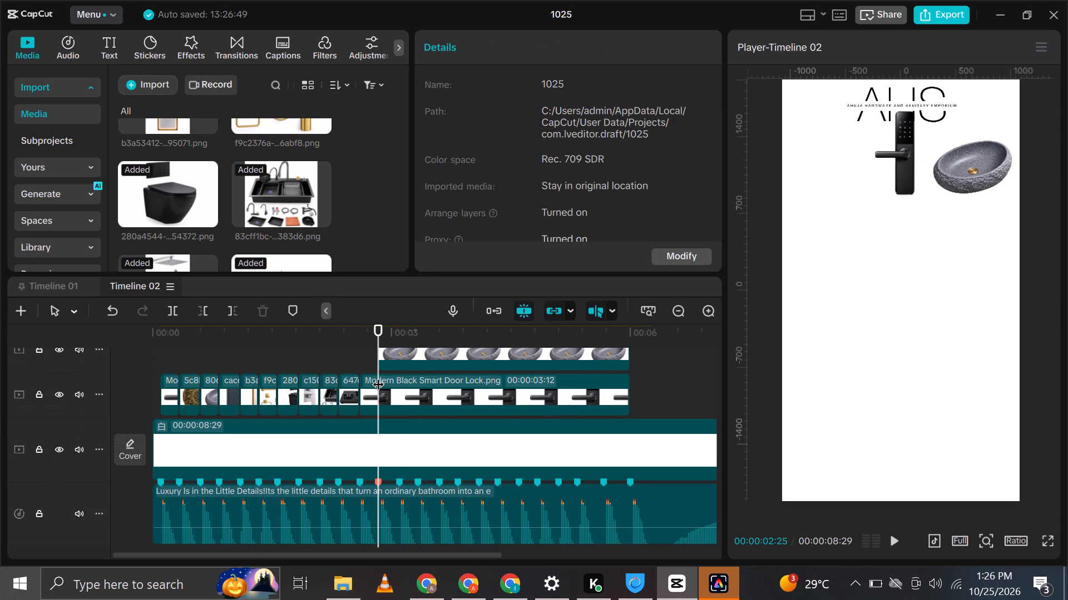
left_click(356, 357)
scroll(367, 366, "up", 2)
scroll(367, 366, "down", 1)
scroll(367, 366, "up", 10)
scroll(367, 366, "down", 1)
scroll(367, 366, "up", 6)
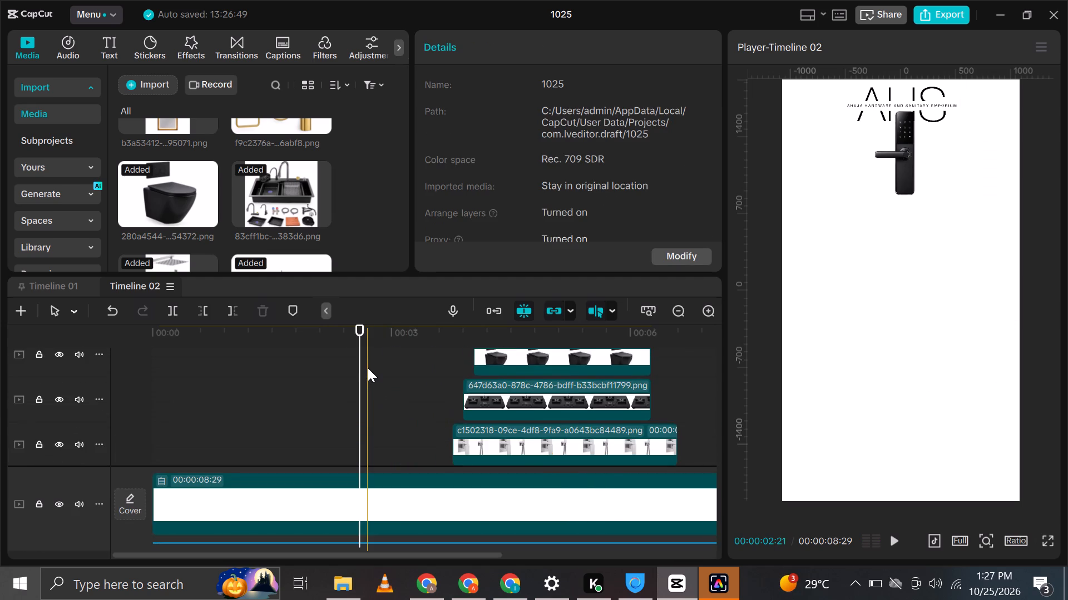
scroll(368, 369, "up", 5)
left_click(357, 397)
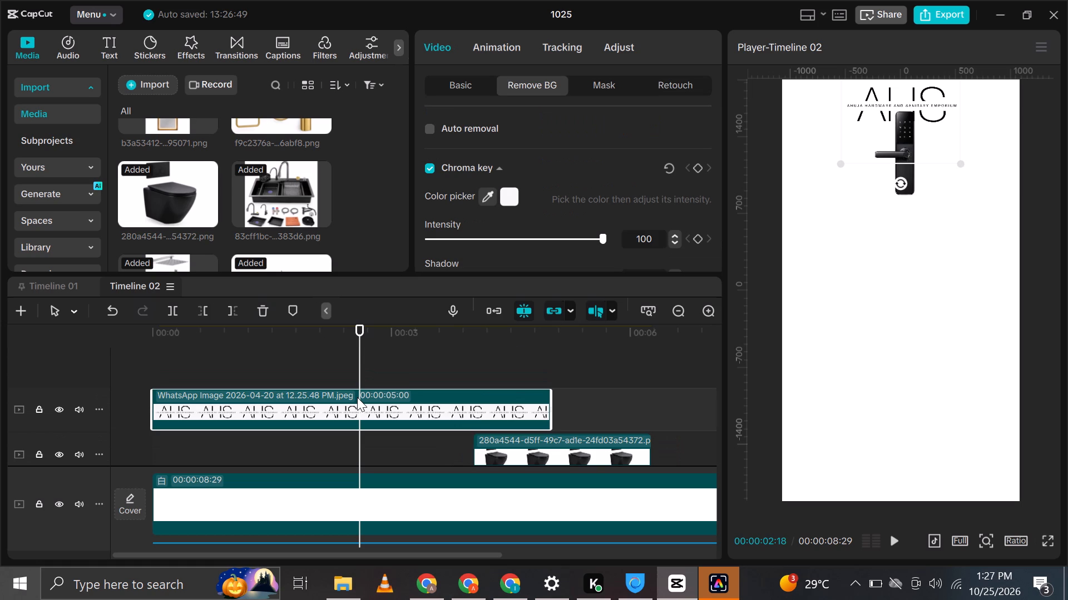
key("ctrl+b")
key("BackSpace")
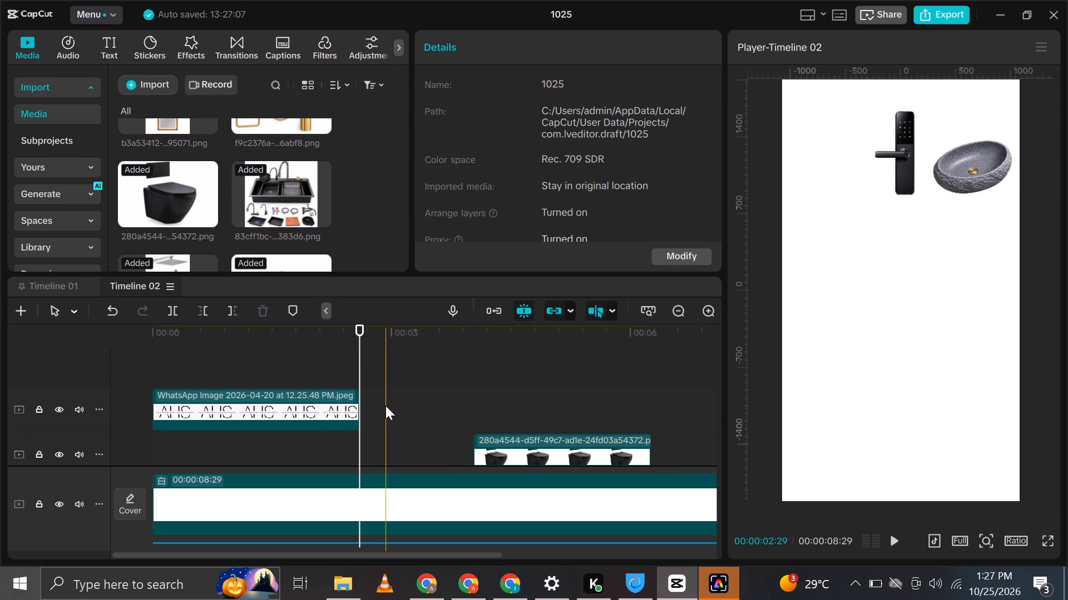
Play back Timeline 02 from about the 2-second mark to check the product entrances up to the complete grid.
left_click(307, 349)
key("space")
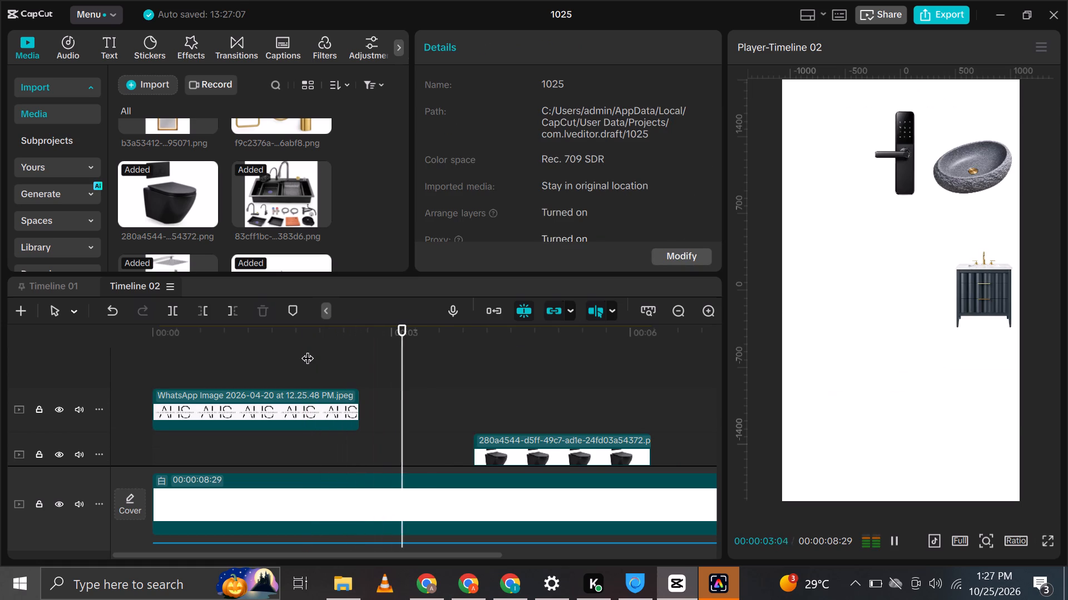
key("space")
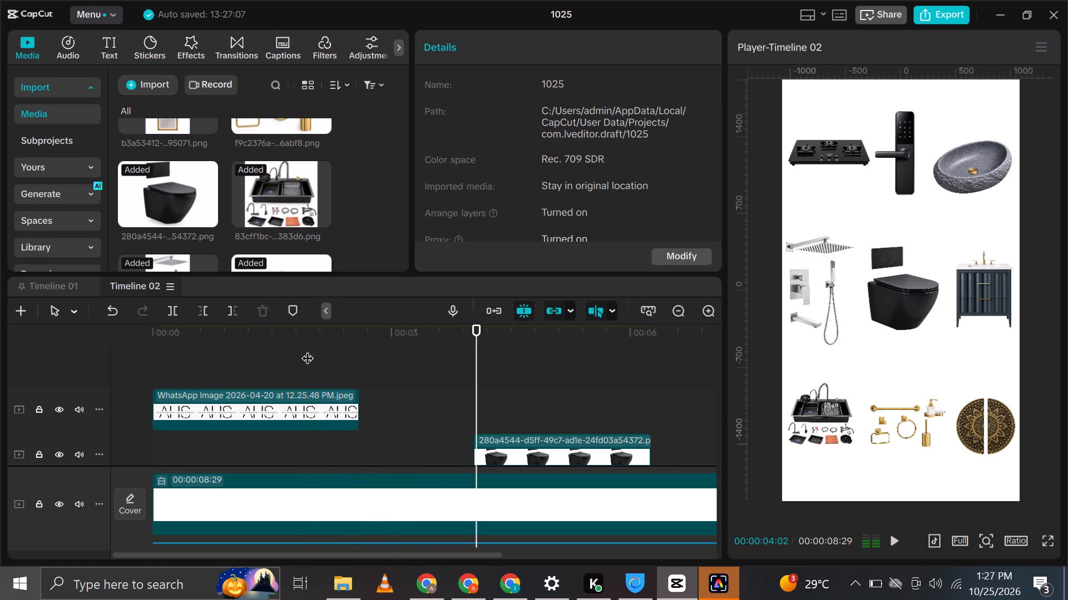
left_click(477, 425)
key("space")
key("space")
scroll(478, 418, "down", 4)
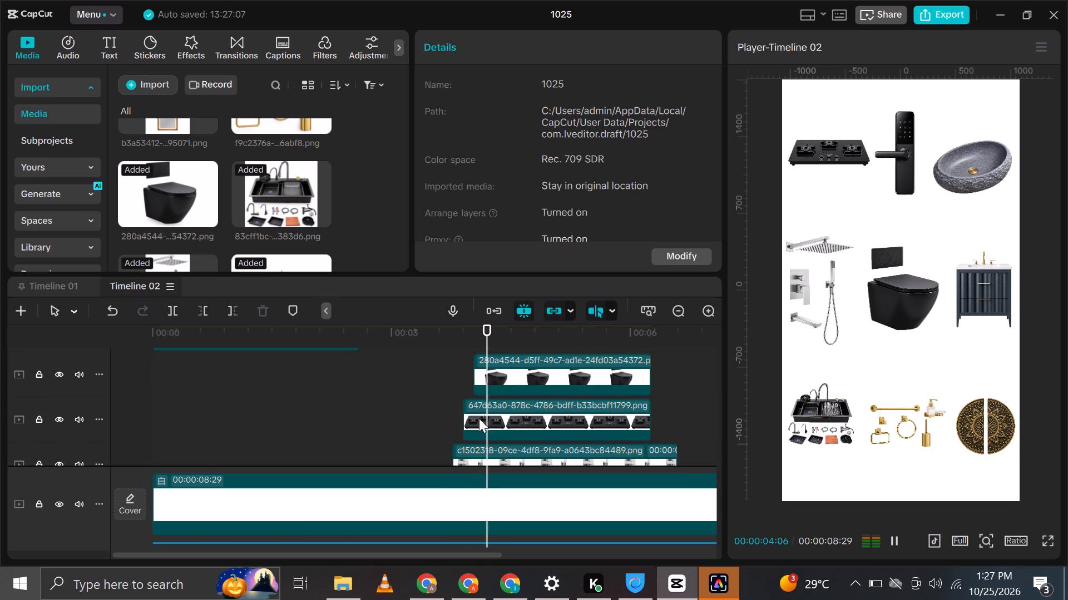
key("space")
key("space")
scroll(498, 409, "up", 2)
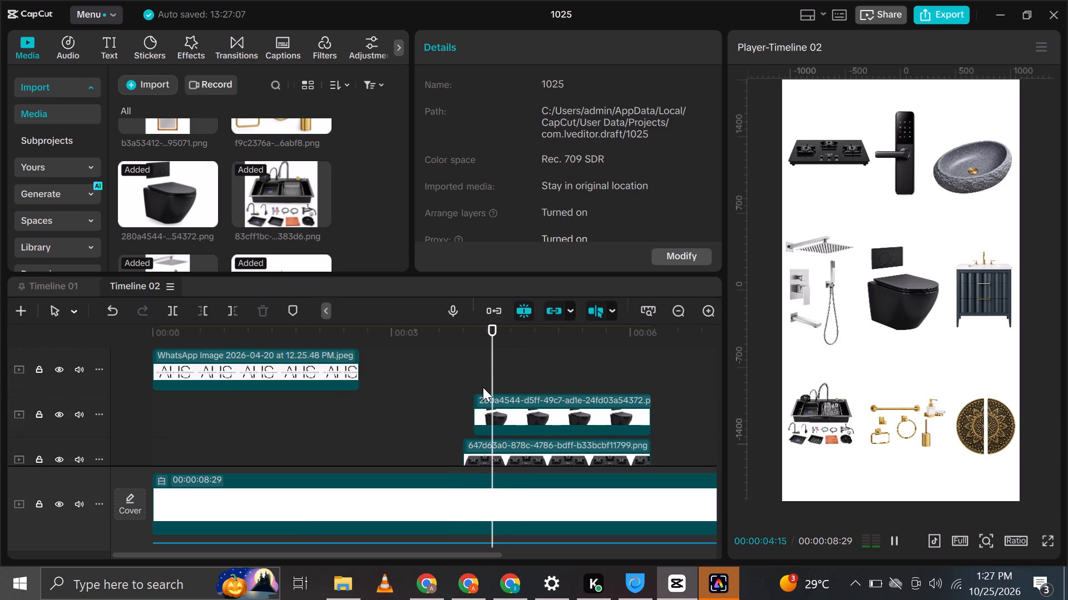
Examine the stacked product tracks and audio beat markers around the start of the black toilet clip, near the 4-second mark.
left_click(478, 380)
scroll(499, 397, "down", 14)
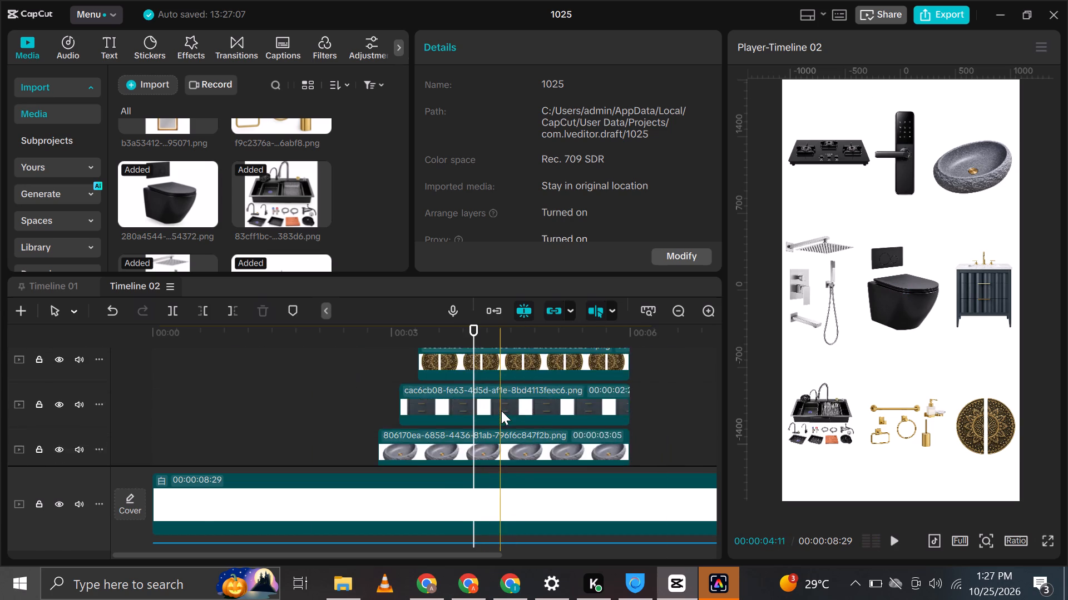
scroll(501, 411, "down", 5)
scroll(501, 412, "up", 1)
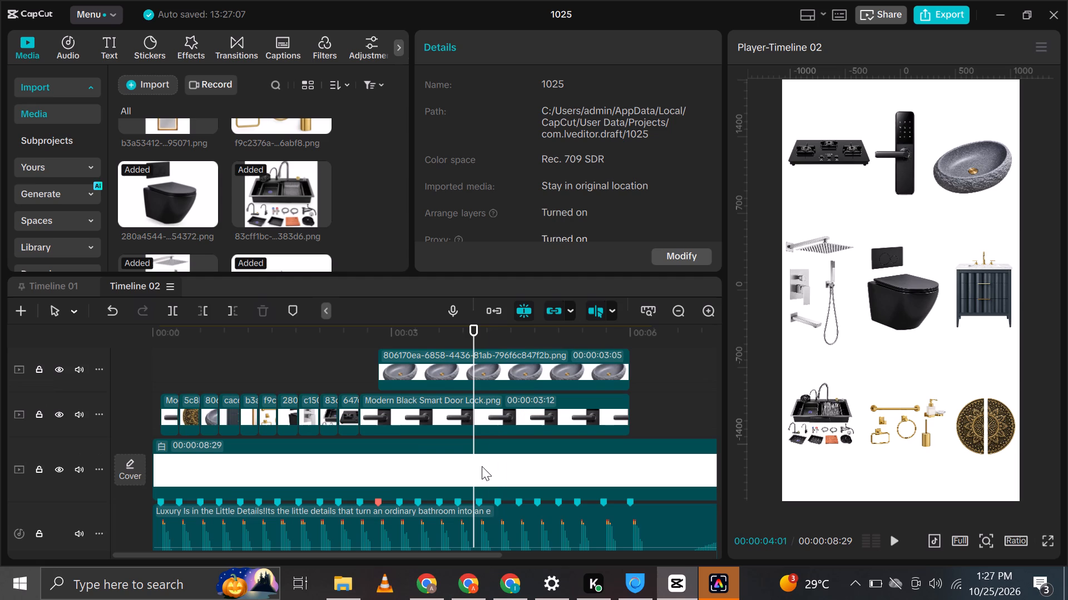
left_click(492, 473)
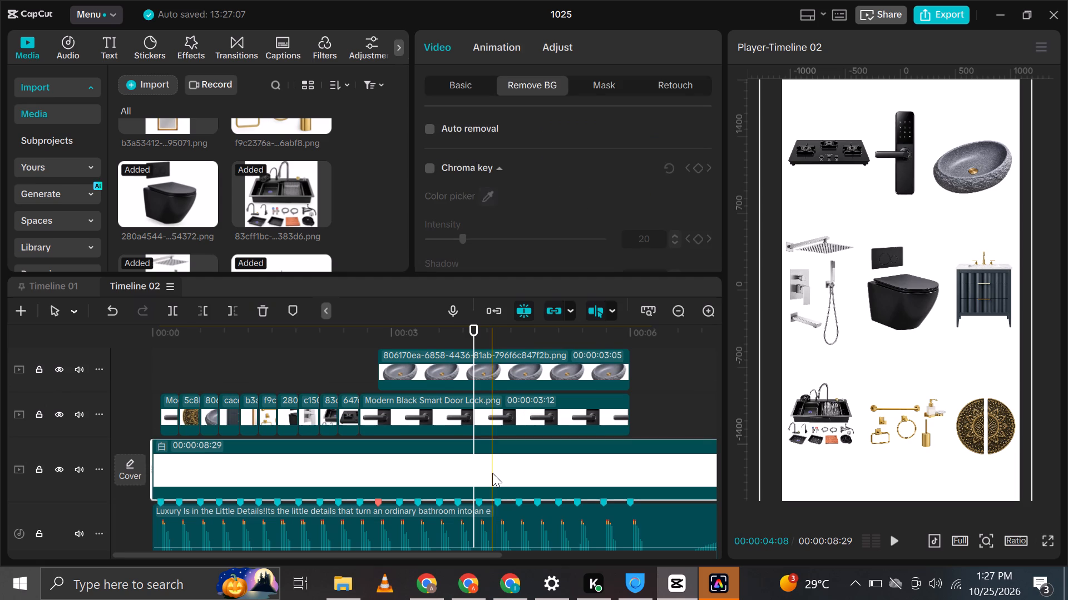
left_click(492, 473)
scroll(492, 473, "up", 10)
scroll(492, 473, "down", 1)
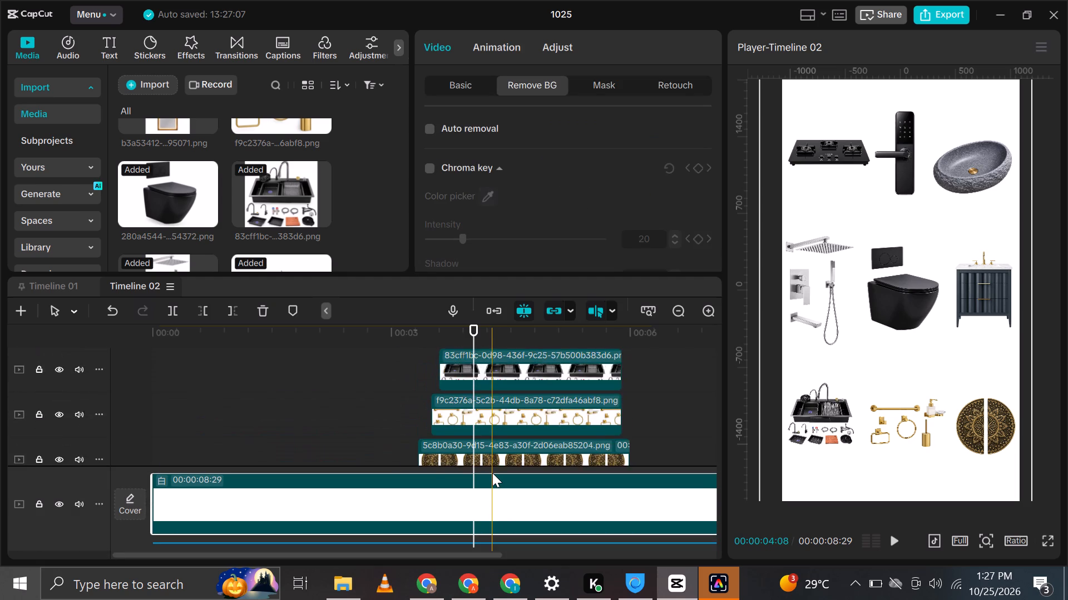
scroll(492, 473, "up", 5)
scroll(492, 473, "down", 1)
scroll(492, 473, "up", 7)
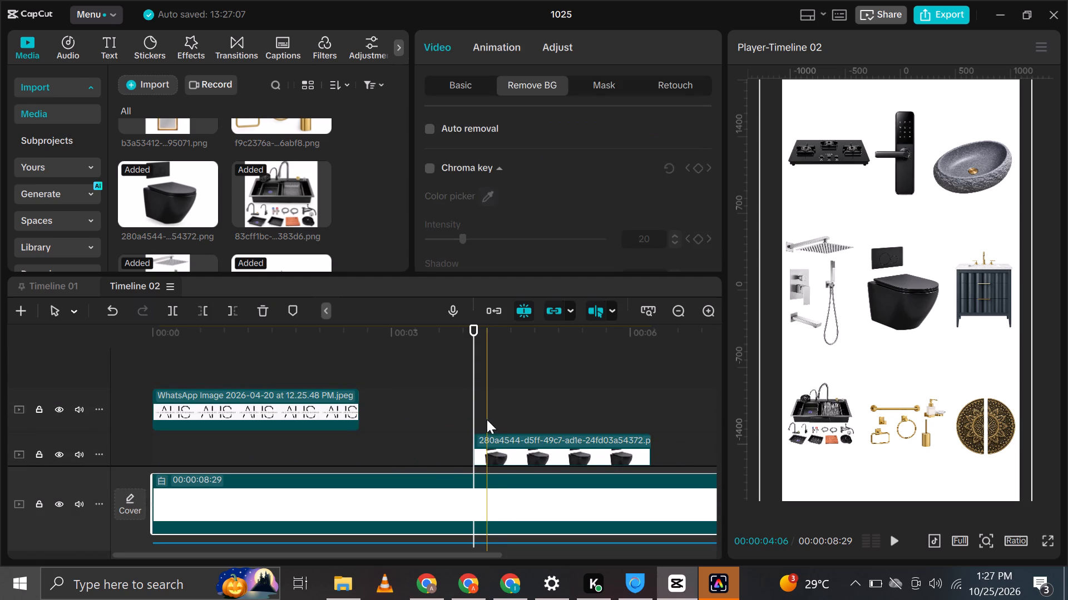
Split the black toilet clip at 00:00:04:08 and delete the part after the cut.
left_click(495, 412)
scroll(489, 418, "down", 2)
scroll(488, 418, "up", 1)
scroll(488, 419, "down", 11)
scroll(494, 419, "down", 11)
scroll(498, 437, "up", 1)
scroll(498, 438, "down", 1)
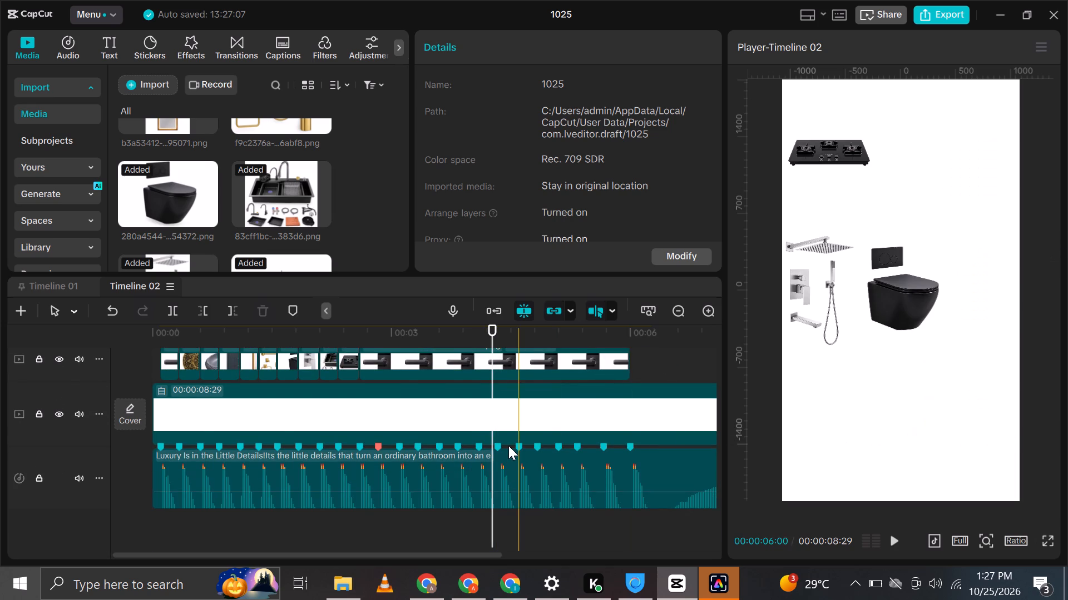
scroll(546, 448, "up", 20)
scroll(546, 448, "up", 2)
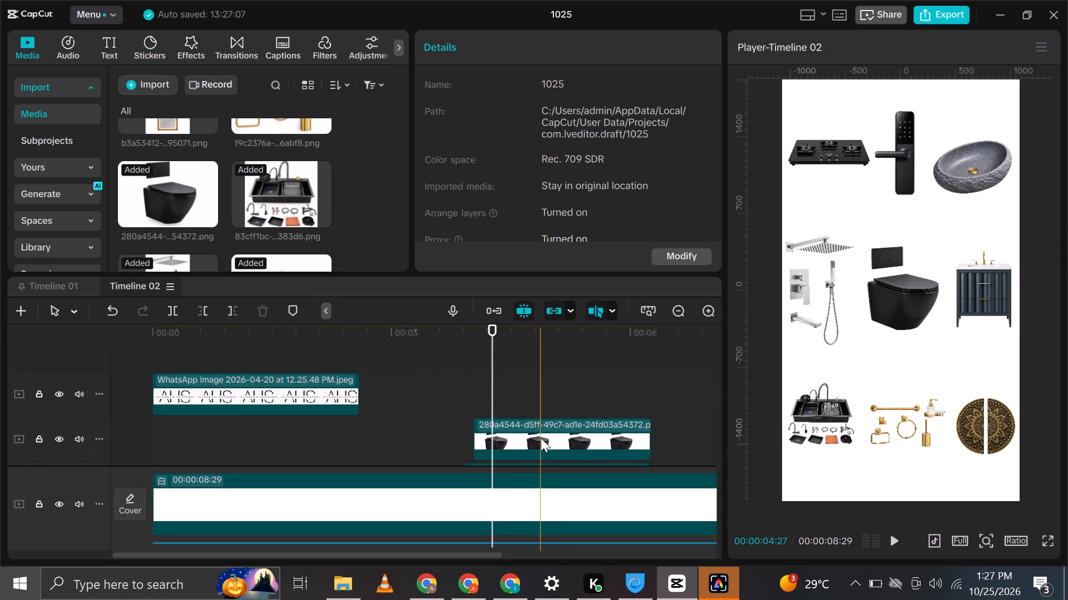
left_click(498, 424)
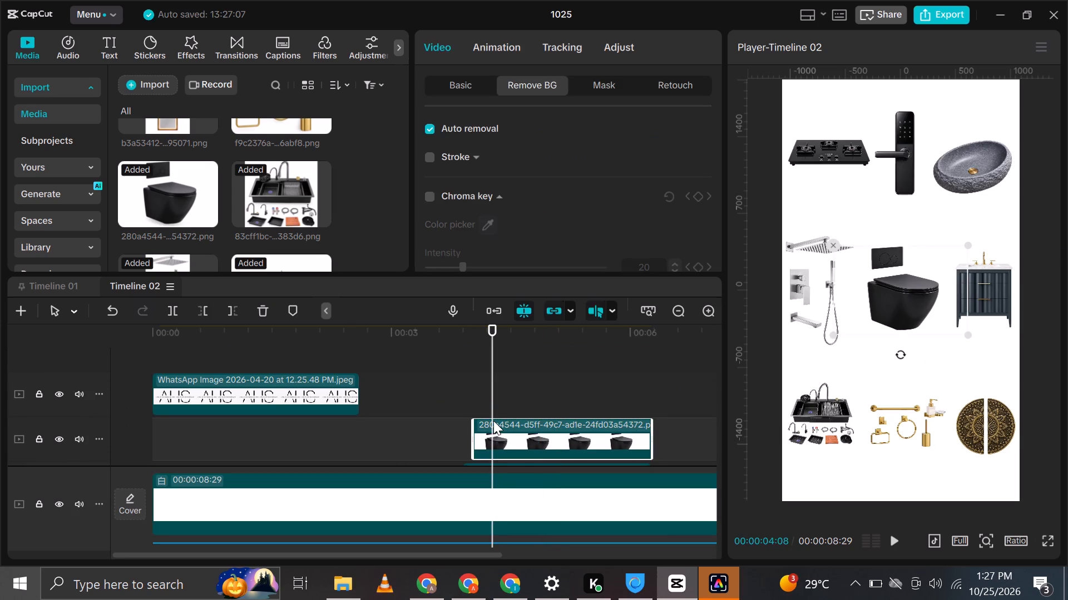
key("ctrl+b")
left_click(535, 426)
key("BackSpace")
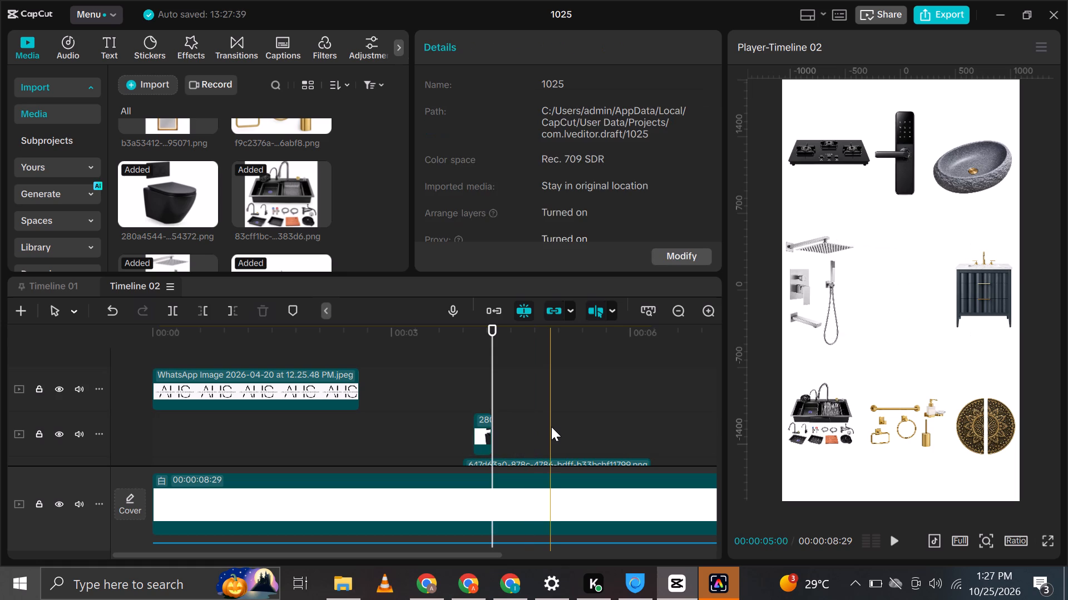
Add a default text clip at 00:00:04:08 on Timeline 02 and make it read "visit now".
left_click(103, 53)
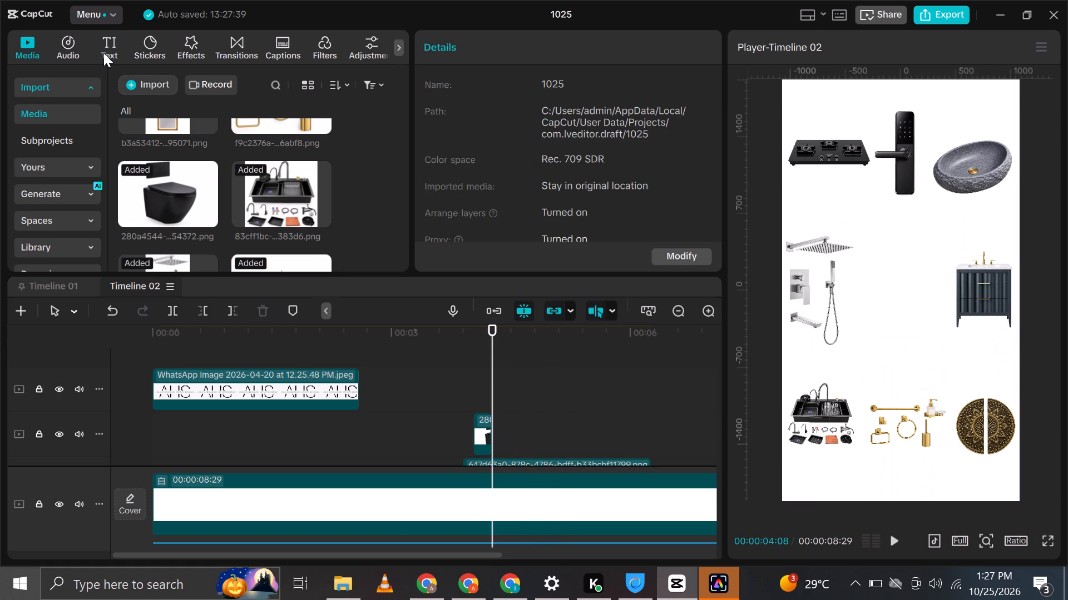
left_click(121, 43)
left_click(178, 135)
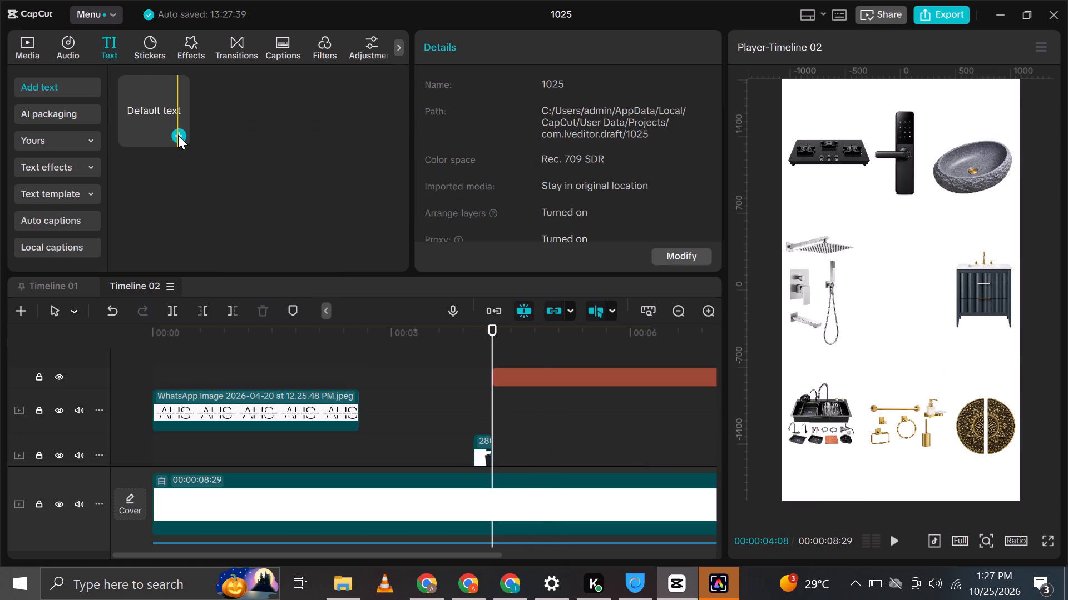
left_click(523, 376)
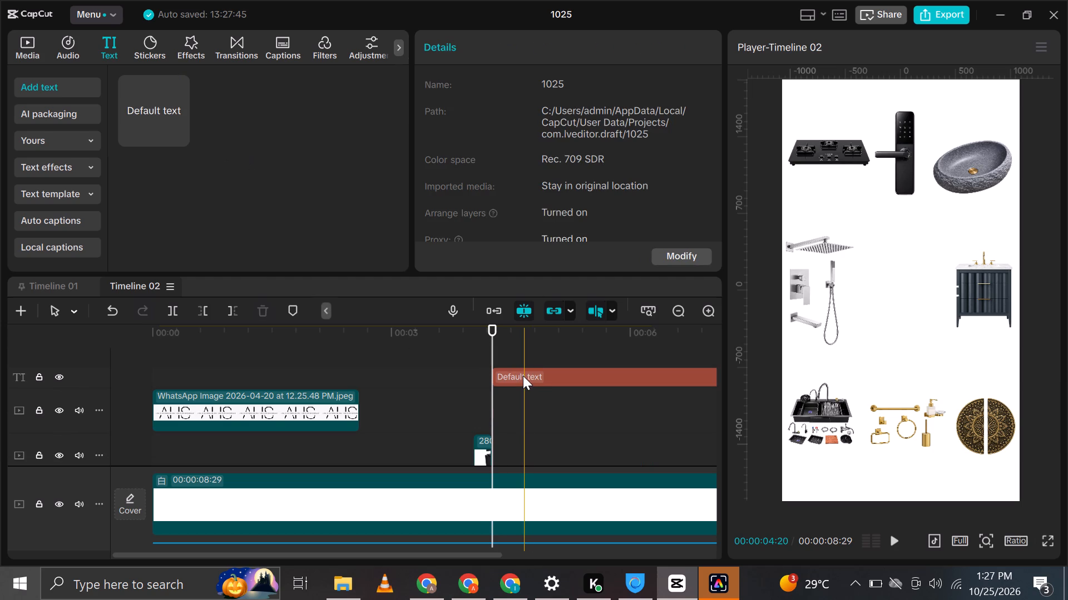
left_click(507, 144)
key("ctrl+a")
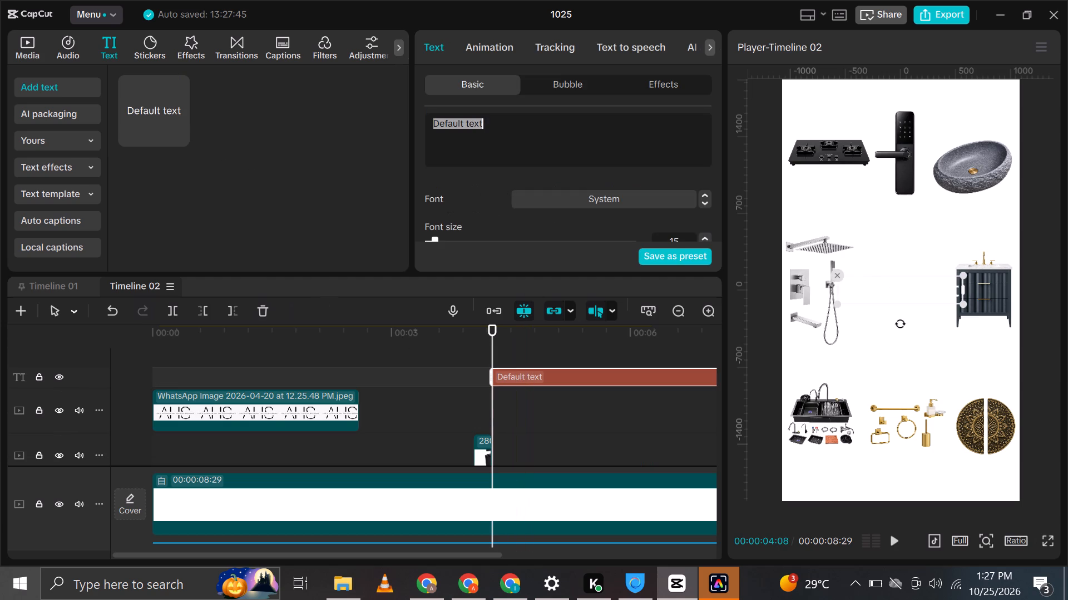
type("vi")
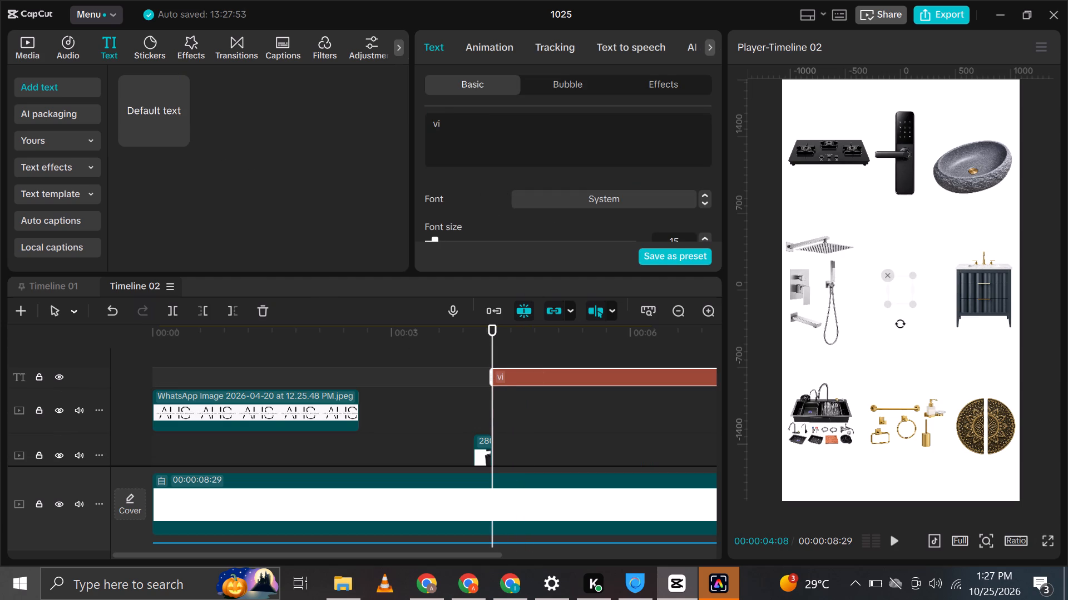
key("s")
type("it")
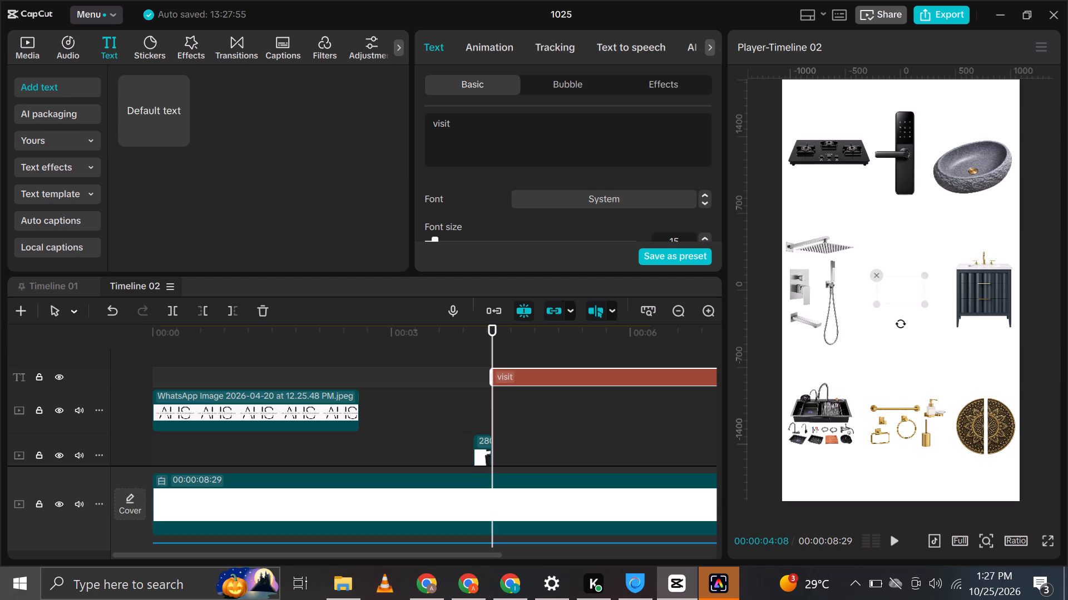
key("space")
type("now")
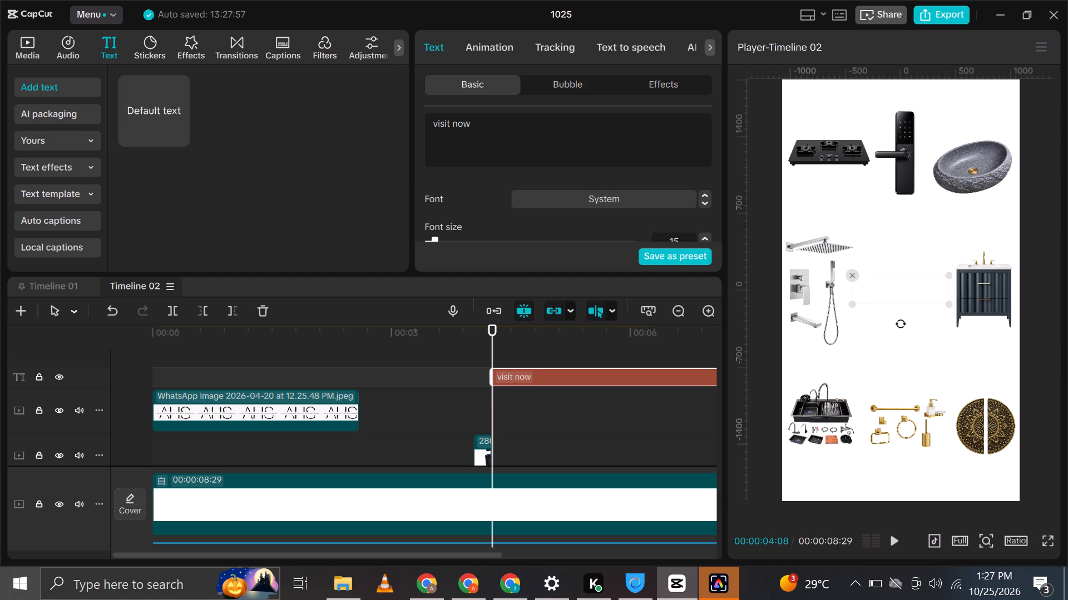
Set the text colour to yellow F4C70F.
scroll(543, 128, "down", 2)
scroll(592, 228, "down", 2)
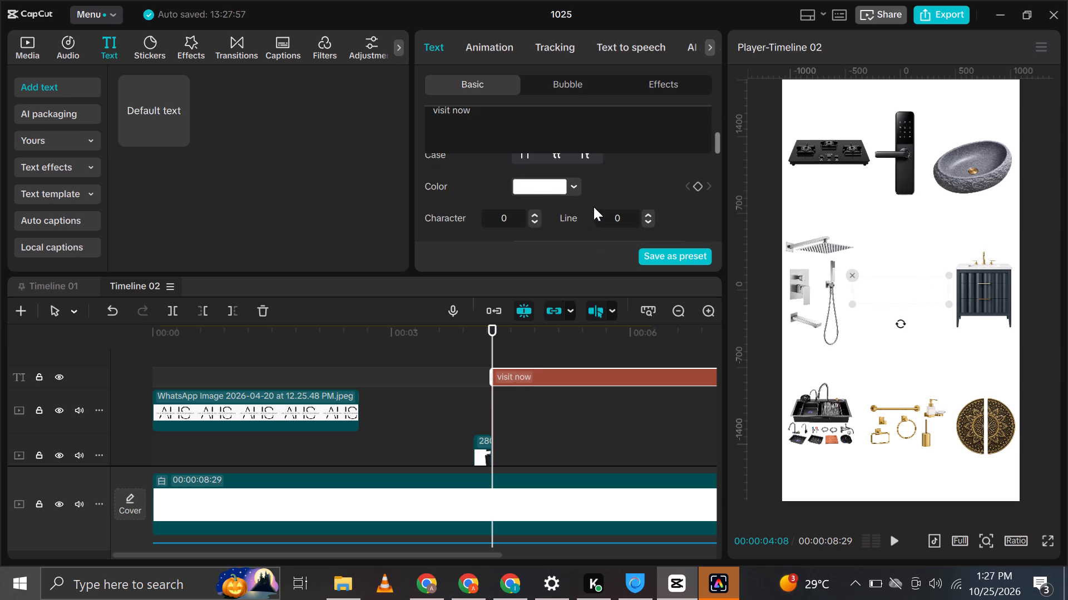
left_click(536, 186)
scroll(575, 335, "down", 1)
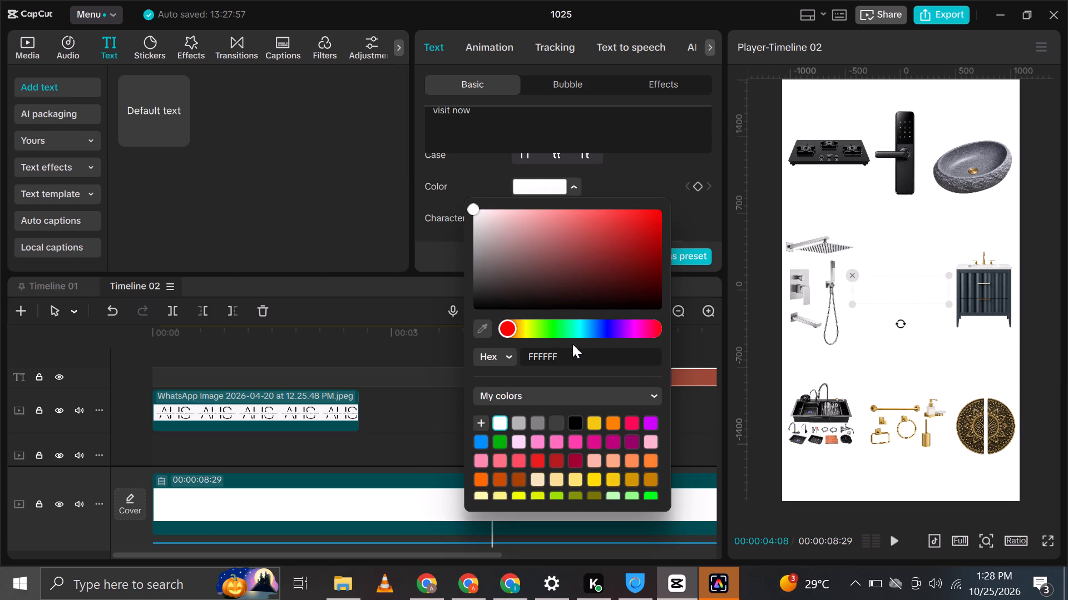
left_click(595, 420)
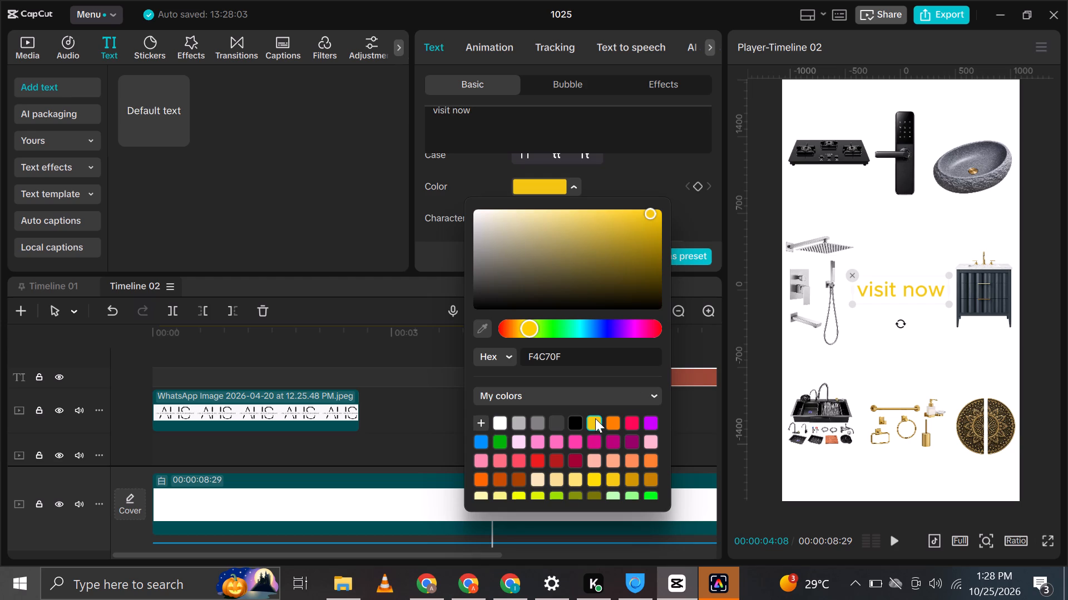
left_click(364, 229)
Remove the word "now" so the text clip reads only "visit".
scroll(457, 207, "up", 1)
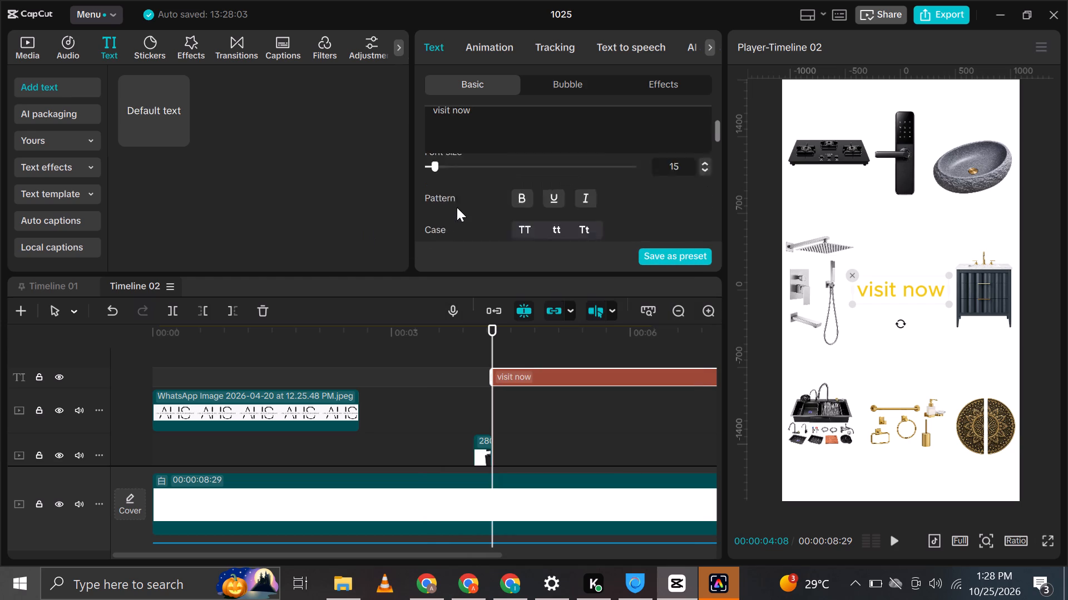
scroll(457, 207, "up", 1)
left_click_drag(451, 124, 548, 135)
key("BackSpace")
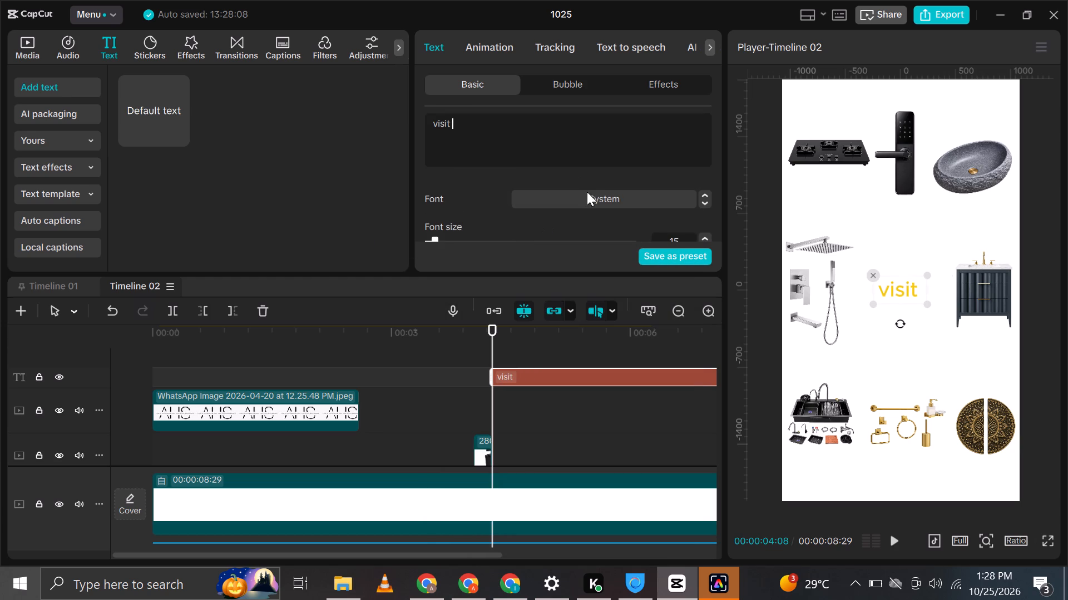
Set the text font to Playfair Display and enlarge the word to fill the gap between the shower set and the vanity.
left_click(595, 193)
left_click(596, 194)
left_click(598, 197)
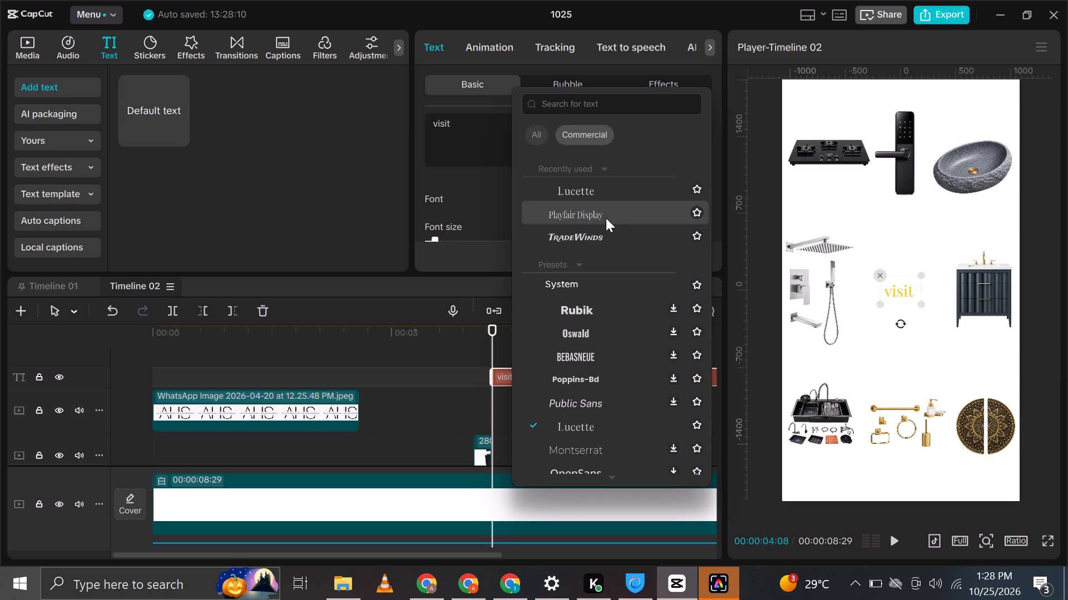
left_click(606, 218)
left_click_drag(920, 274, 956, 218)
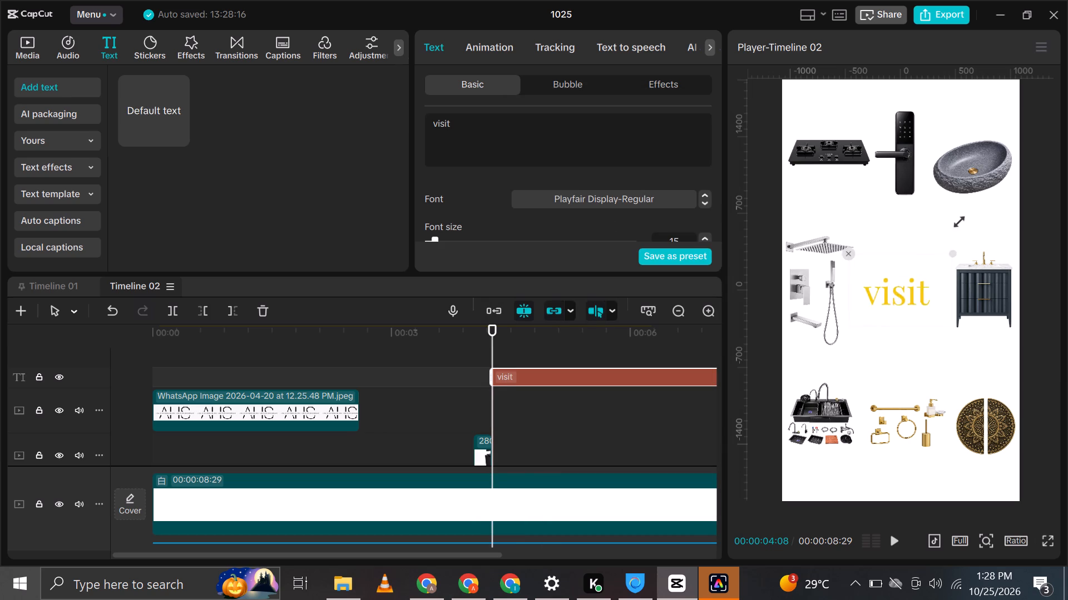
left_click_drag(956, 218, 983, 224)
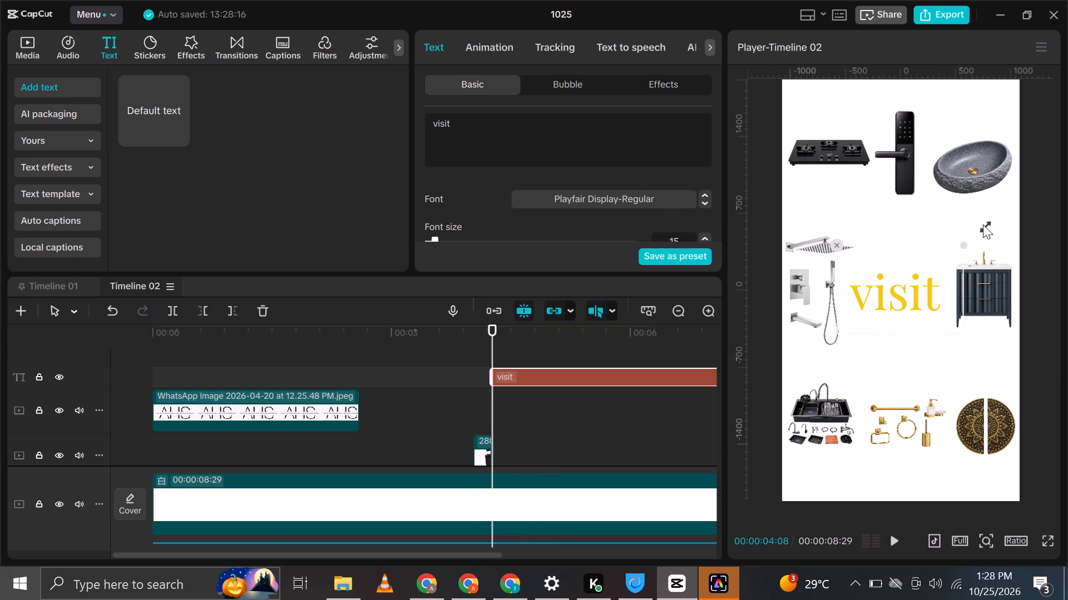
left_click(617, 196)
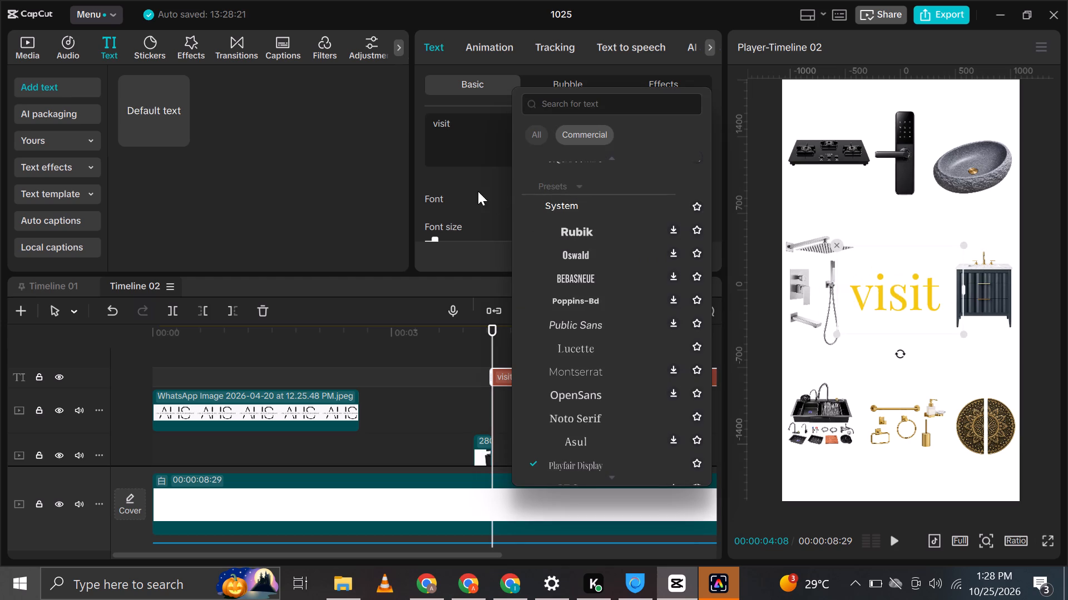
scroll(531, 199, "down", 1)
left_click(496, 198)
Change the text to title case, "Visit", and make it italic.
scroll(609, 199, "down", 1)
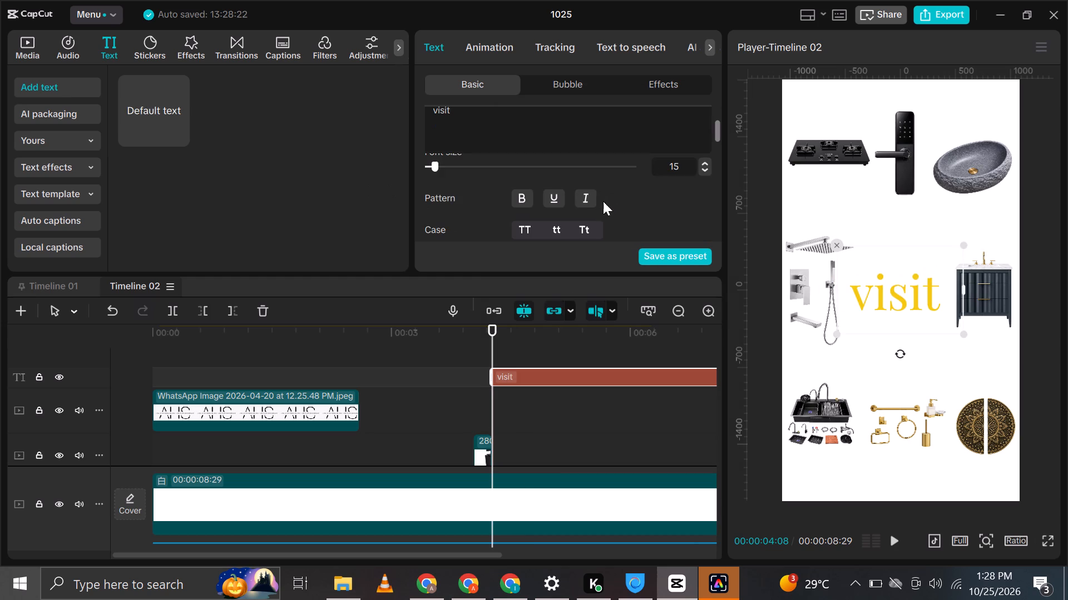
left_click(586, 227)
left_click(585, 204)
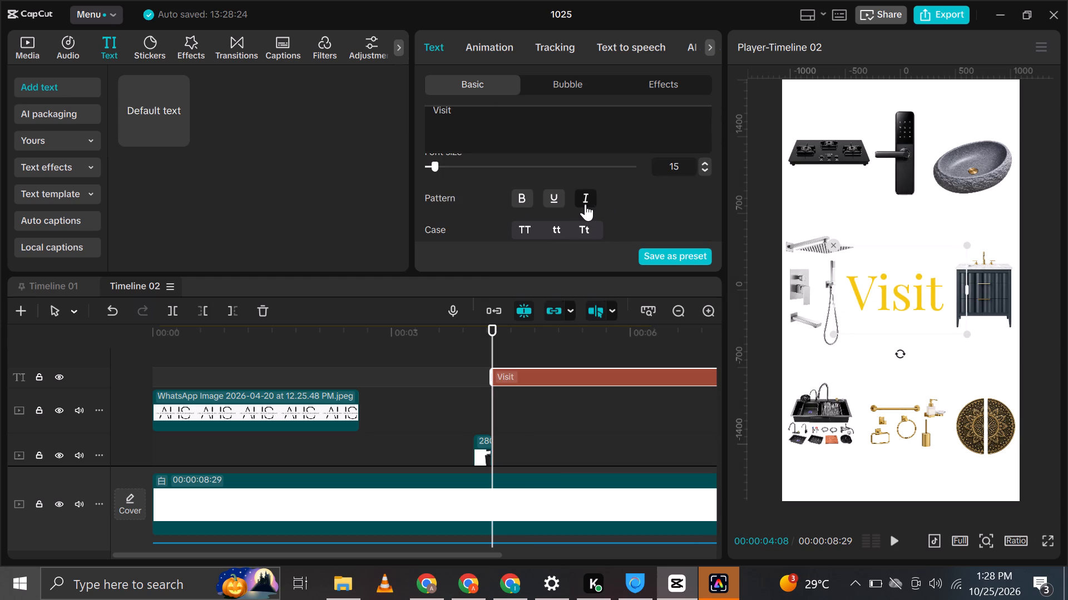
Enable a shadow on the "Visit" text and set its bluriness to 0%.
scroll(598, 218, "down", 4)
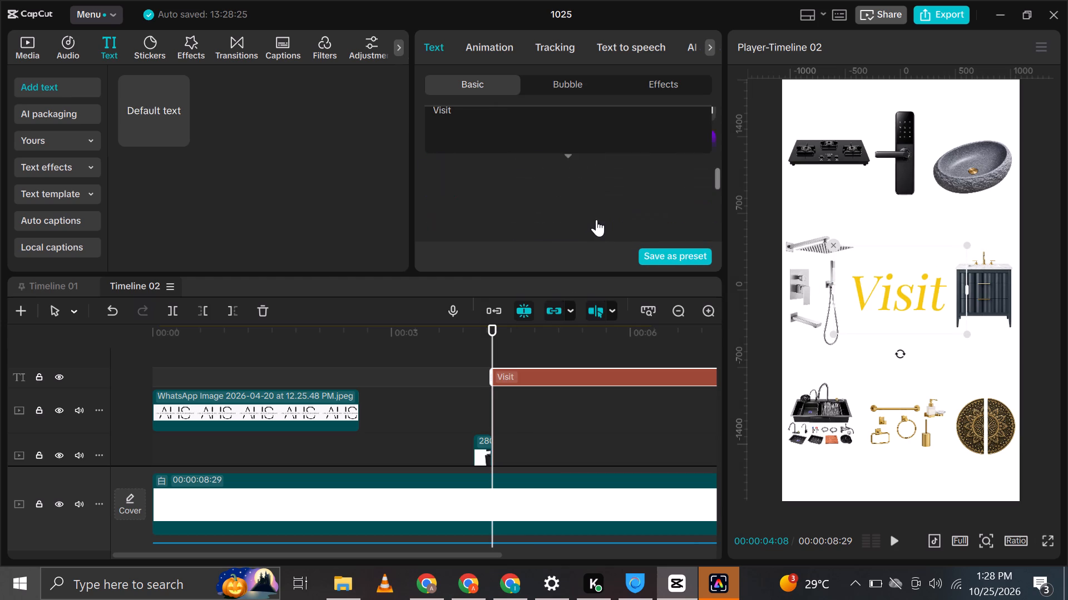
scroll(592, 224, "down", 5)
scroll(449, 201, "down", 2)
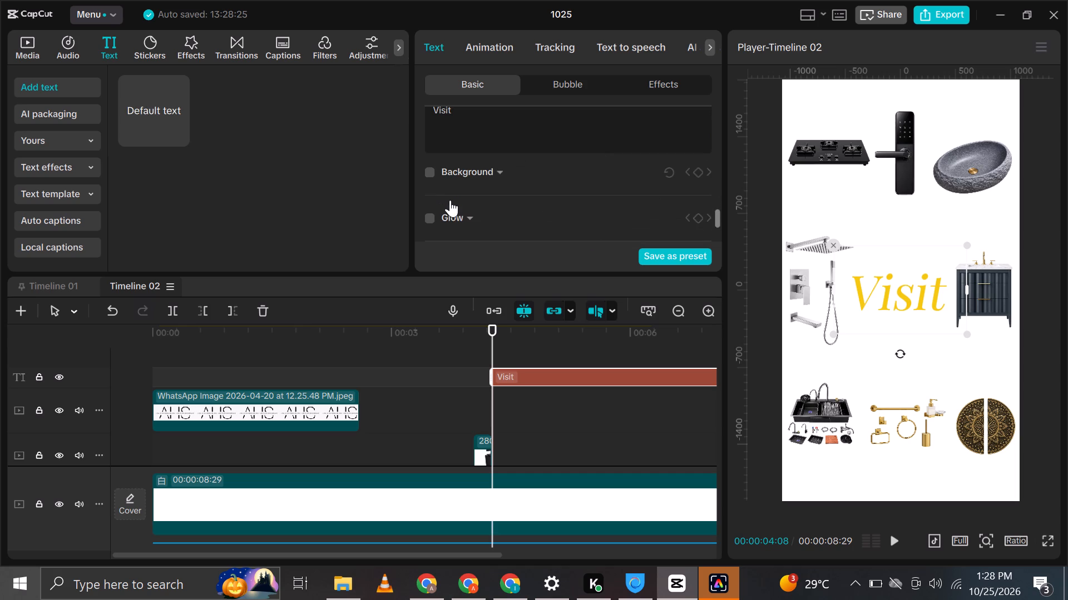
scroll(444, 215, "down", 1)
left_click(431, 191)
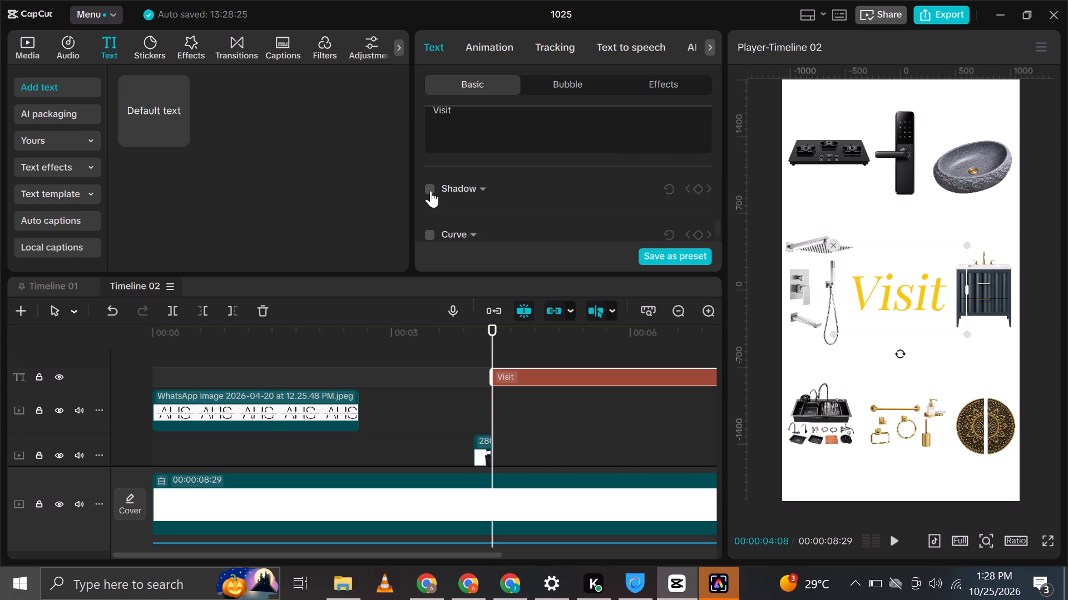
scroll(516, 217, "down", 1)
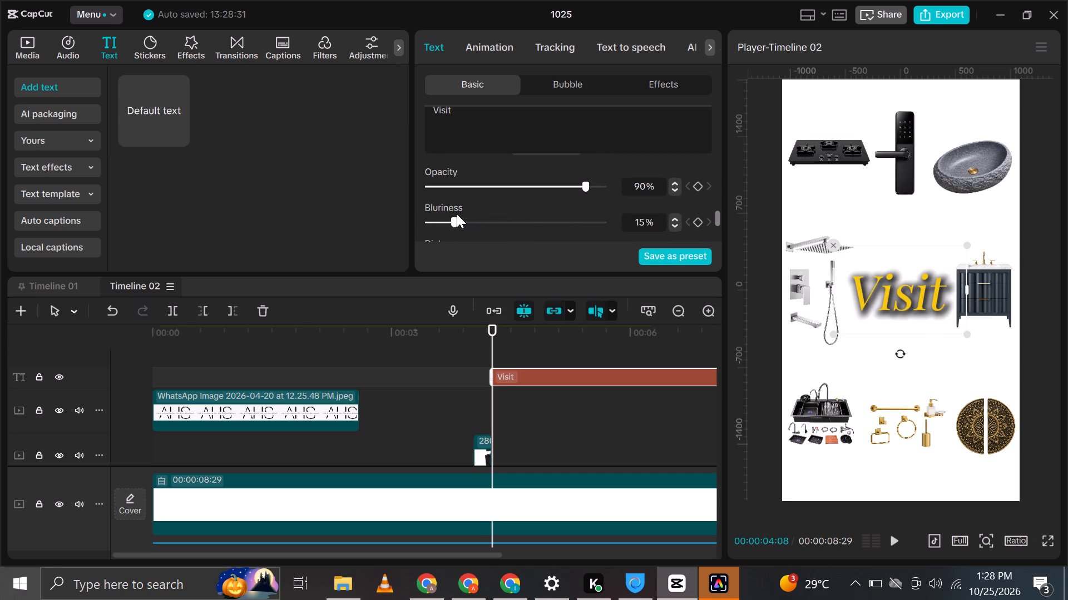
left_click_drag(454, 218, 396, 219)
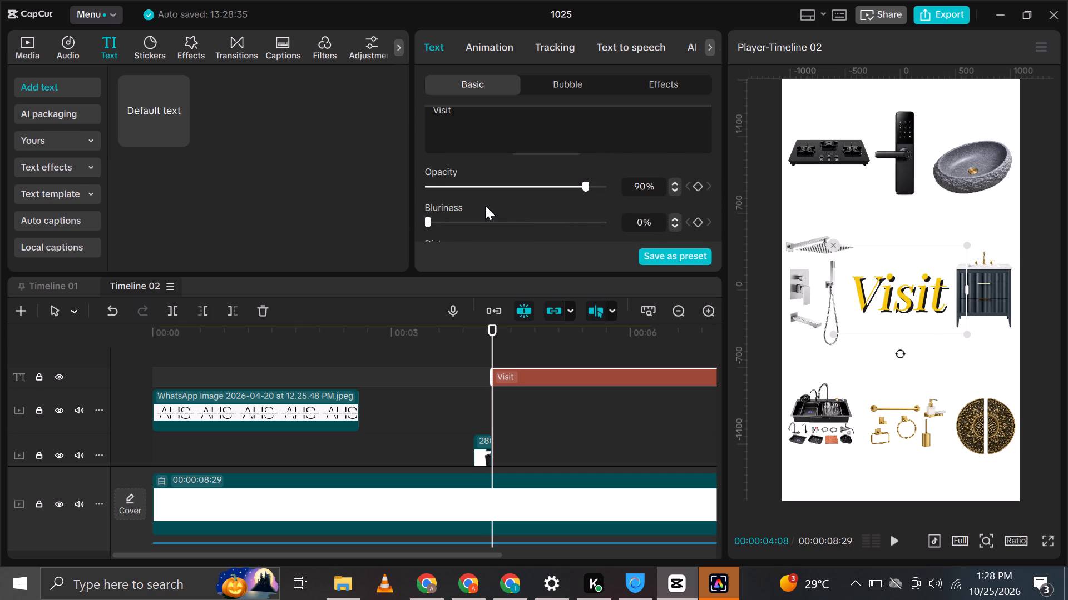
Set the text shadow's angle to -6° and its distance to 2.
scroll(485, 206, "down", 1)
left_click_drag(492, 216, 501, 216)
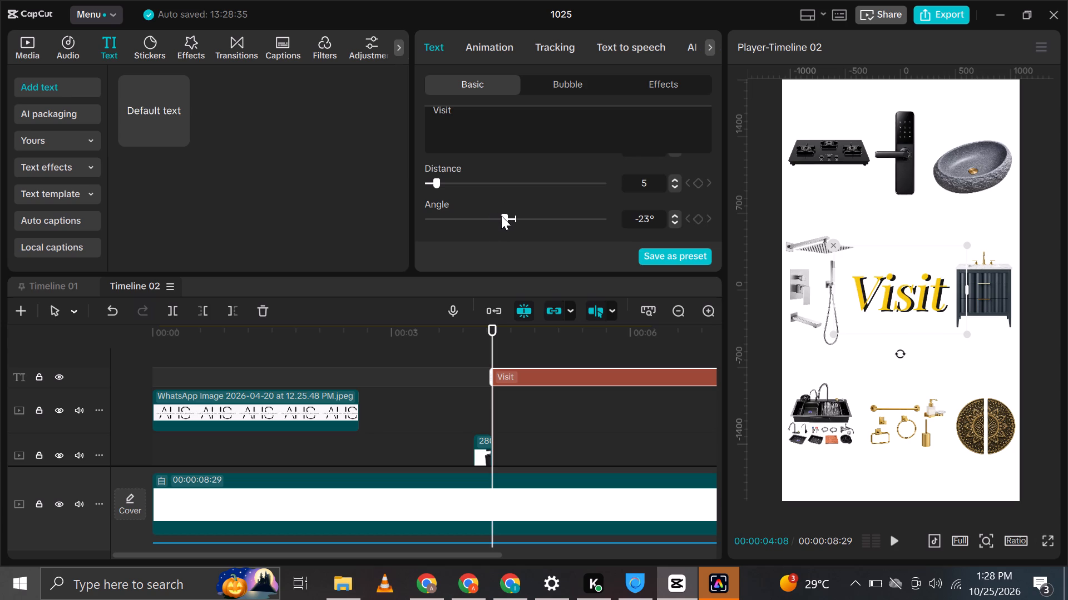
left_click_drag(501, 216, 505, 217)
left_click_drag(505, 217, 510, 223)
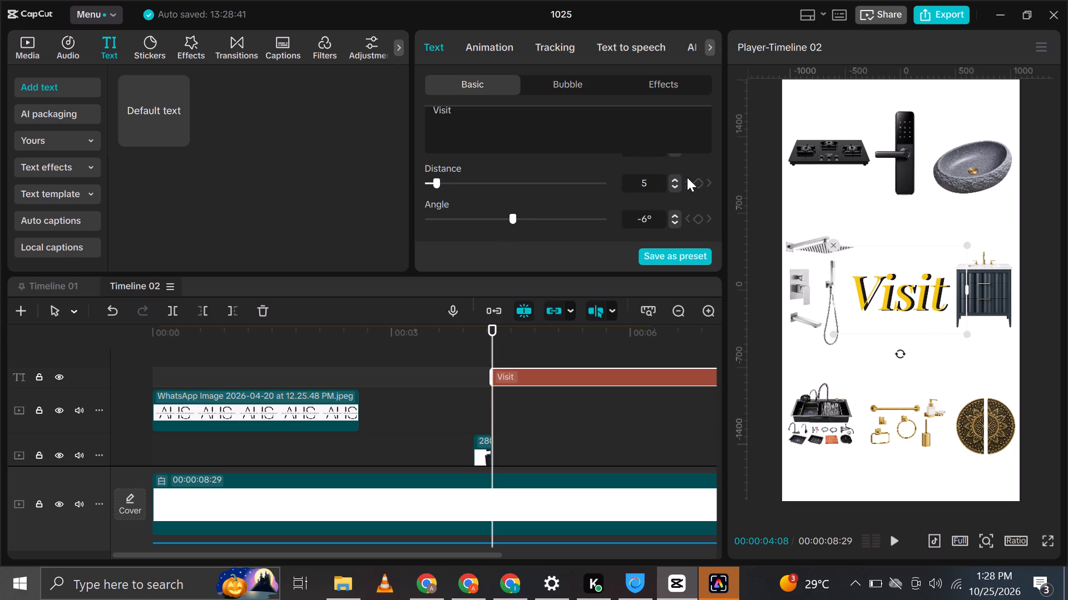
left_click(677, 183)
left_click(676, 184)
left_click(673, 186)
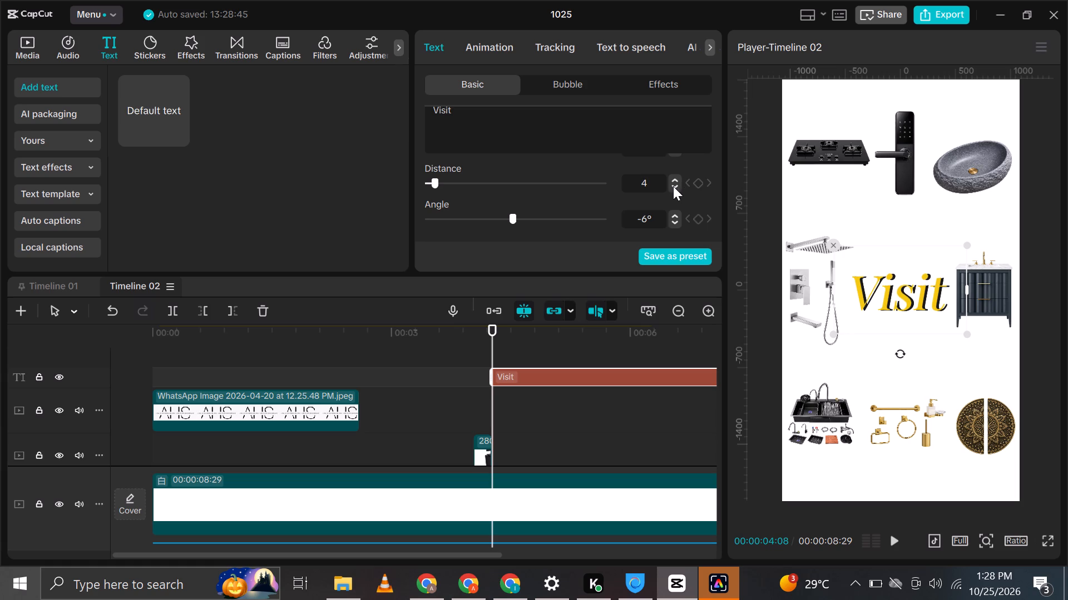
left_click(673, 186)
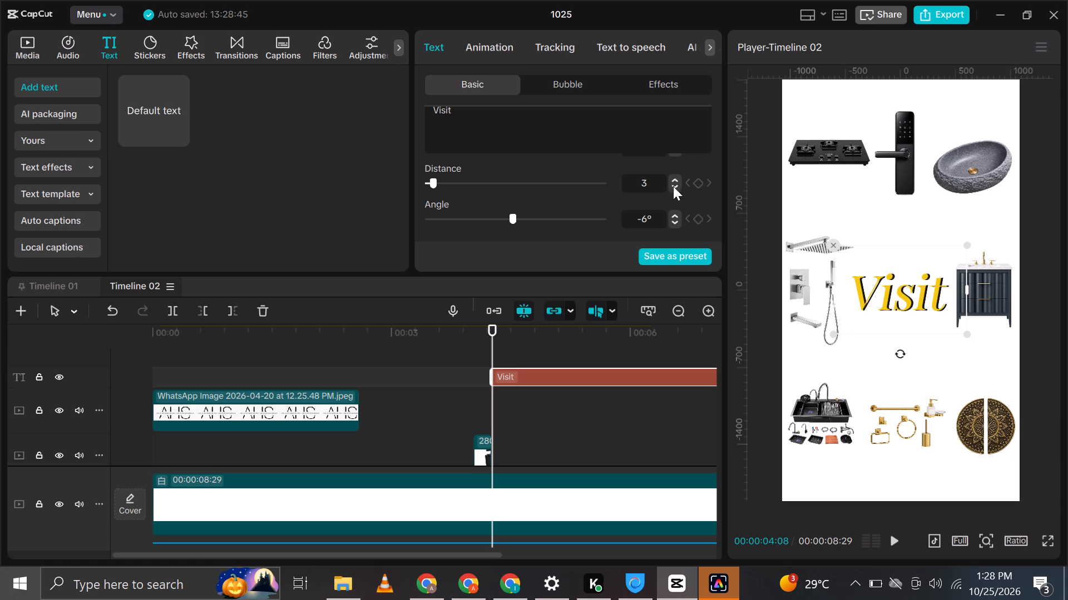
left_click(673, 186)
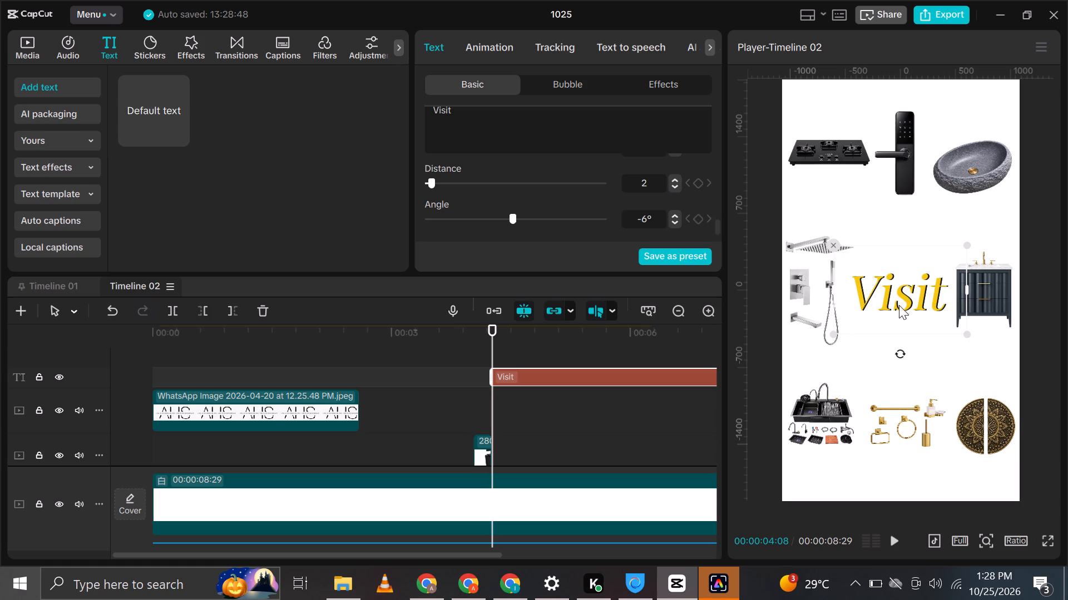
left_click(675, 177)
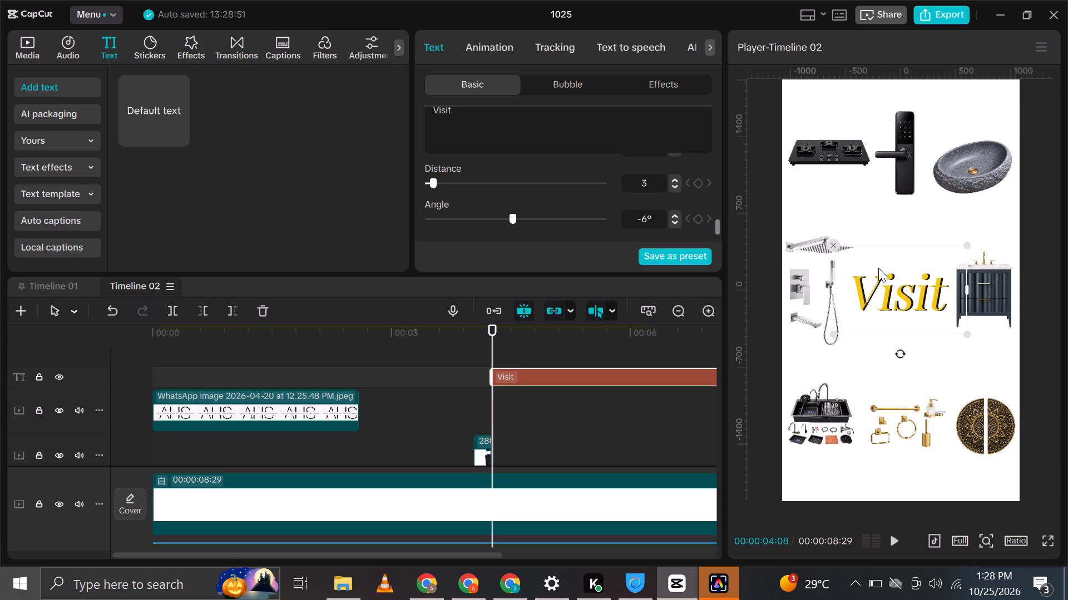
left_click(675, 185)
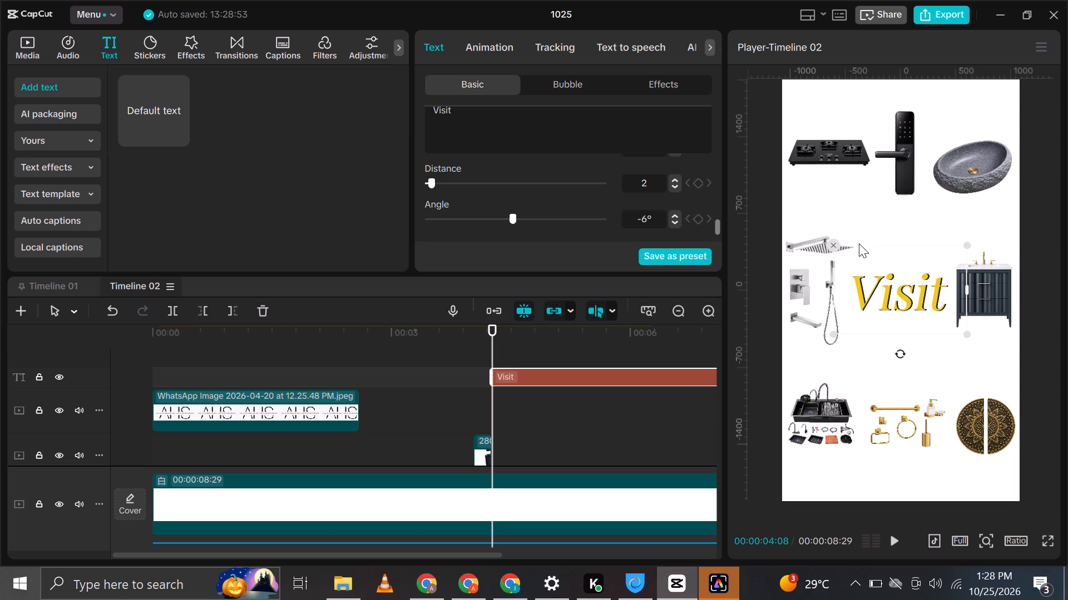
Play back the section from around the 3-second mark to check the transition from the black toilet to the "Visit" text.
left_click(466, 339)
key("space")
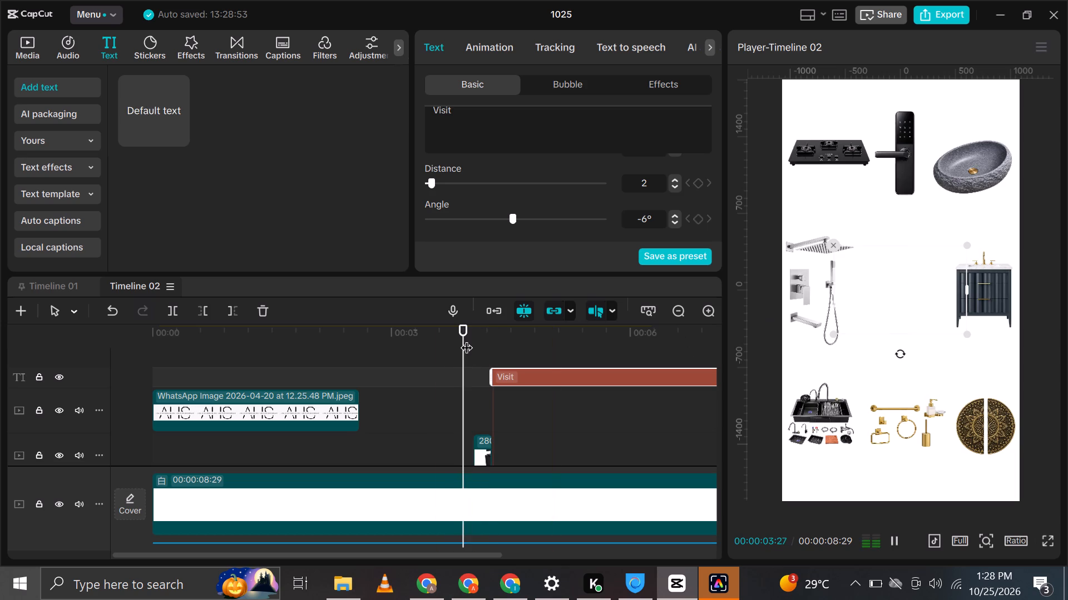
key("space")
left_click(466, 339)
left_click(399, 338)
key("space")
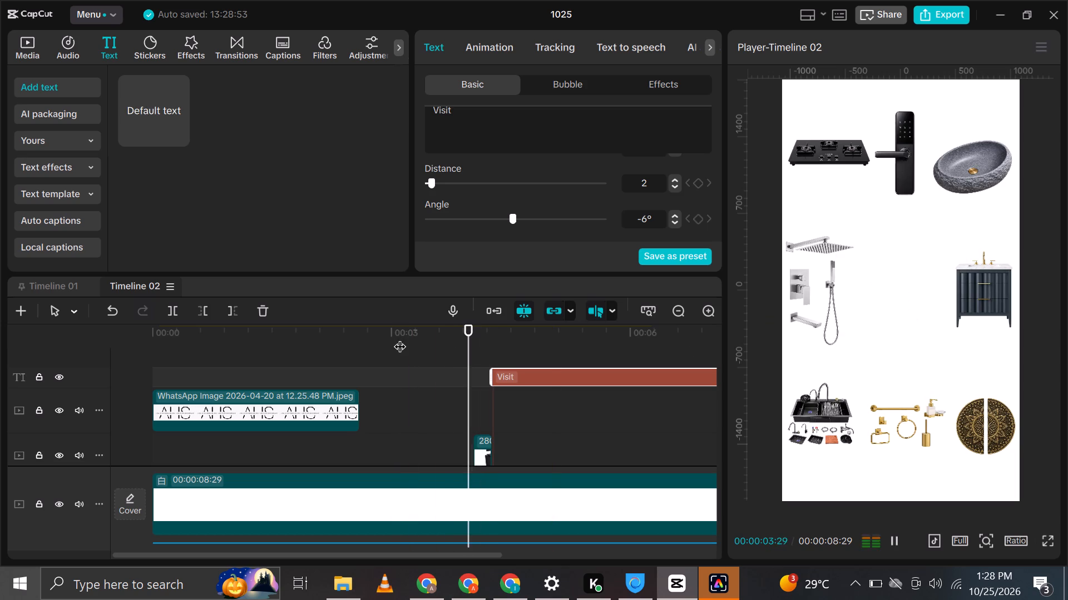
key("space")
left_click(399, 338)
key("space")
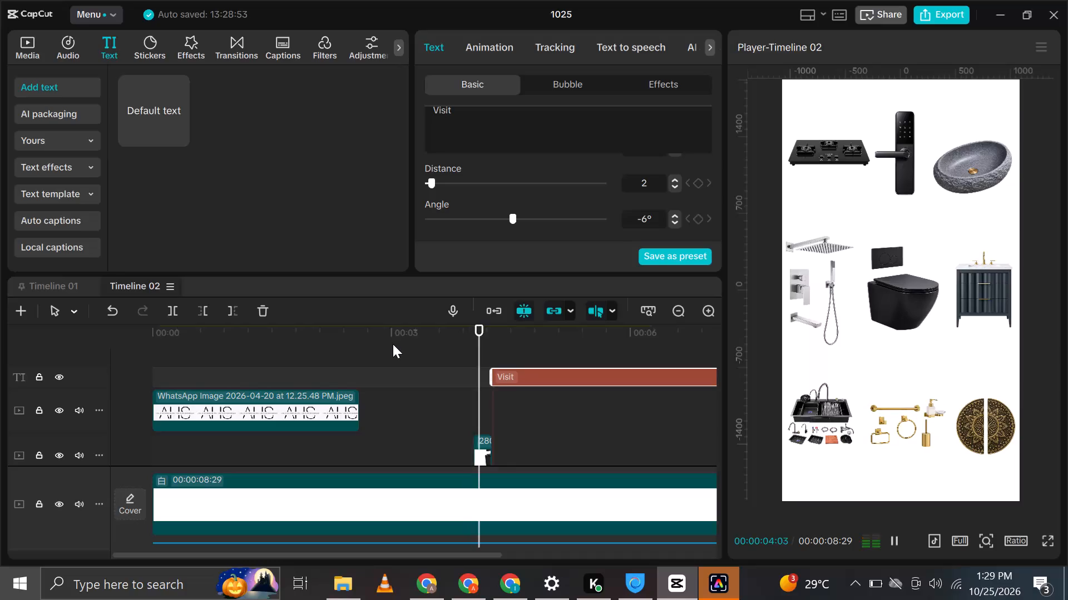
key("space")
left_click(491, 346)
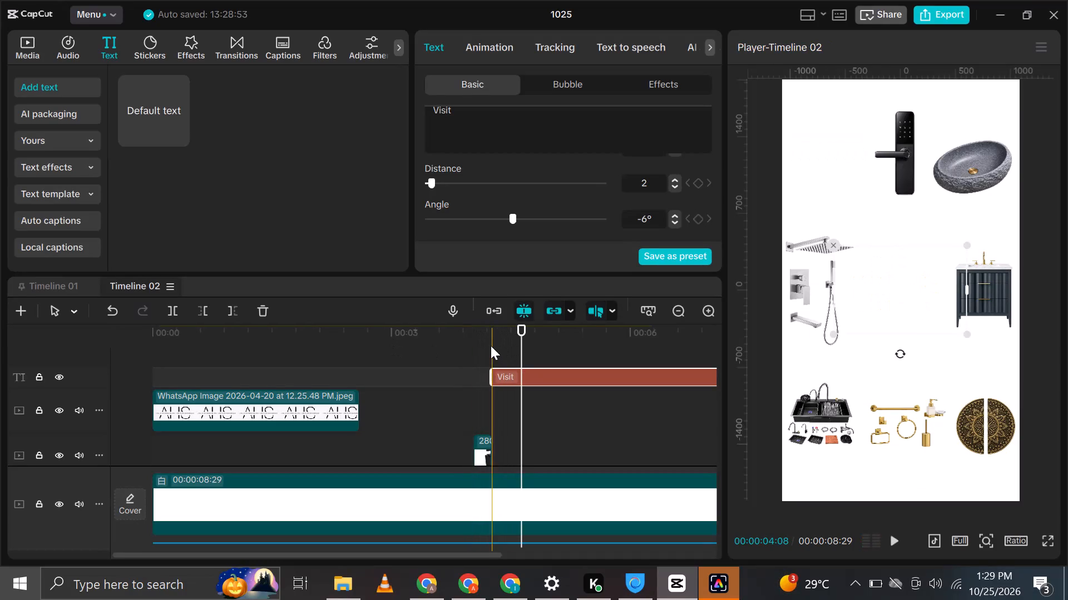
Play back the point just after 4 seconds where the "Visit" text appears.
key("space")
key("space")
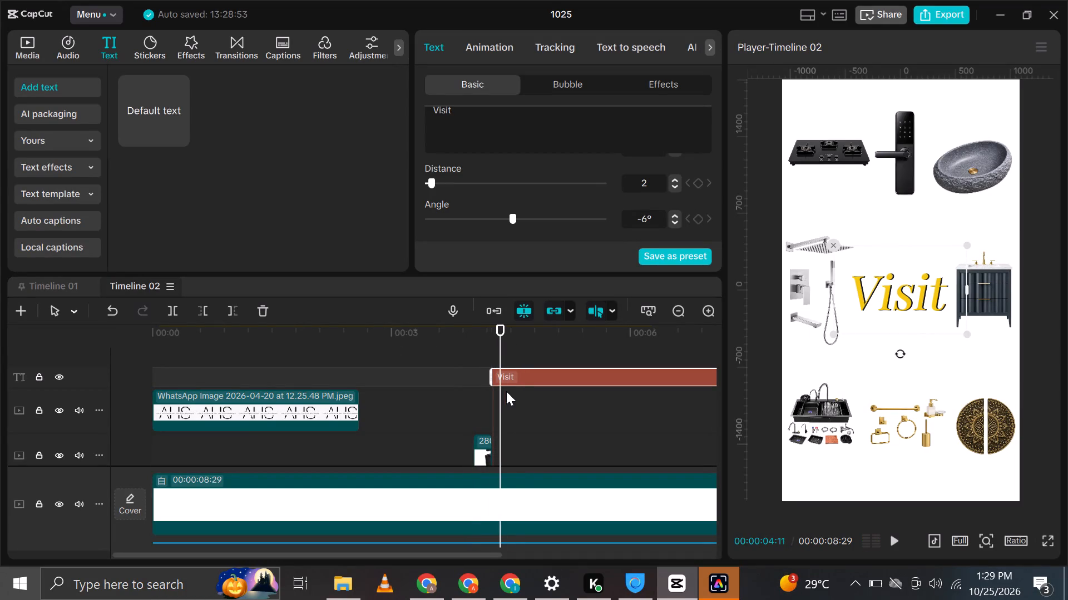
Split the "Visit" text clip at 00:00:04:16, near the next audio beat marker, and delete the part after the cut.
left_click(512, 376)
scroll(512, 376, "down", 3)
scroll(512, 376, "up", 1)
scroll(512, 376, "down", 8)
scroll(511, 376, "up", 1)
scroll(511, 376, "down", 18)
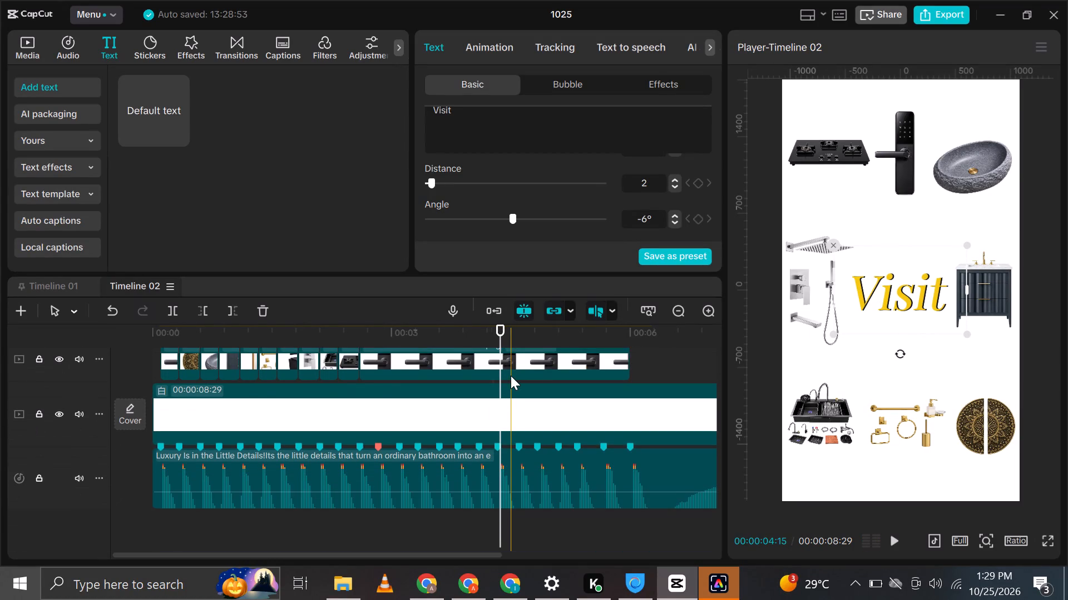
left_click(511, 388)
left_click(511, 388)
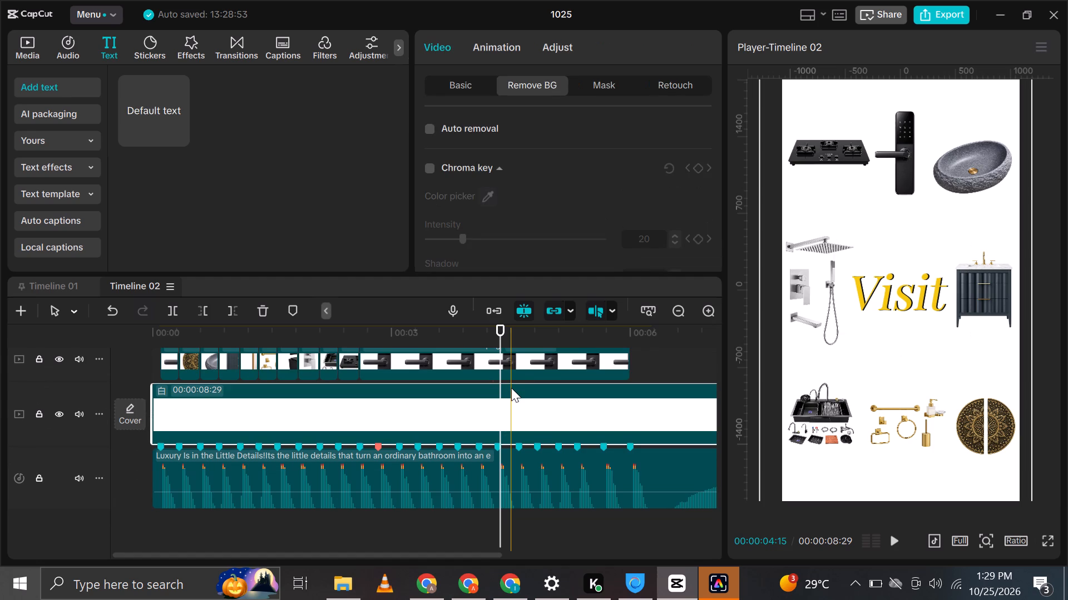
left_click(512, 379)
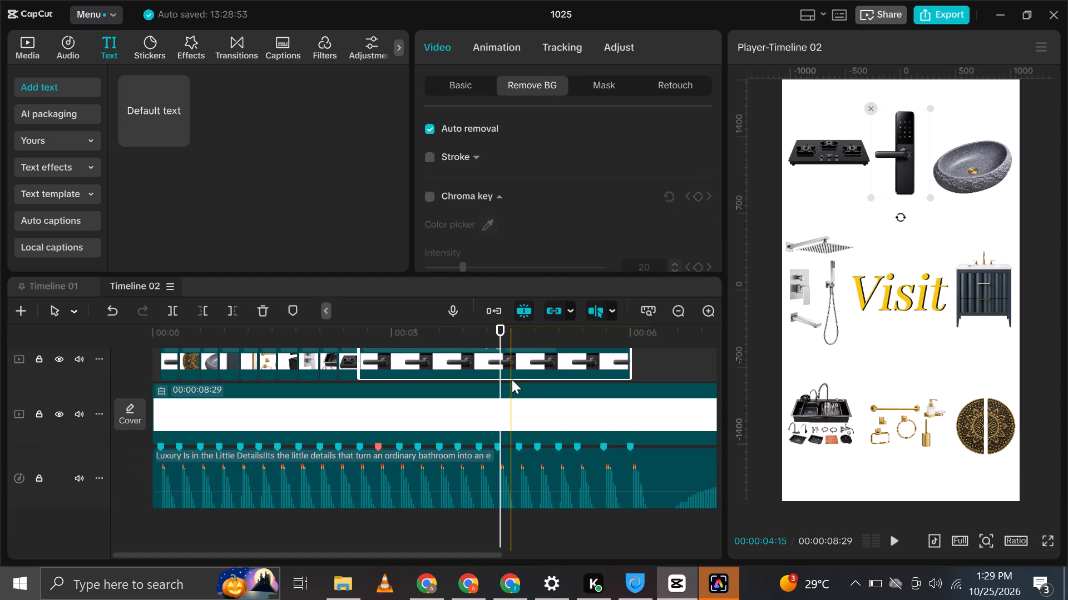
left_click(513, 331)
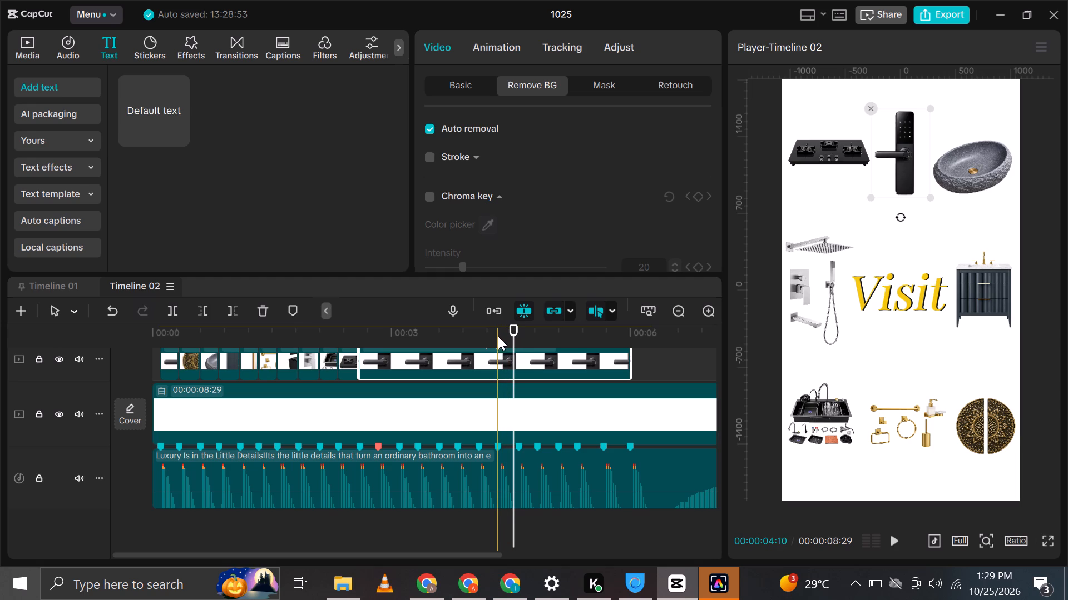
scroll(533, 416, "up", 19)
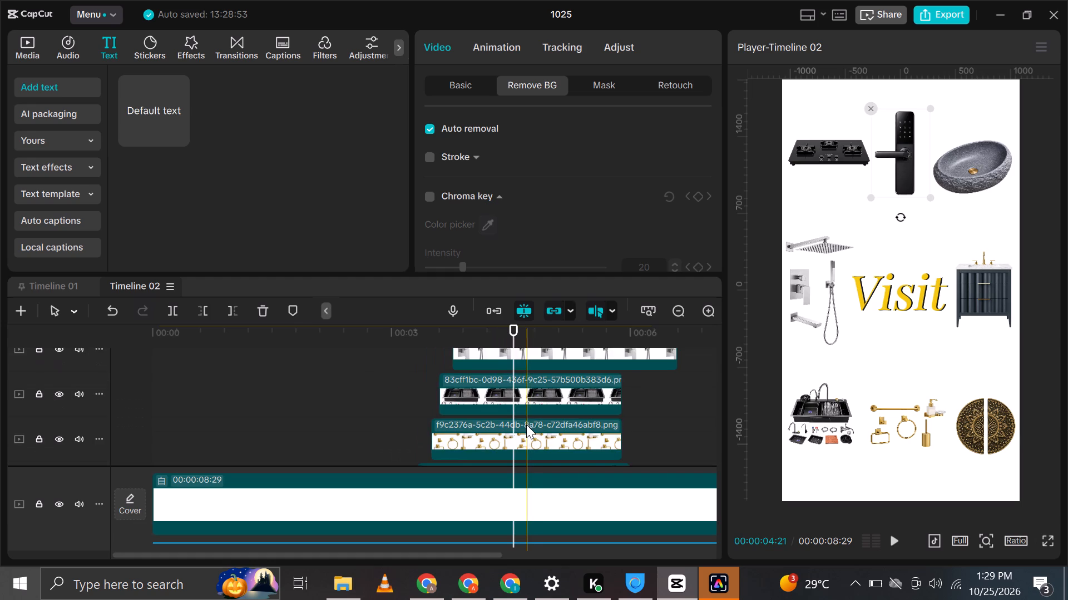
scroll(526, 424, "up", 7)
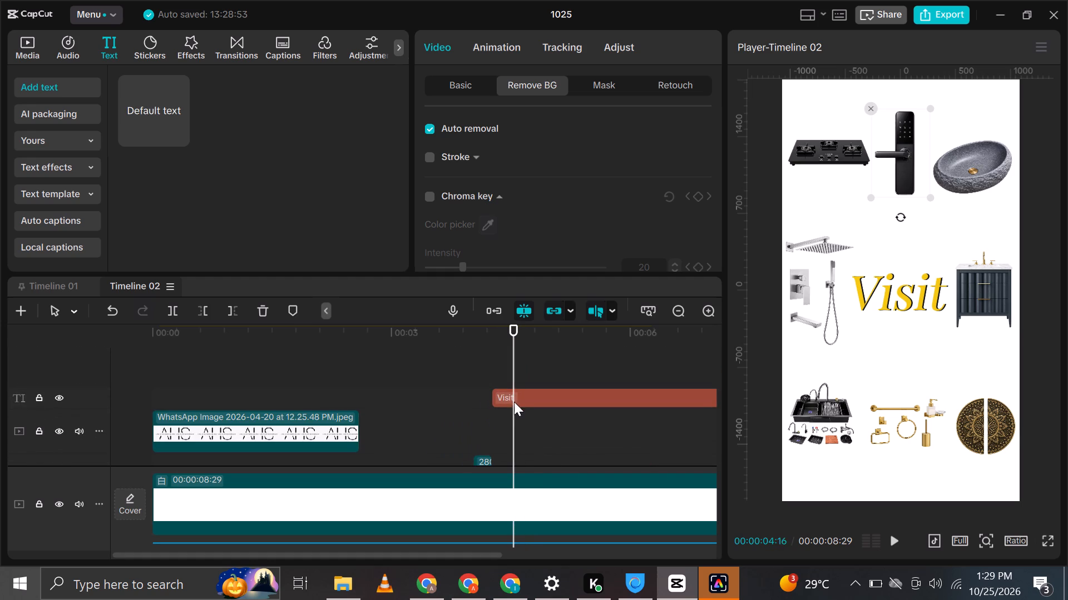
left_click(514, 397)
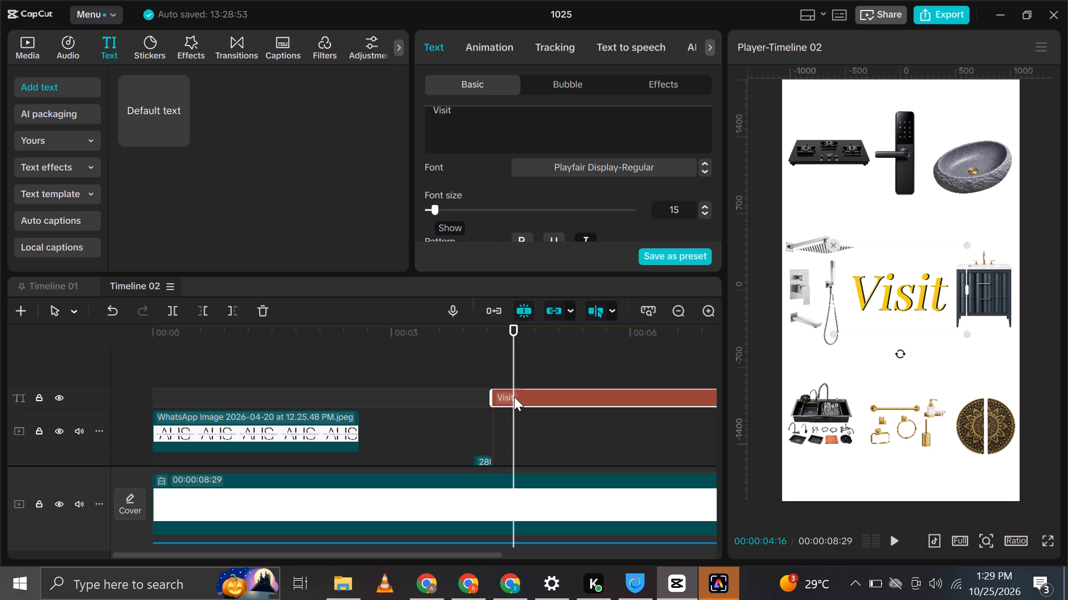
scroll(514, 397, "down", 20)
scroll(514, 397, "down", 4)
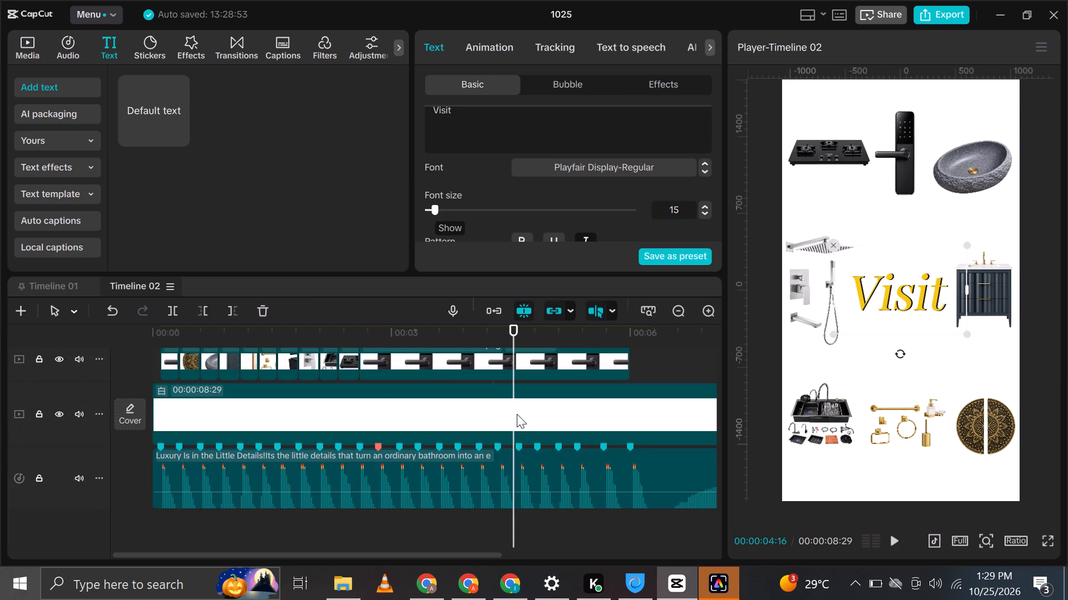
scroll(517, 414, "up", 2)
scroll(517, 414, "down", 1)
scroll(517, 414, "up", 12)
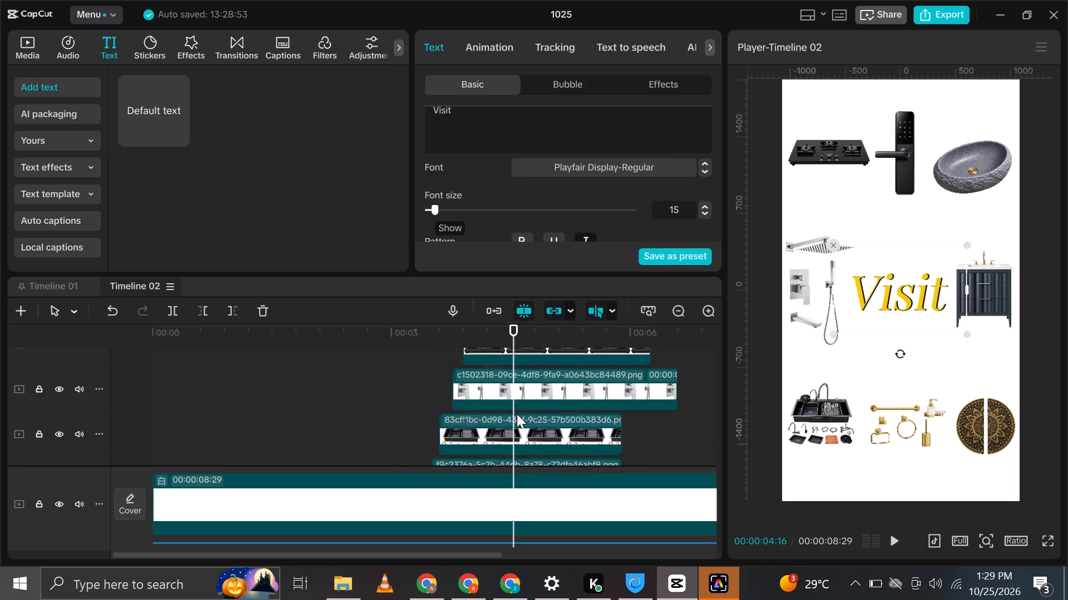
scroll(517, 414, "up", 11)
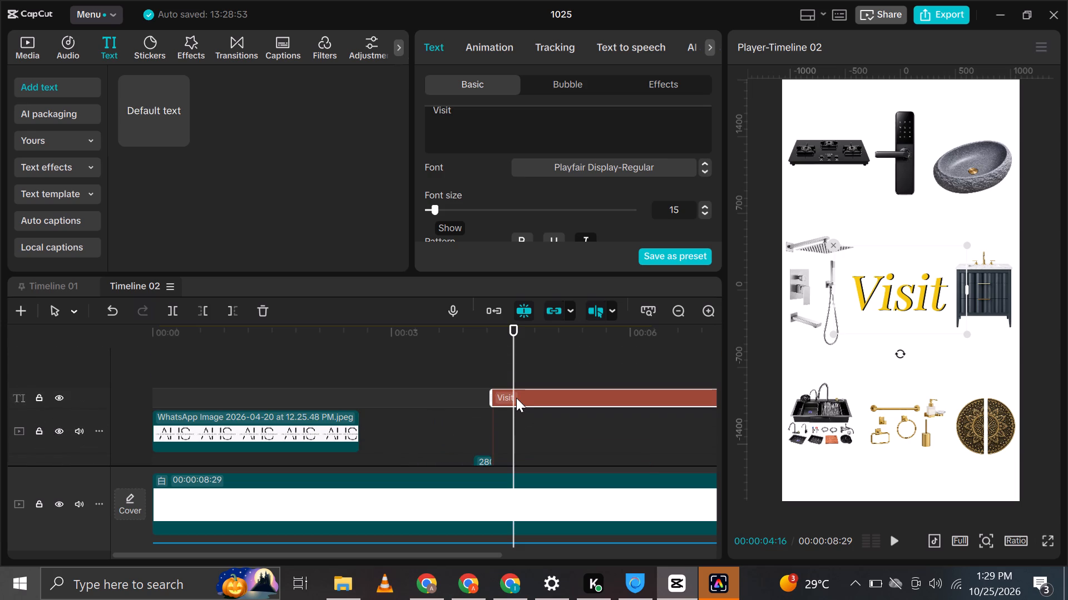
left_click(516, 397)
key("ctrl+b")
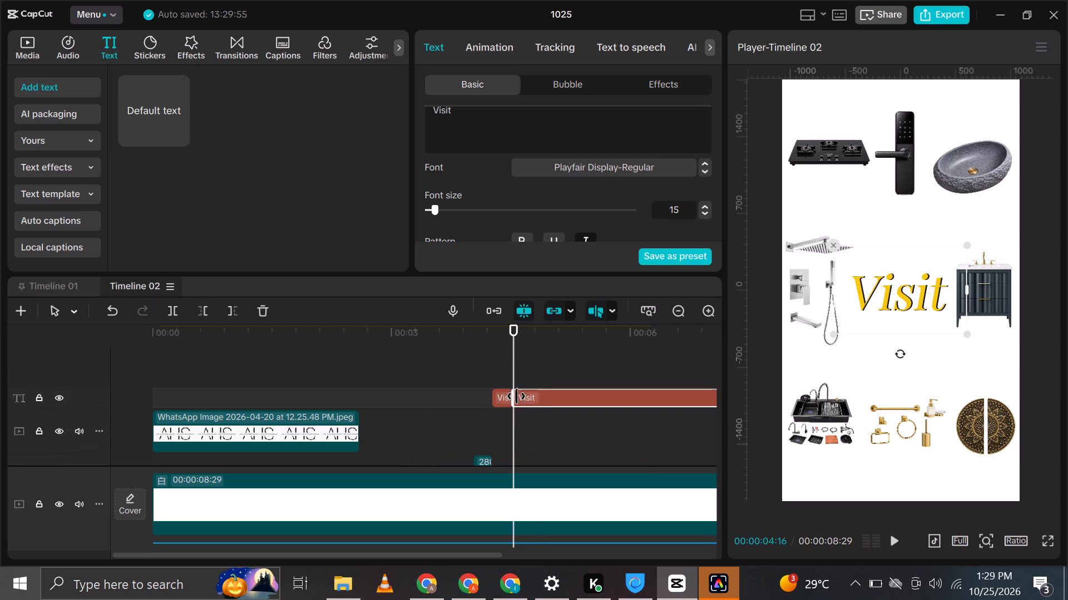
left_click(534, 393)
key("BackSpace")
Duplicate the shortened "Visit" text clip, placing the copy directly after it at 00:00:04:16.
left_click(500, 374)
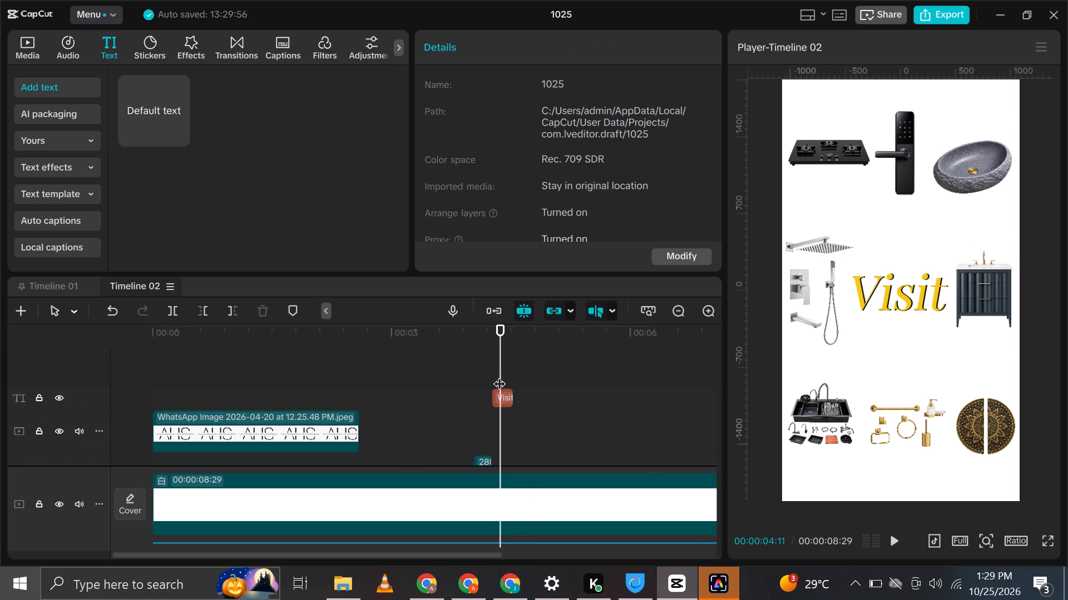
left_click(503, 397)
key("ctrl+c")
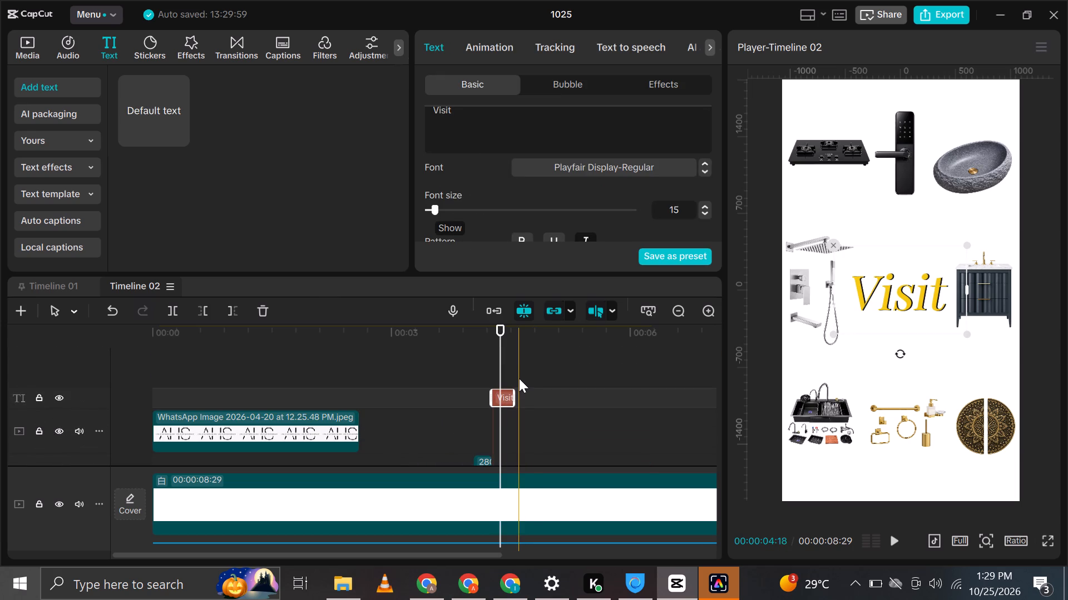
left_click(514, 368)
key("ctrl+v")
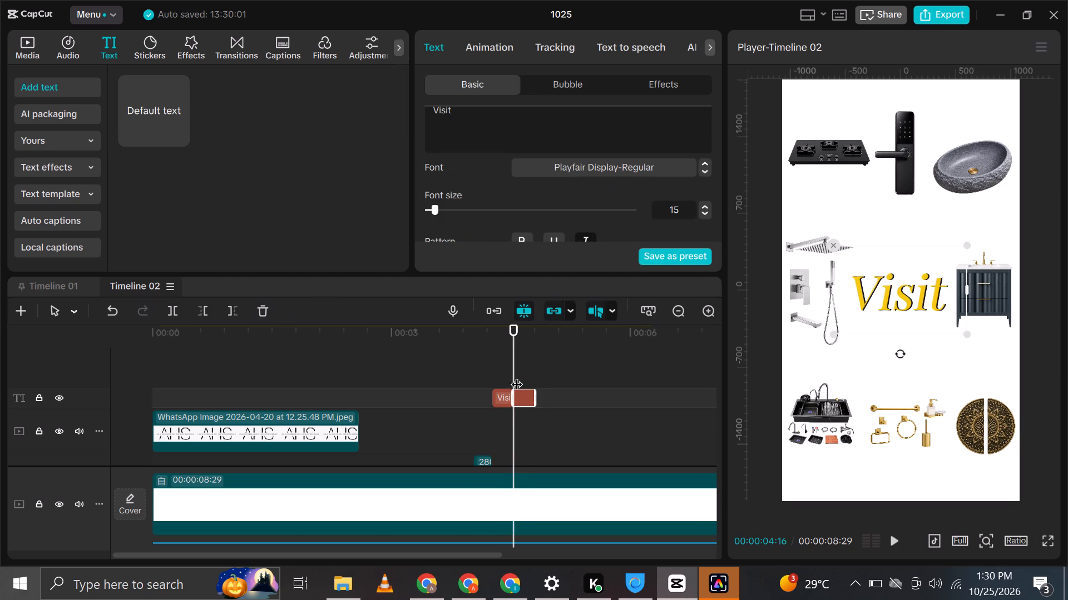
Replace the duplicated clip's text with "now" and set it to title case.
left_click(473, 121)
key("ctrl+a")
type("ni")
key("BackSpace")
type("ow")
scroll(534, 167, "down", 1)
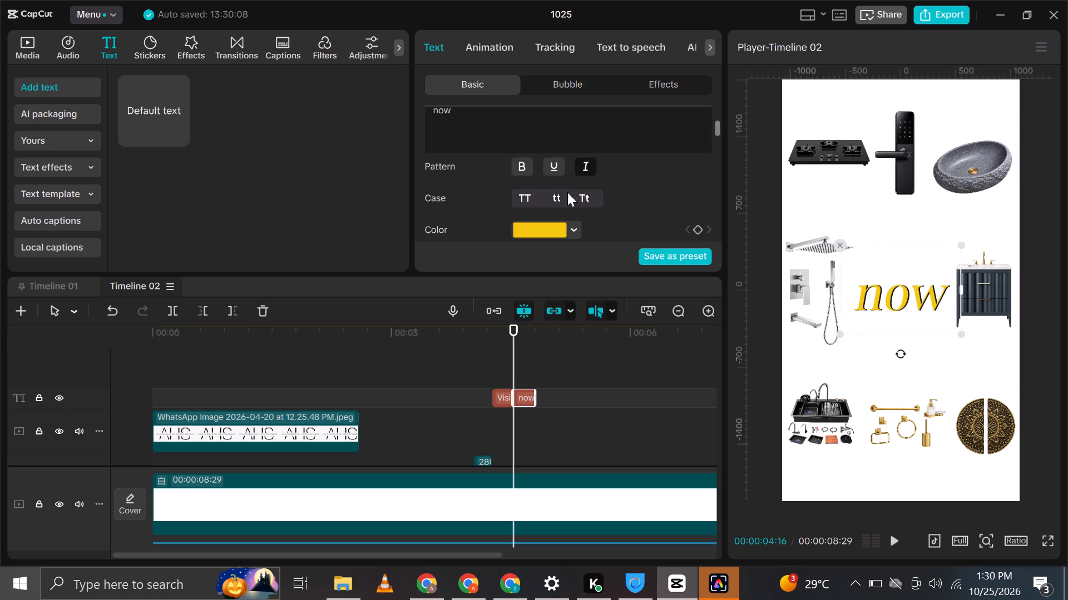
left_click(585, 198)
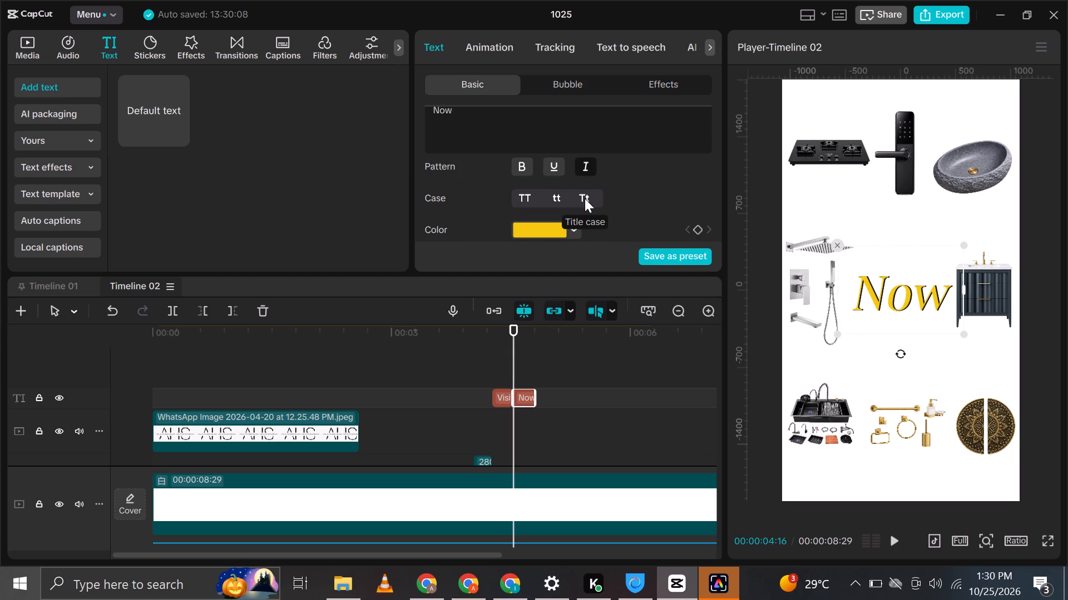
Shift the "Now" text slightly toward the shower set in the middle row of the frame.
left_click_drag(912, 293, 909, 295)
left_click_drag(909, 295, 904, 294)
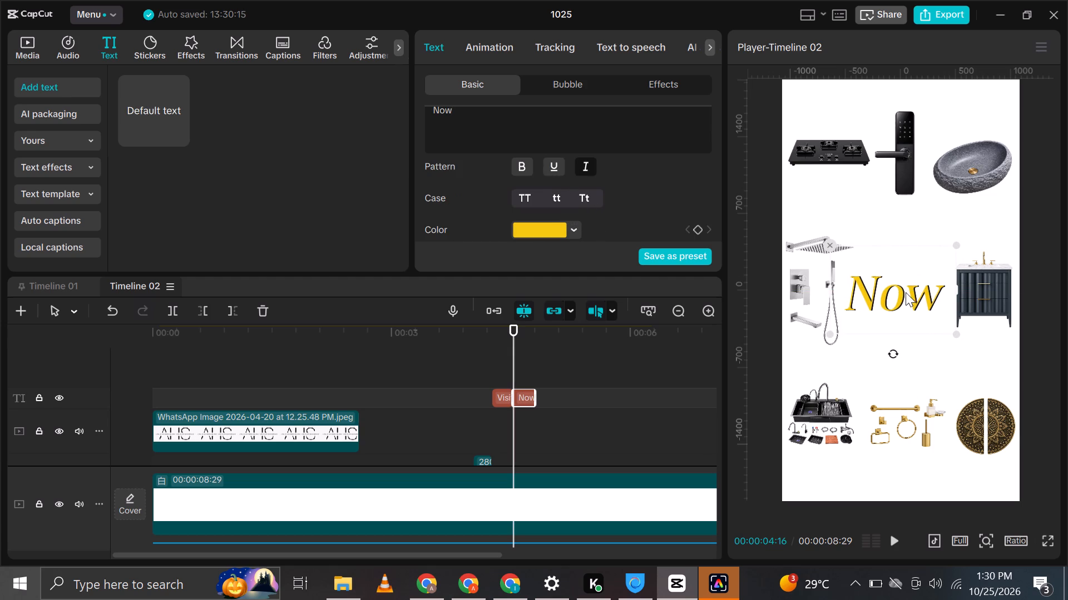
Play back the section from about 00:00:04:01 to check the "Visit" and "Now" text sequence.
left_click(472, 343)
key("space")
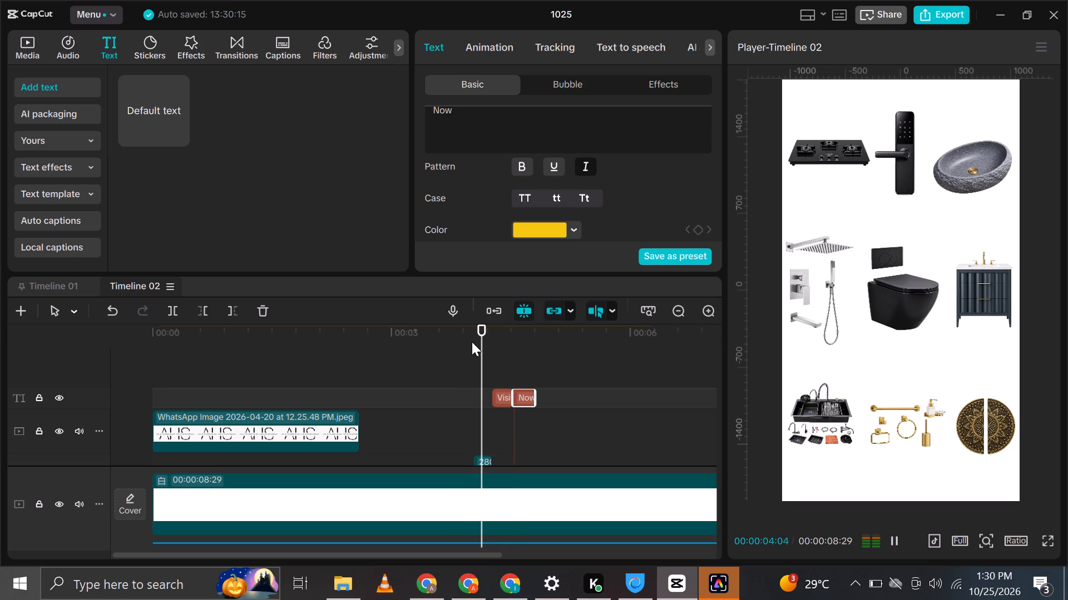
key("space")
key("space")
key("space")
left_click(477, 339)
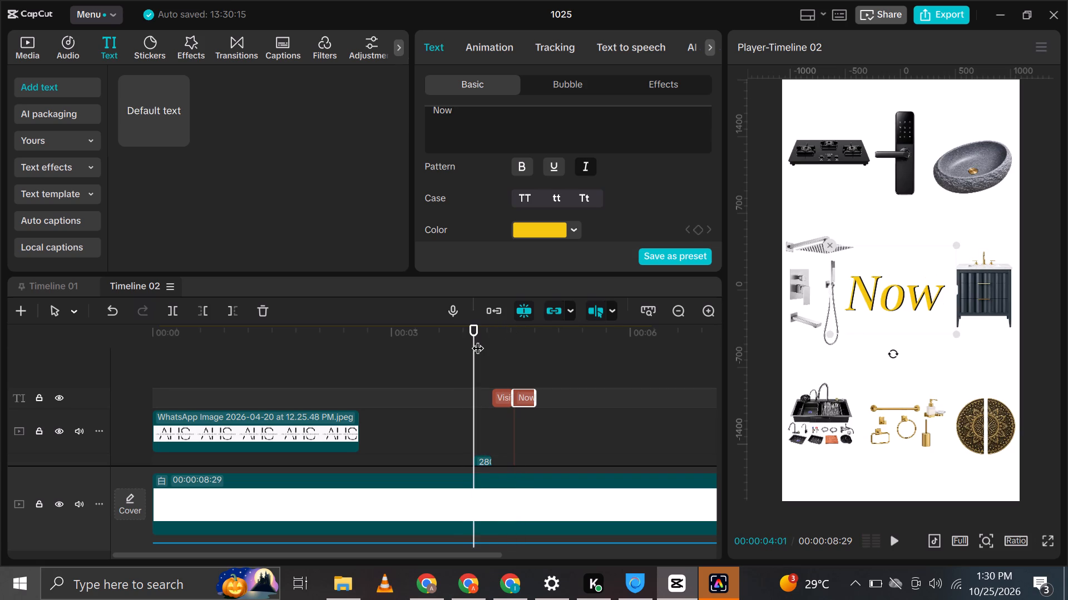
key("space")
key("space")
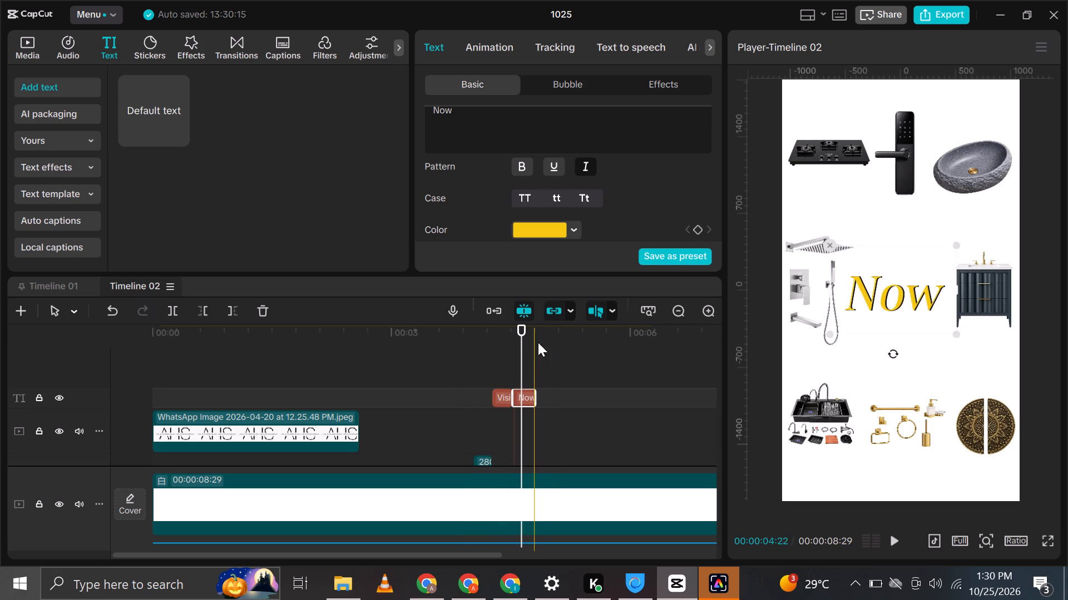
Examine the audio beat marker at 00:00:04:25 against the end of the "Now" text clip.
scroll(529, 342, "down", 12)
scroll(527, 355, "up", 1)
scroll(527, 355, "down", 13)
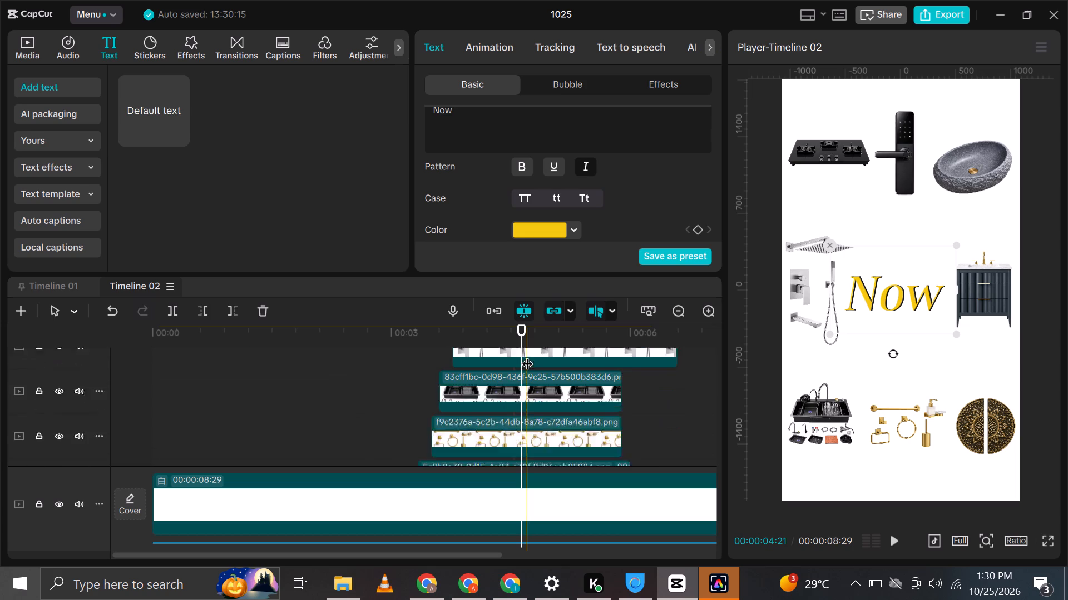
scroll(527, 355, "down", 11)
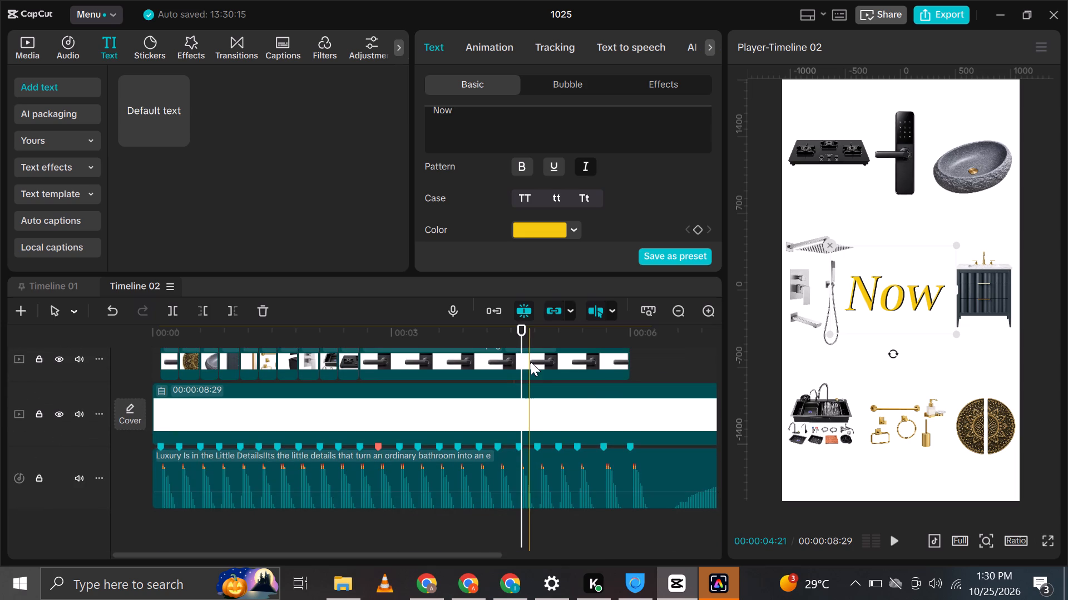
left_click(537, 338)
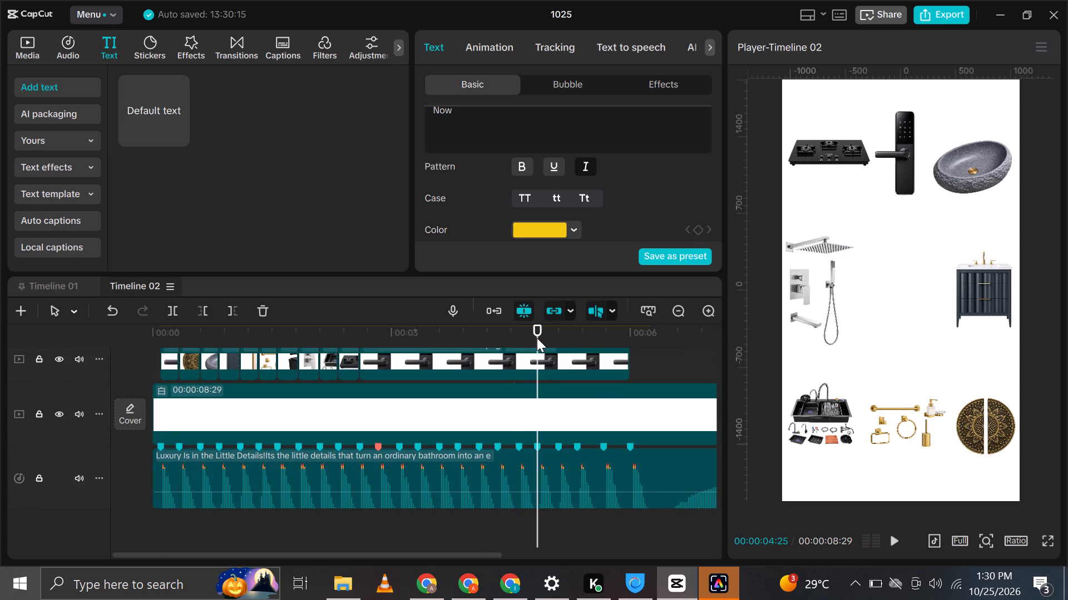
scroll(537, 338, "up", 5)
scroll(537, 338, "down", 1)
scroll(537, 338, "up", 5)
scroll(539, 432, "up", 5)
scroll(539, 432, "down", 1)
scroll(539, 432, "up", 16)
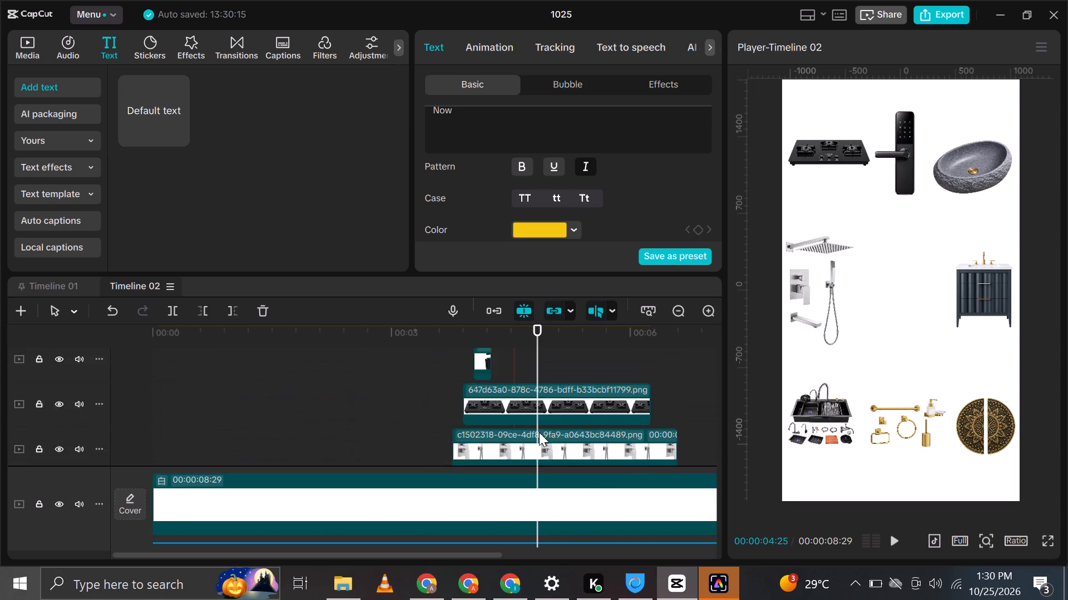
scroll(539, 432, "down", 1)
scroll(539, 432, "up", 8)
scroll(539, 432, "down", 1)
scroll(538, 381, "up", 9, "ctrl")
scroll(538, 381, "down", 1, "ctrl")
scroll(538, 381, "up", 4, "ctrl")
Replay the section from just before the black toilet through the "Visit" and "Now" texts to check the timing.
left_click(431, 359)
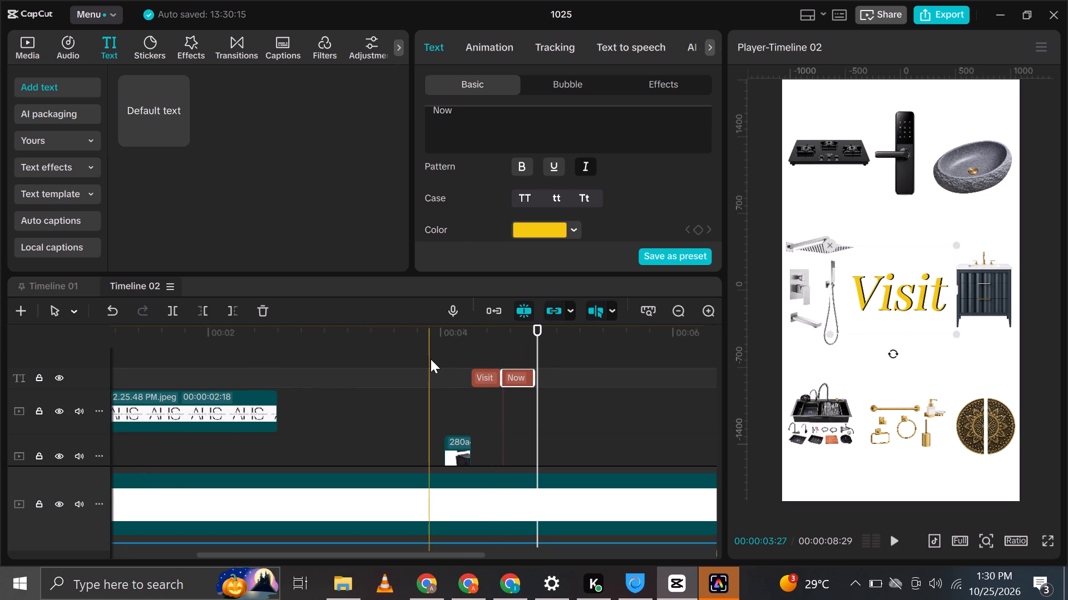
key("space")
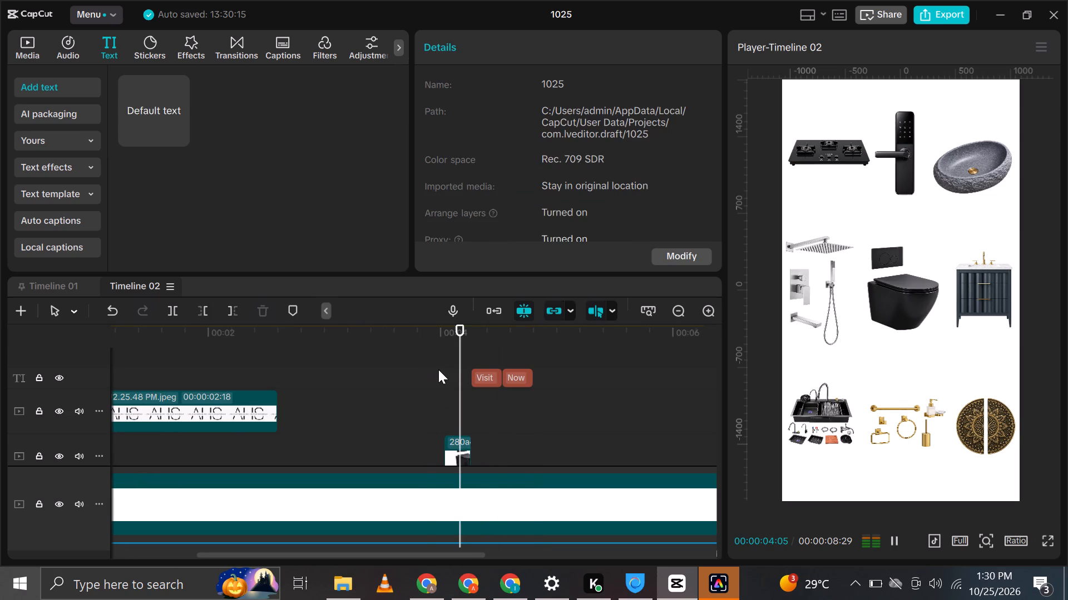
key("space")
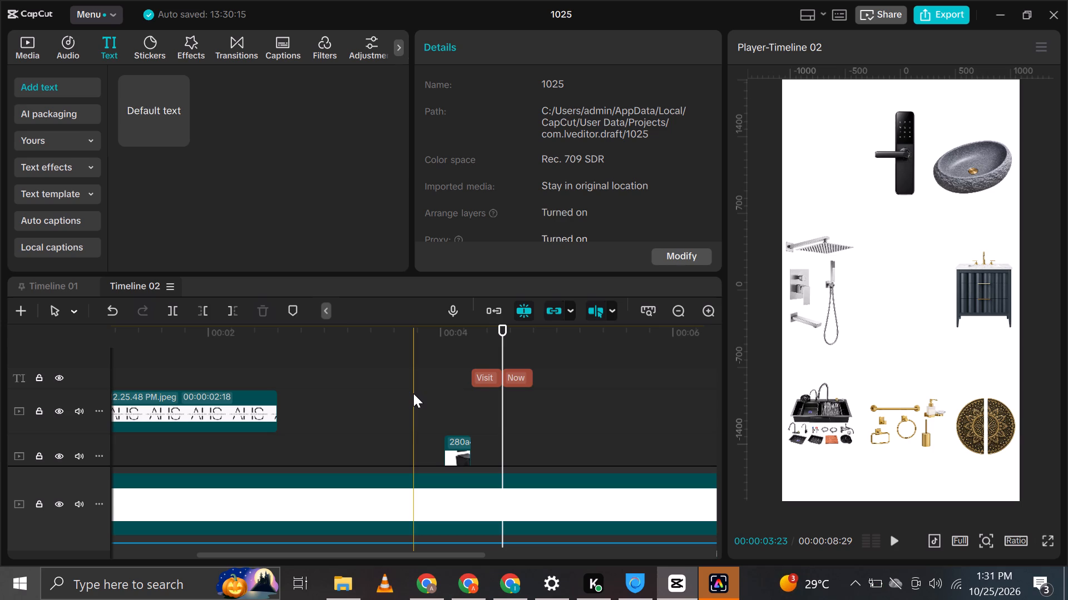
left_click(448, 353)
key("space")
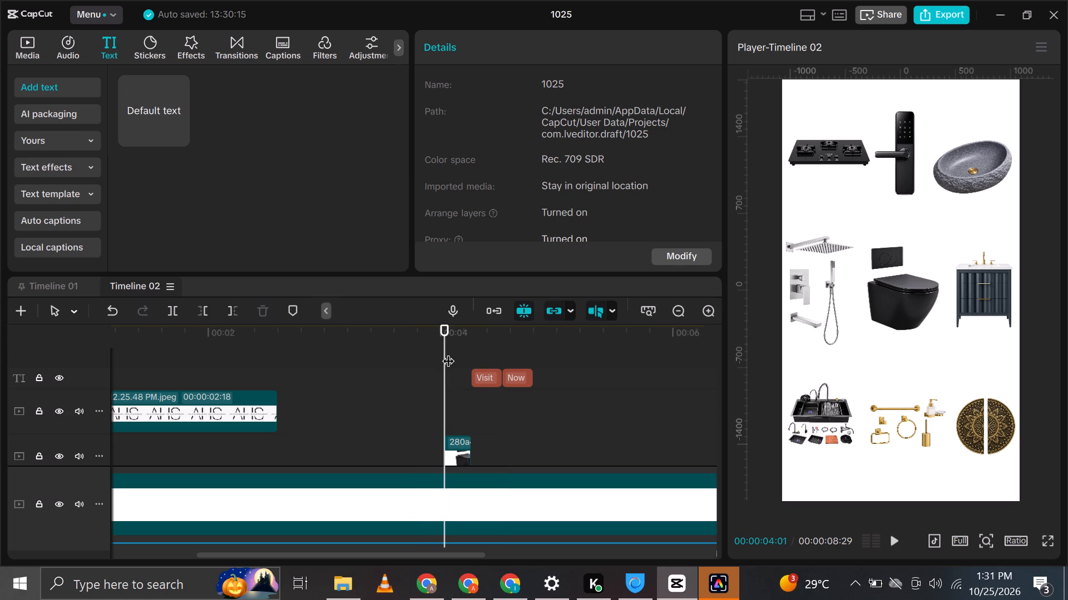
key("space")
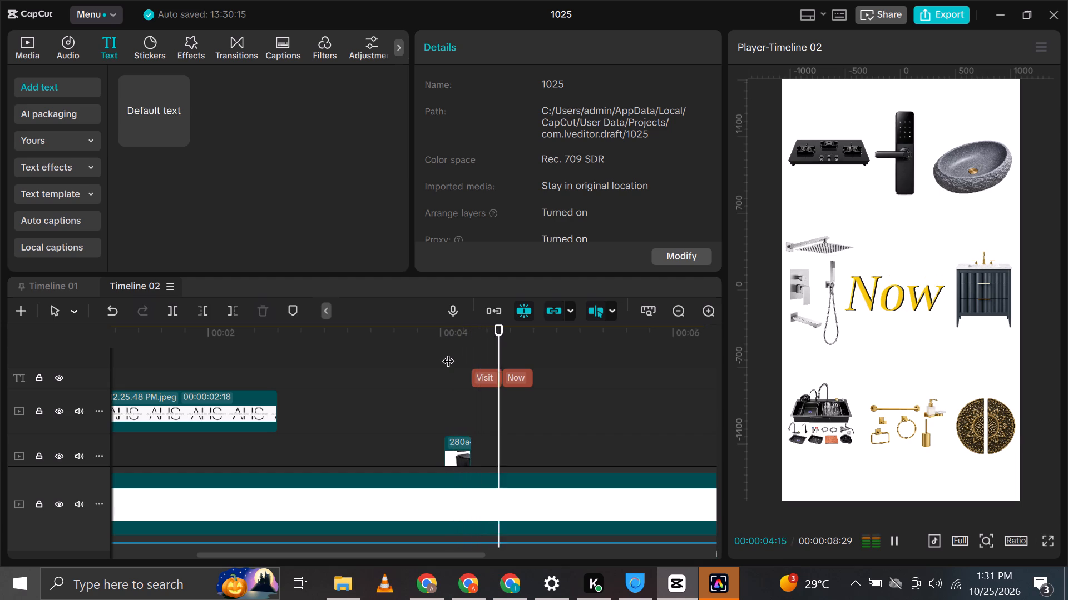
key("space")
Play back the audio beats after the "Now" text, from about 00:00:04:22, to judge where the next text could fall.
scroll(524, 362, "down", 12)
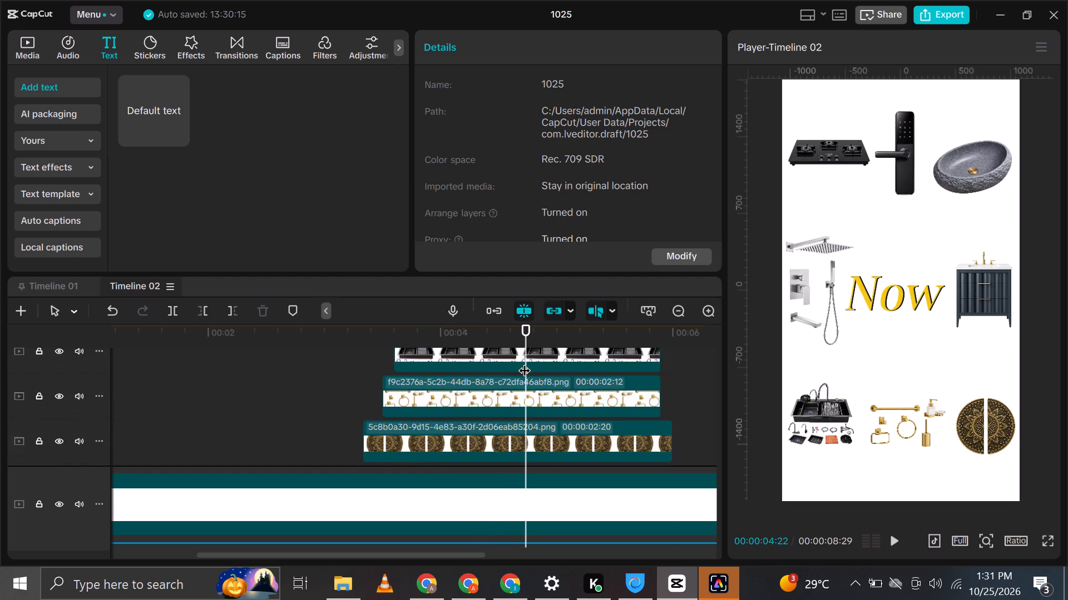
scroll(524, 362, "down", 1)
scroll(524, 362, "up", 1)
scroll(524, 362, "down", 13)
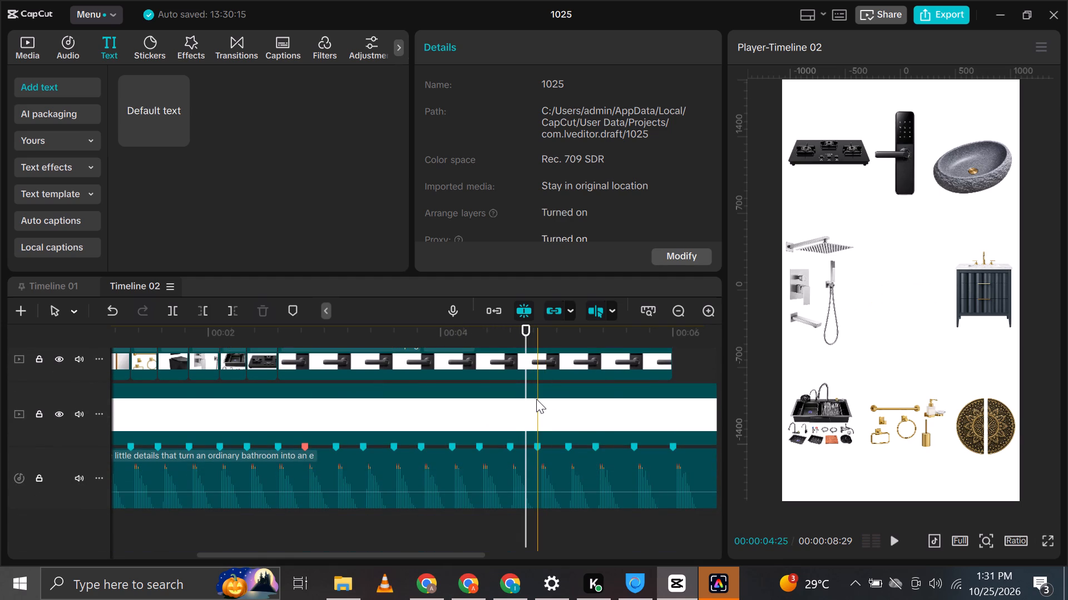
left_click(540, 533)
key("space")
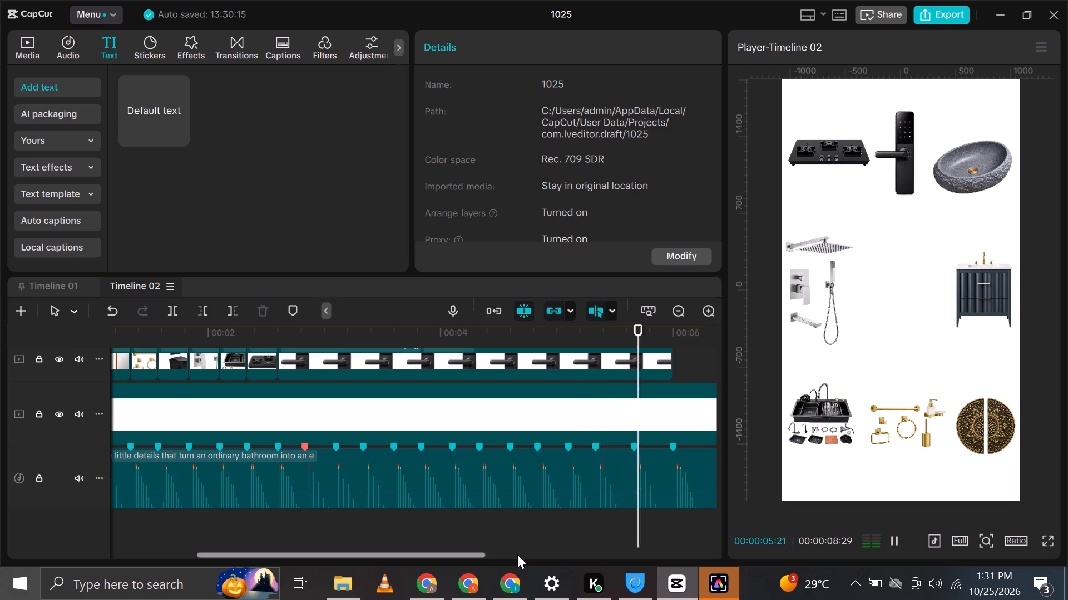
key("space")
left_click(525, 536)
key("space")
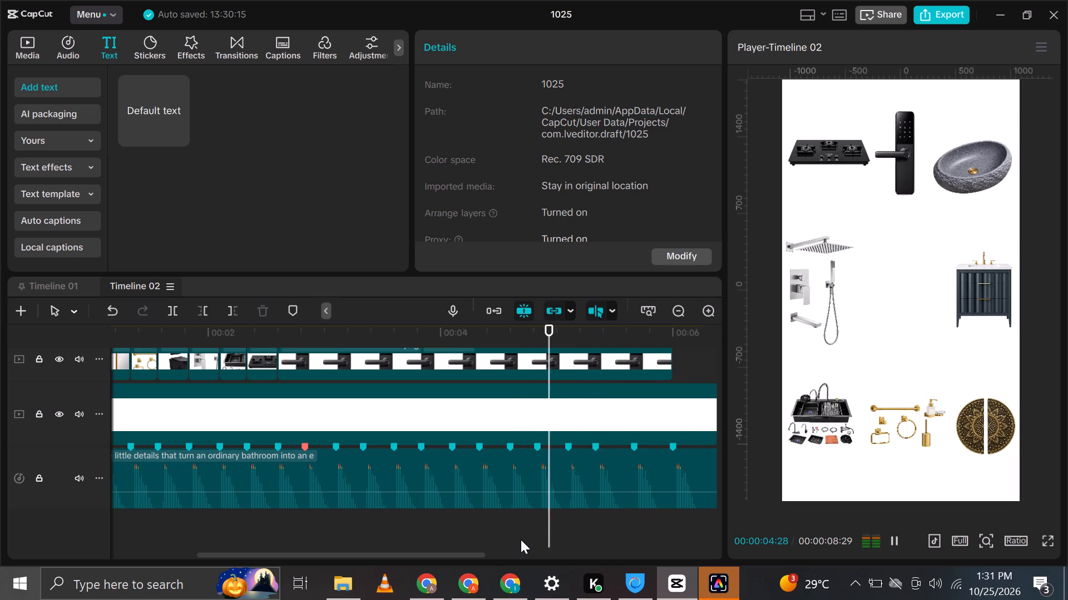
key("space")
Play back the whole of Timeline 02 from 00:00:00:00 to review the full promo.
scroll(536, 526, "down", 12, "ctrl")
scroll(531, 530, "up", 1, "ctrl")
scroll(531, 530, "down", 4, "ctrl")
scroll(529, 532, "up", 1, "ctrl")
scroll(526, 534, "down", 3, "ctrl")
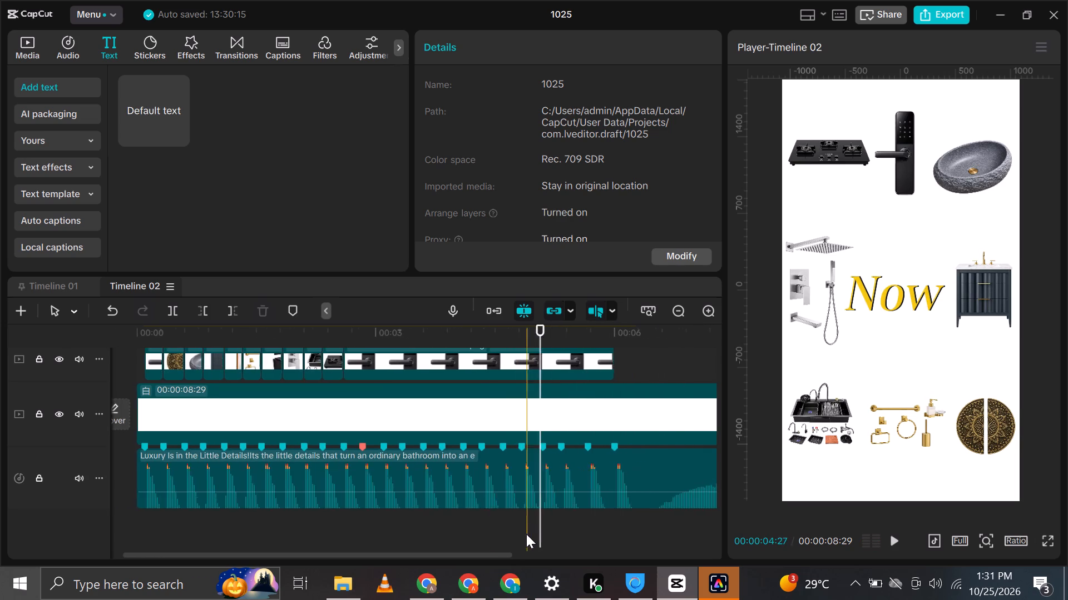
scroll(526, 534, "down", 13, "ctrl")
left_click_drag(236, 336, 61, 343)
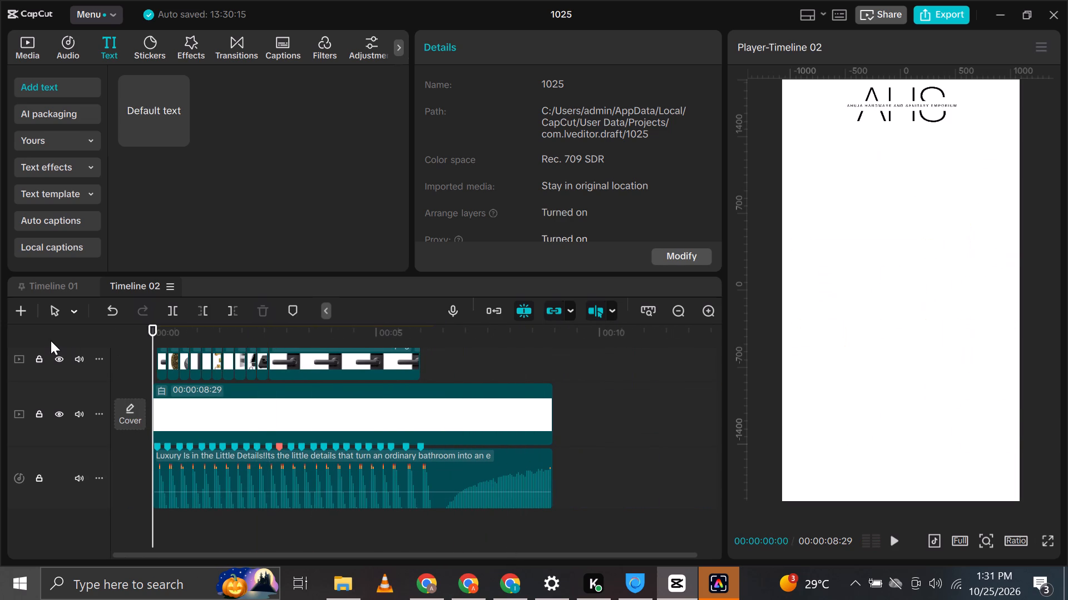
key("space")
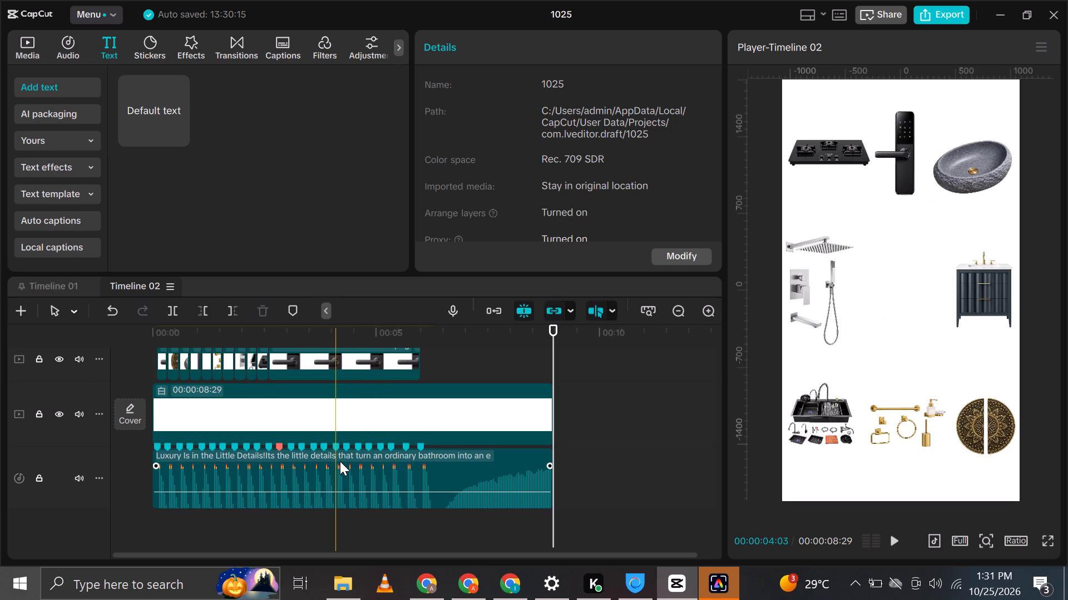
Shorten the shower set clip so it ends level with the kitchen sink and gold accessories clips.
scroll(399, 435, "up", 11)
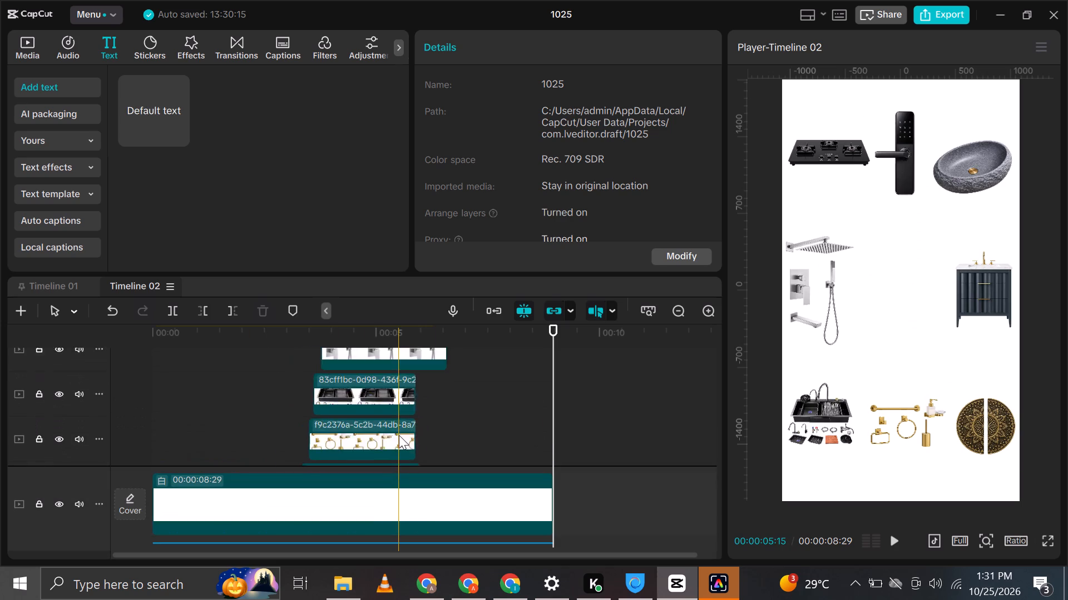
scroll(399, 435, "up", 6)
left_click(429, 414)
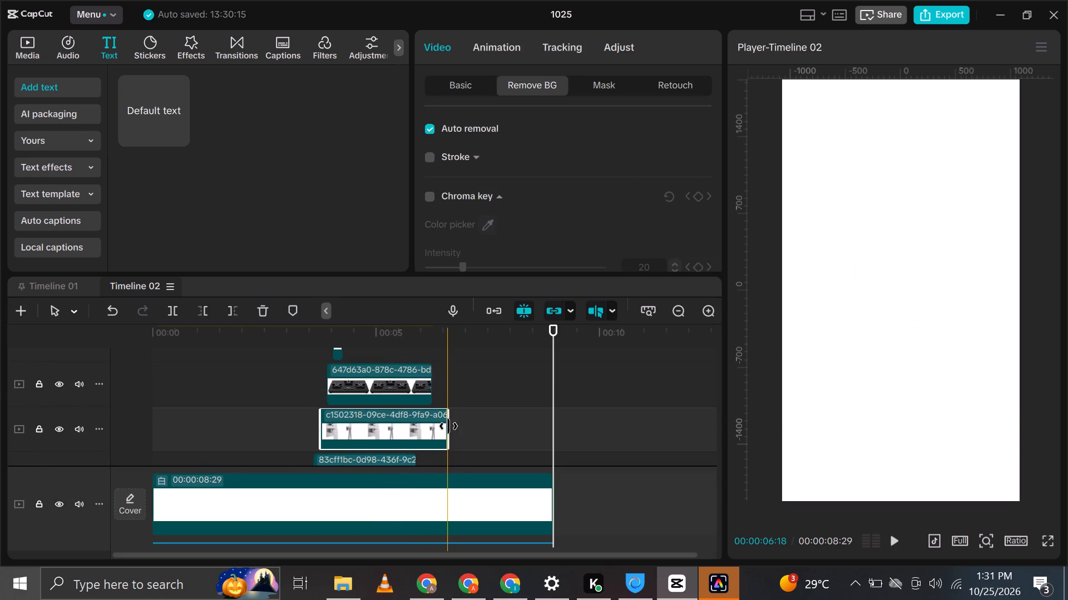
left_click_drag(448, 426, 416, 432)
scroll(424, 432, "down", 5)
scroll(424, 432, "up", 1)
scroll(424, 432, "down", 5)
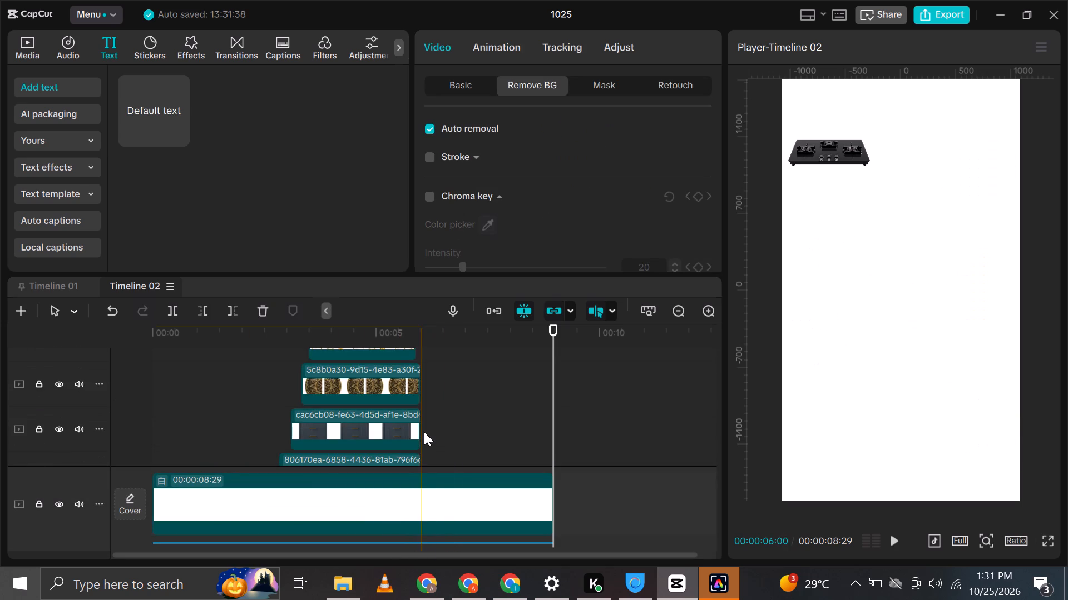
Extend the gold bathroom accessories clip and the kitchen sink clip so both end at 00:00:06:00.
scroll(424, 432, "down", 5)
left_click(424, 432)
scroll(424, 431, "up", 8)
scroll(422, 396, "down", 1)
scroll(422, 396, "up", 1)
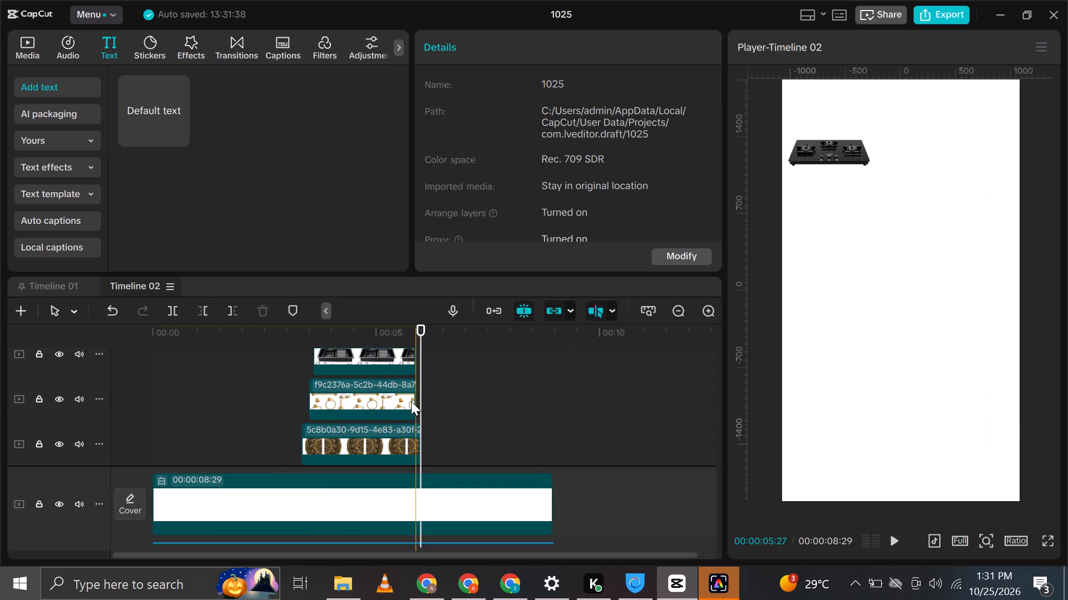
left_click(410, 405)
left_click(419, 394)
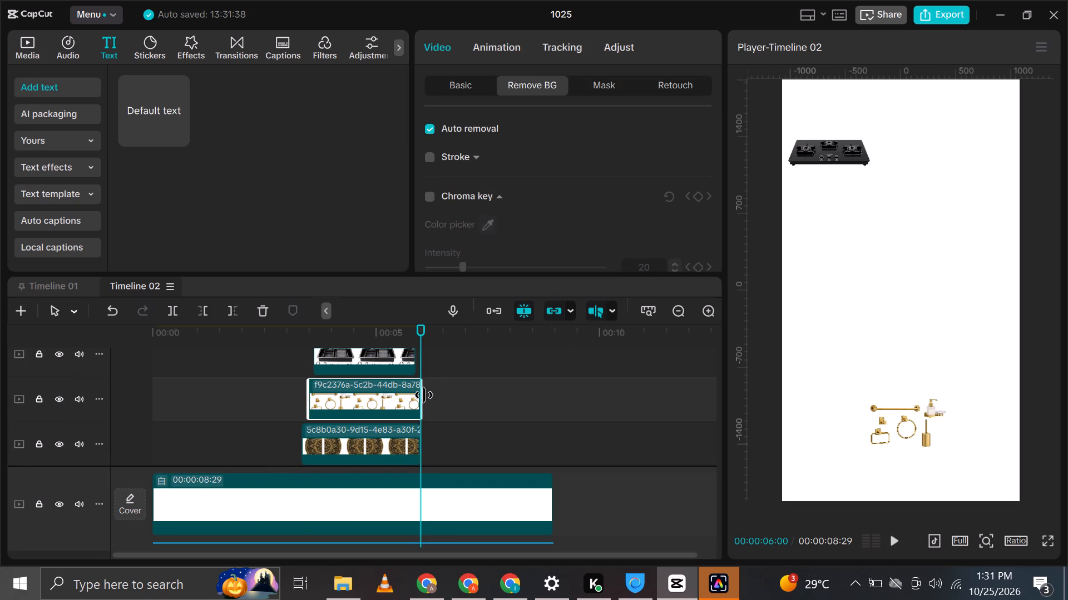
left_click(407, 368)
left_click_drag(416, 354, 418, 362)
Adjust the ends of the shower set clip and the gas hob clip to 00:00:06:00.
scroll(432, 390, "up", 2)
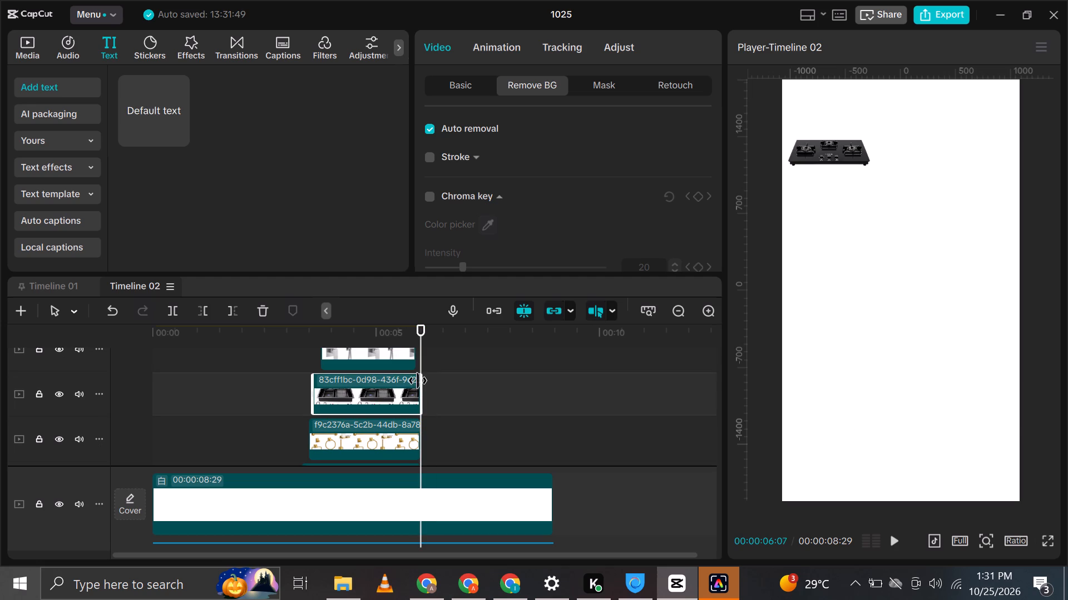
left_click(392, 355)
left_click(417, 353)
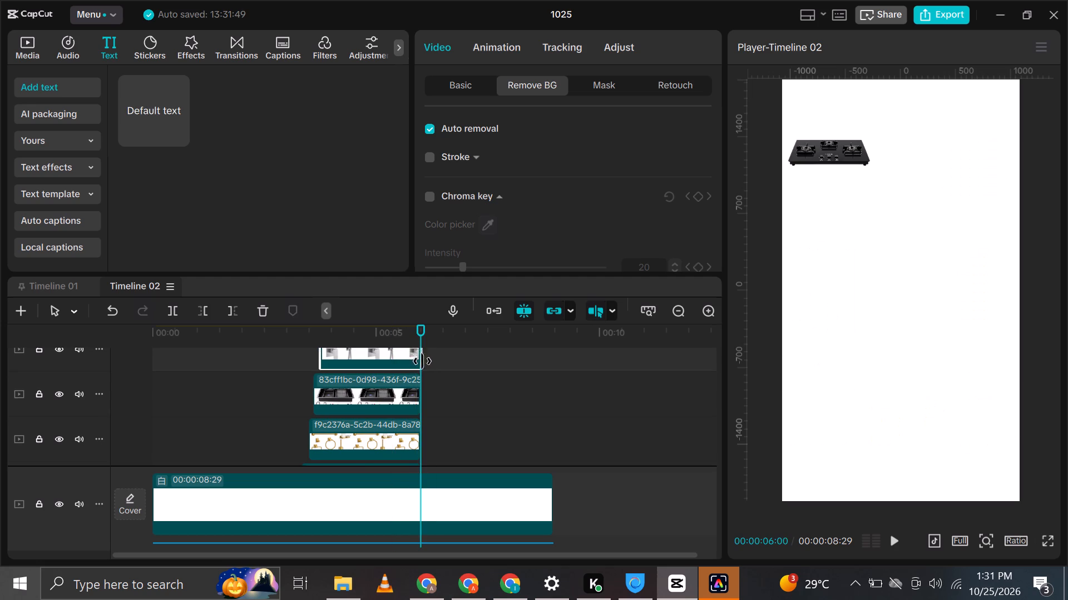
scroll(424, 372, "up", 4)
left_click(424, 378)
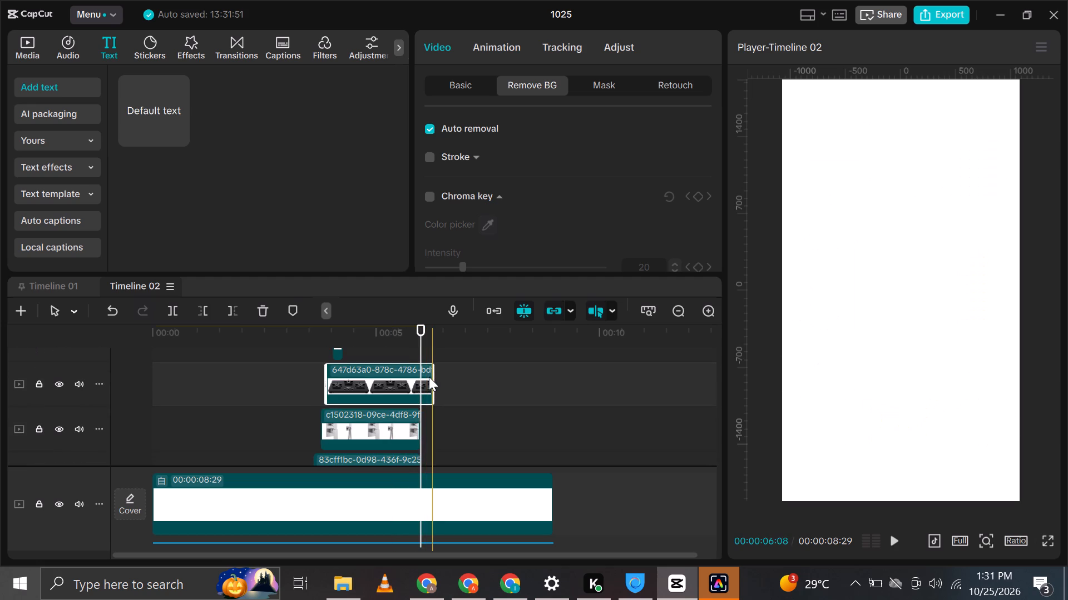
left_click_drag(431, 376, 424, 376)
Play back from before the "Visit" text past the product clips' ends, and check the clip alignment across the tracks.
scroll(424, 376, "up", 1)
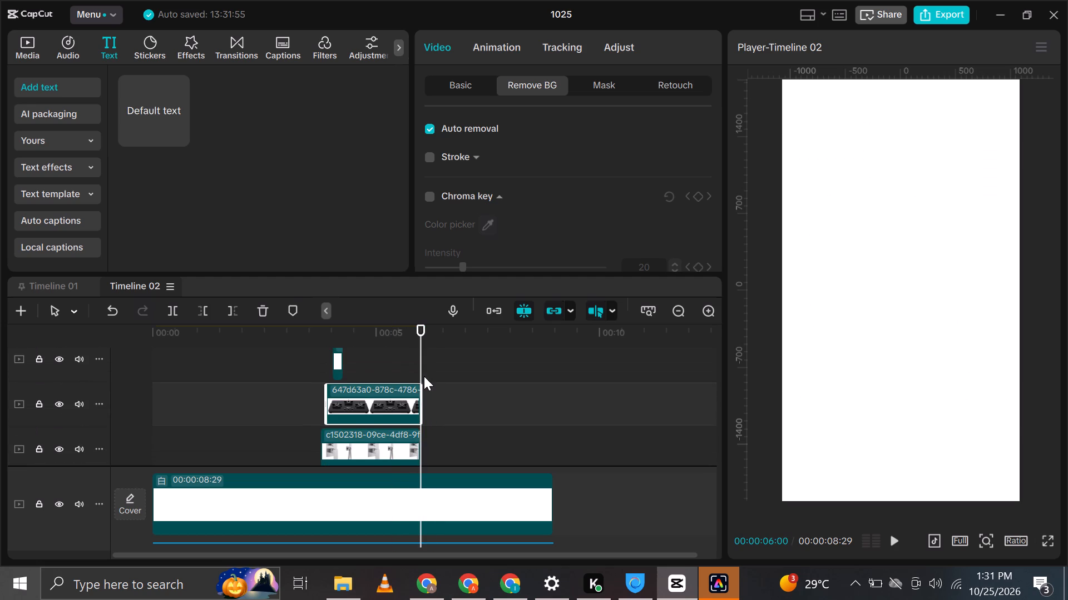
scroll(365, 377, "up", 6)
scroll(390, 394, "down", 1)
scroll(390, 394, "up", 1)
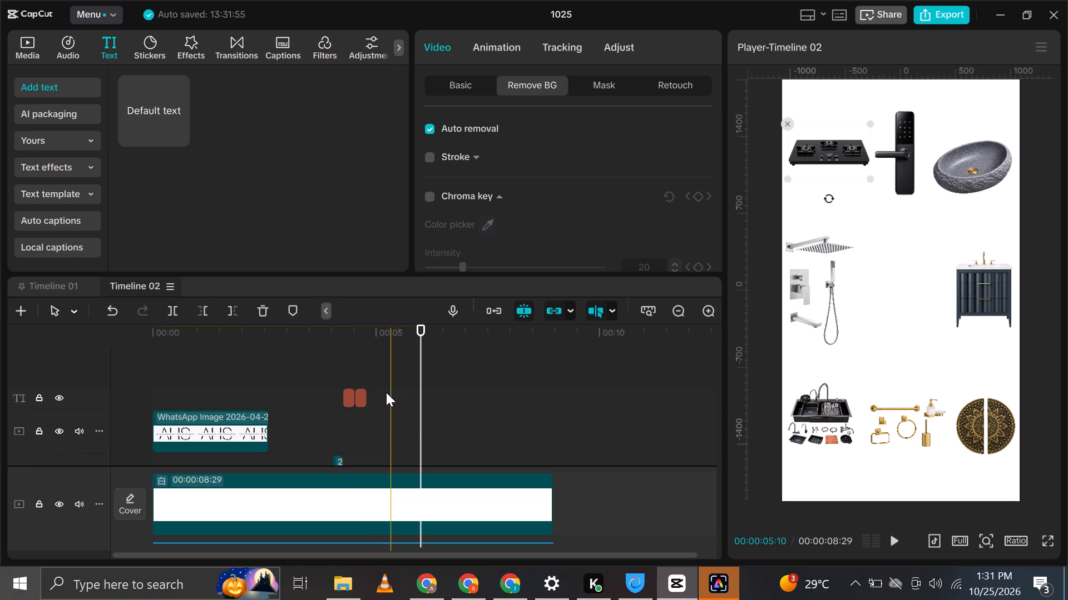
left_click(309, 367)
key("space")
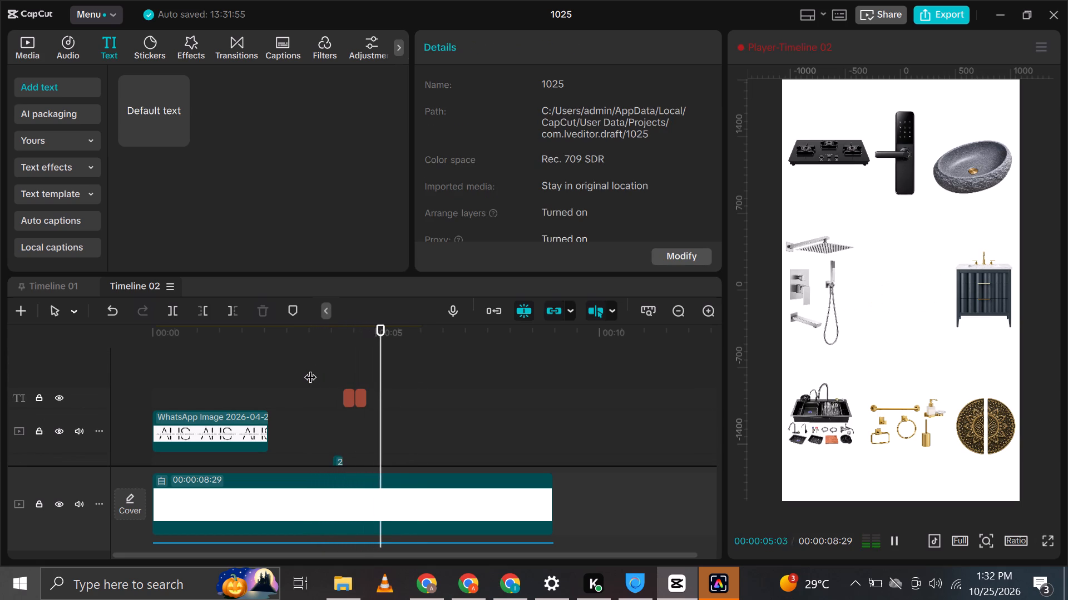
key("space")
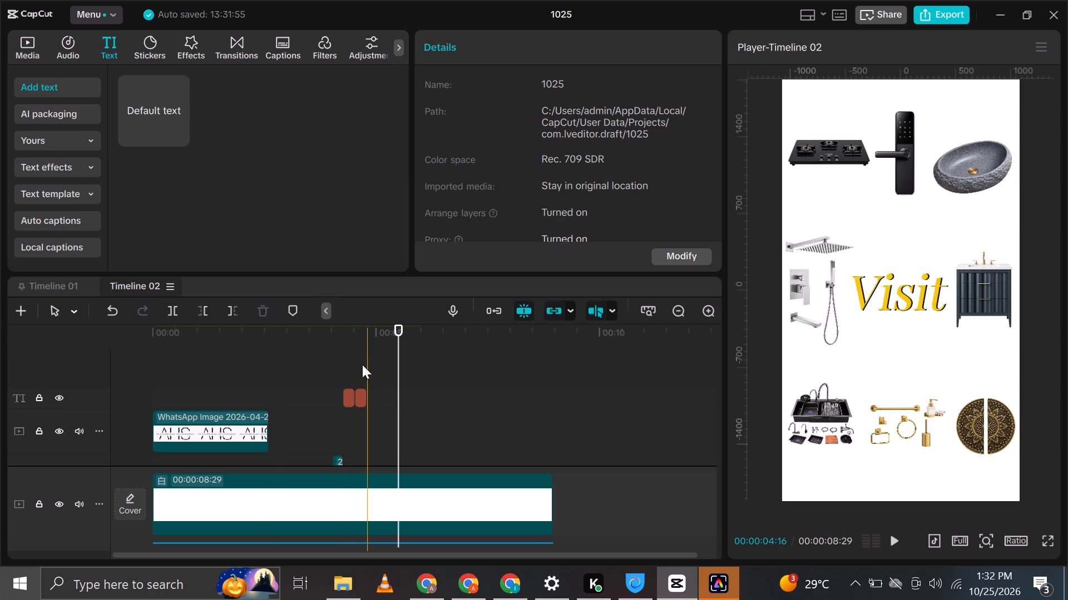
left_click(367, 336)
key("space")
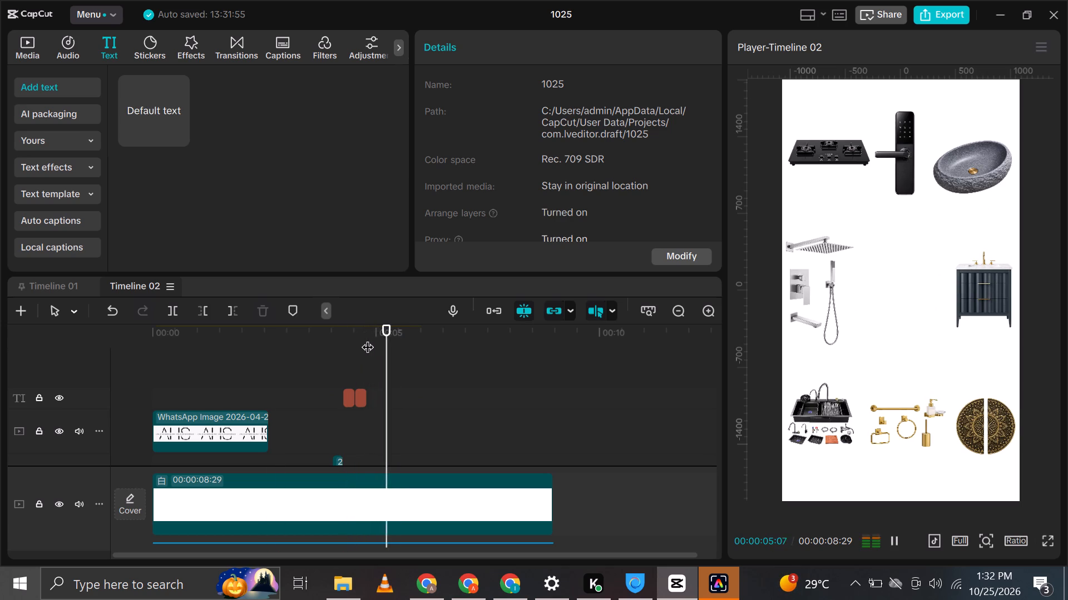
key("space")
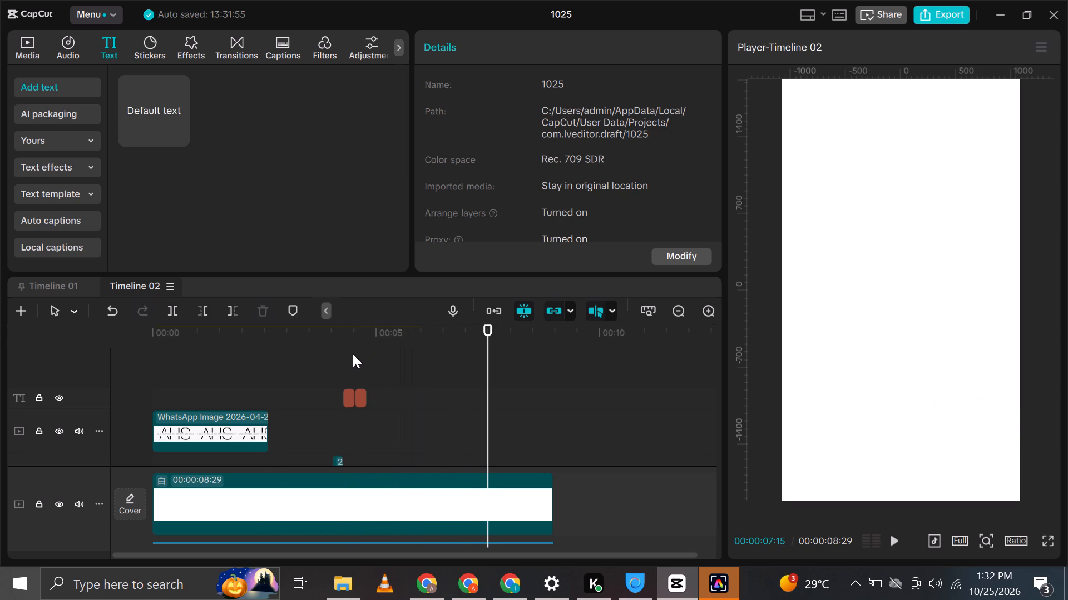
scroll(423, 356, "down", 11)
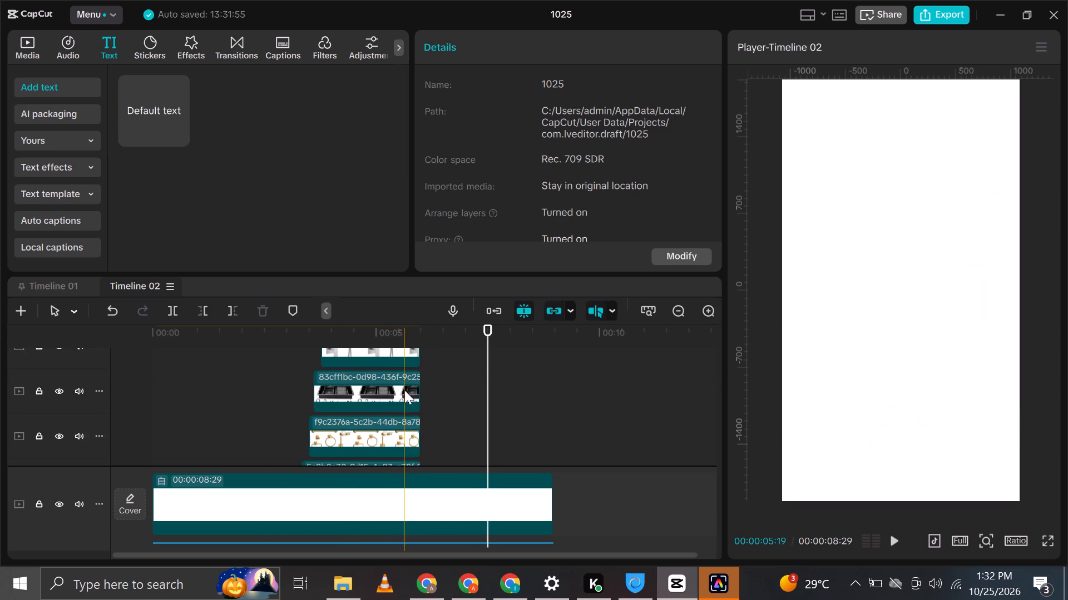
scroll(407, 398, "down", 1)
scroll(384, 387, "up", 15)
Shift the "Visit" text slightly toward the shower set so it lines up with the "Now" text position.
left_click(365, 364)
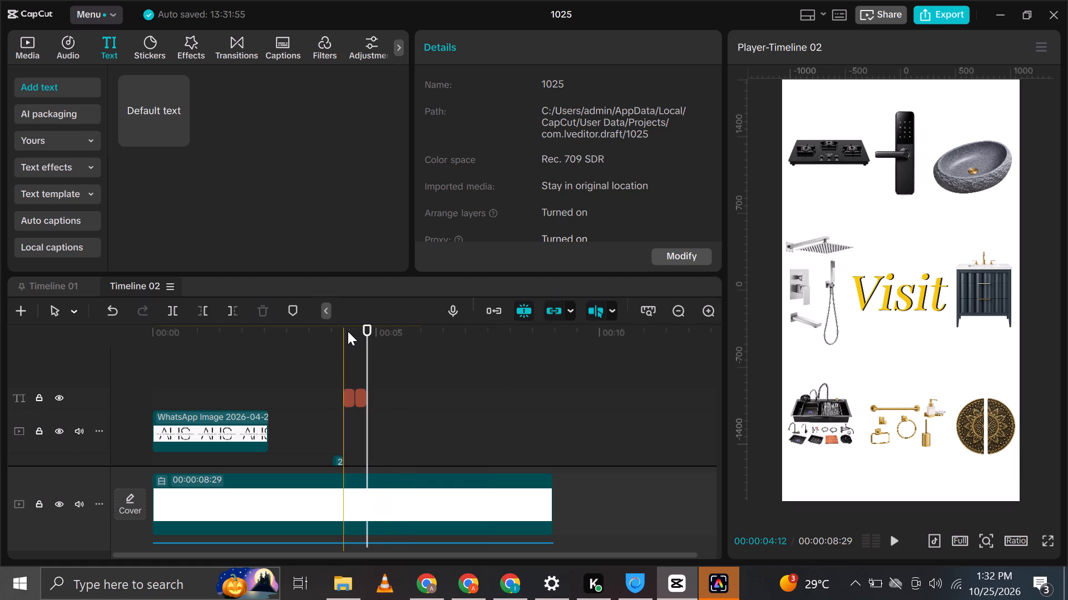
left_click(350, 394)
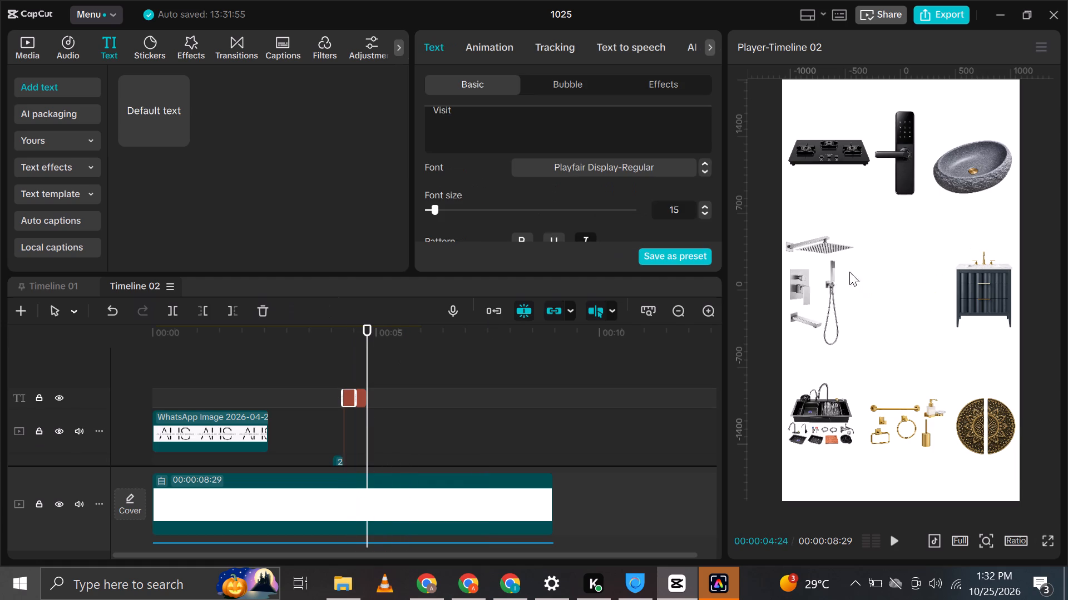
left_click(348, 331)
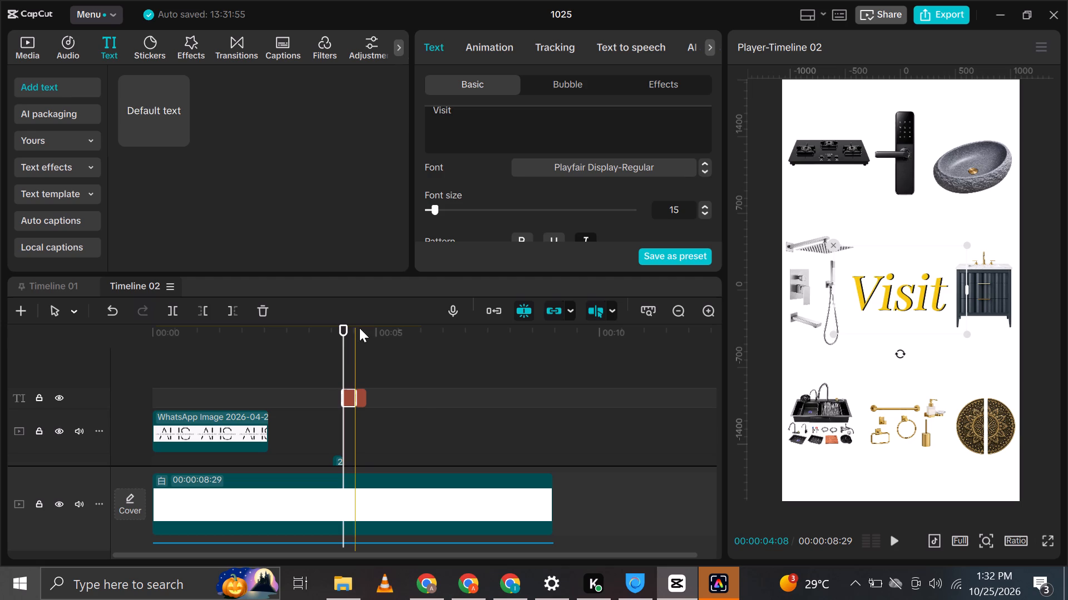
left_click(926, 296)
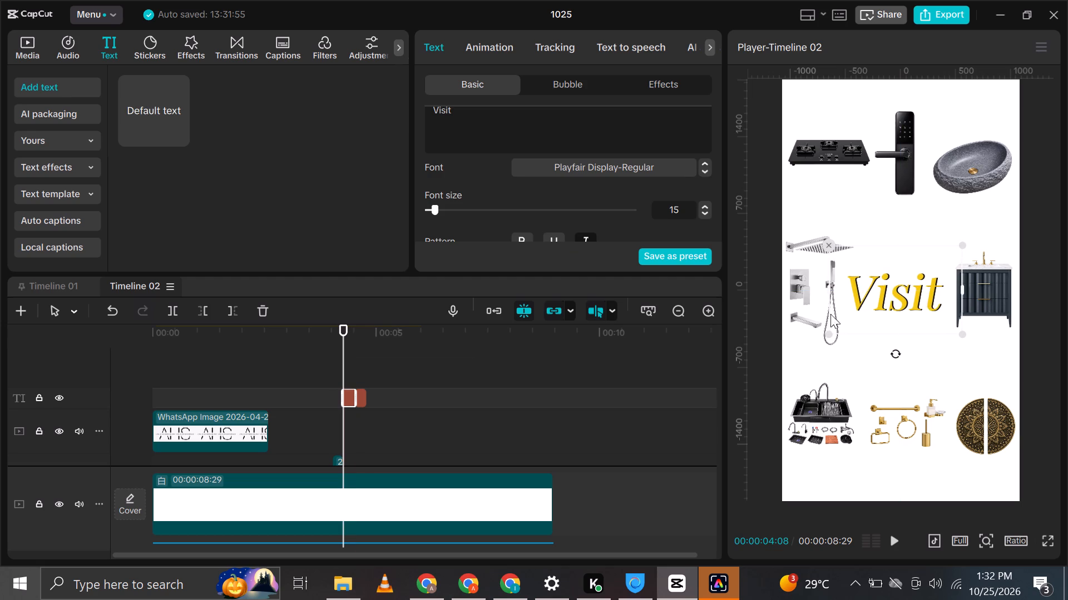
Play back from 00:00:04:01 to check the repositioned "Visit" text followed by "Now".
left_click(333, 333)
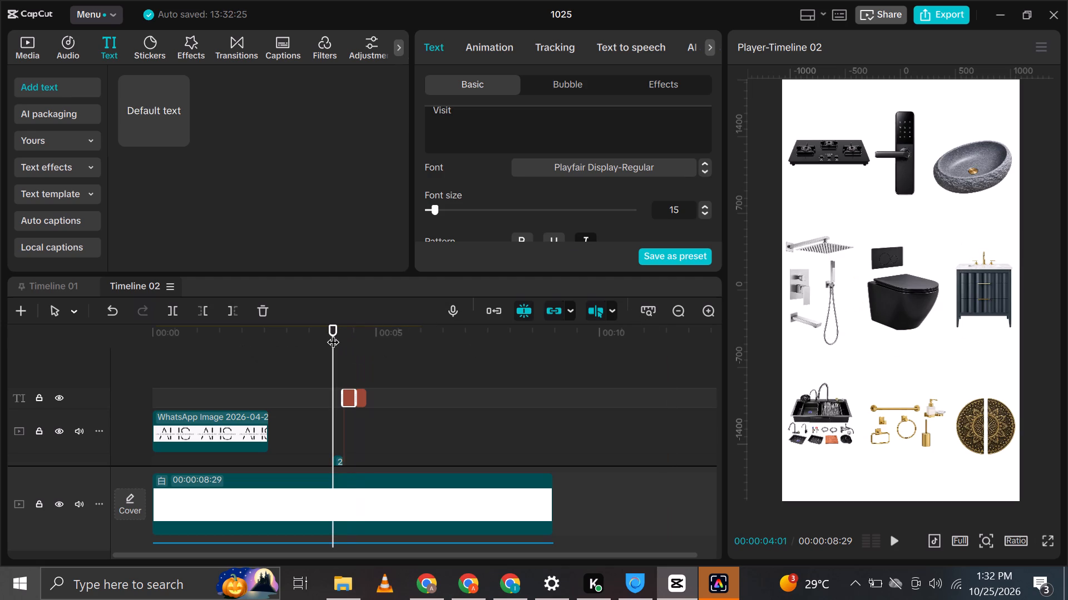
key("space")
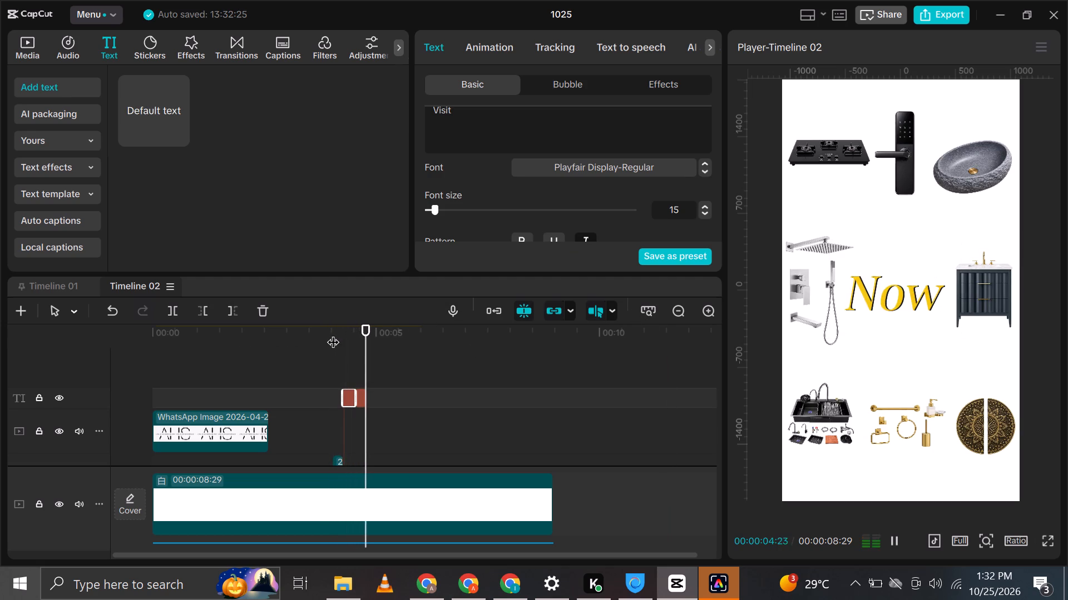
key("space")
Position the playhead at 00:00:04:24, at the end of the "Now" text, and examine the tracks beneath.
left_click(371, 344)
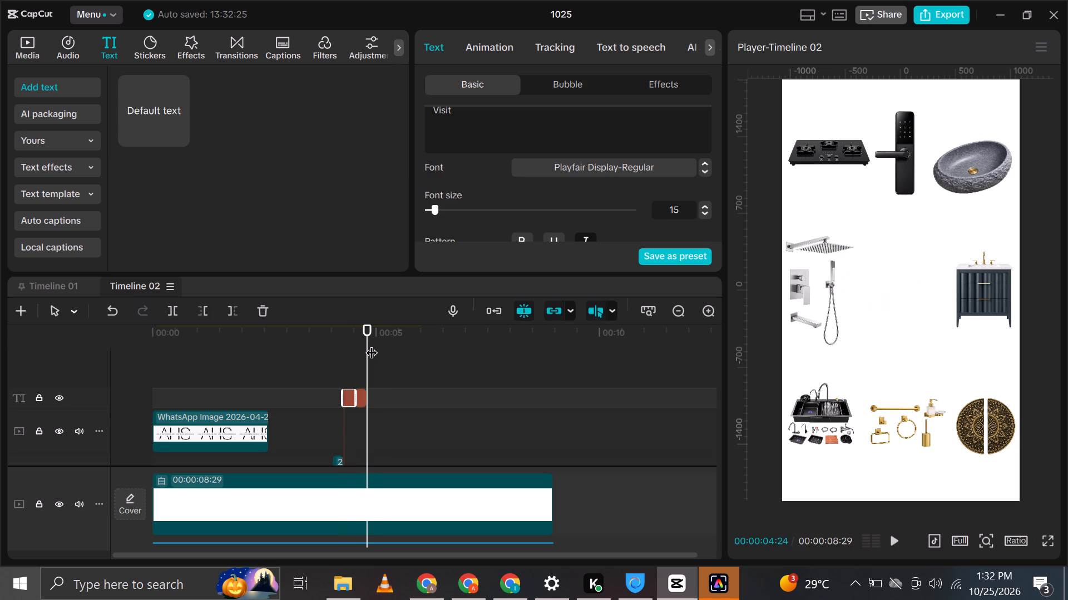
scroll(371, 344, "down", 12)
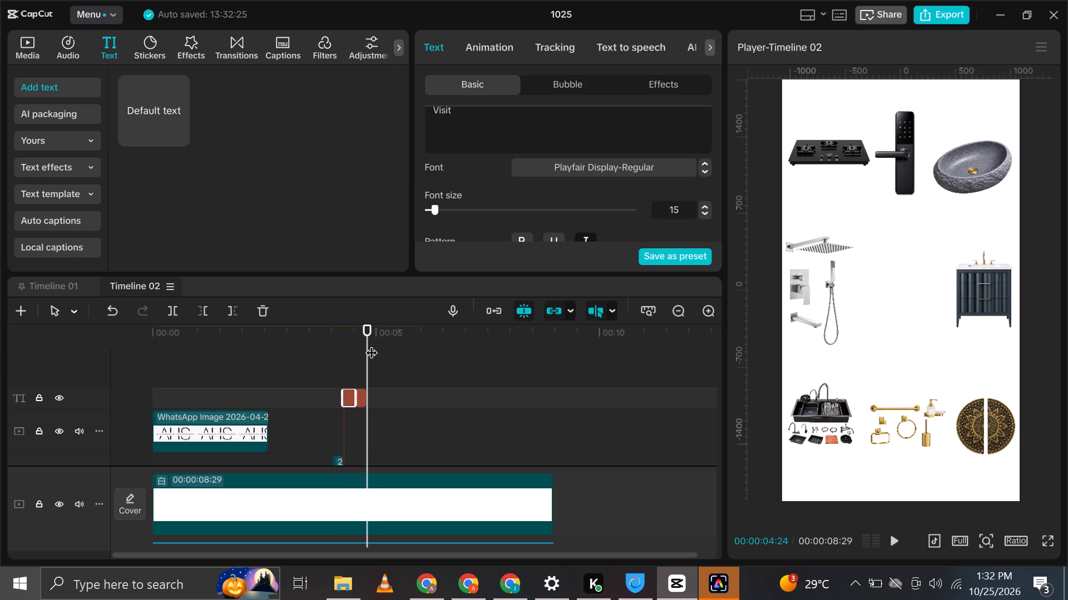
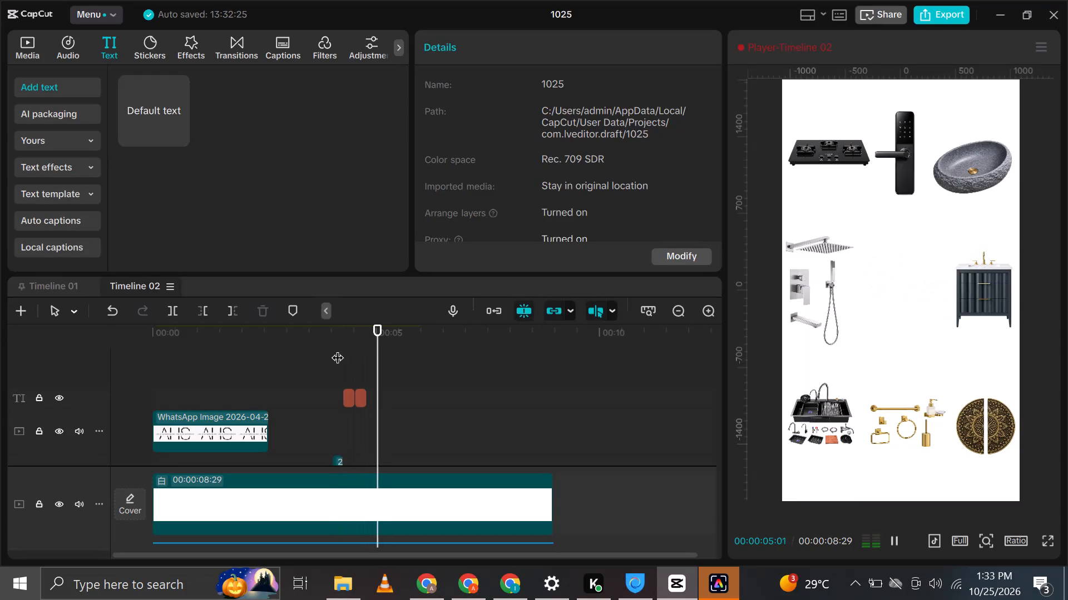
Replay the section from 00:00:04:23, right at the end of the "Now" text, and inspect the beat markers on the music track.
key("space")
left_click(365, 359)
key("space")
key("space")
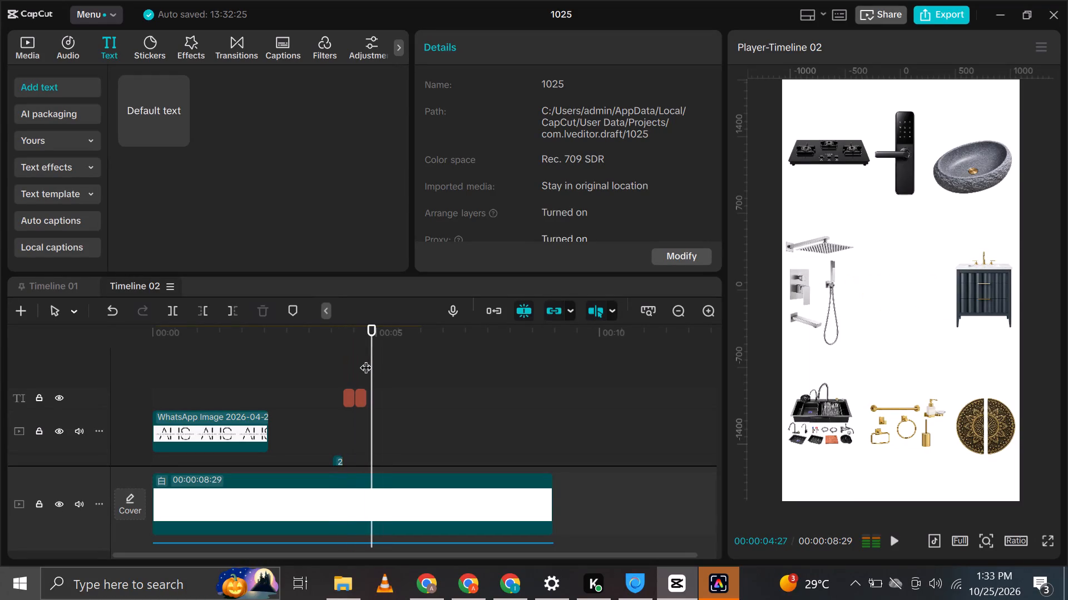
left_click(365, 359)
key("space")
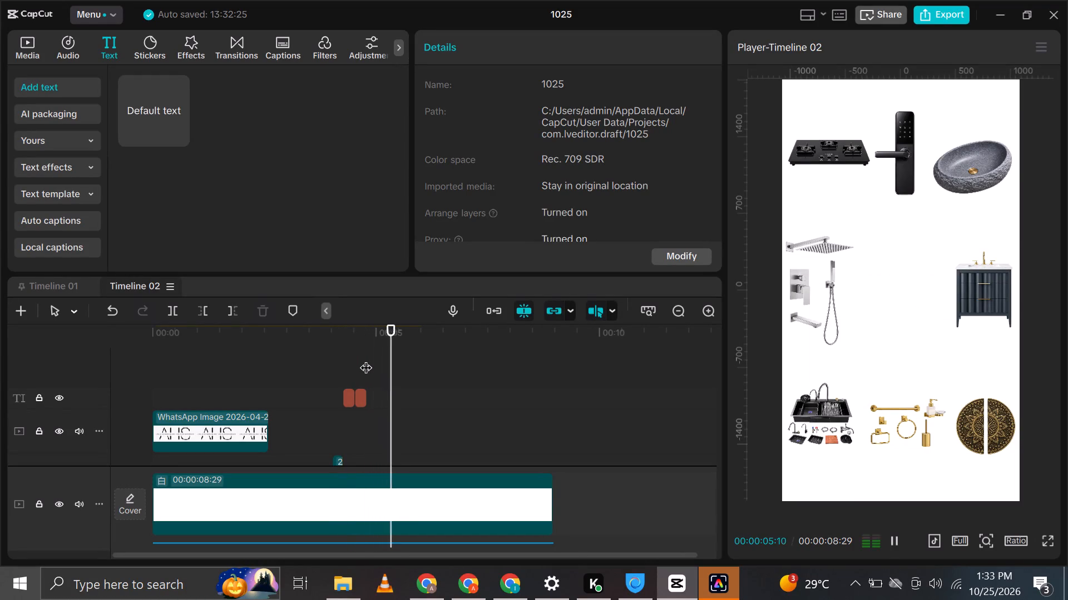
key("space")
scroll(365, 359, "down", 10)
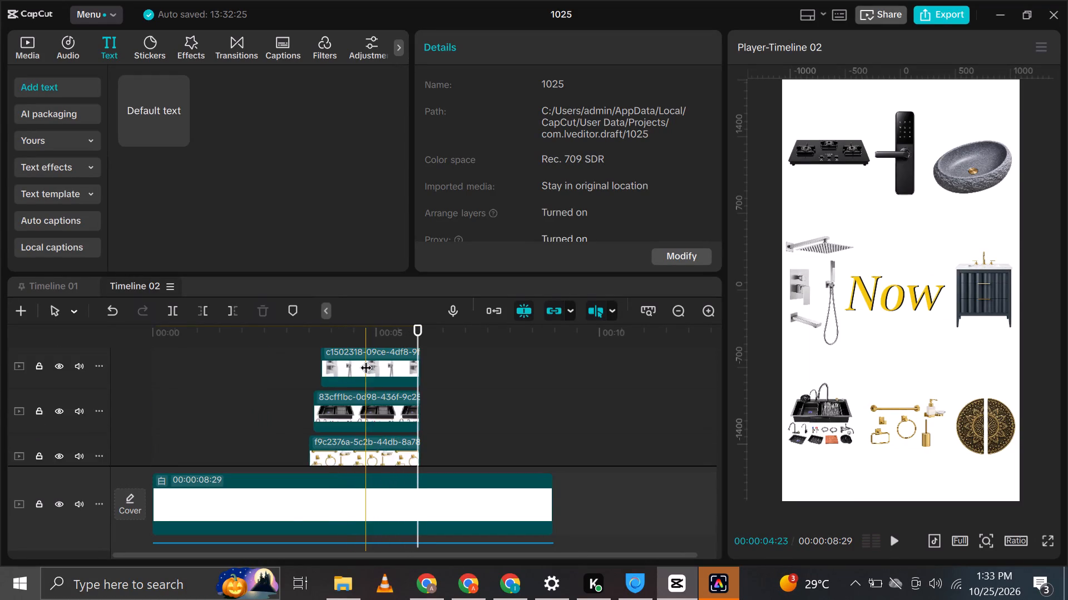
scroll(365, 359, "down", 15)
key("space")
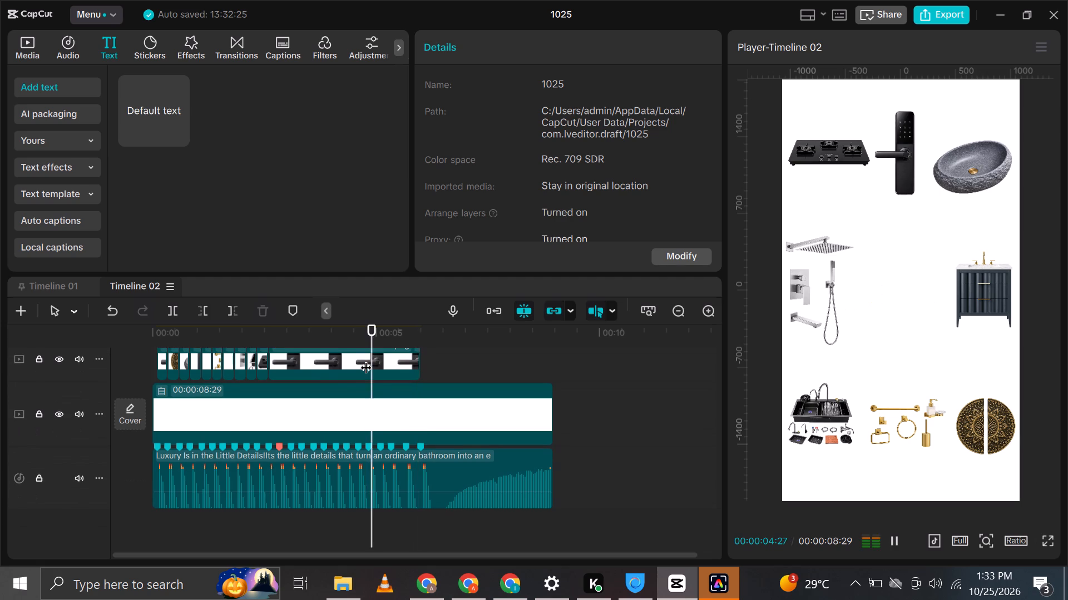
key("space")
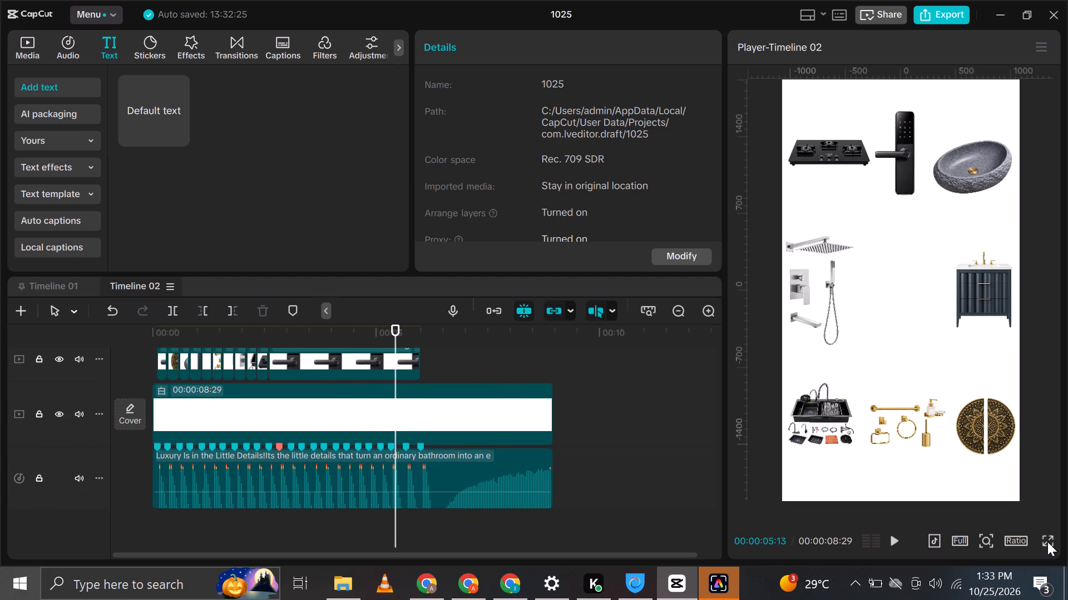
Play the promo full screen from the start to just past 00:00:05:00, then return to the editor.
left_click(1047, 539)
left_click_drag(573, 527, 385, 534)
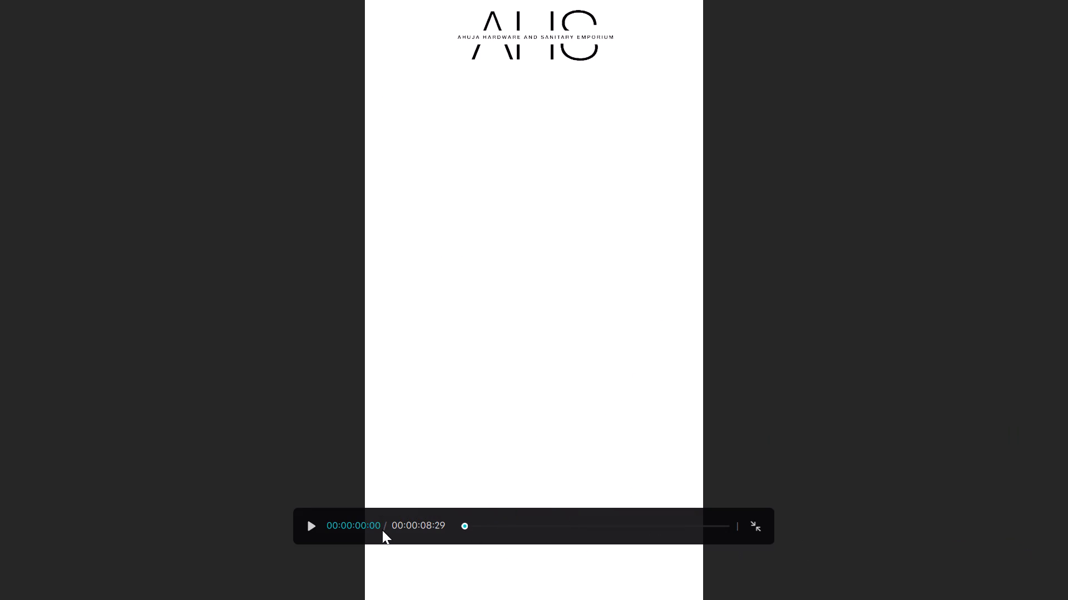
key("space")
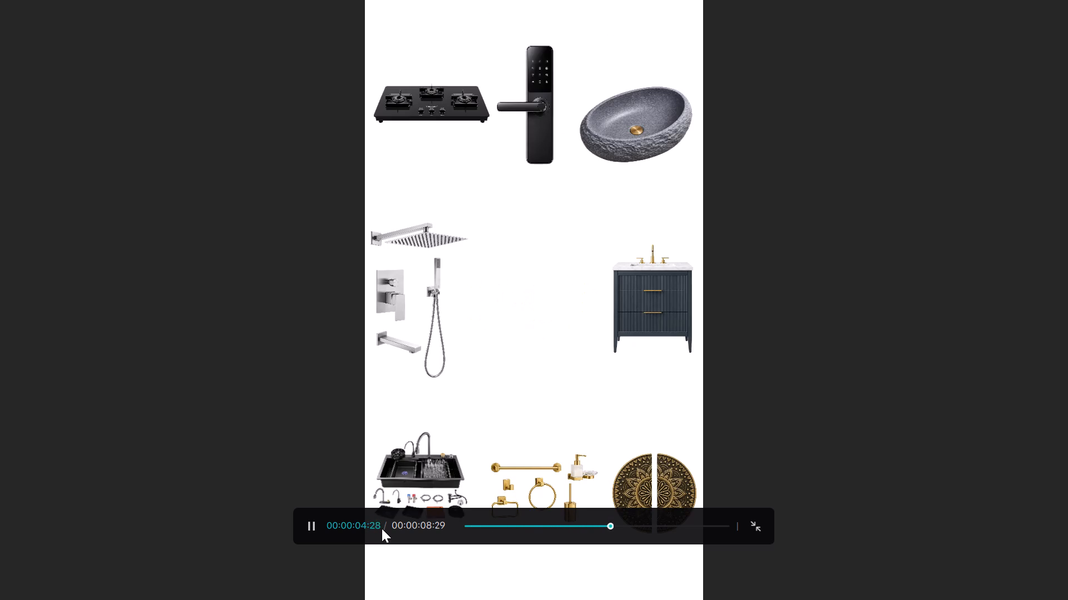
key("space")
key("Escape")
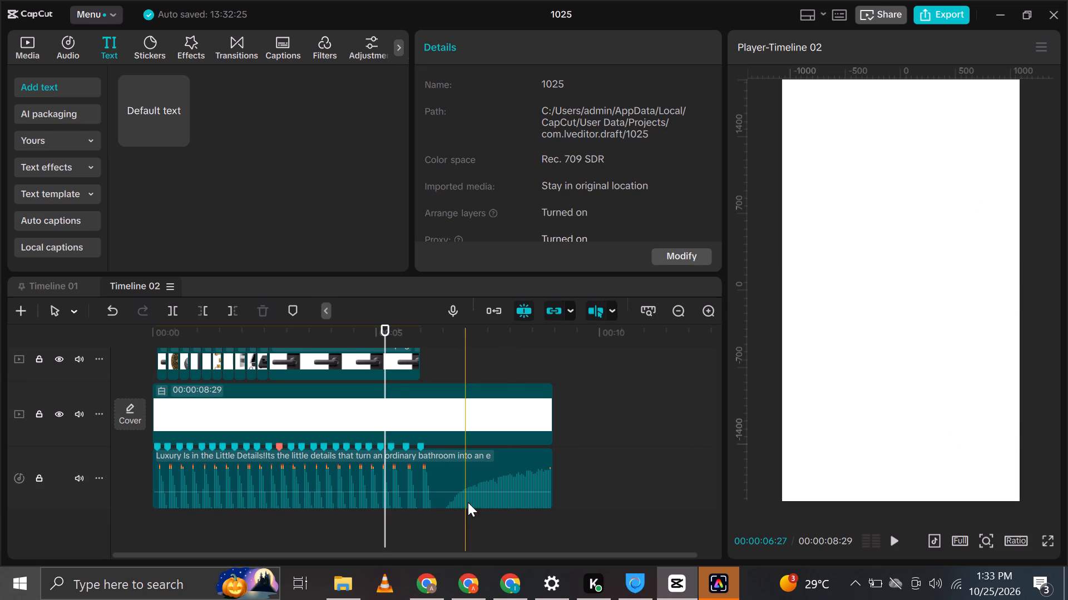
Replay the music around 00:00:05:10 and from the 00:00:05:03 beat marker to find where to cut the track.
scroll(384, 473, "up", 7, "ctrl")
scroll(446, 483, "up", 6, "ctrl")
left_click(398, 514)
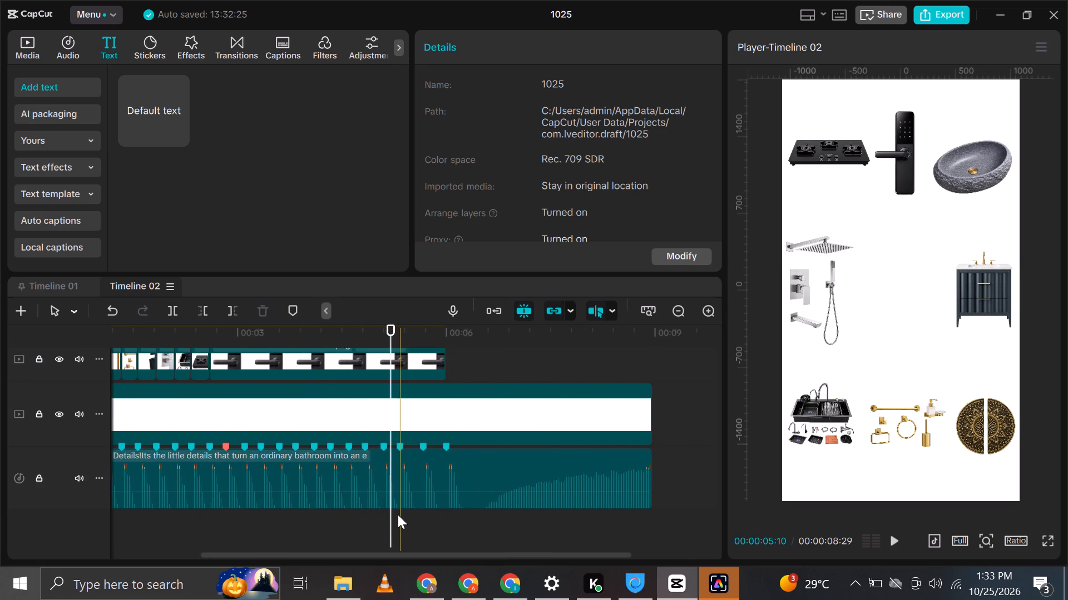
key("space")
key("space")
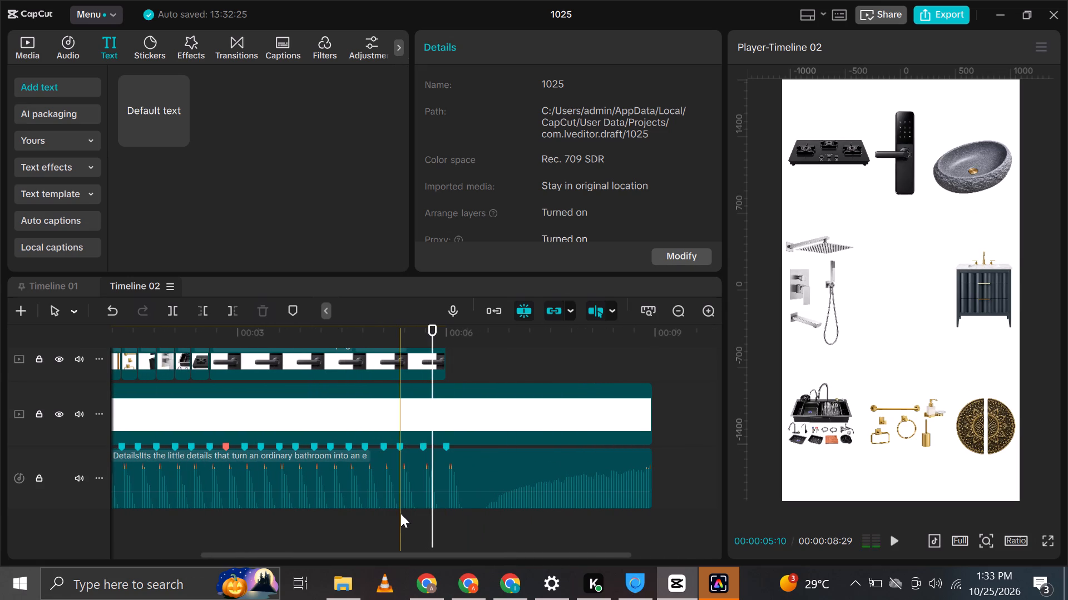
left_click(403, 512)
key("space")
key("space")
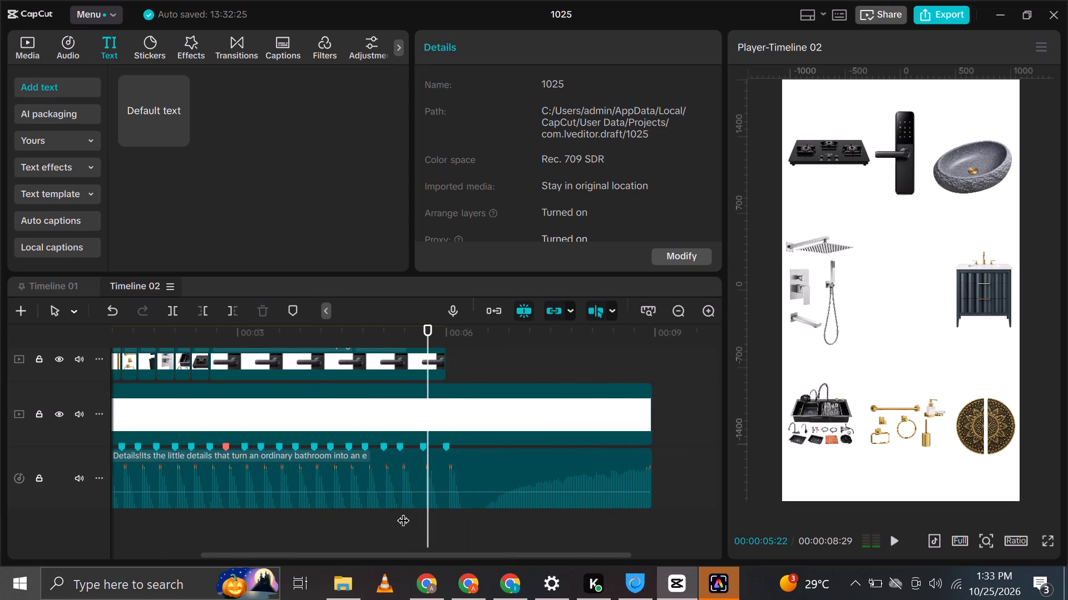
left_click(403, 512)
key("space")
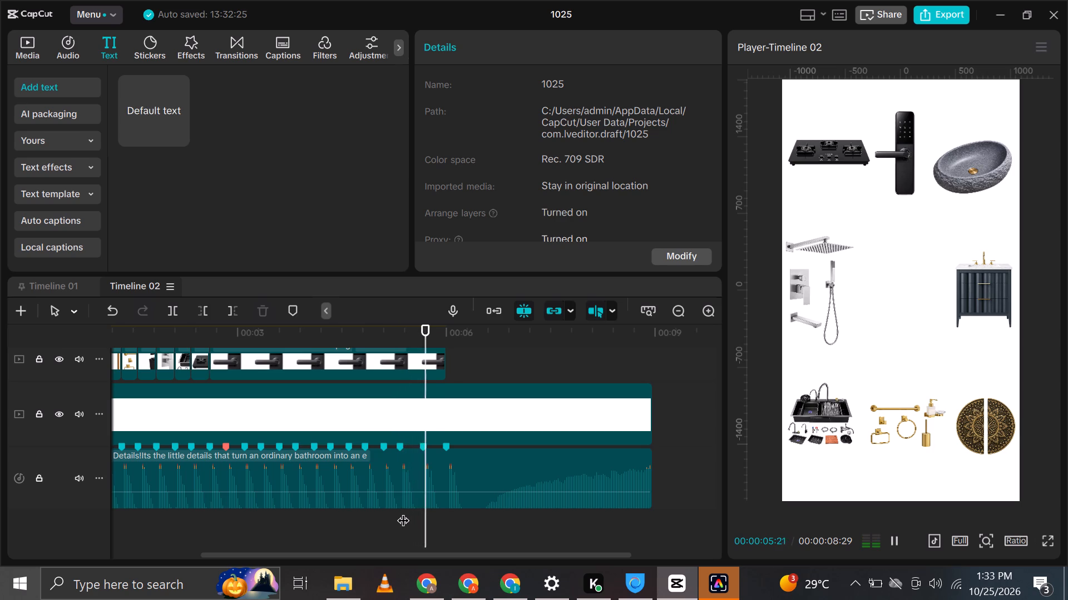
key("space")
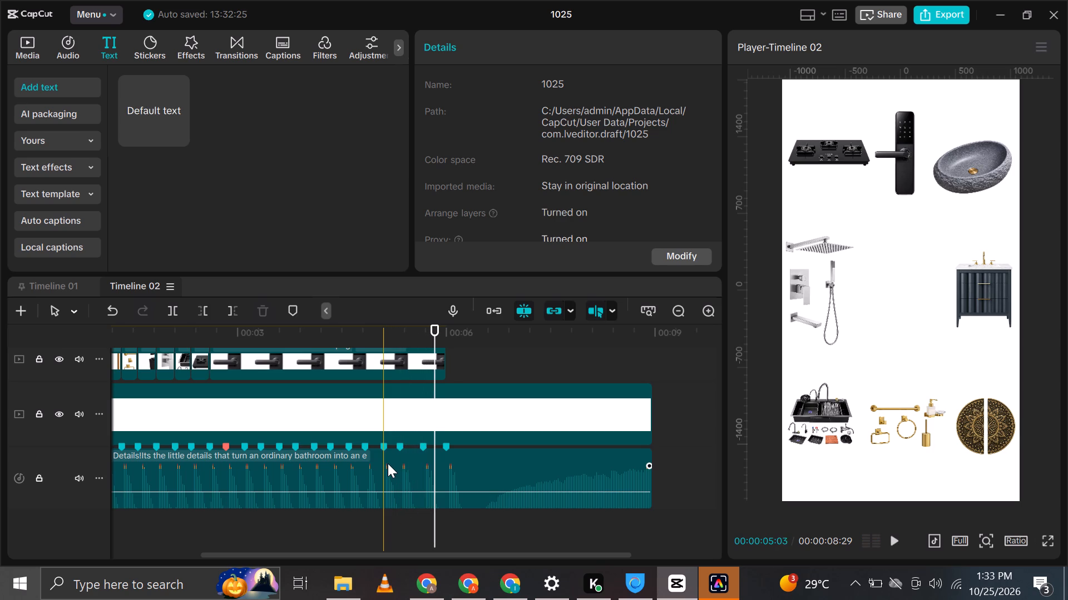
left_click(388, 463)
left_click(385, 526)
key("space")
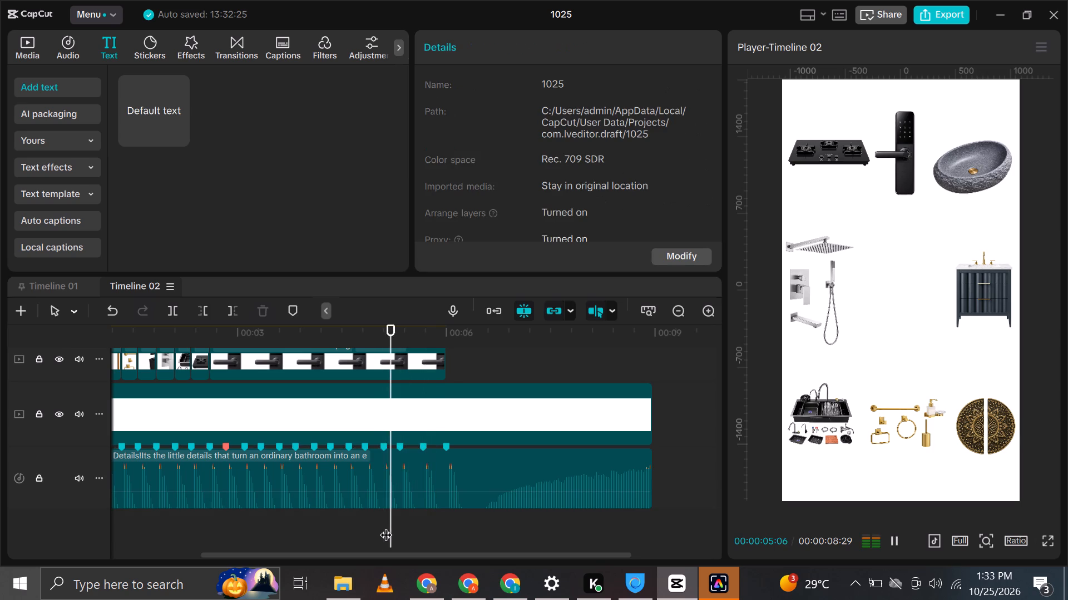
key("space")
Cut the music between 00:00:05:03 and 00:00:06:05, delete that section, and move the remaining part up to close the gap.
left_click(385, 526)
left_click(384, 498)
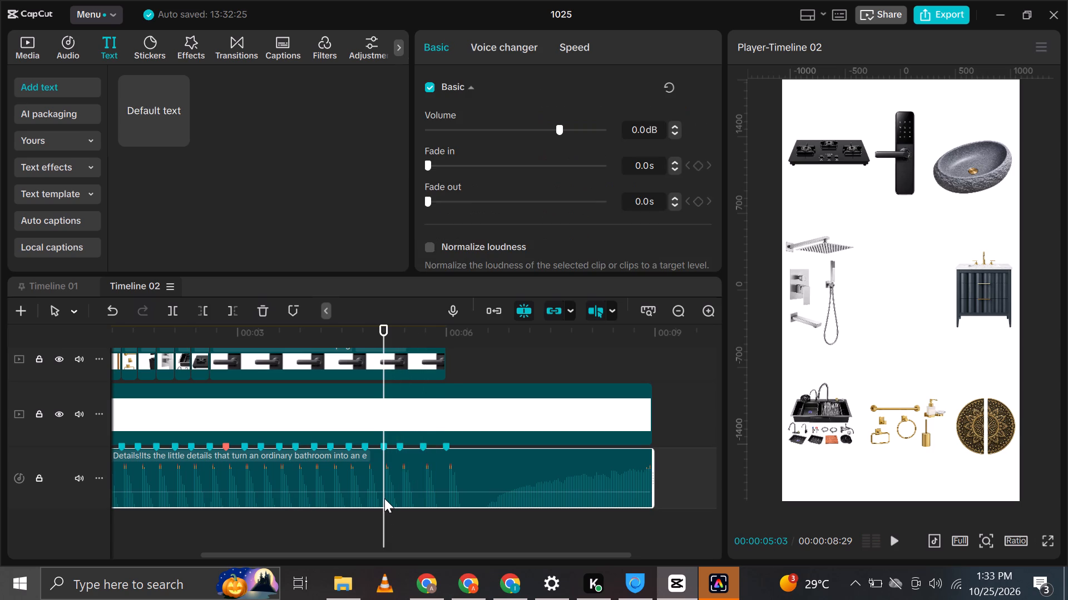
key("ctrl+b")
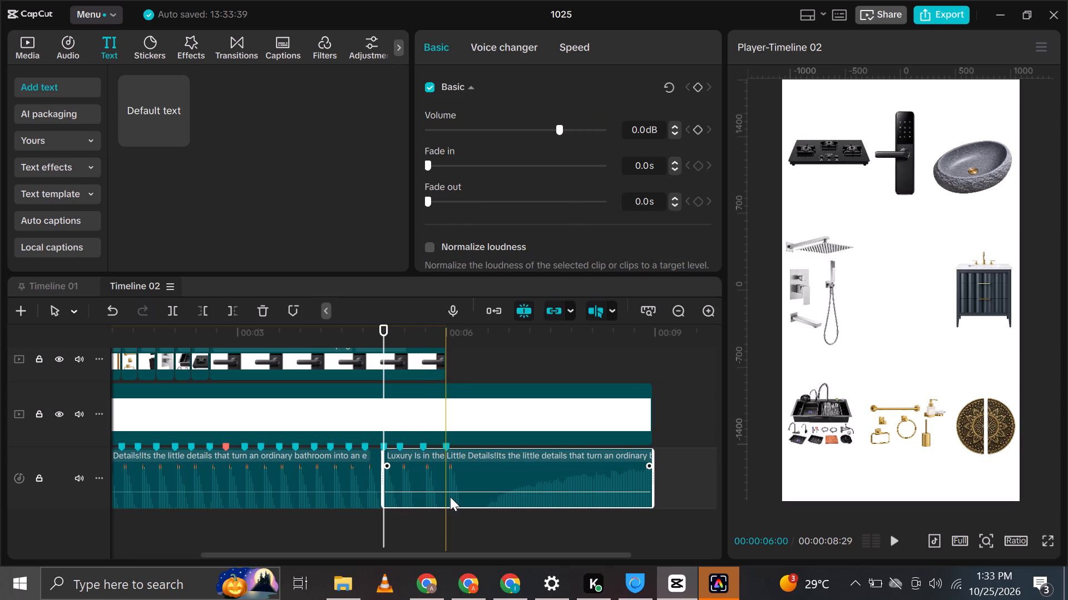
left_click(458, 497)
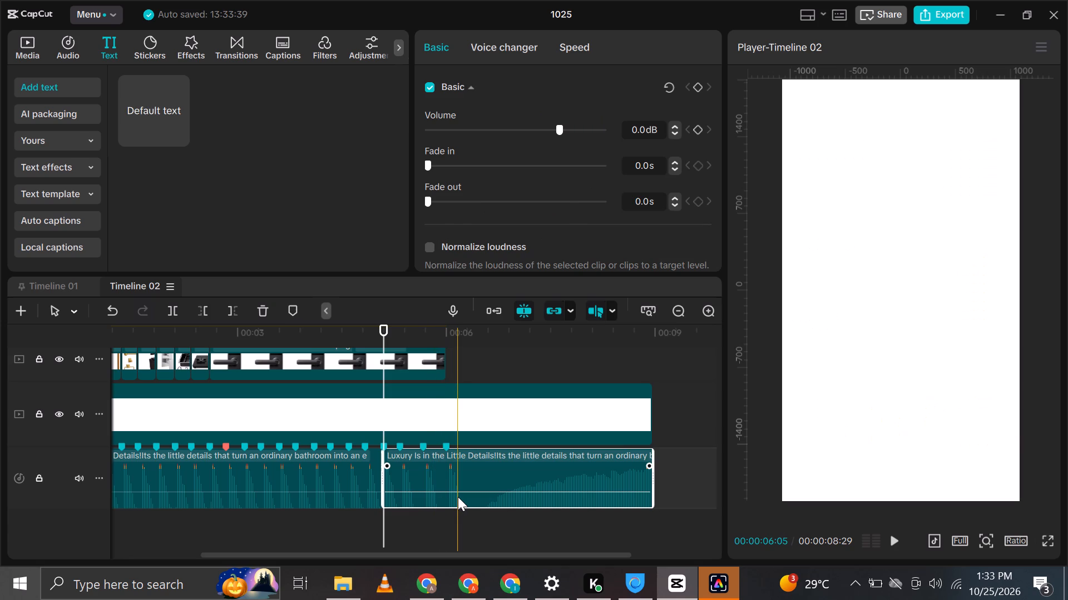
key("ctrl+b")
left_click(423, 485)
key("BackSpace")
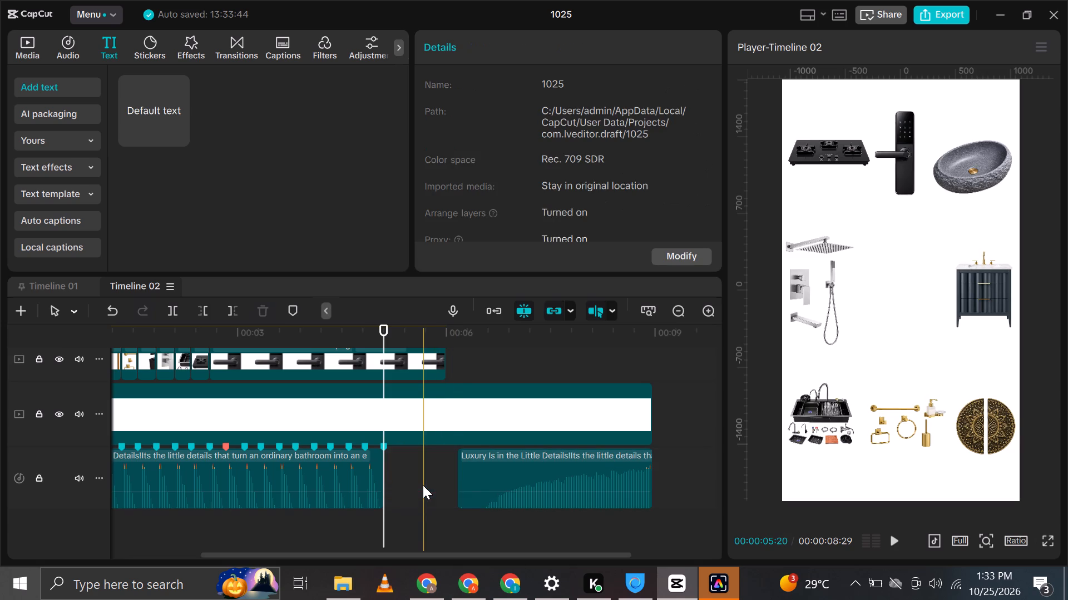
left_click(467, 484)
left_click_drag(500, 479, 428, 479)
Trim the end of the white background clip to match the shortened music, at about 00:00:07:27.
left_click(621, 421)
left_click_drag(654, 411, 651, 412)
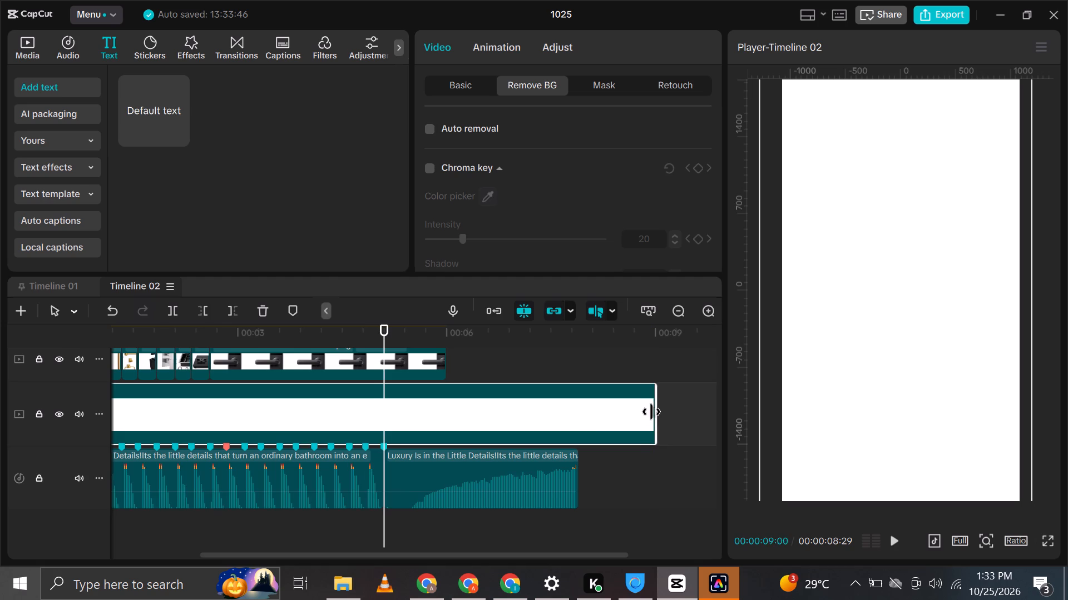
left_click_drag(651, 412, 575, 433)
Play back from just before the "Visit" text to check the timing across the music cut.
left_click(348, 402)
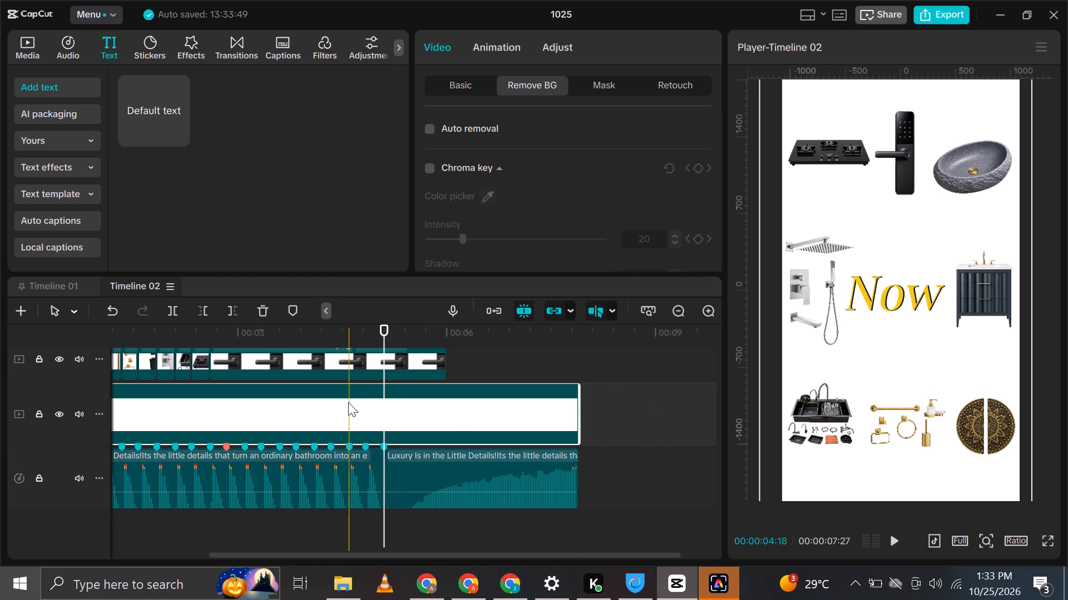
left_click(318, 336)
key("space")
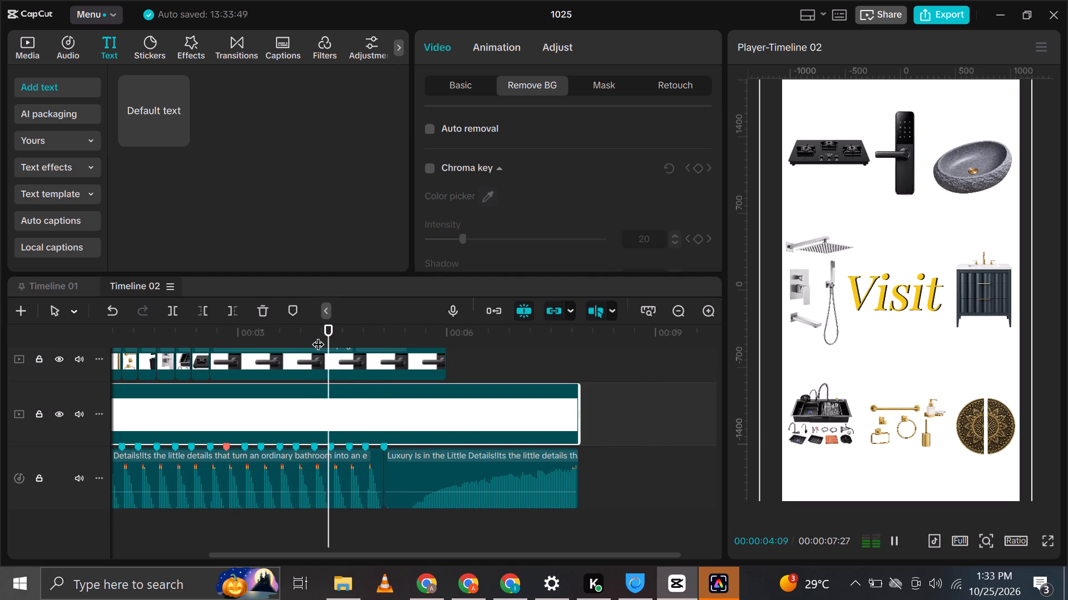
Replay the "Visit" and "Now" texts and examine where "Now" ends relative to the music's beat markers and the cut at 00:00:05:03.
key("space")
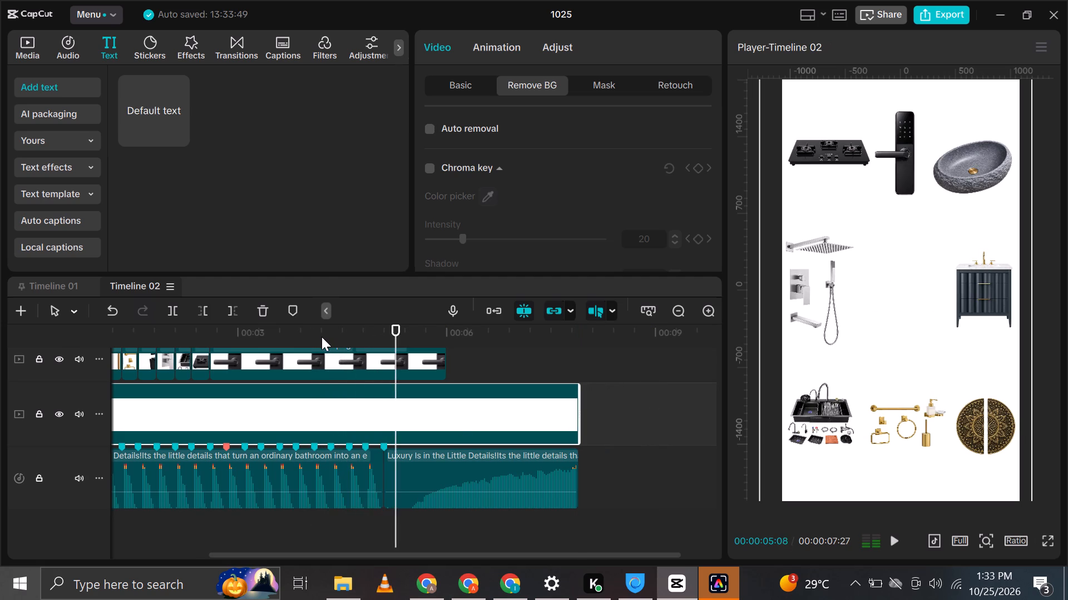
left_click(322, 337)
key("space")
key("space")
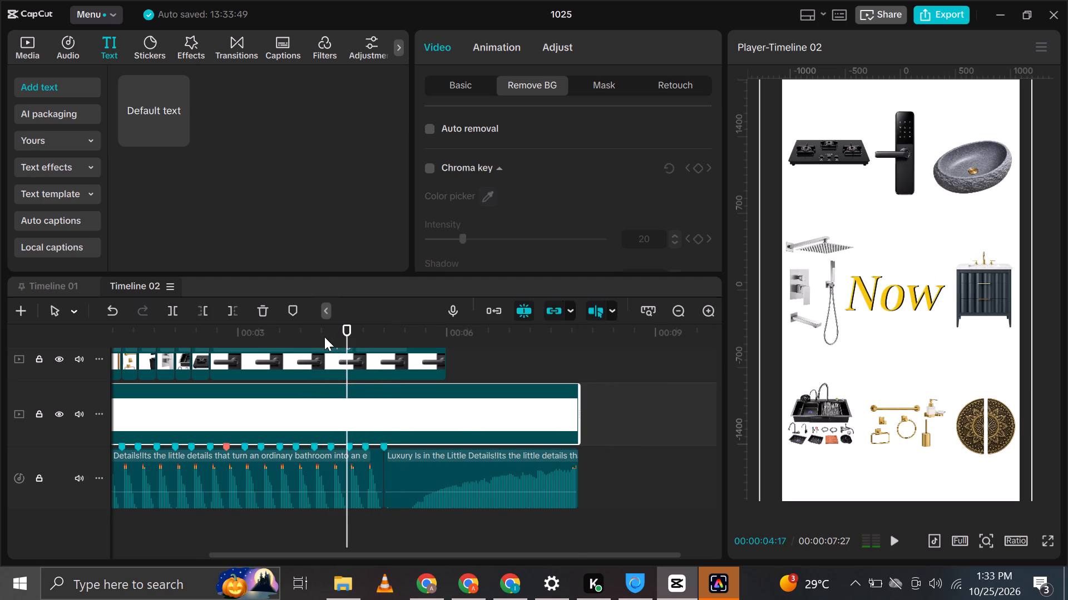
scroll(390, 457, "up", 17)
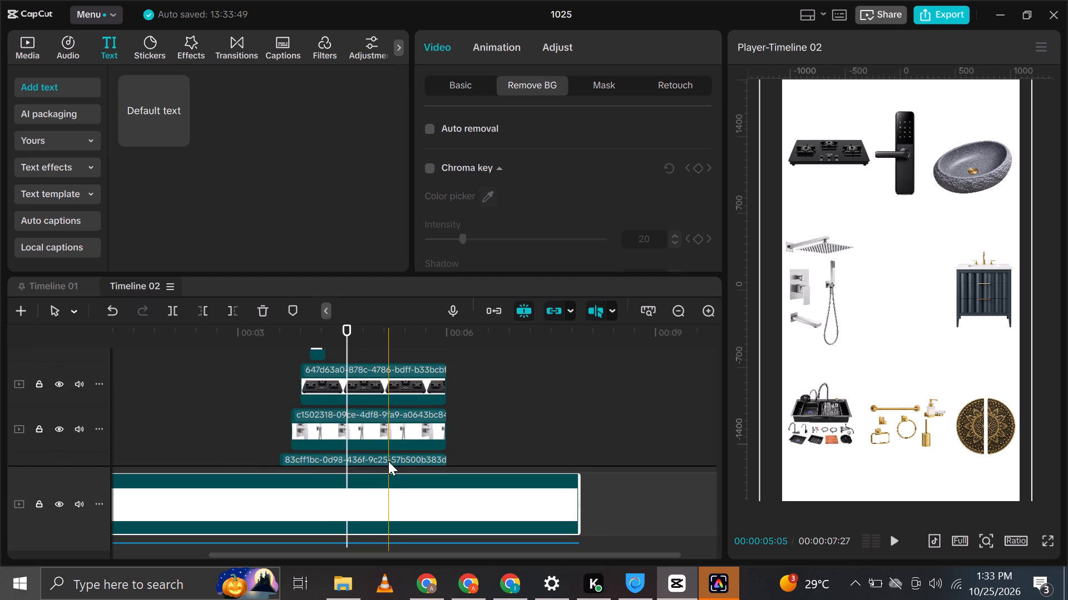
scroll(386, 464, "up", 5)
left_click(358, 330)
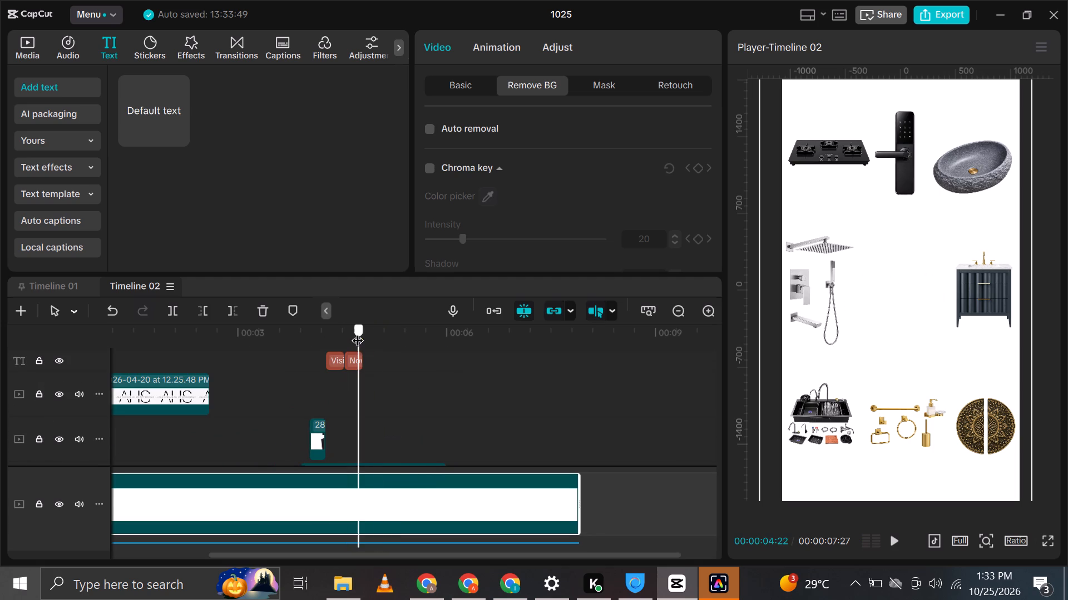
left_click(365, 337)
scroll(368, 352, "down", 11)
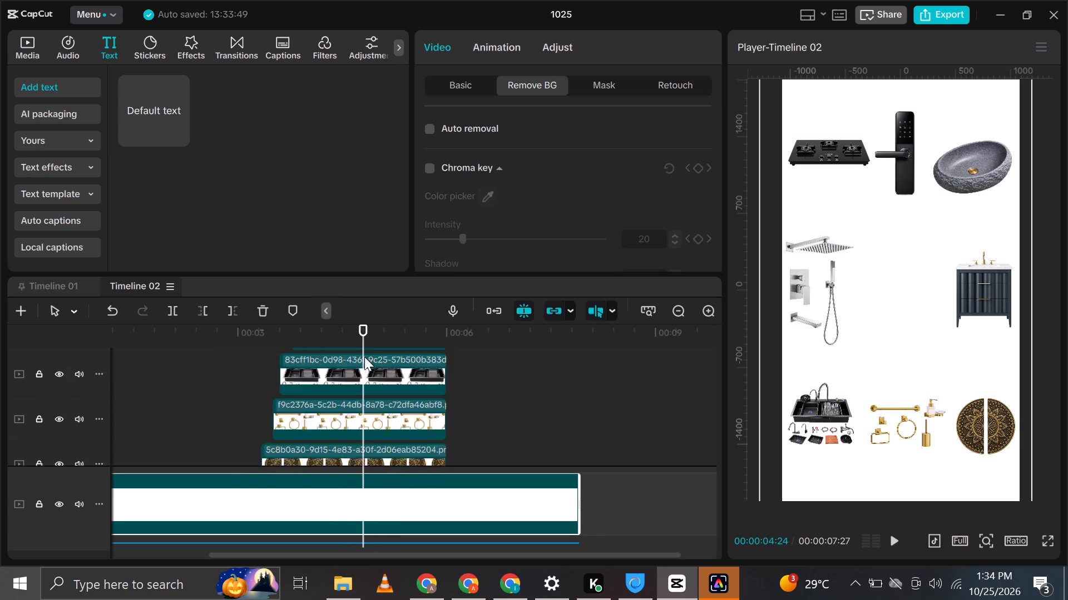
scroll(364, 357, "down", 17)
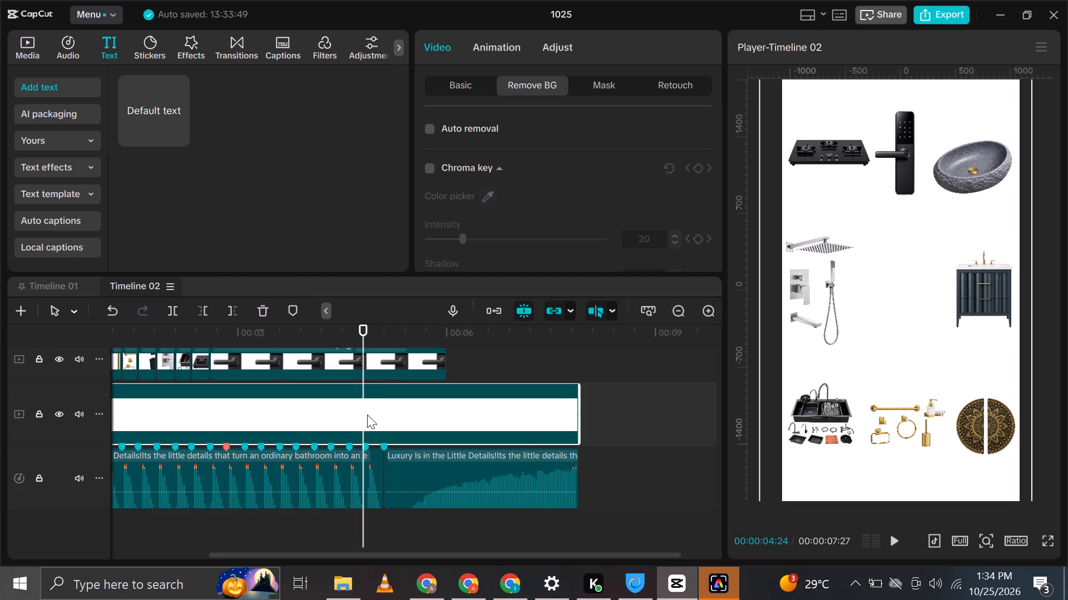
left_click(381, 419)
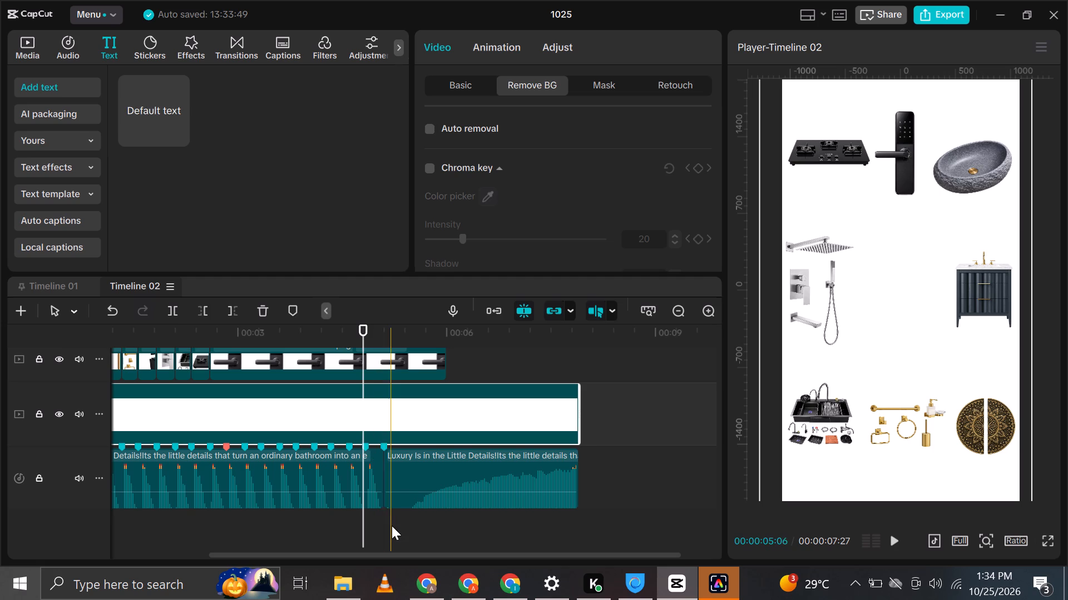
left_click(388, 529)
Copy the AHS logo clip from the earlier product section and paste it directly after the "Now" text at 00:00:04:24.
scroll(383, 532, "up", 6)
scroll(381, 528, "up", 17)
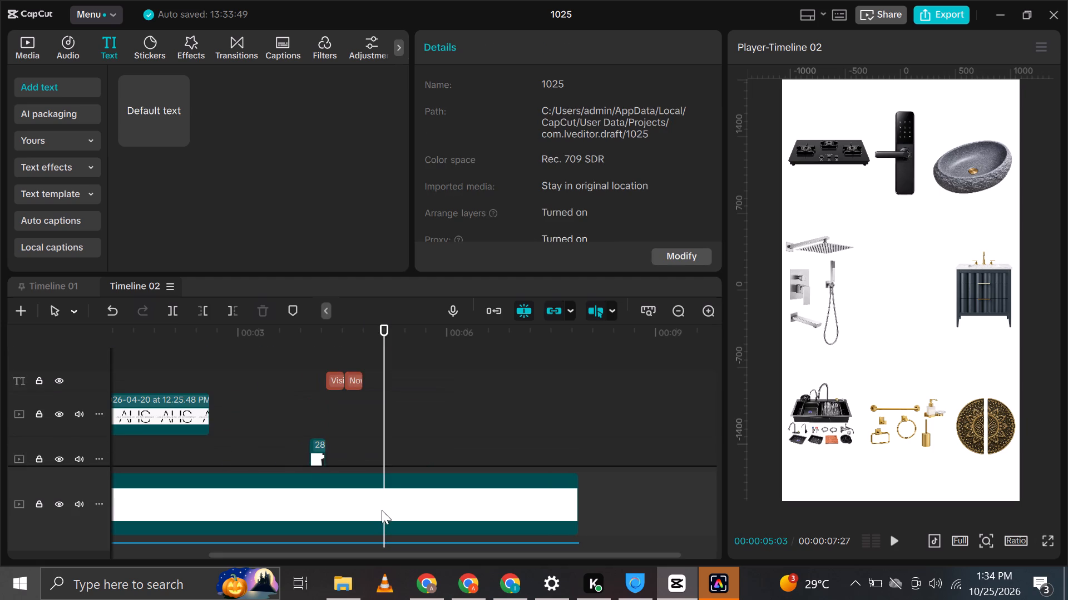
scroll(383, 480, "up", 3)
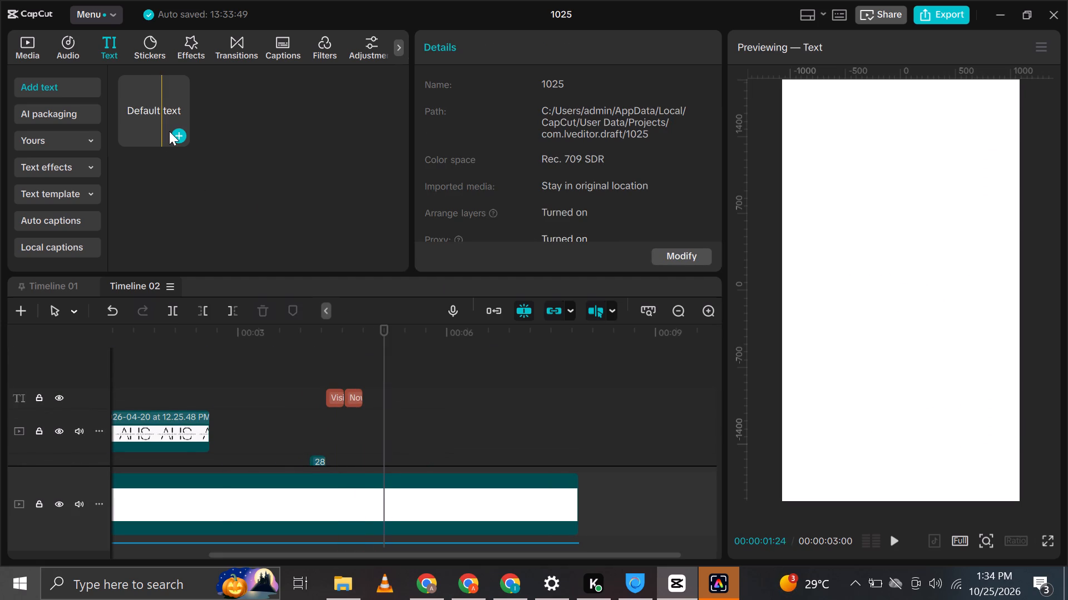
left_click(190, 409)
left_click(184, 421)
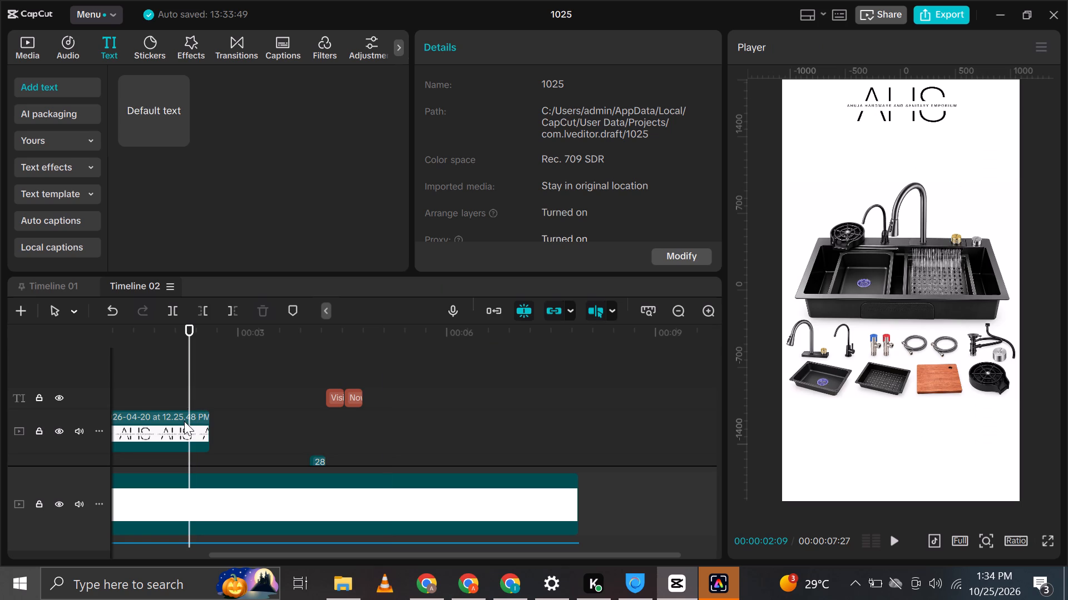
key("ctrl+c")
left_click(360, 361)
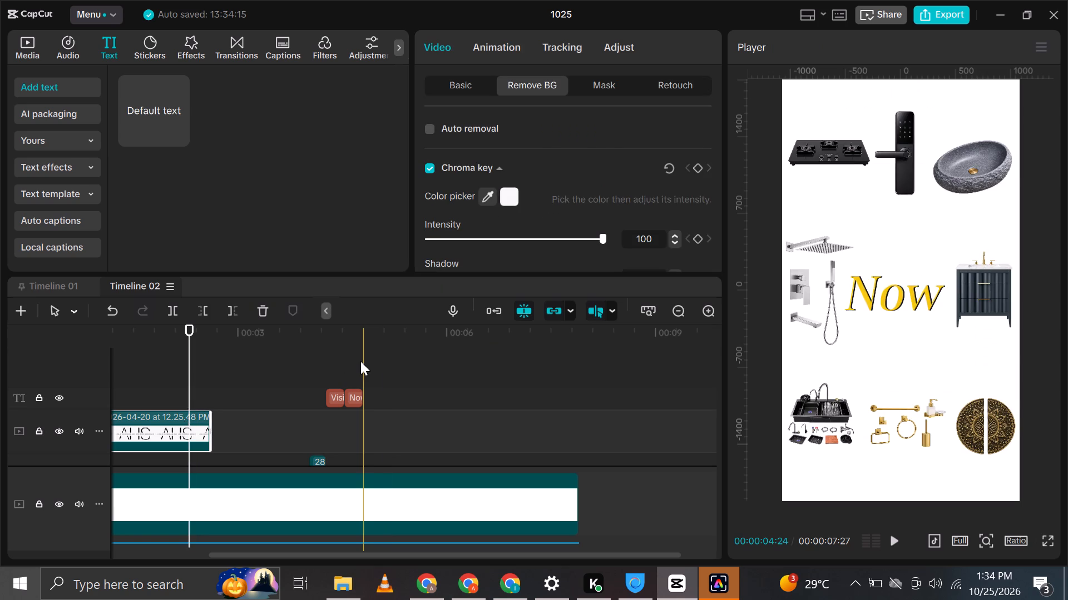
key("ctrl+v")
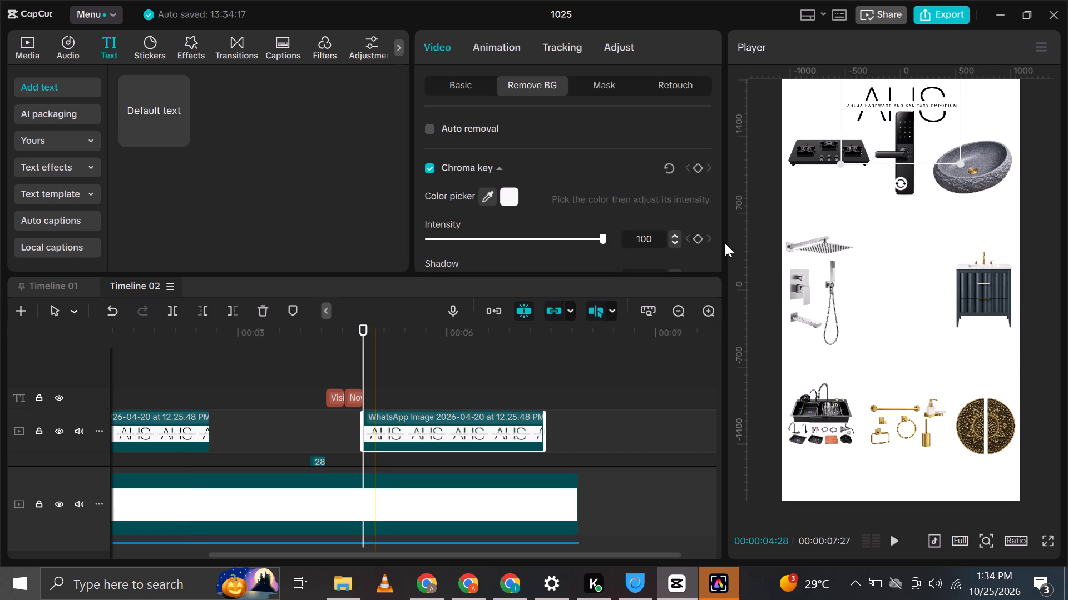
Move the pasted AHS logo down into the empty centre of the product grid, between the shower set and the vanity cabinet.
left_click_drag(896, 107, 885, 282)
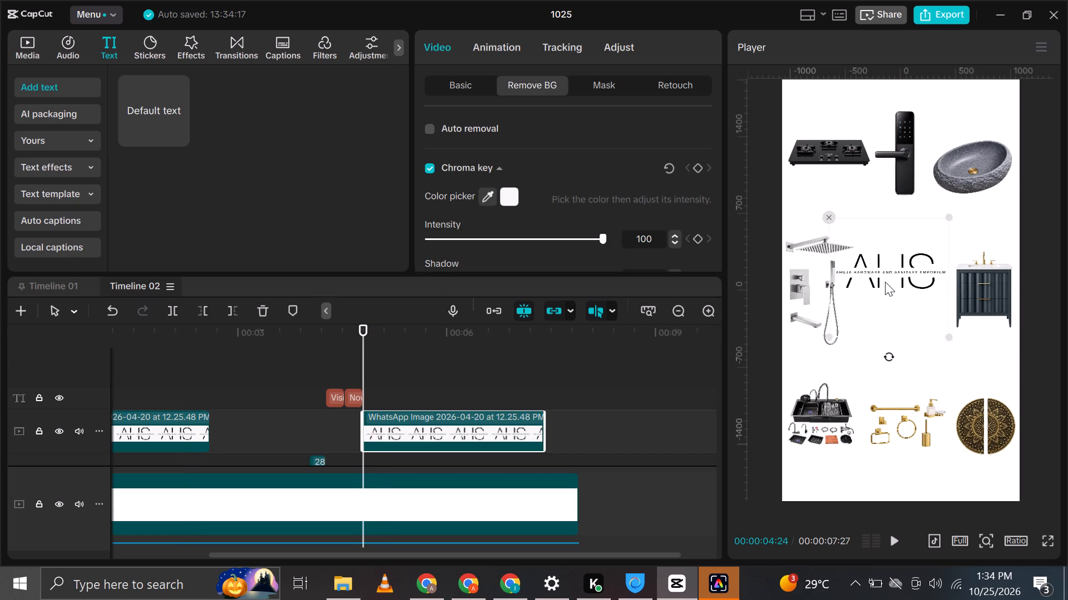
left_click_drag(885, 282, 894, 290)
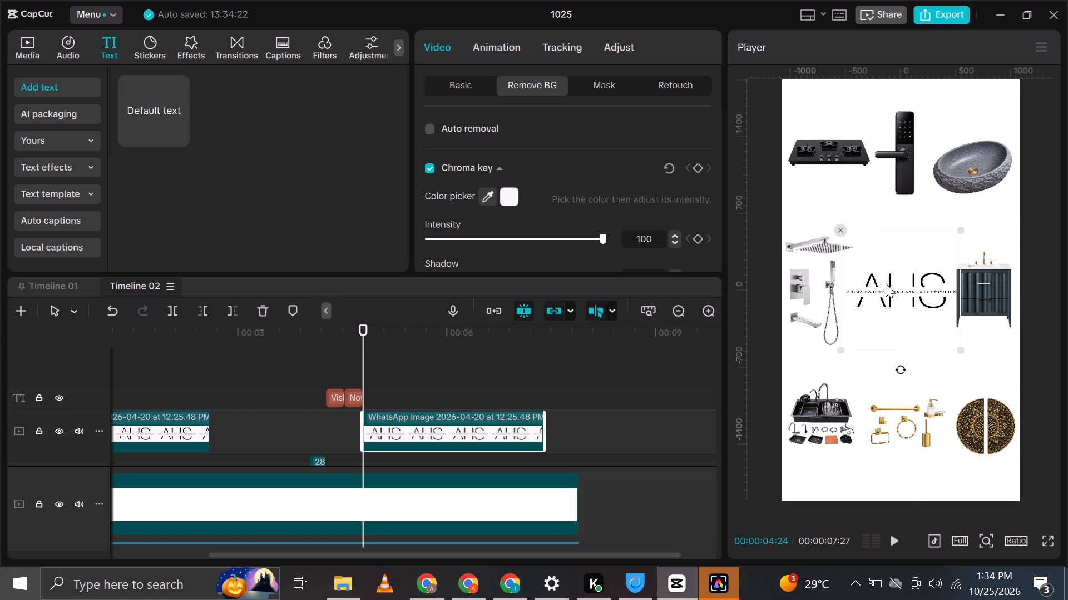
left_click_drag(914, 297, 906, 301)
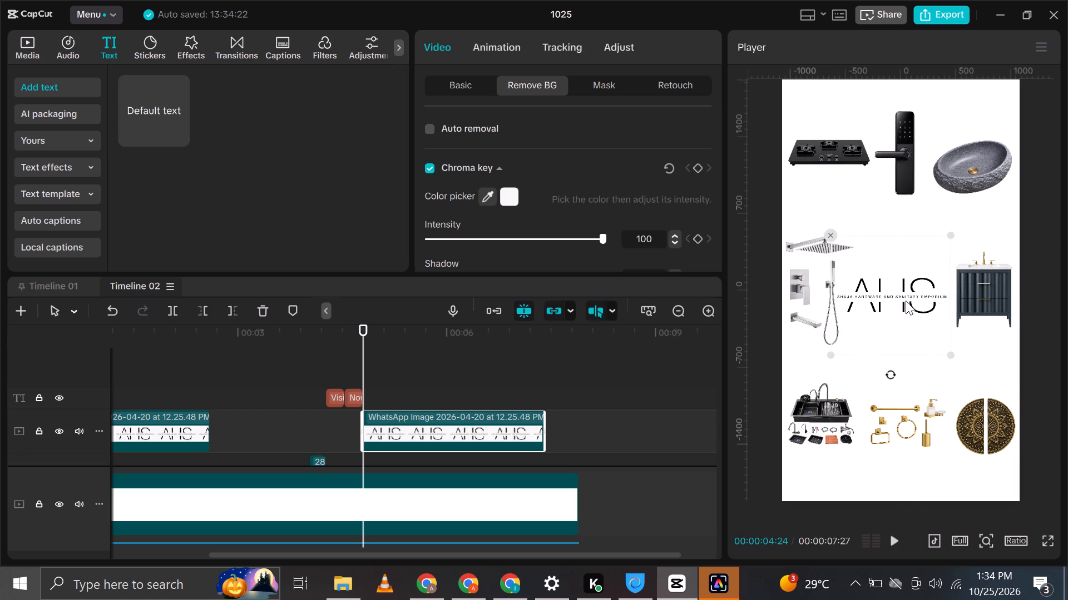
left_click_drag(906, 301, 906, 301)
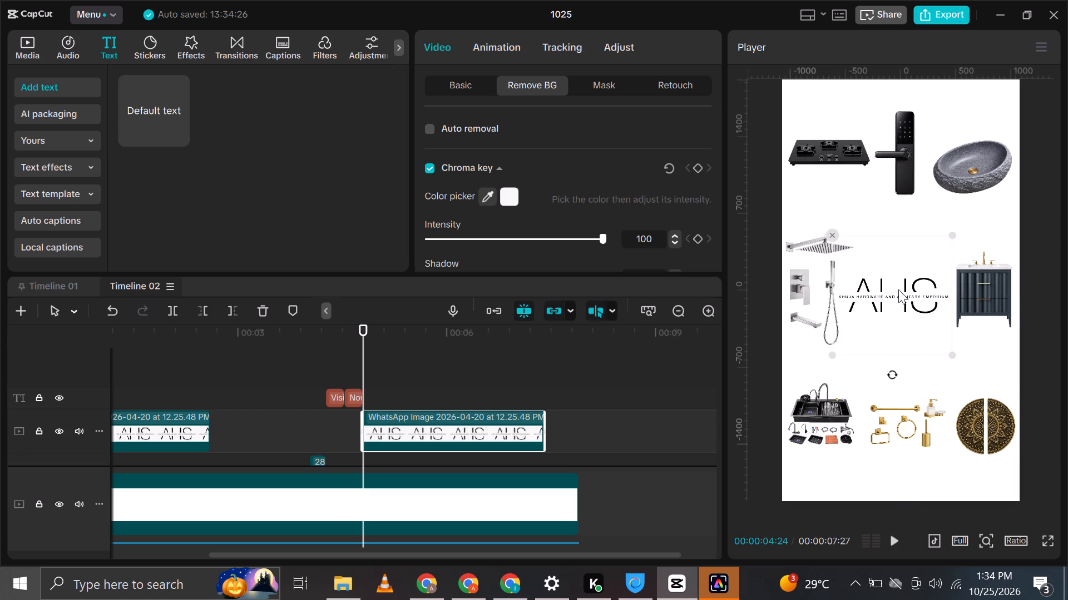
Nudge the AHS logo that follows the "Now" text slightly up and toward the vanity, in the gap beside the shower set.
left_click(892, 301)
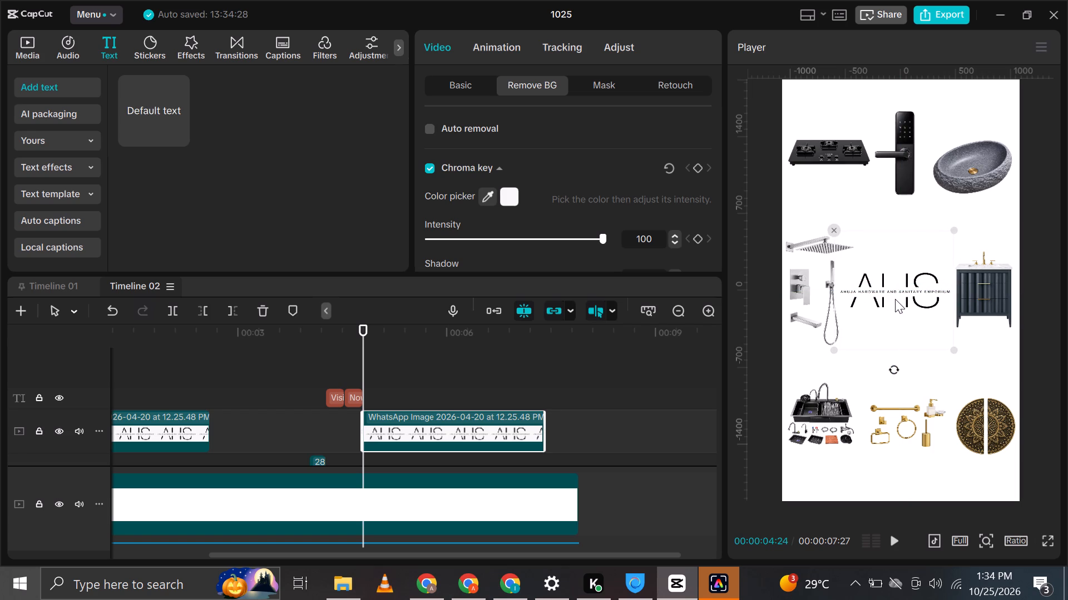
double_click(895, 299)
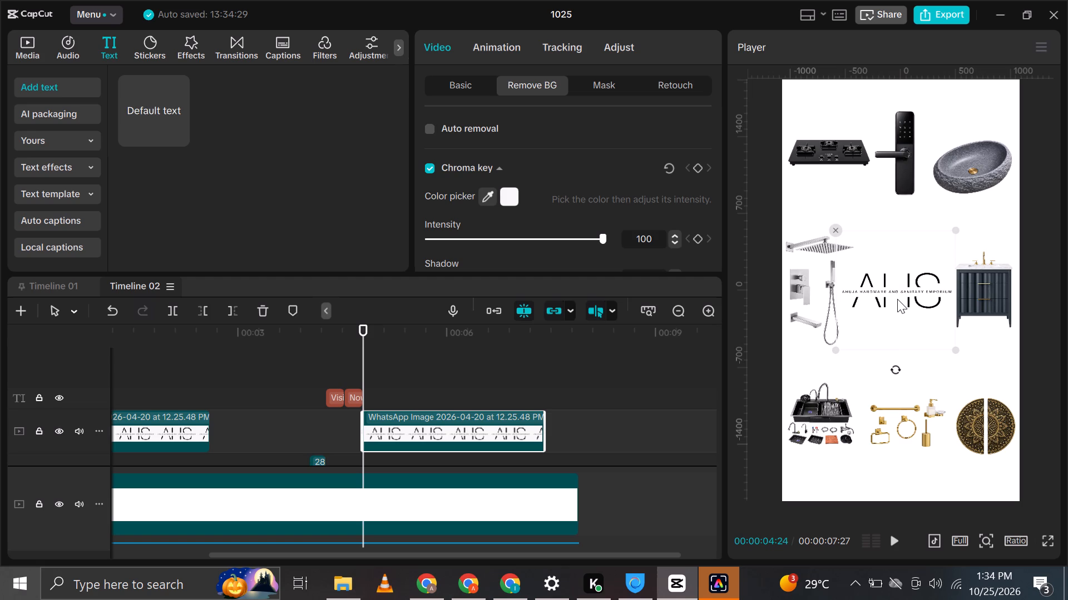
Play back from about 00:00:04:02 through the "Visit" and "Now" texts into the AHS logo.
left_click(314, 357)
key("space")
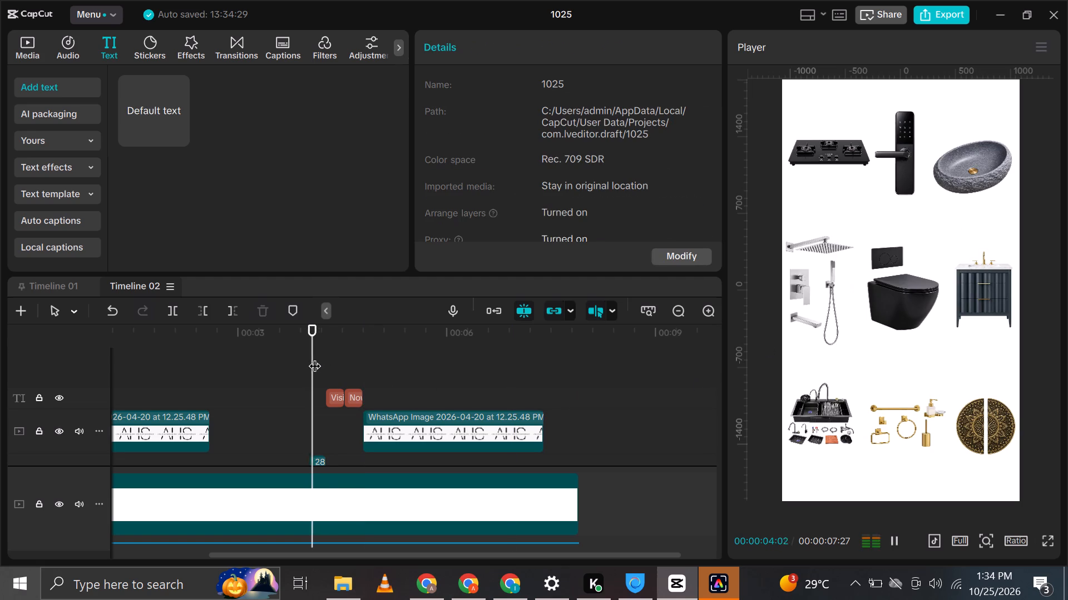
key("space")
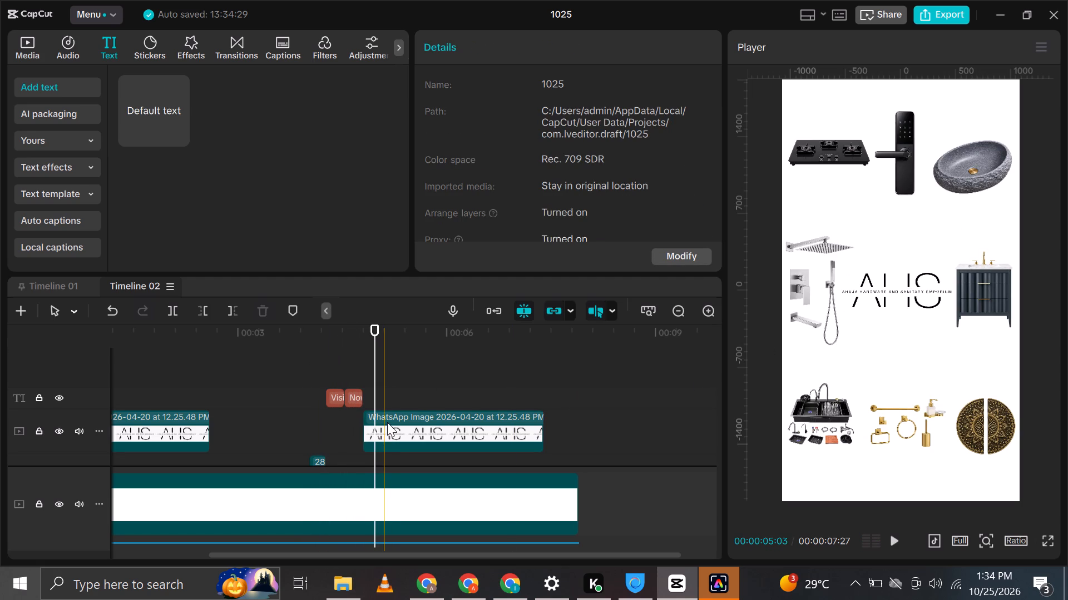
Combine the eight overlapping product clips ending at about 00:00:06:00, from the gas hob down to the black smart door lock, into one compound clip.
scroll(391, 422, "up", 1)
scroll(391, 422, "down", 4)
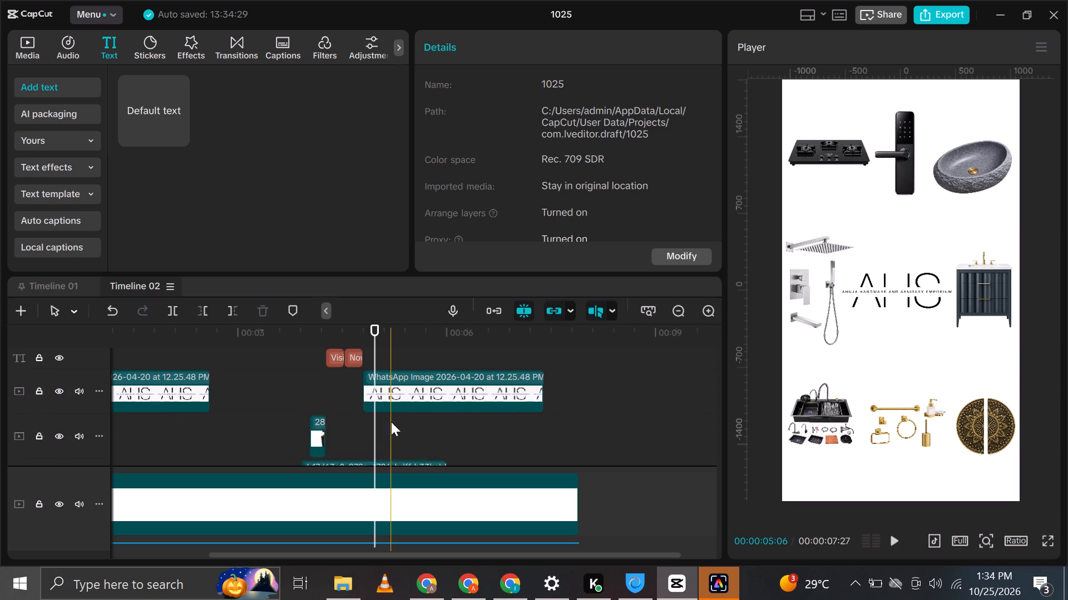
scroll(391, 422, "down", 2)
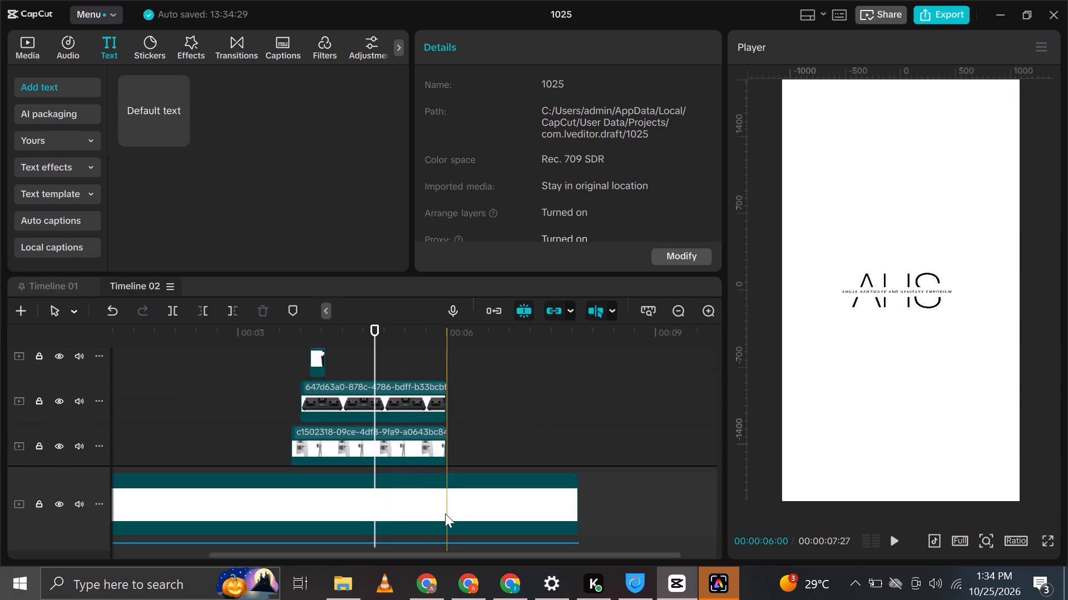
scroll(382, 425, "down", 6)
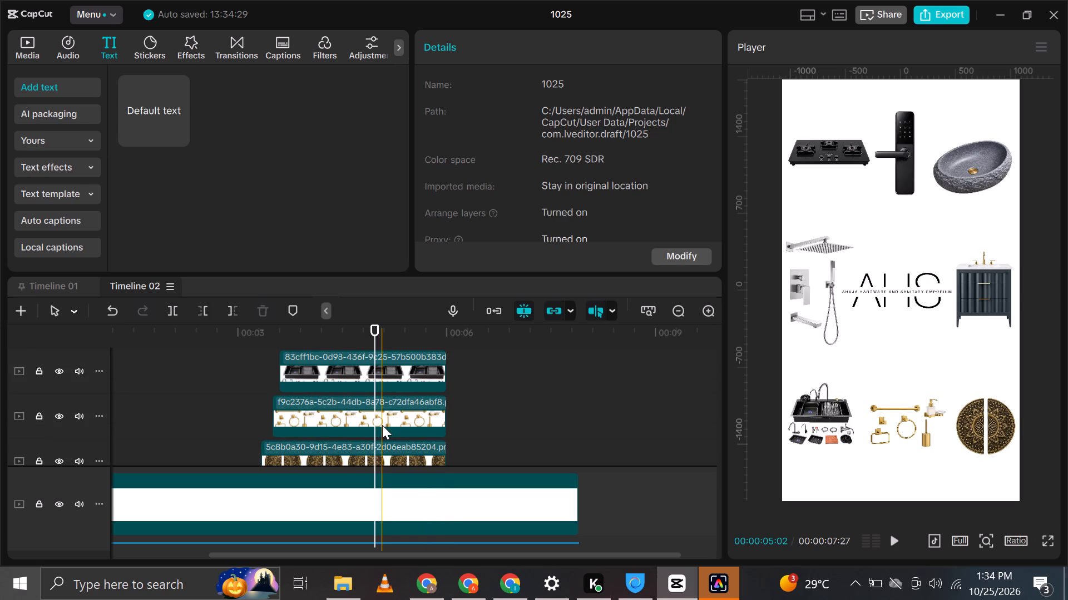
scroll(382, 425, "down", 11)
scroll(382, 425, "up", 6)
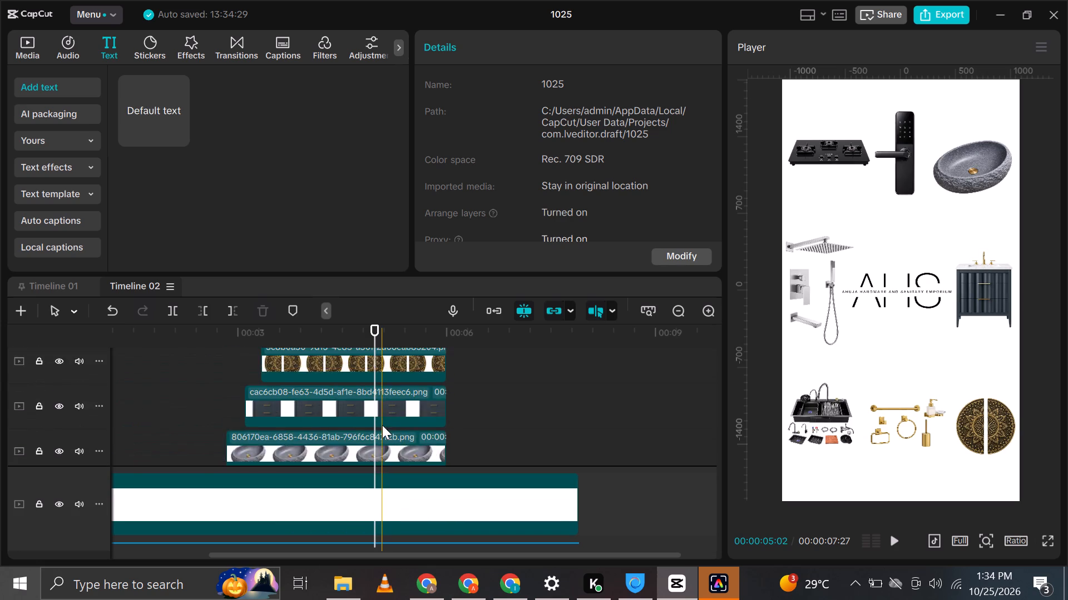
scroll(382, 425, "up", 11)
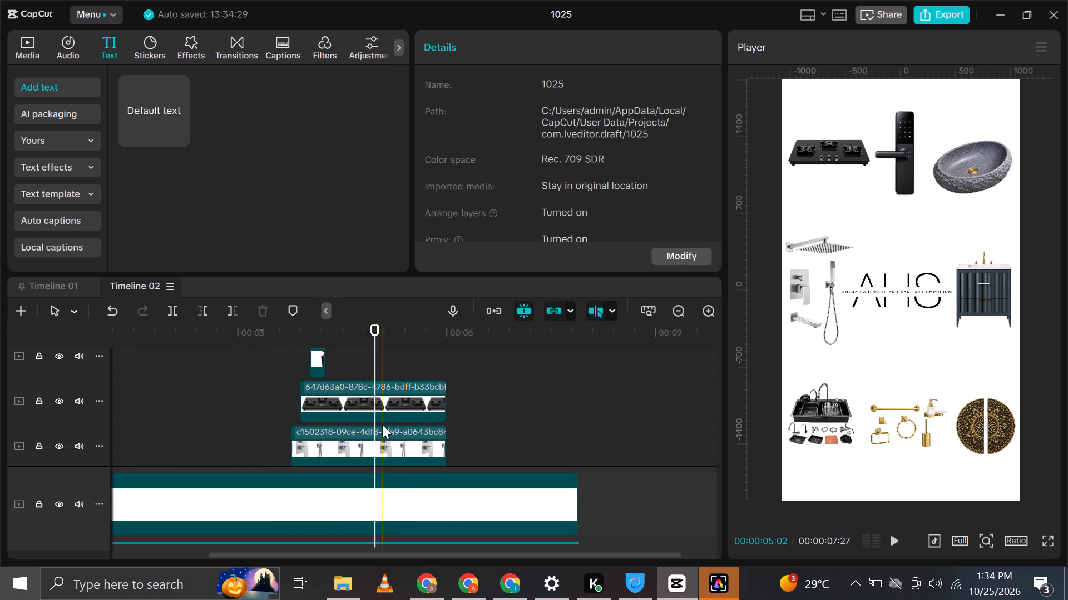
left_click(385, 413)
left_click(387, 436, "ctrl")
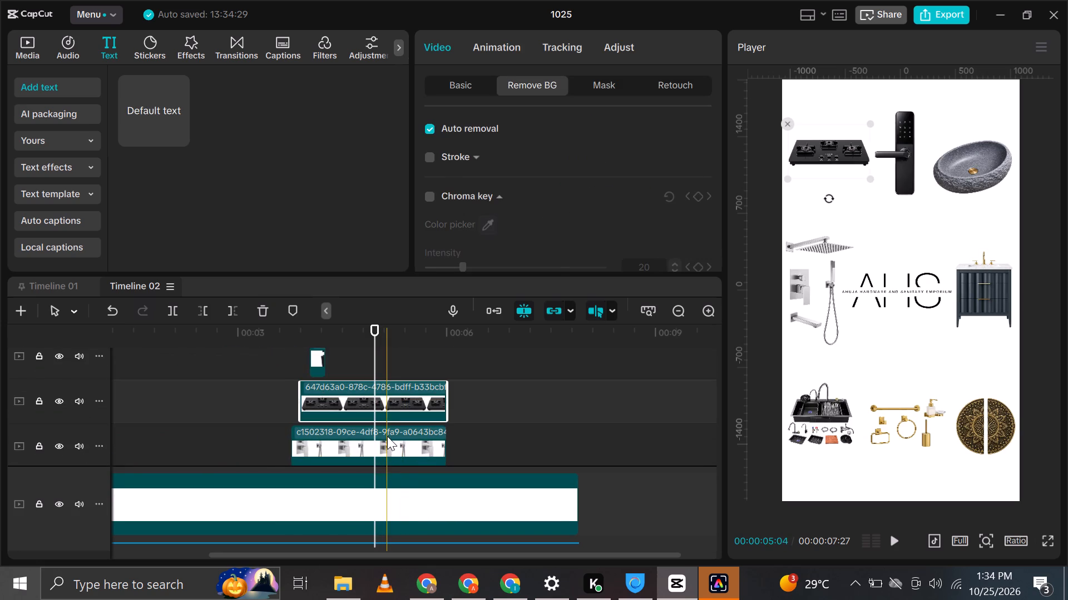
scroll(387, 436, "down", 1, "ctrl")
scroll(419, 417, "down", 3)
left_click(408, 426, "ctrl")
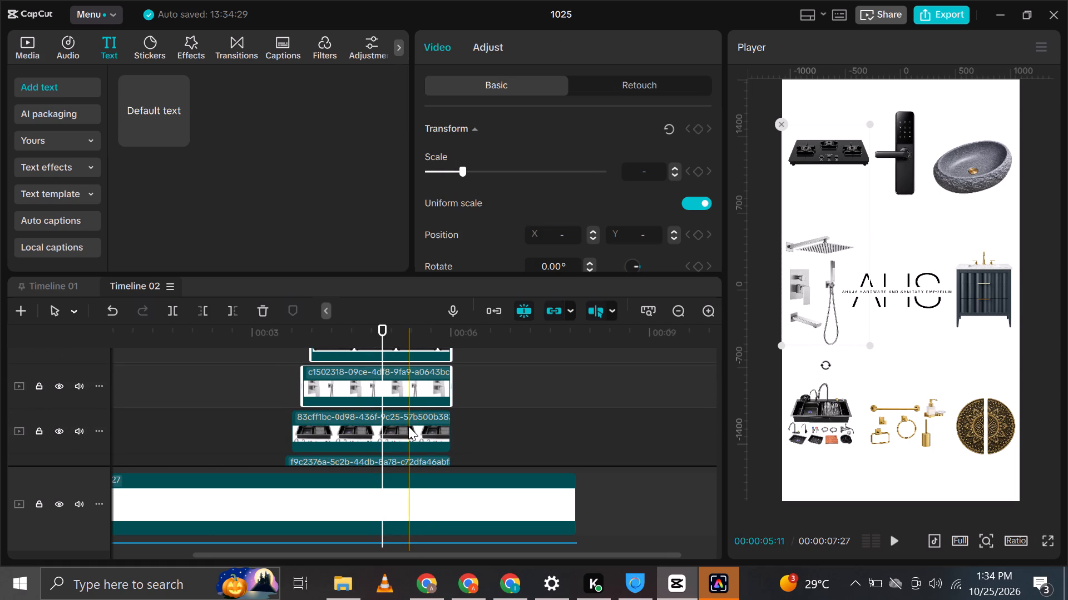
scroll(411, 423, "down", 3)
left_click(403, 409, "ctrl")
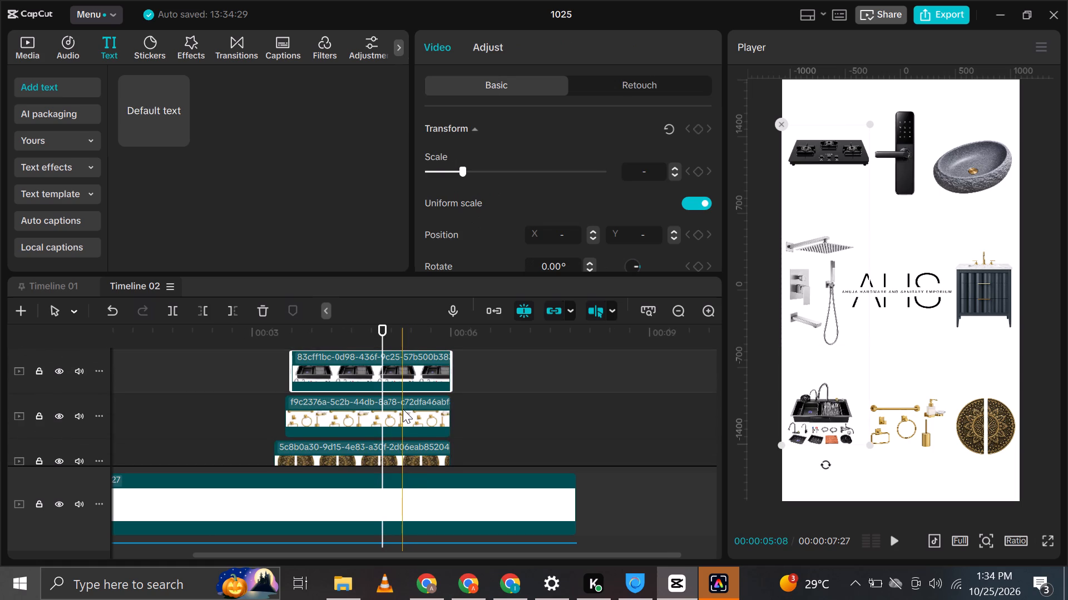
scroll(389, 438, "down", 2)
left_click(388, 424, "ctrl")
scroll(390, 435, "down", 1)
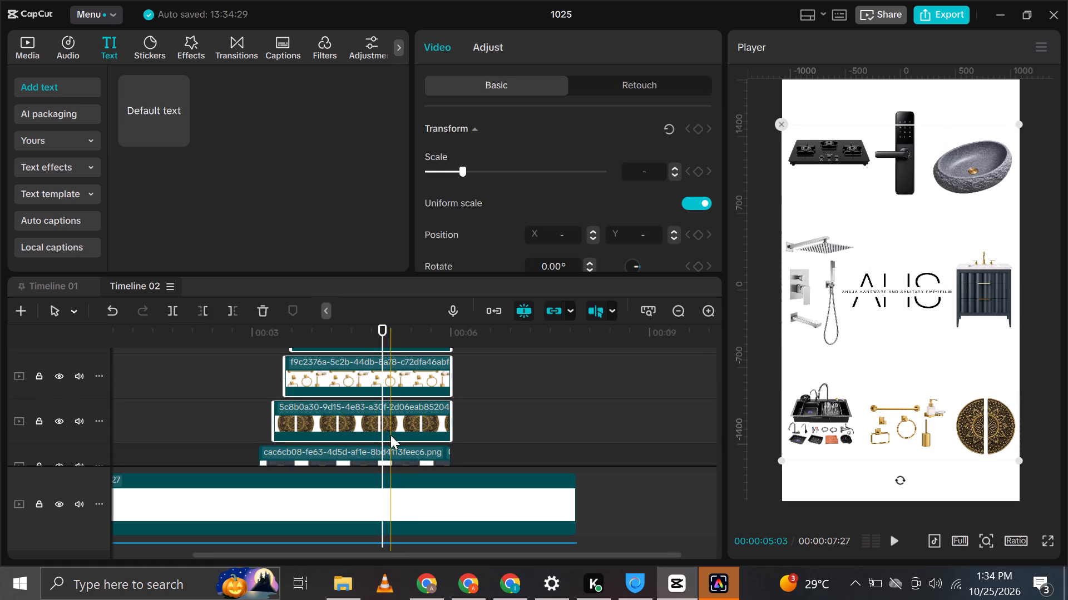
left_click(390, 434, "ctrl")
scroll(390, 434, "down", 3)
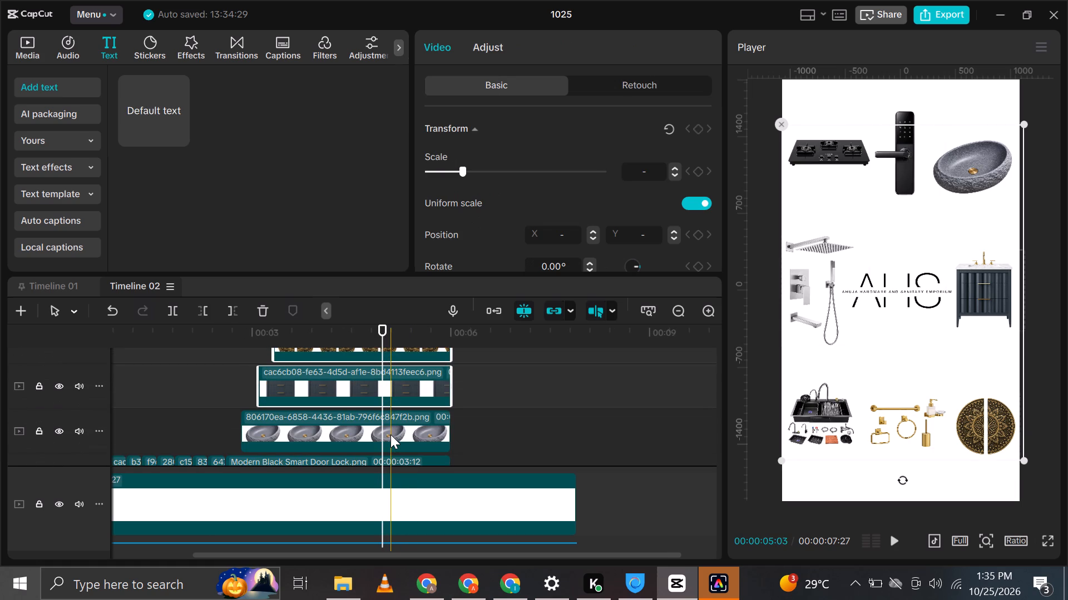
left_click(390, 434, "ctrl")
scroll(390, 434, "down", 2)
left_click(390, 434, "ctrl")
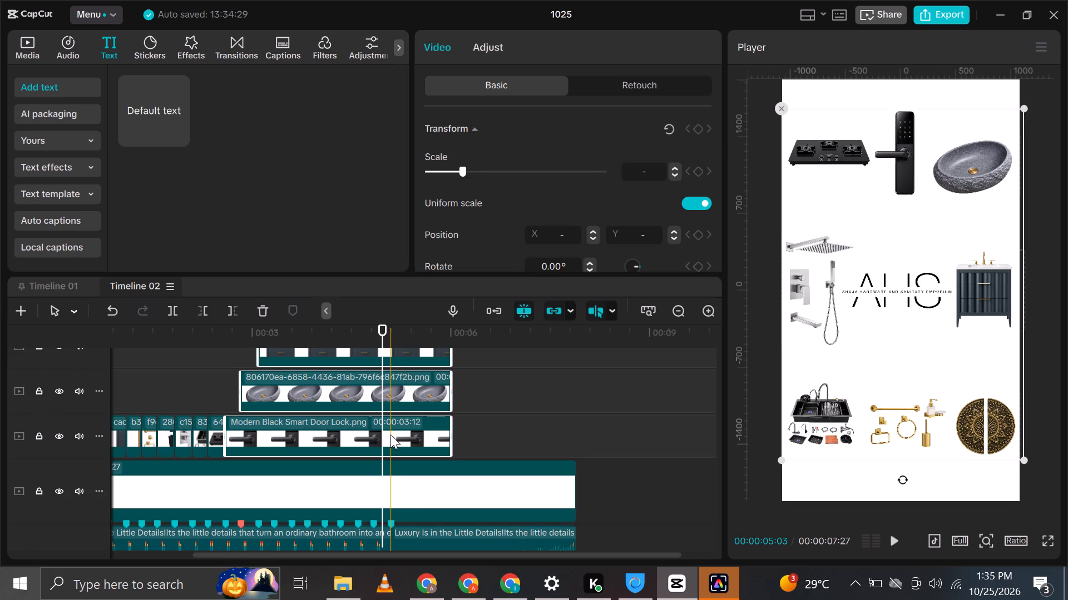
right_click(390, 434)
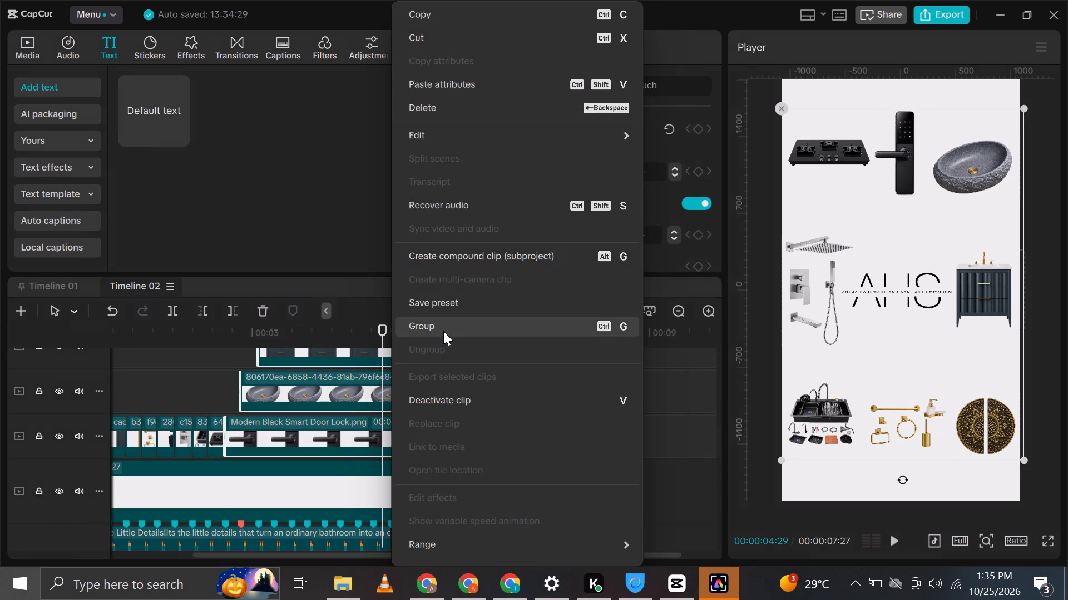
left_click(469, 270)
left_click(488, 263)
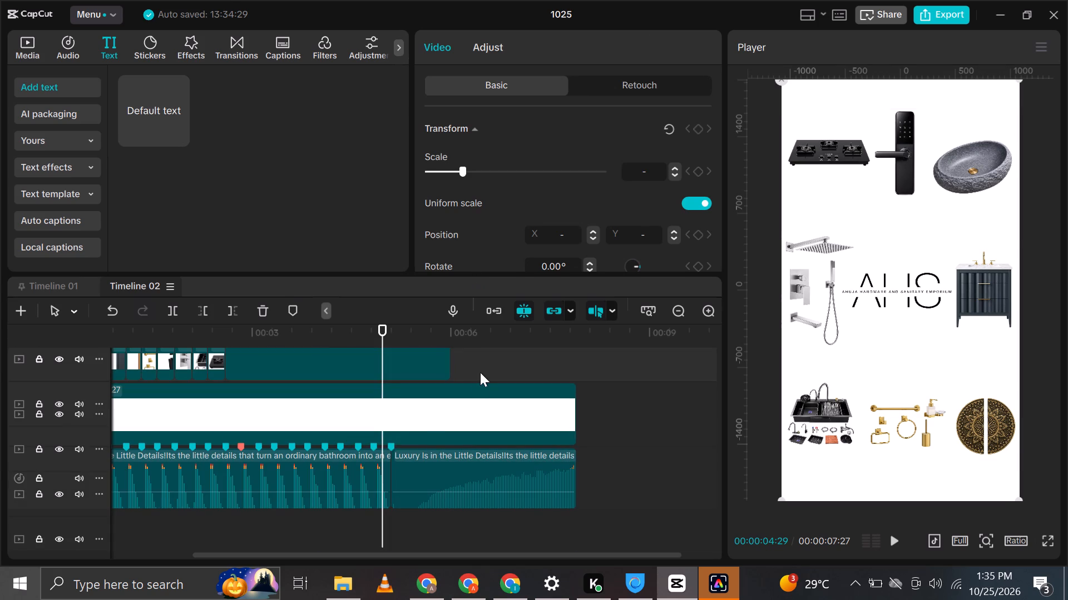
scroll(387, 418, "up", 1)
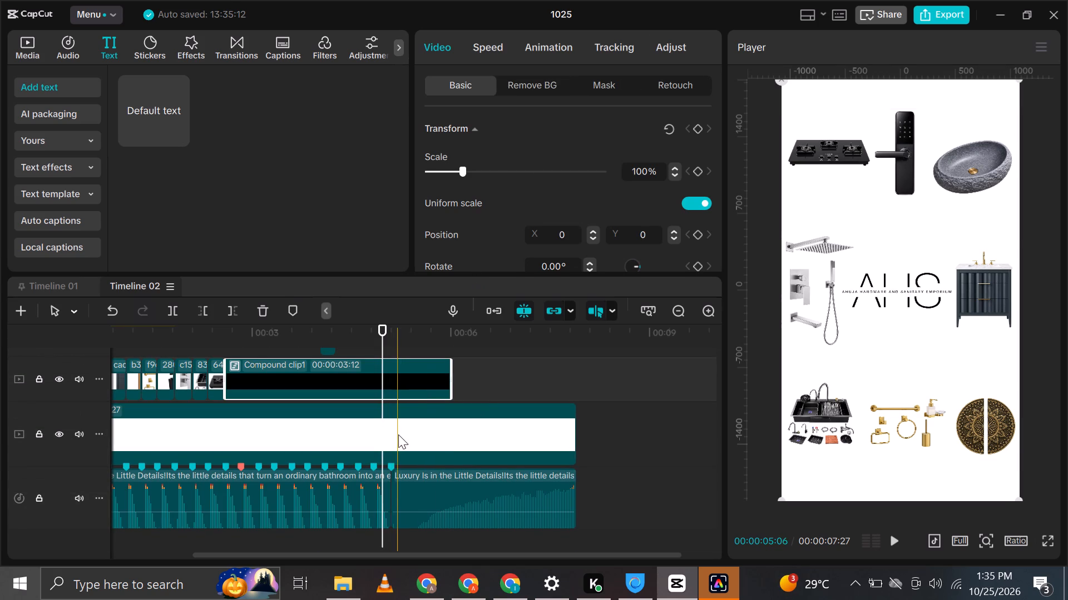
scroll(395, 451, "up", 7)
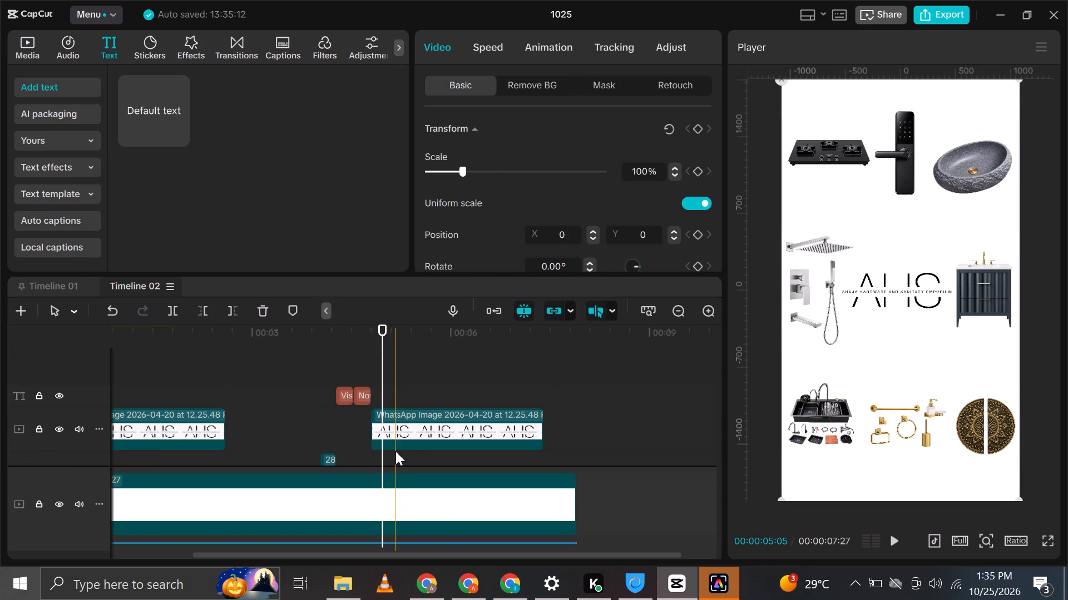
left_click(398, 399)
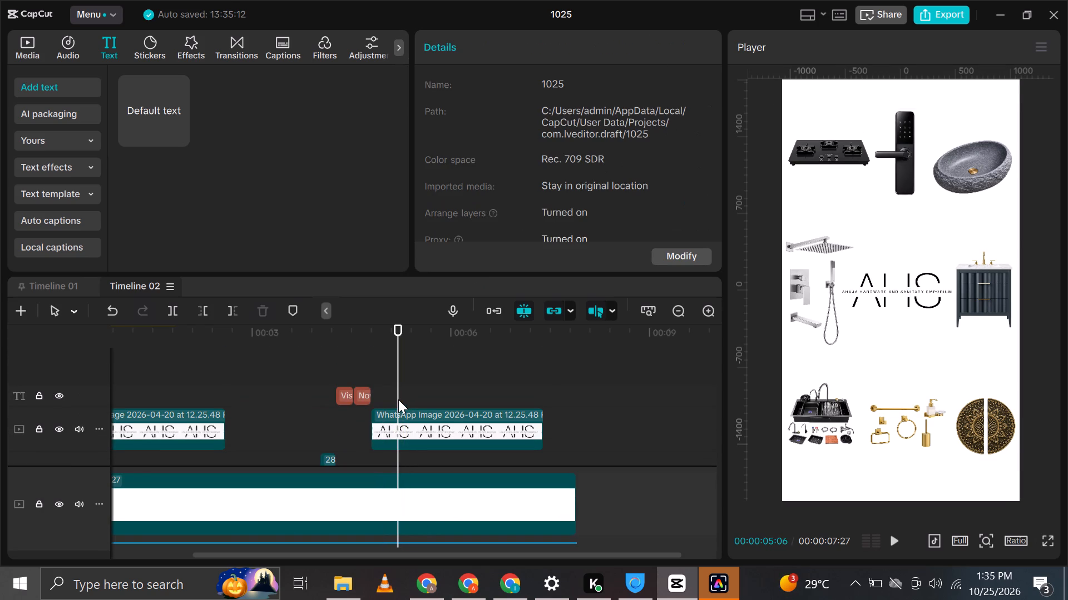
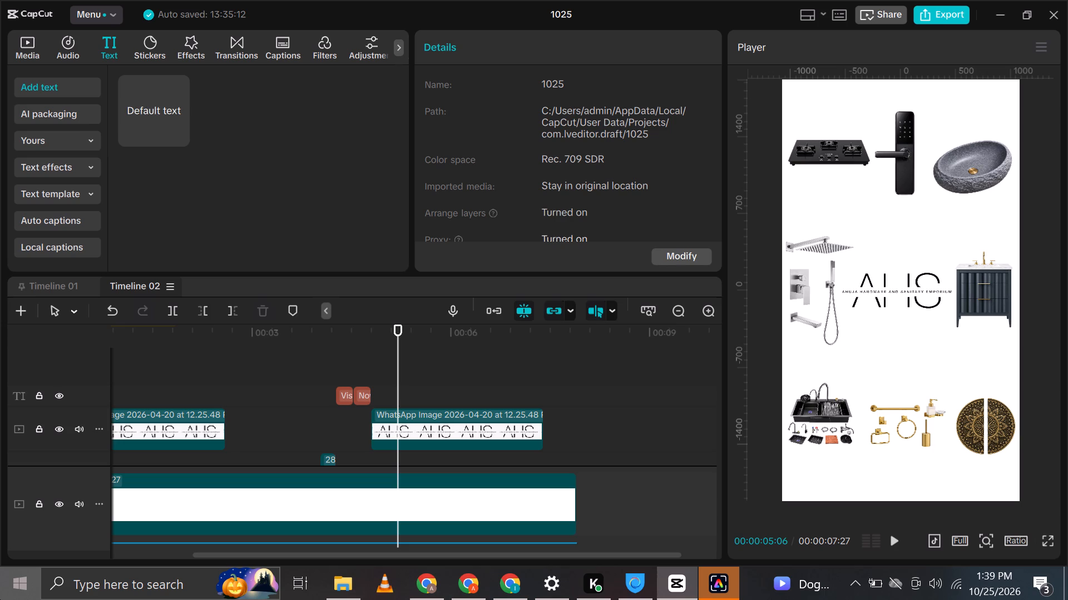
Add a transform keyframe to the product compound clip at the last beat marker, 00:00:05:03, where the second music clip begins.
scroll(230, 441, "down", 13, "ctrl")
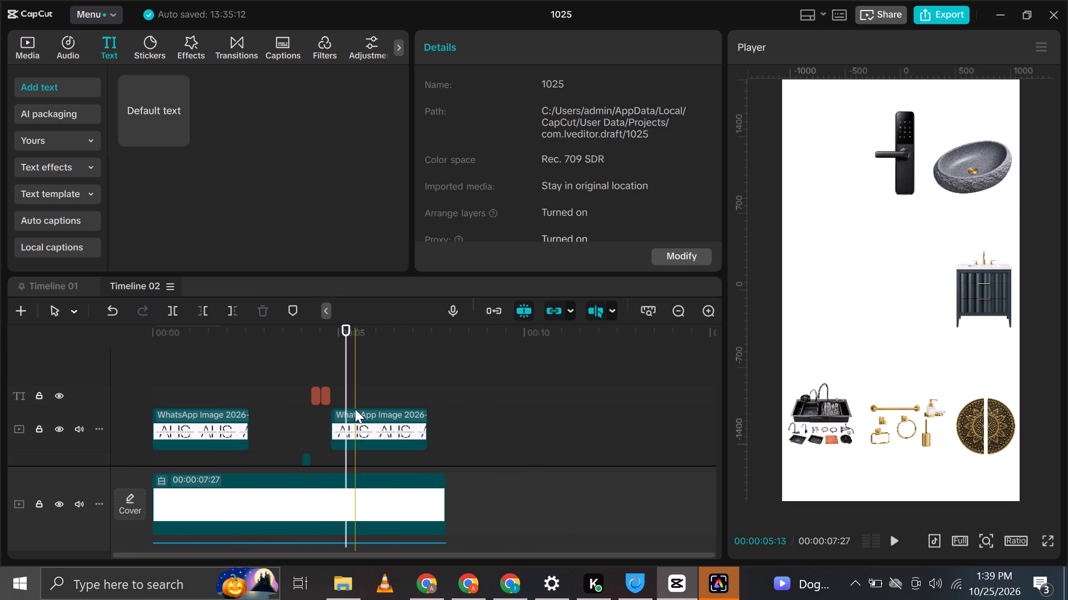
scroll(356, 404, "down", 7)
scroll(356, 388, "up", 13, "ctrl")
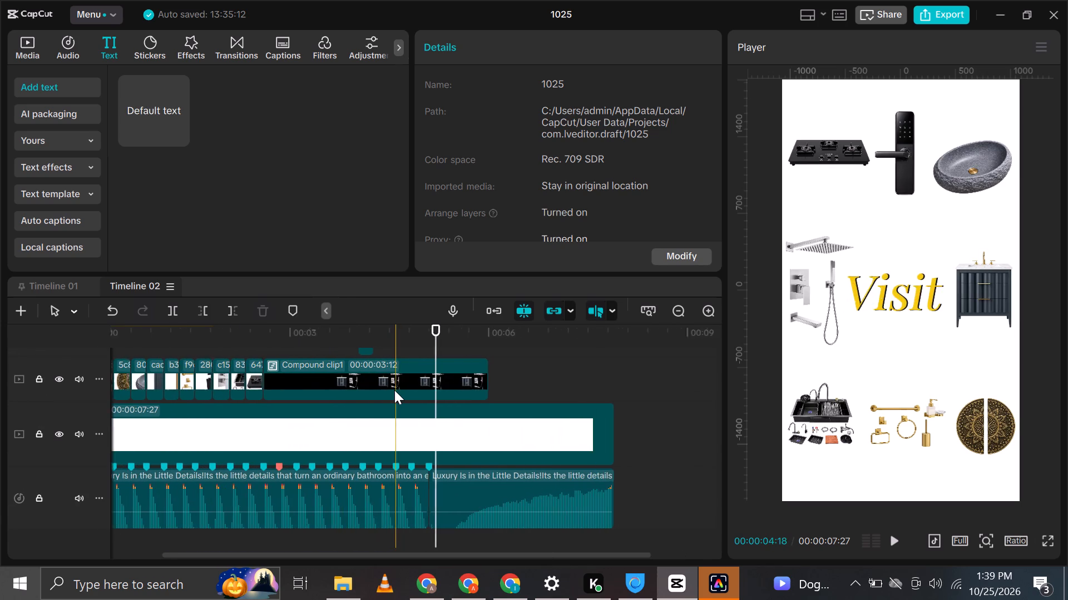
scroll(409, 357, "up", 5)
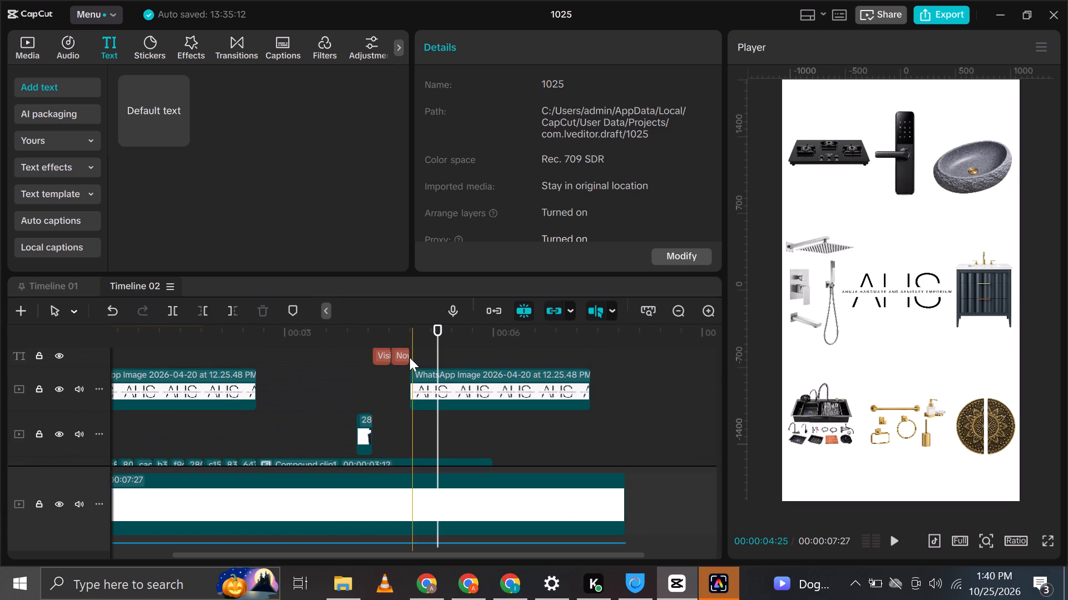
left_click(433, 358)
scroll(434, 358, "down", 2)
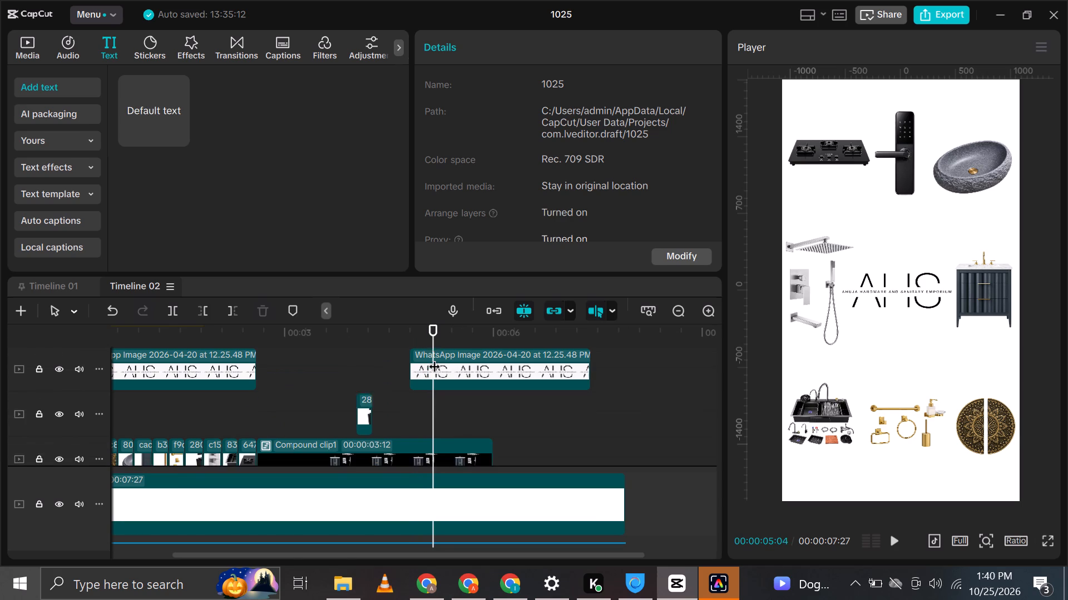
scroll(434, 358, "down", 3)
scroll(429, 400, "up", 2)
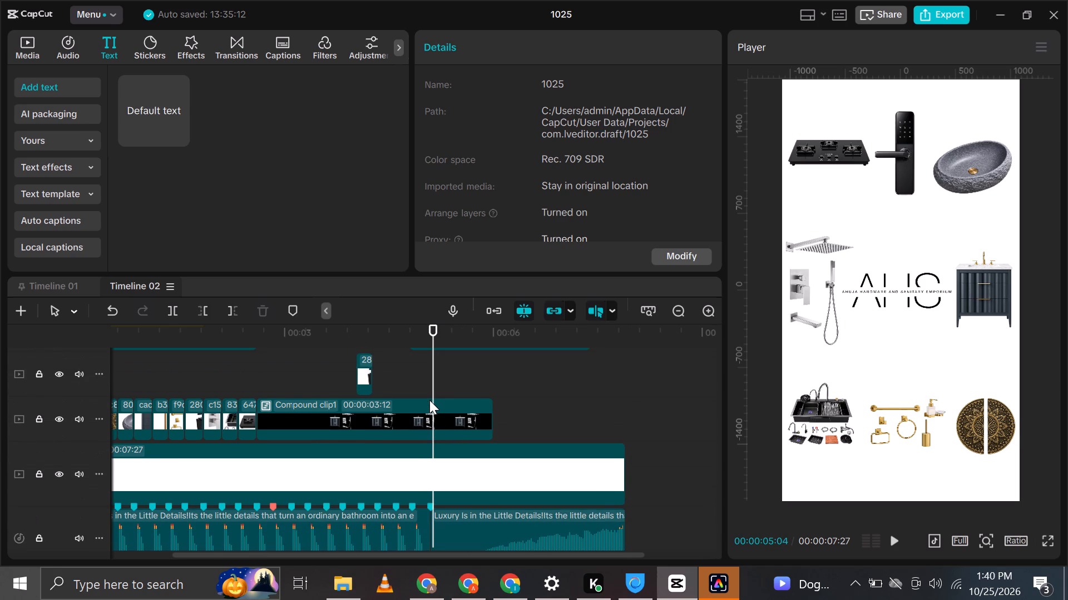
left_click(437, 377)
left_click(437, 377)
left_click(433, 379)
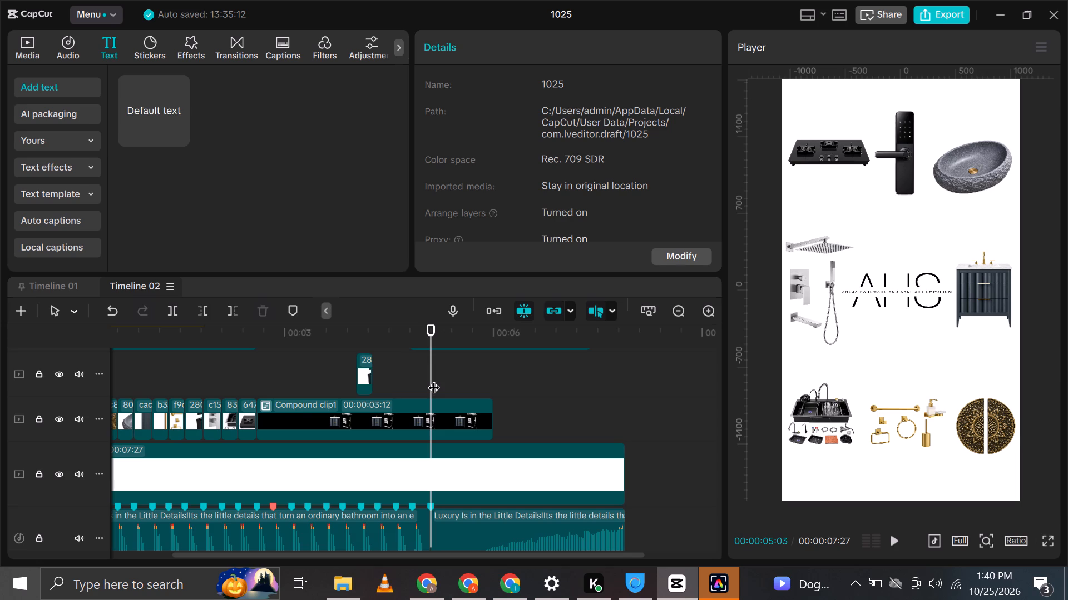
scroll(437, 434, "up", 2)
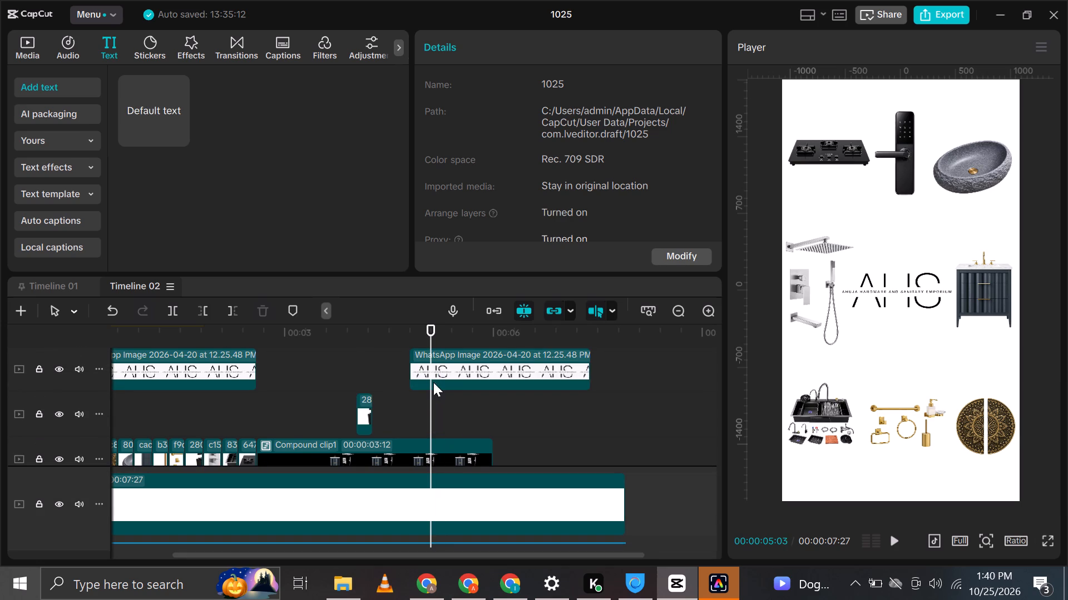
left_click(434, 454)
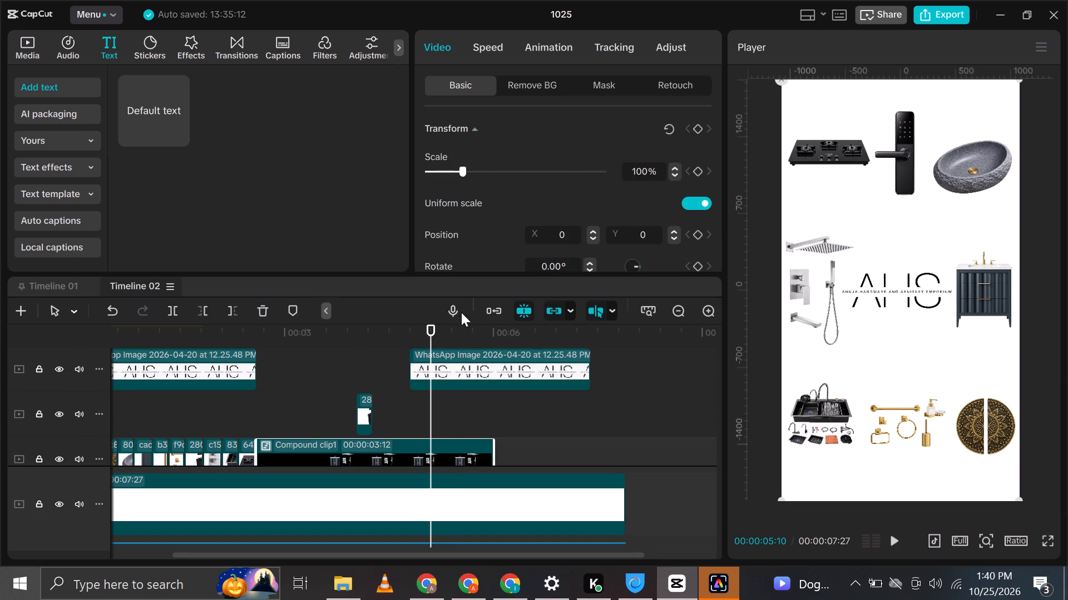
left_click(699, 132)
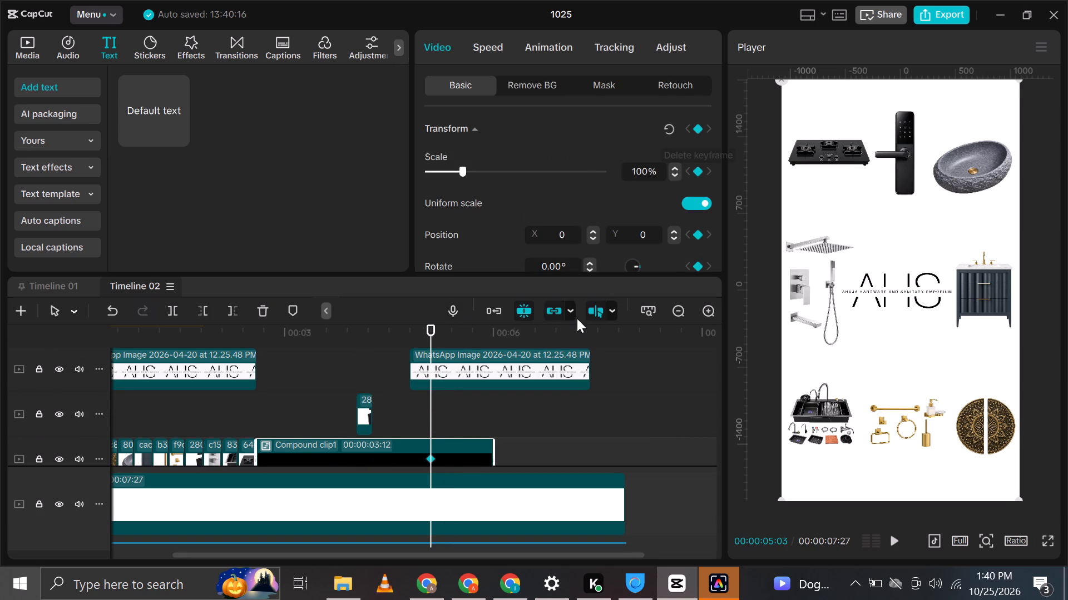
Scale the product compound clip up to 225% at 00:00:05:09 so the products zoom out of frame around the AHS logo.
left_click(444, 331)
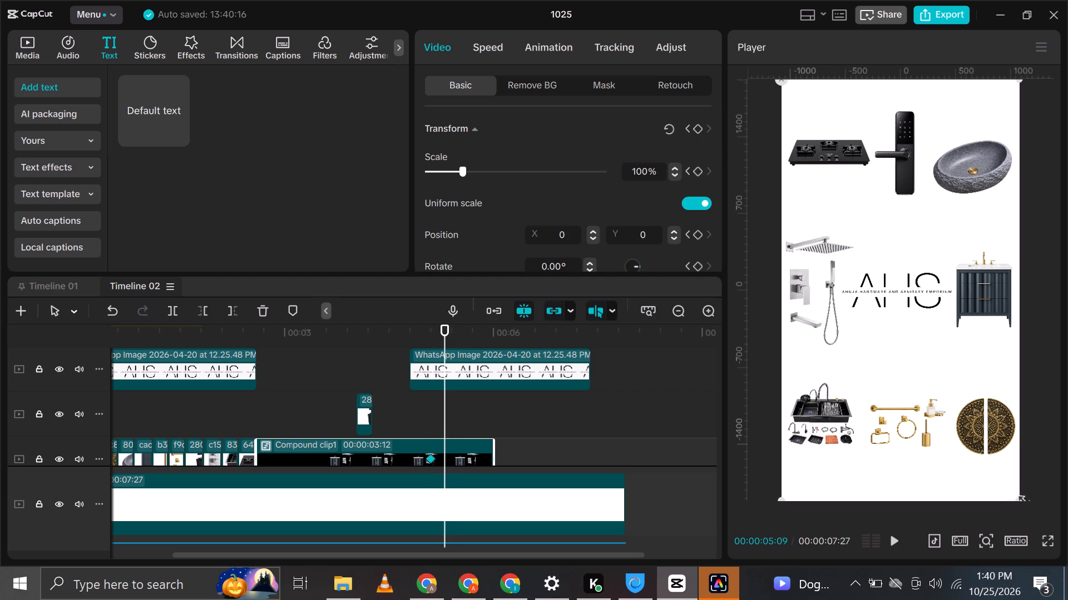
left_click_drag(1016, 501, 1011, 507)
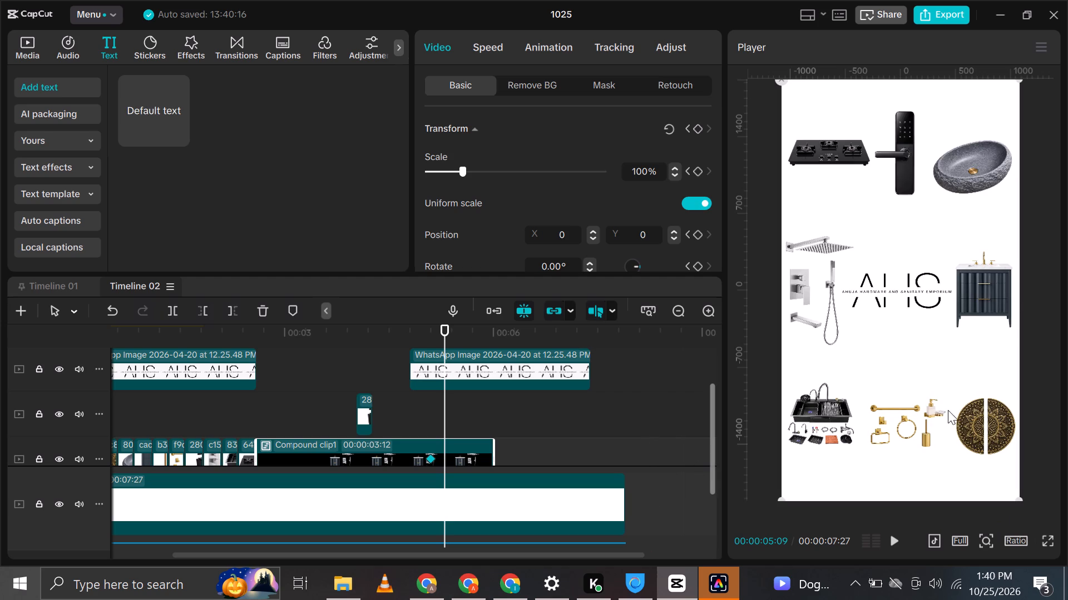
scroll(1001, 358, "down", 3, "ctrl")
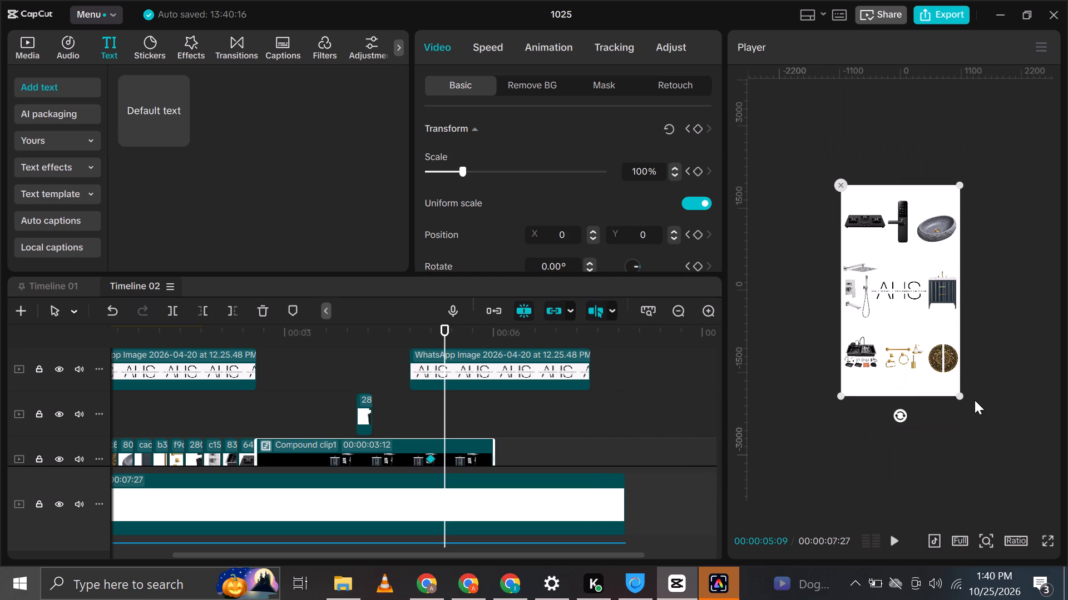
left_click_drag(963, 395, 1067, 599)
scroll(961, 380, "down", 4, "ctrl")
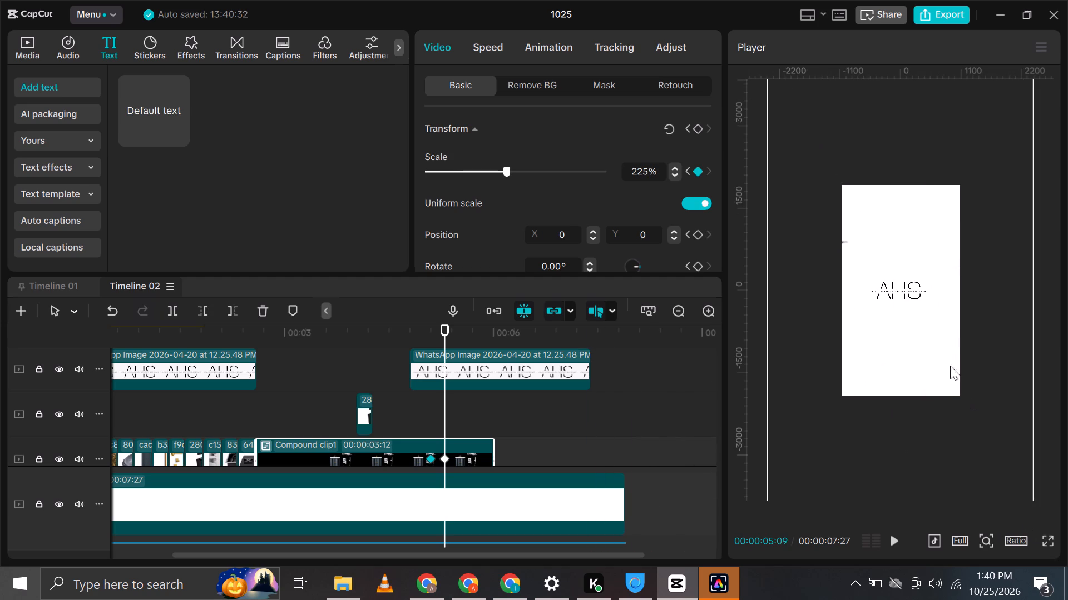
scroll(886, 351, "down", 5, "ctrl")
scroll(951, 386, "down", 7, "ctrl")
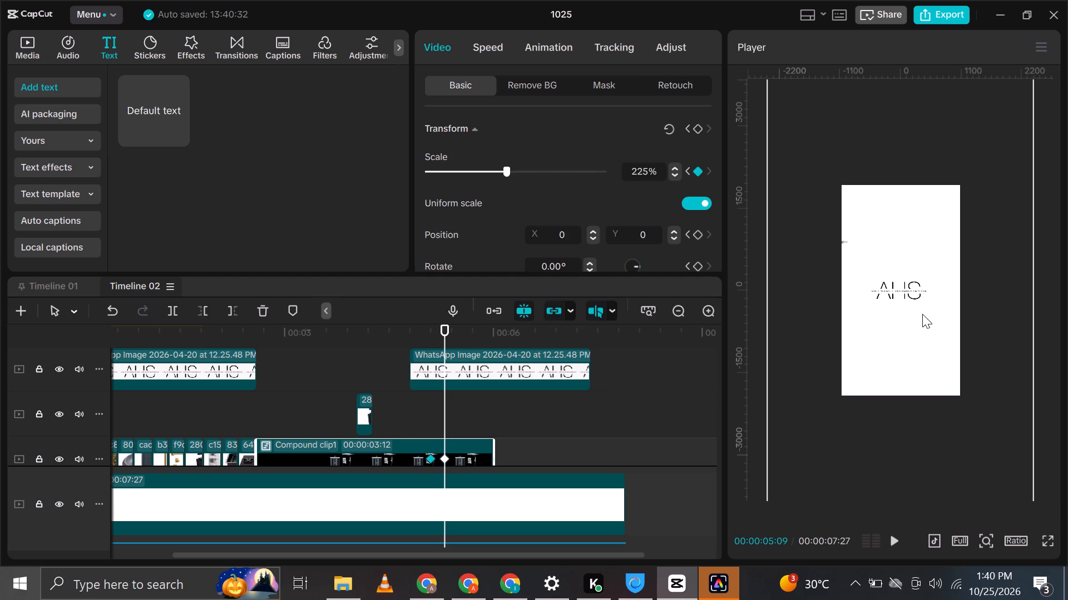
Play back from just before the compound clip's keyframes to check the product zoom around the AHS logo.
left_click(422, 339)
key("space")
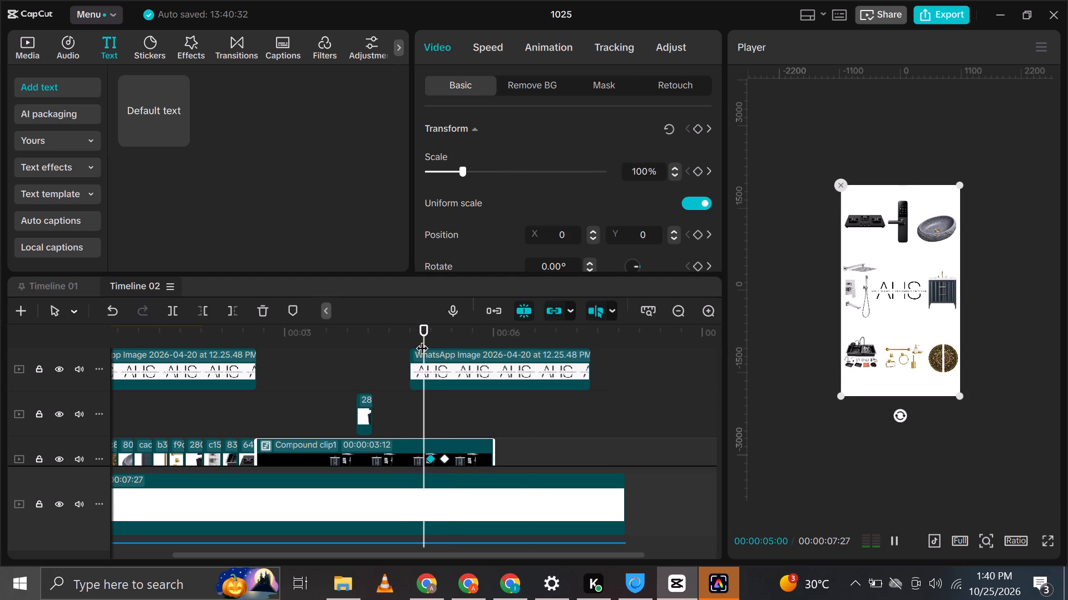
key("space")
left_click(394, 333)
key("space")
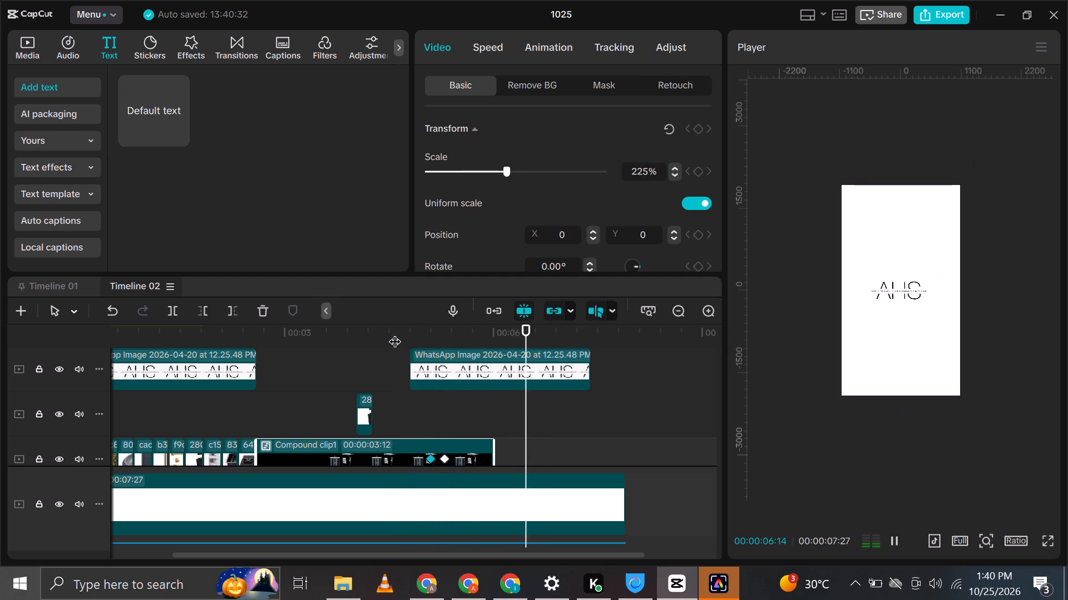
key("space")
left_click(412, 338)
key("space")
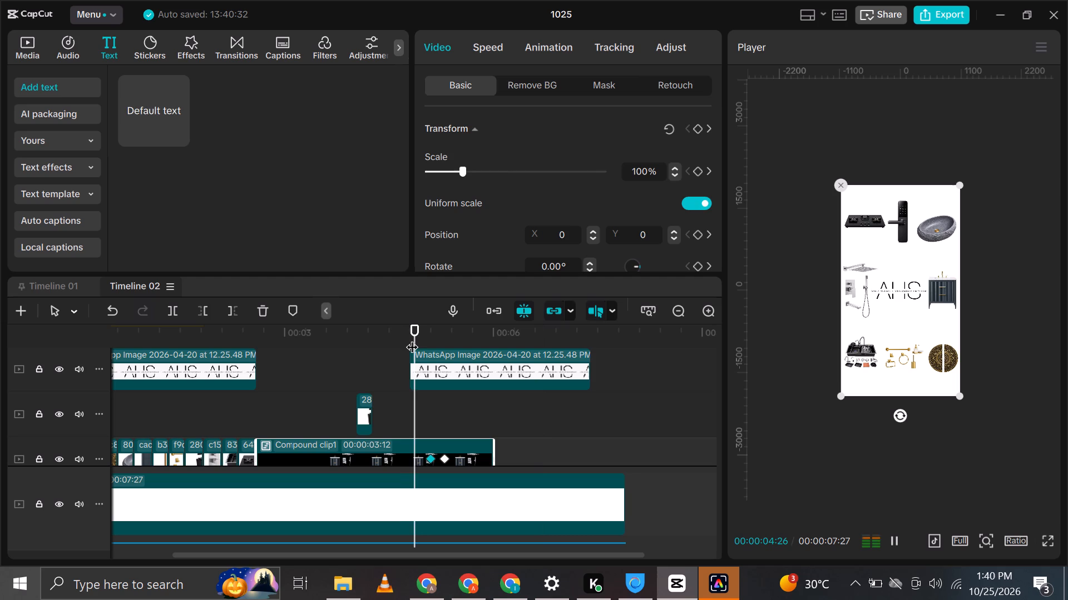
key("space")
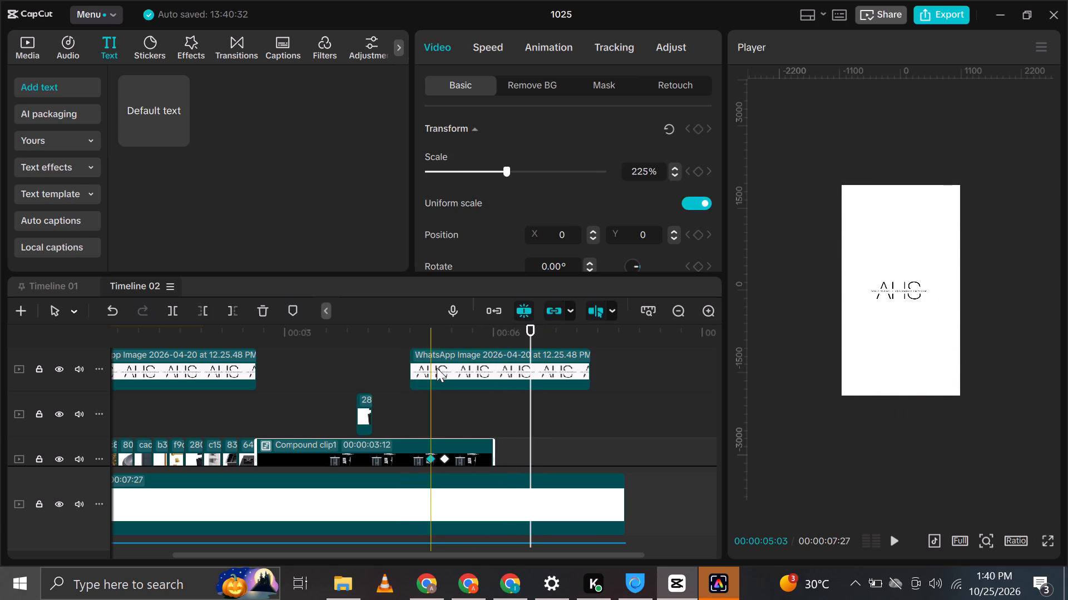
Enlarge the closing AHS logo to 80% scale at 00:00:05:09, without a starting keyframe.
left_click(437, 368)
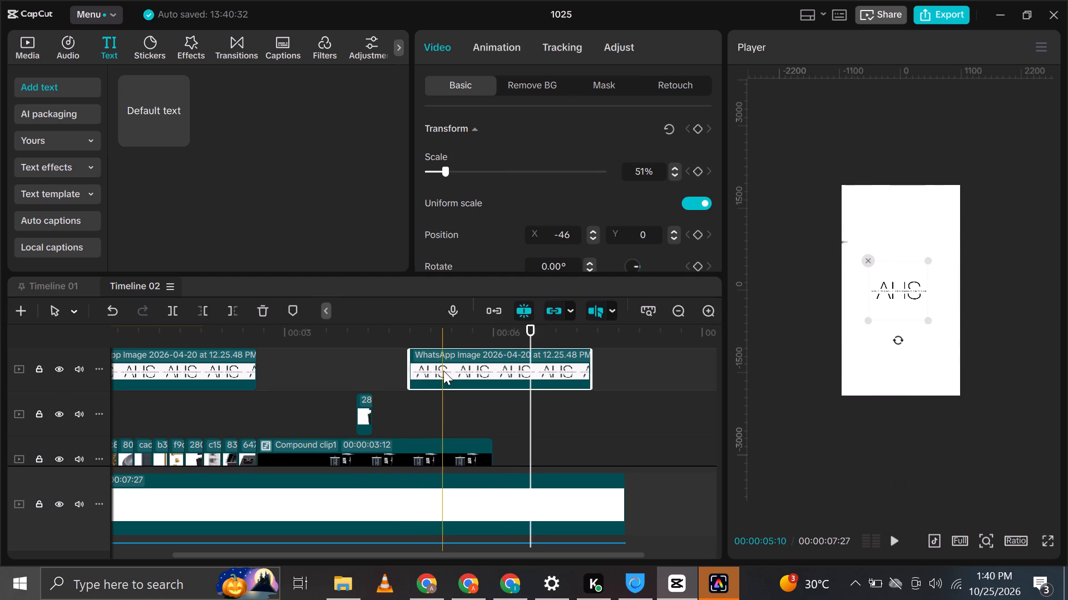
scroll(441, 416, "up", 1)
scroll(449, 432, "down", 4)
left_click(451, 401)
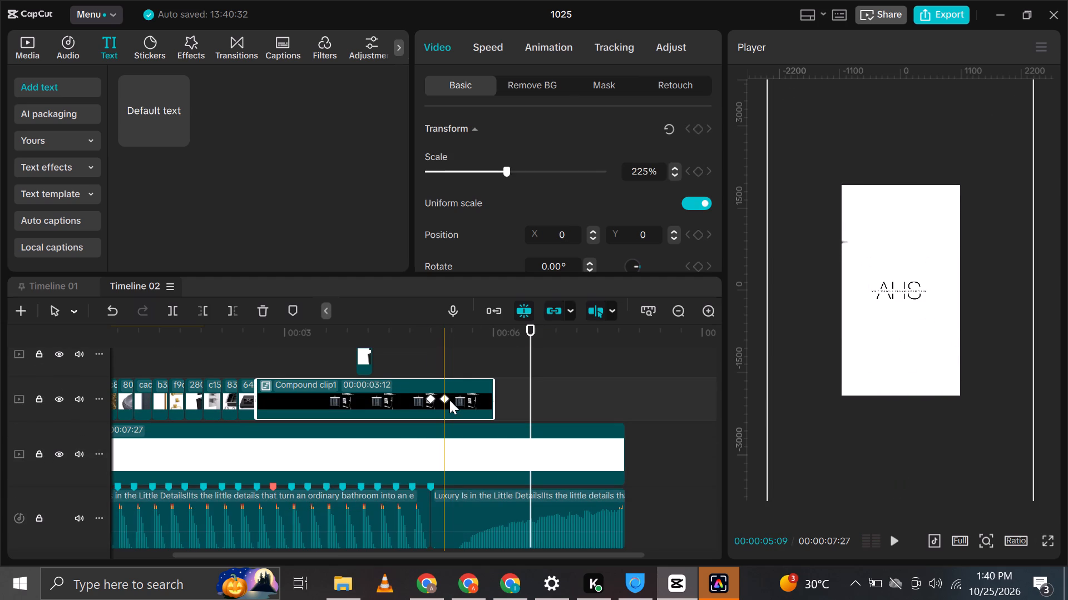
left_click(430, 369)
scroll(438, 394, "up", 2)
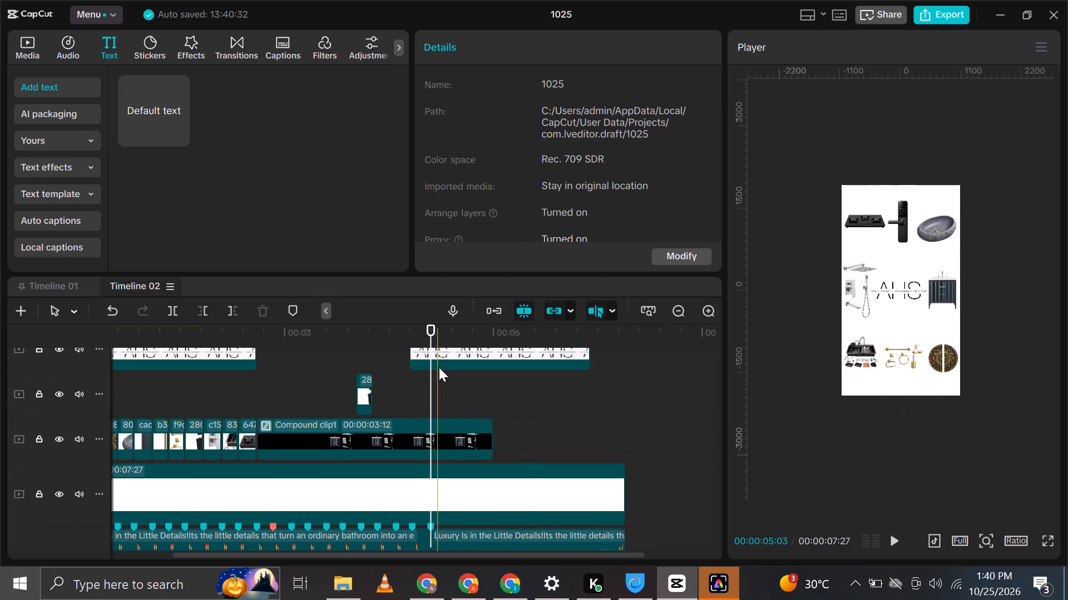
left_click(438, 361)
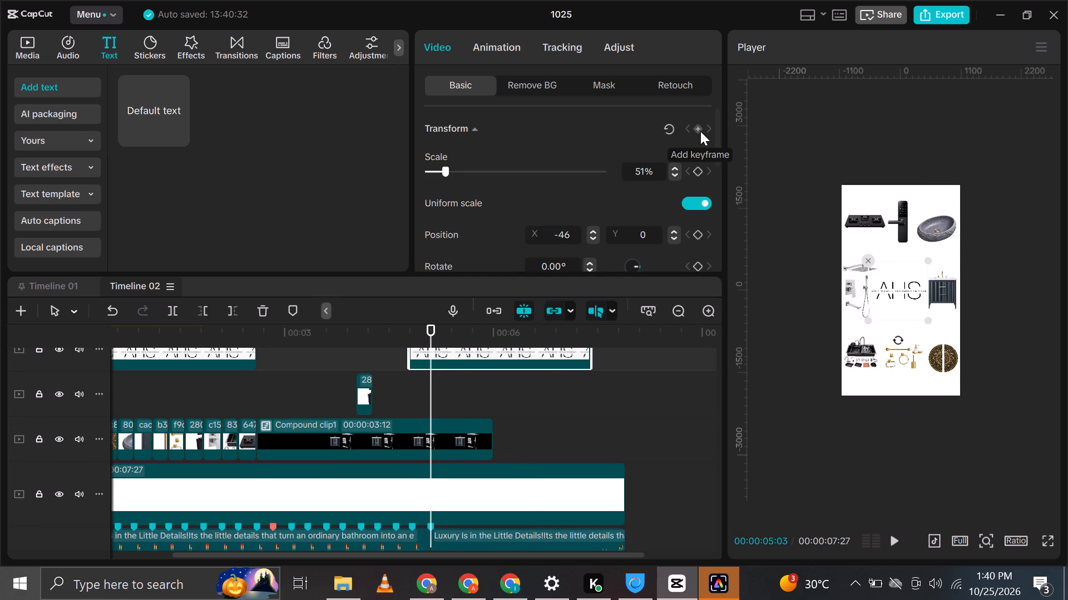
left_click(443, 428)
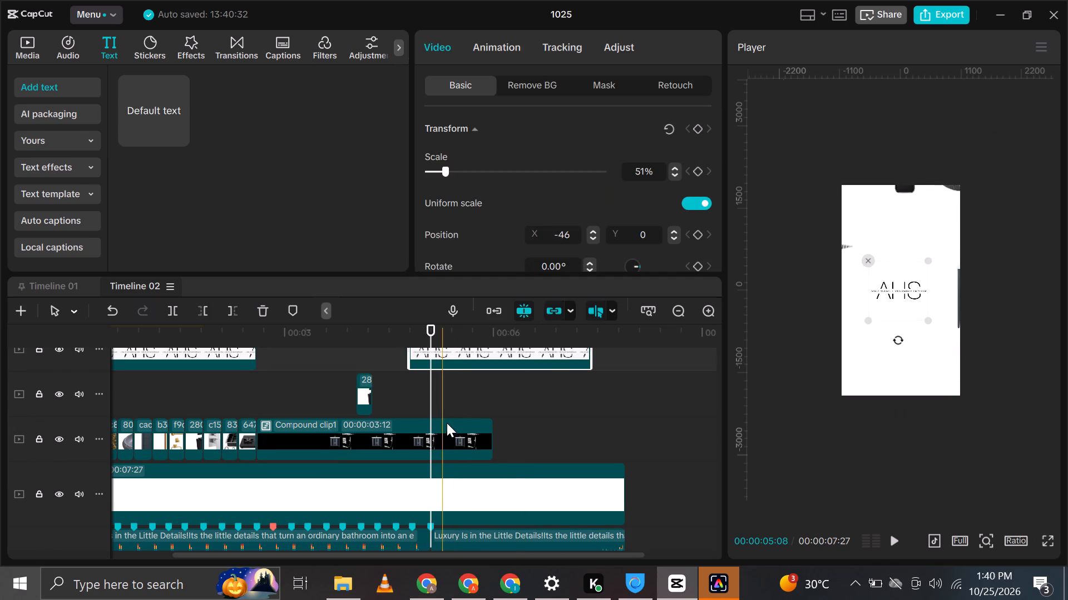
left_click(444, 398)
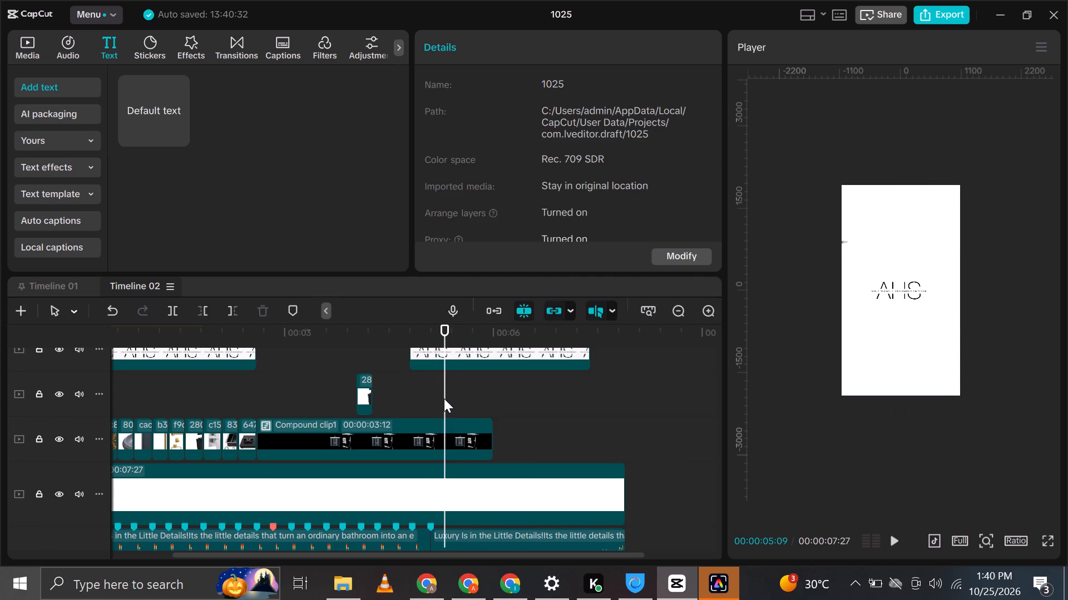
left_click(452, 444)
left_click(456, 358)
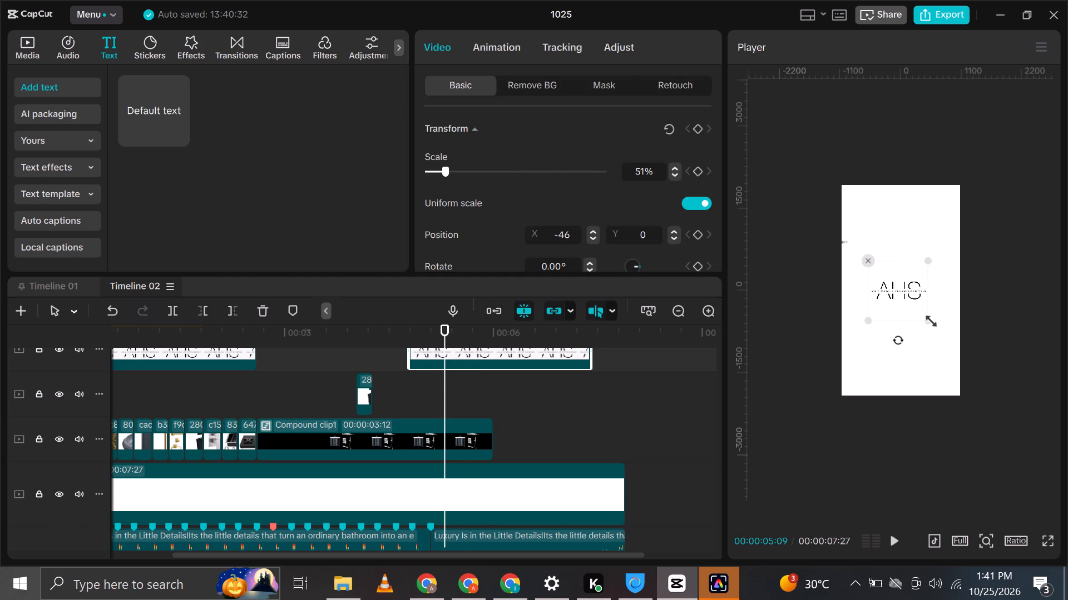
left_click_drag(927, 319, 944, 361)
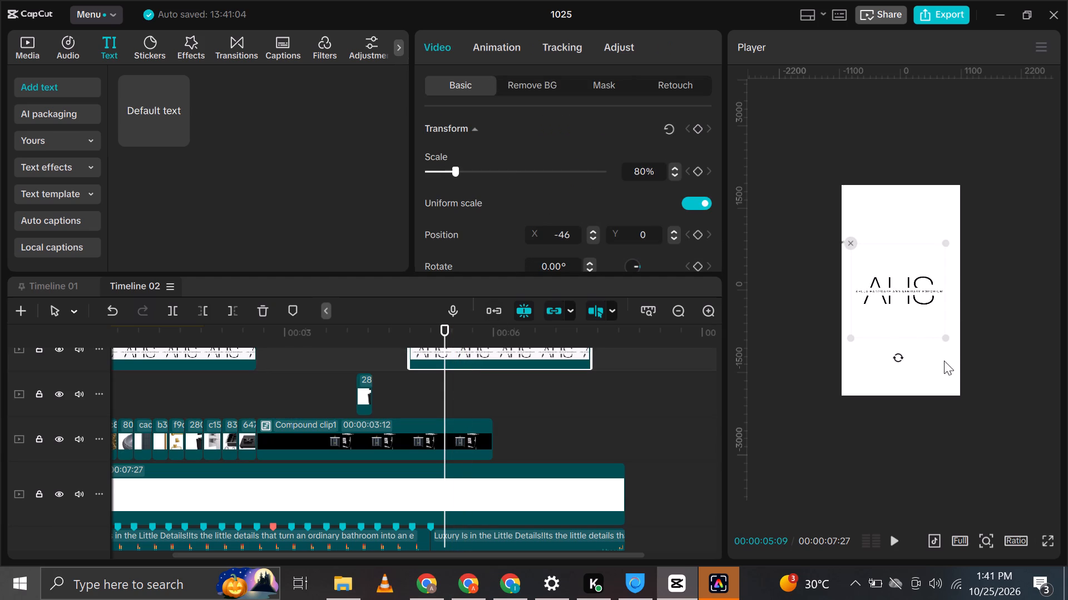
Play back from about 00:00:04:26 to check the enlarged AHS logo against the product zoom.
left_click(412, 328)
key("space")
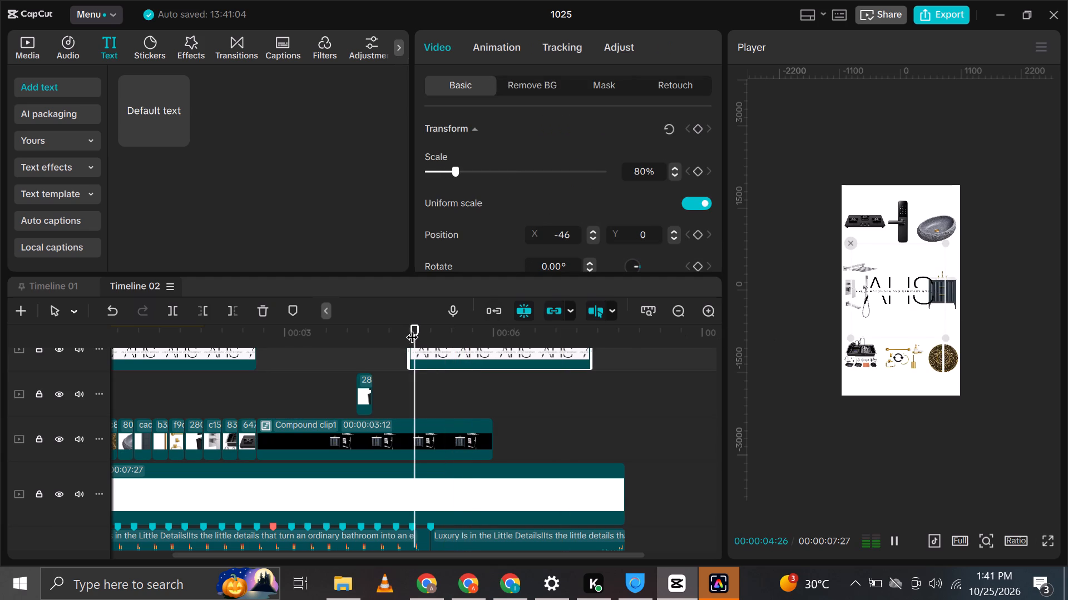
key("space")
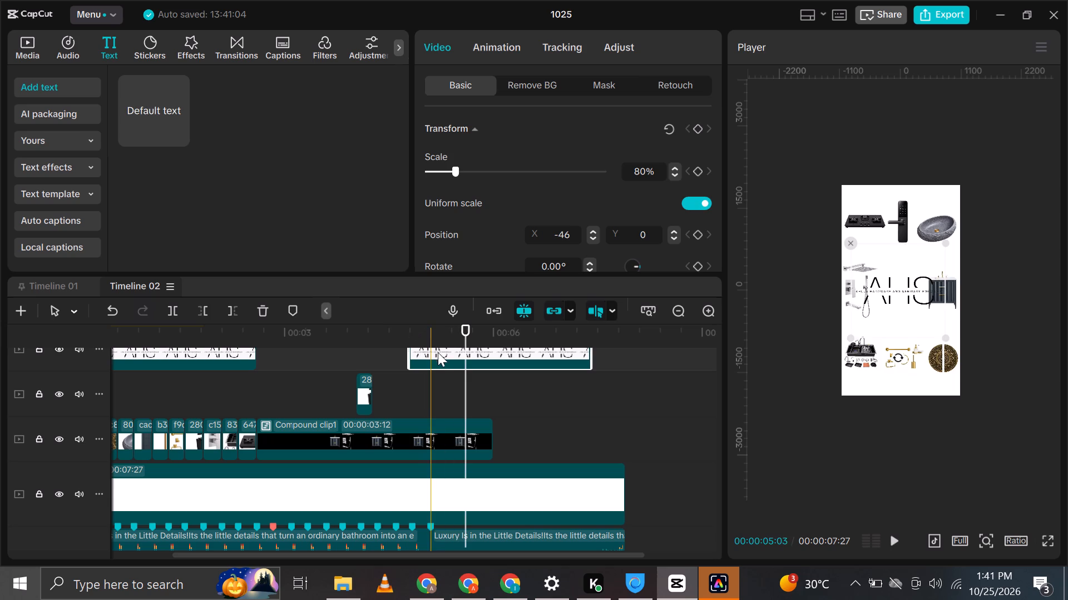
left_click(448, 358)
scroll(468, 390, "up", 1)
left_click(451, 365)
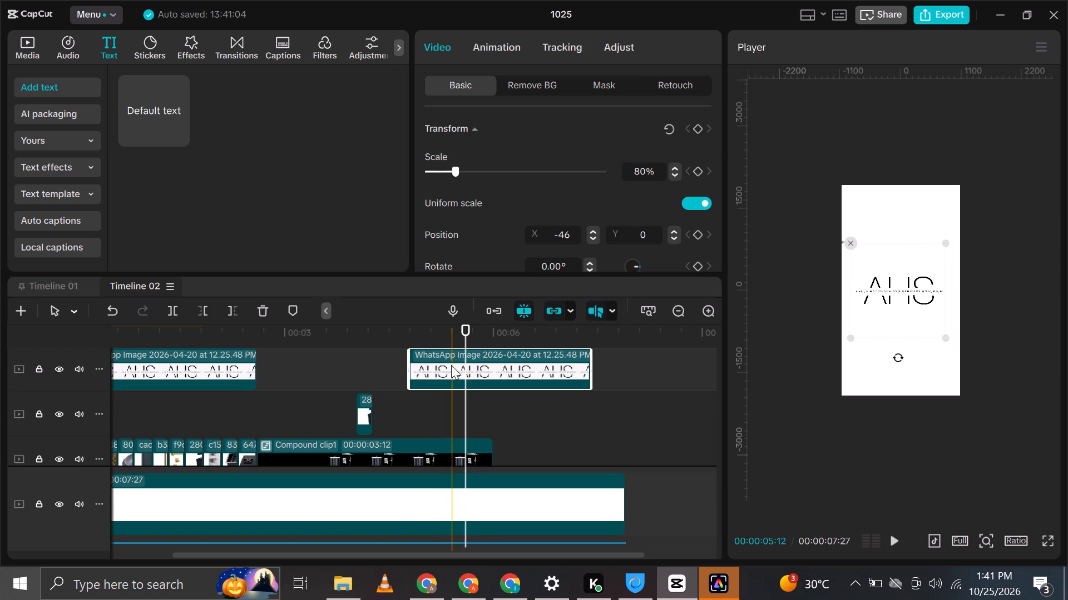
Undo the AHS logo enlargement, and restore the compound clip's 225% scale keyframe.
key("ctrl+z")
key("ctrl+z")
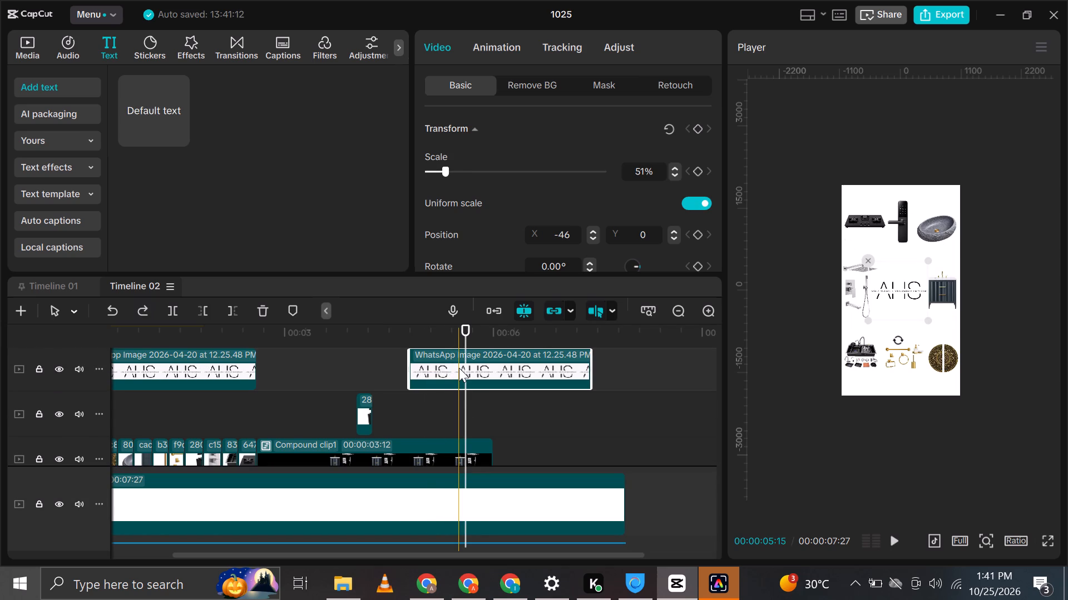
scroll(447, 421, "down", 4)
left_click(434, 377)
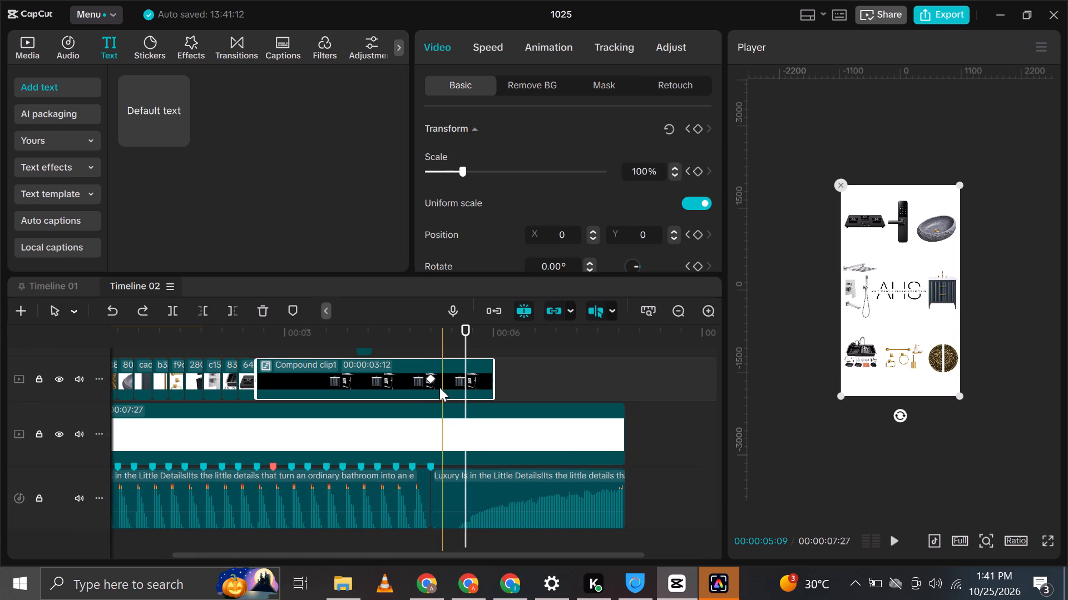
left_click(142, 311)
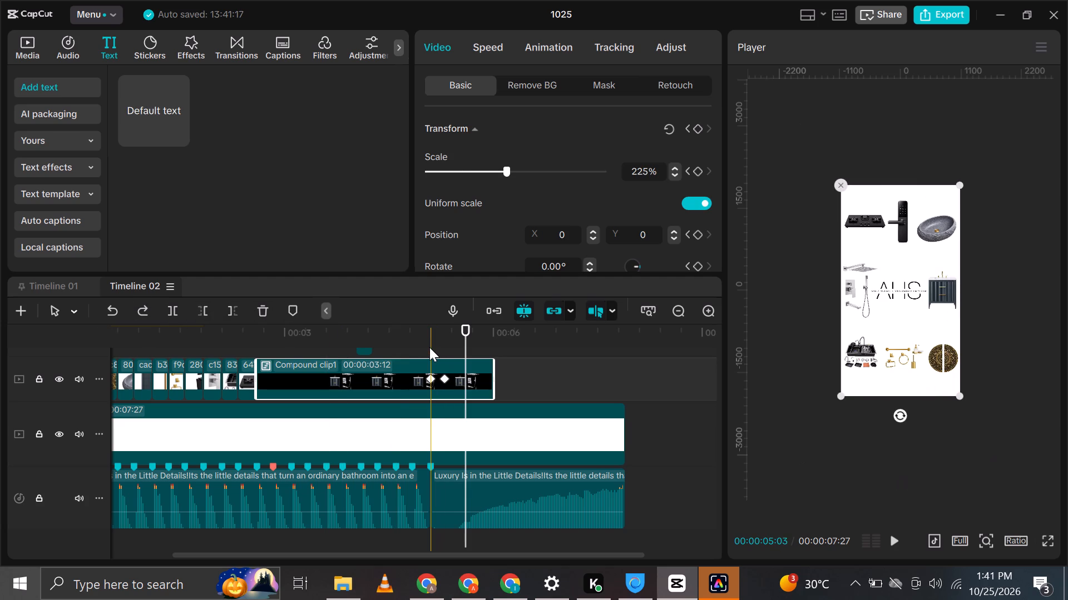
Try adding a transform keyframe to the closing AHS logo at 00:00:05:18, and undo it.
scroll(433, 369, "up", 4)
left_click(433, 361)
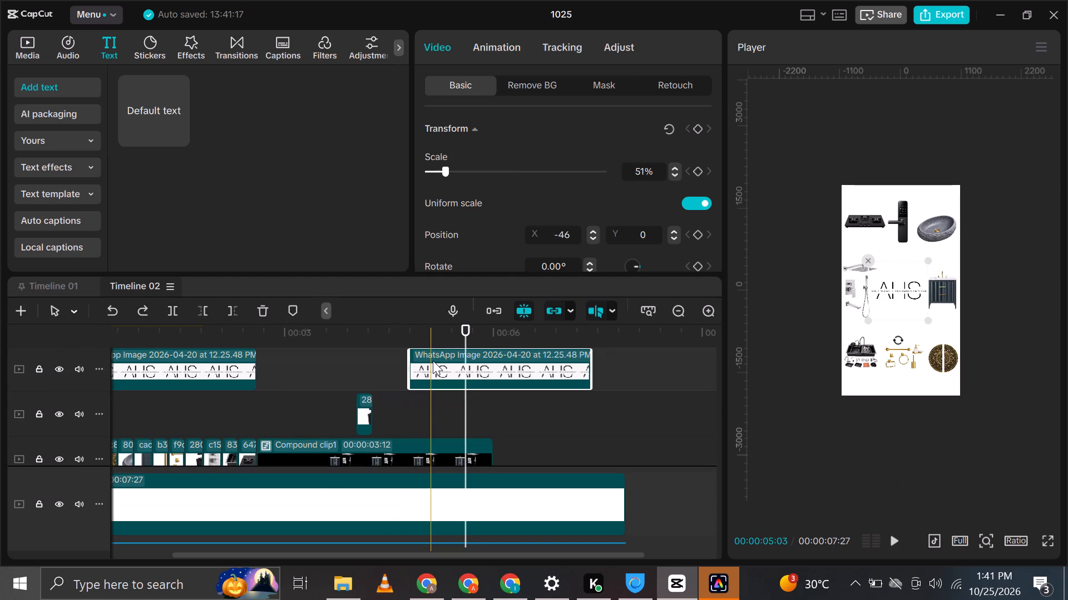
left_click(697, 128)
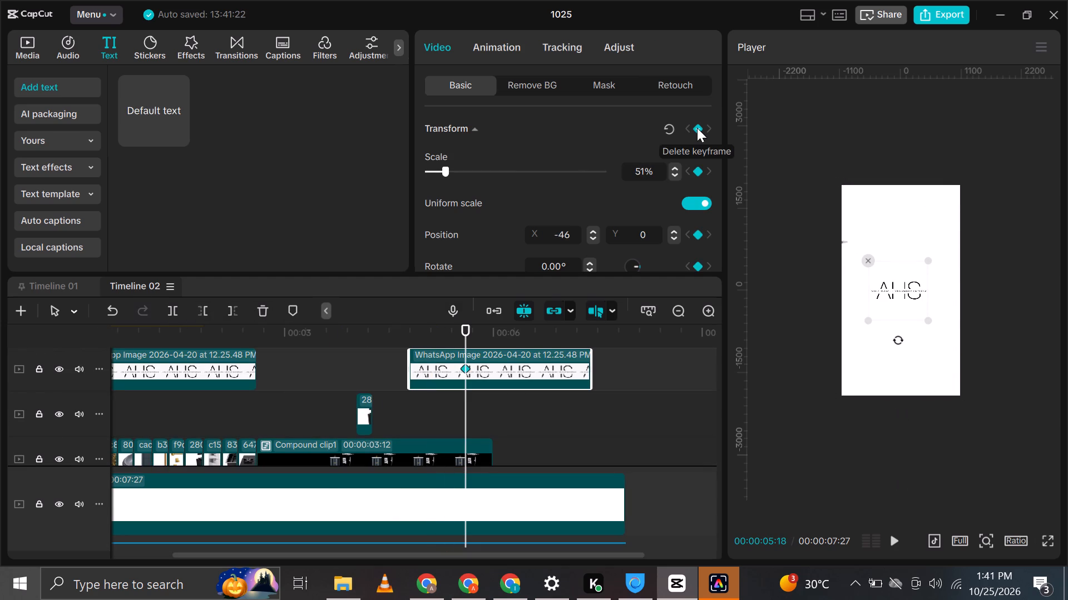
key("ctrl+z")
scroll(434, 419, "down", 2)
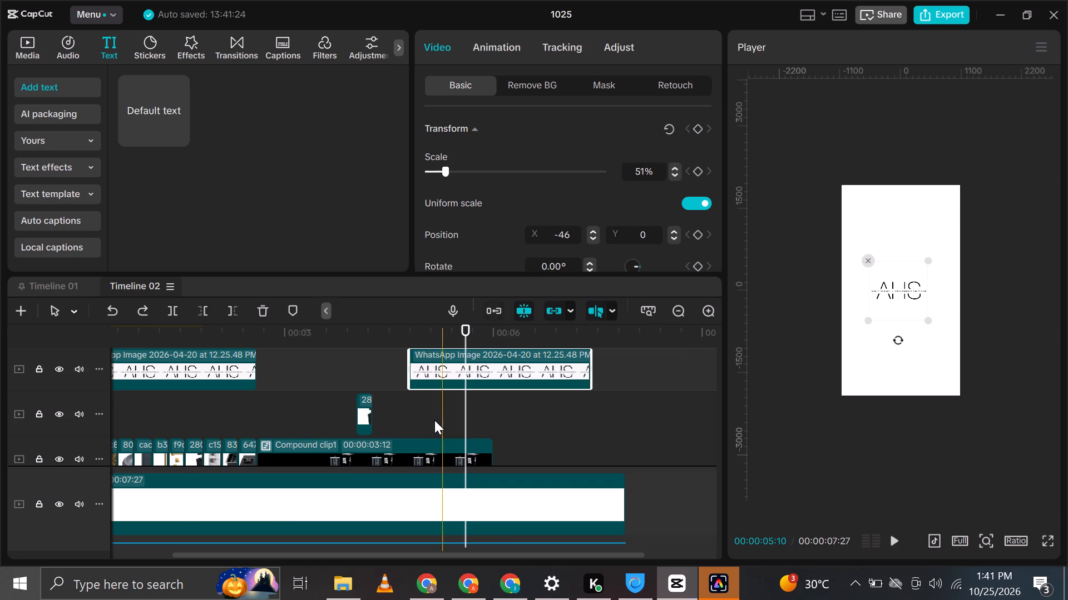
Add a starting transform keyframe to the closing AHS logo at 00:00:05:03, aligned with the compound clip's first zoom keyframe.
left_click(444, 416)
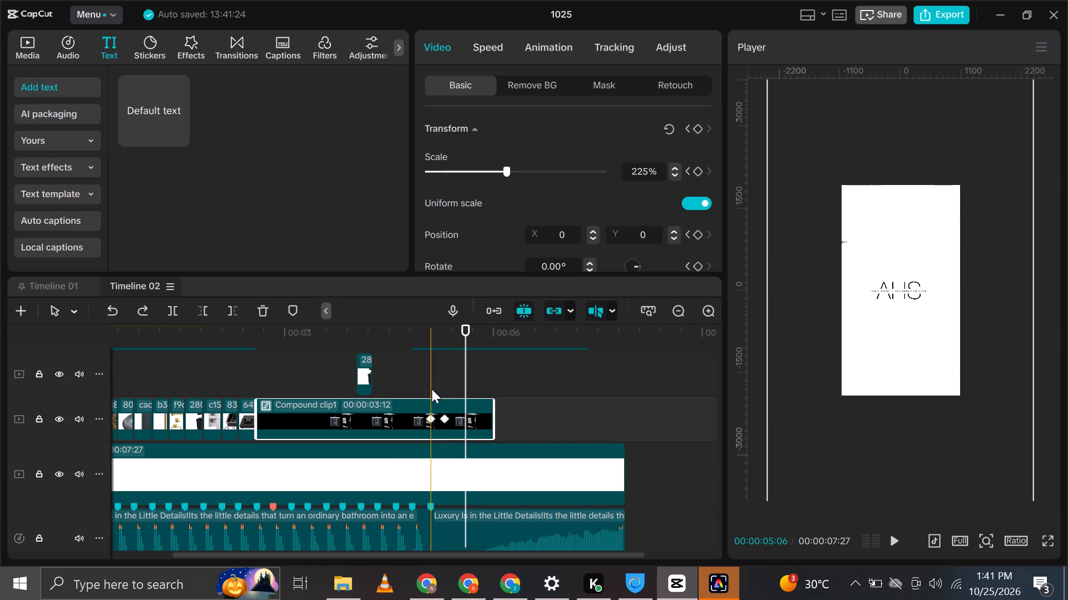
left_click(431, 385)
scroll(445, 415, "up", 2)
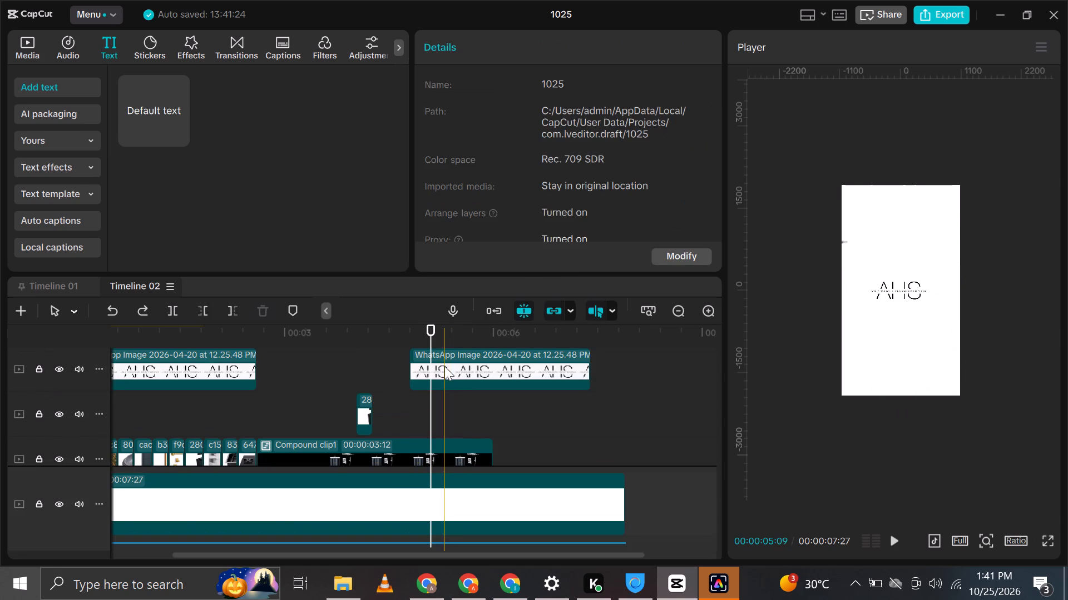
left_click(416, 371)
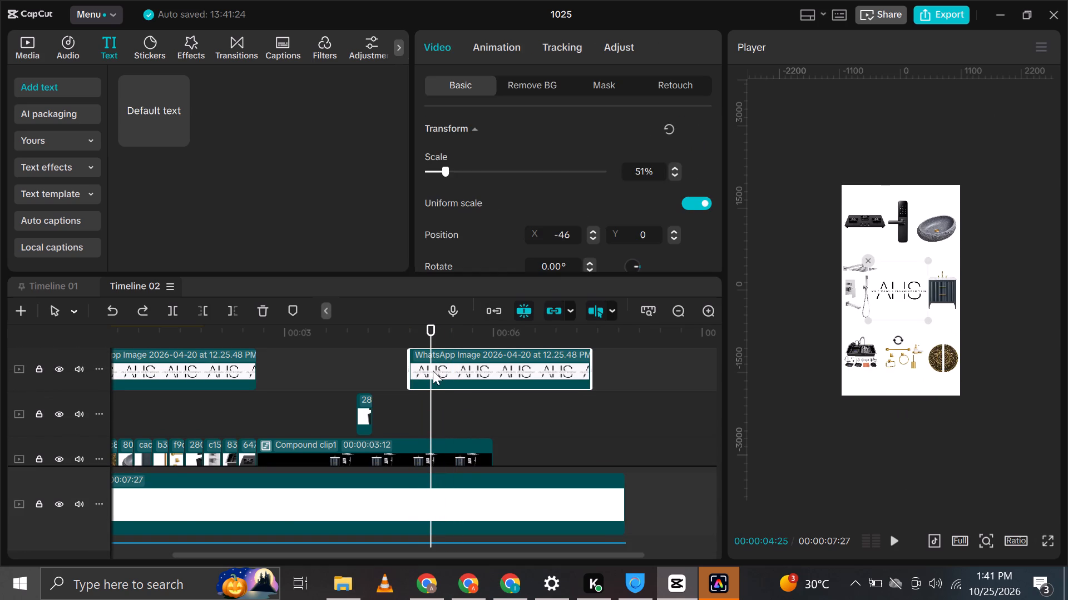
left_click(700, 127)
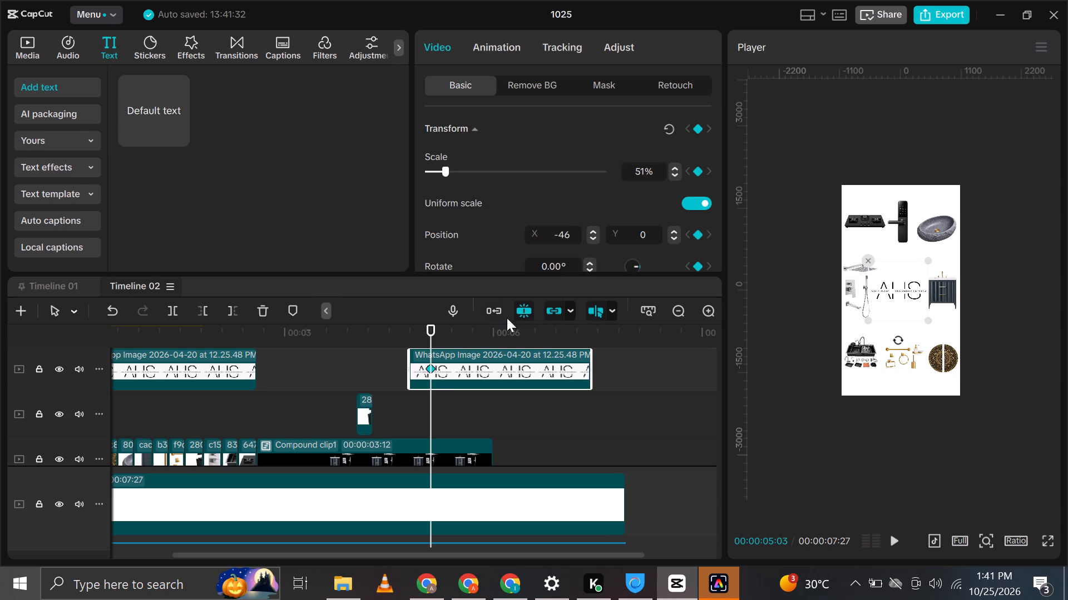
Add a second transform keyframe to the closing AHS logo at 00:00:05:09, and enlarge it to 96% scale there.
scroll(449, 433, "down", 7)
left_click(443, 356)
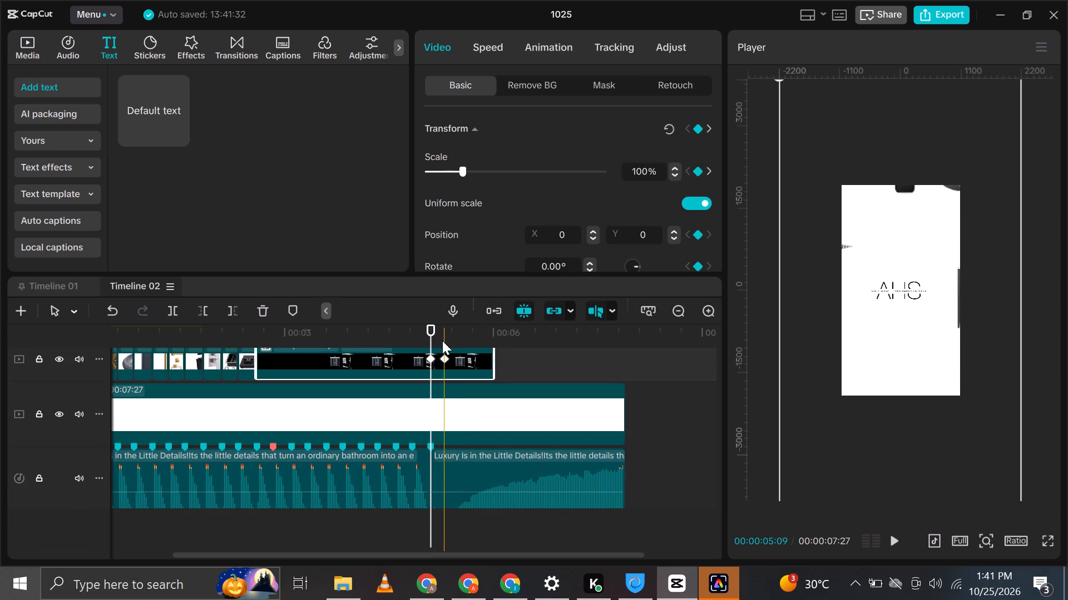
left_click(445, 332)
scroll(447, 361, "up", 6)
scroll(446, 361, "down", 1)
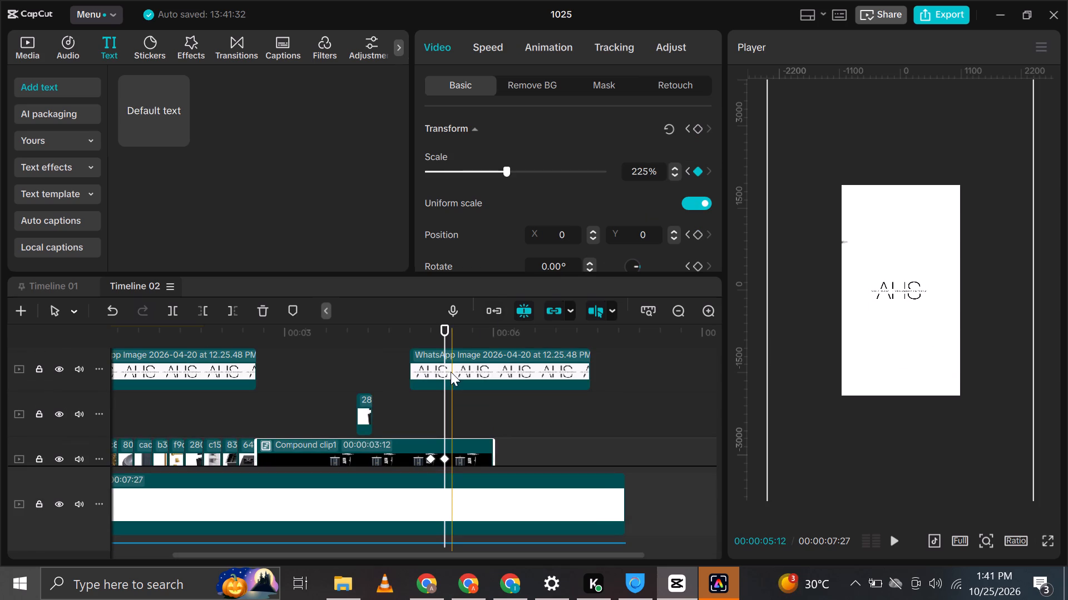
left_click(450, 372)
left_click(700, 127)
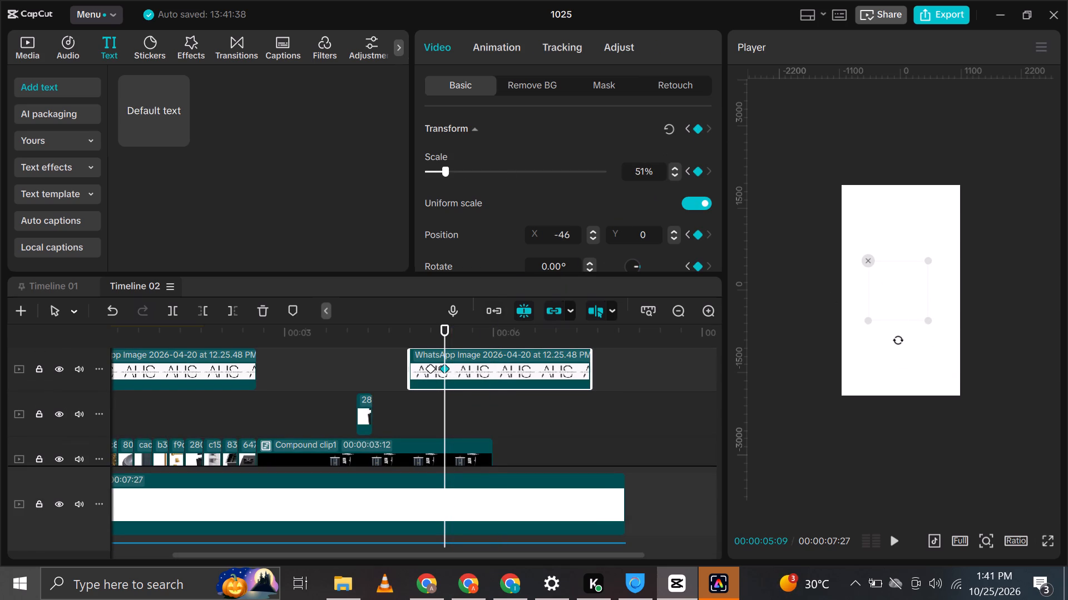
left_click_drag(924, 317, 950, 344)
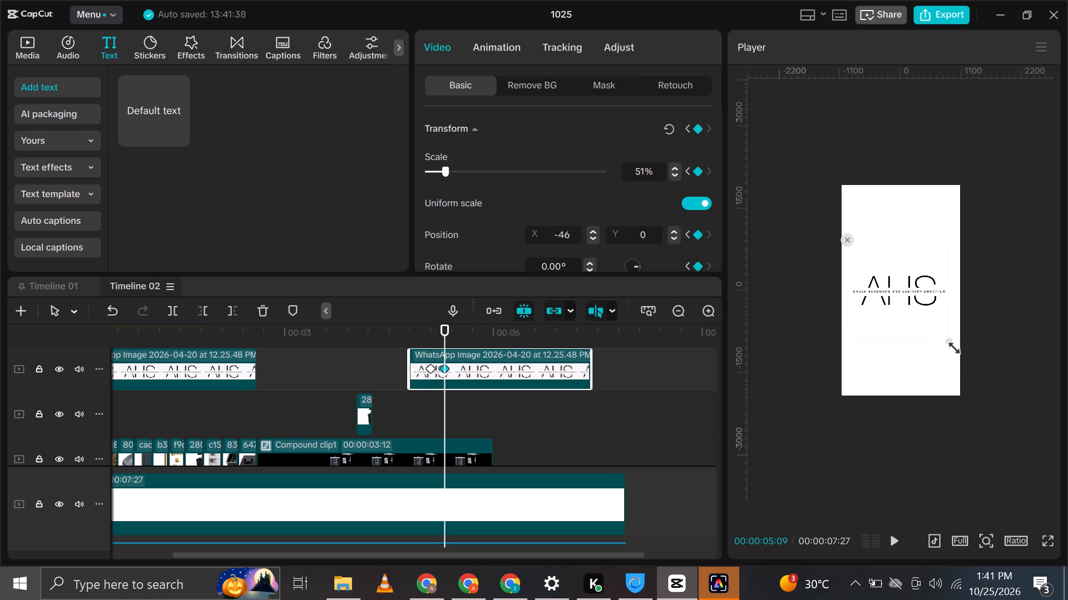
left_click_drag(950, 344, 961, 343)
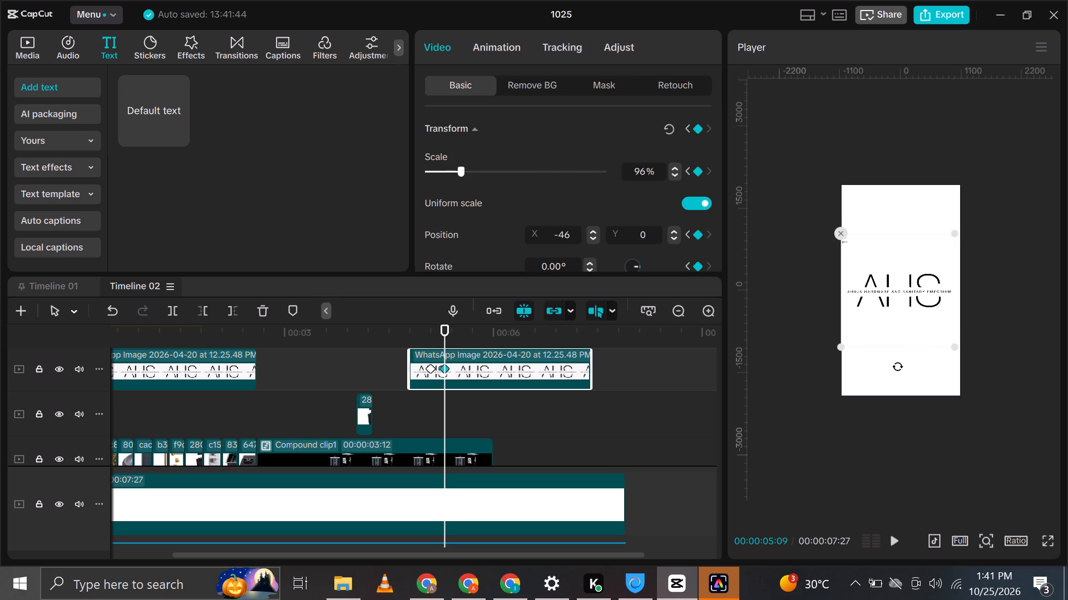
Play back the closing section to check the AHS logo enlargement against the product zoom.
left_click(403, 333)
key("space")
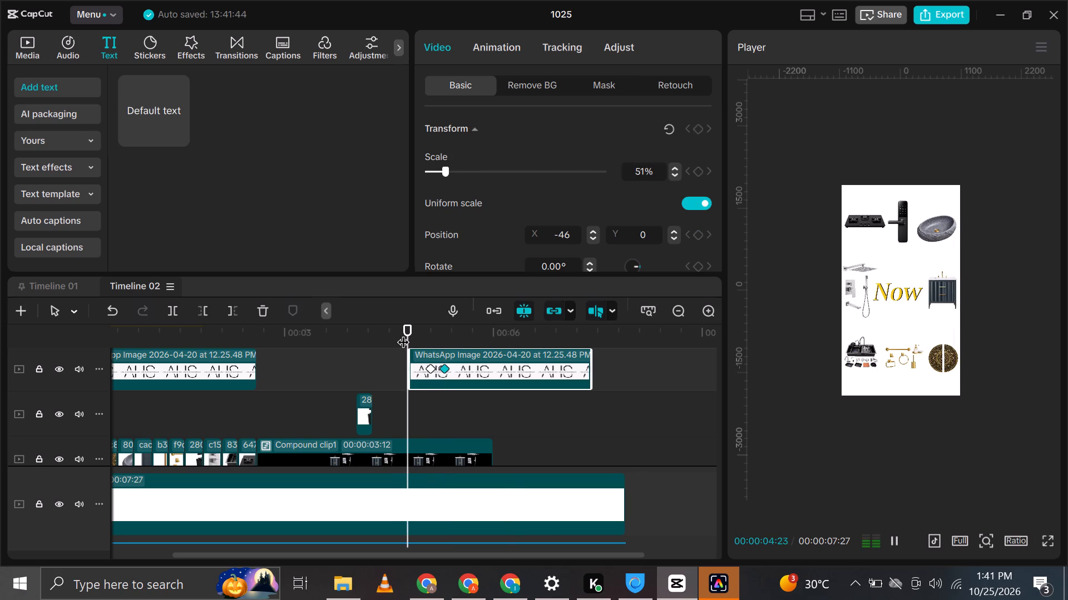
key("space")
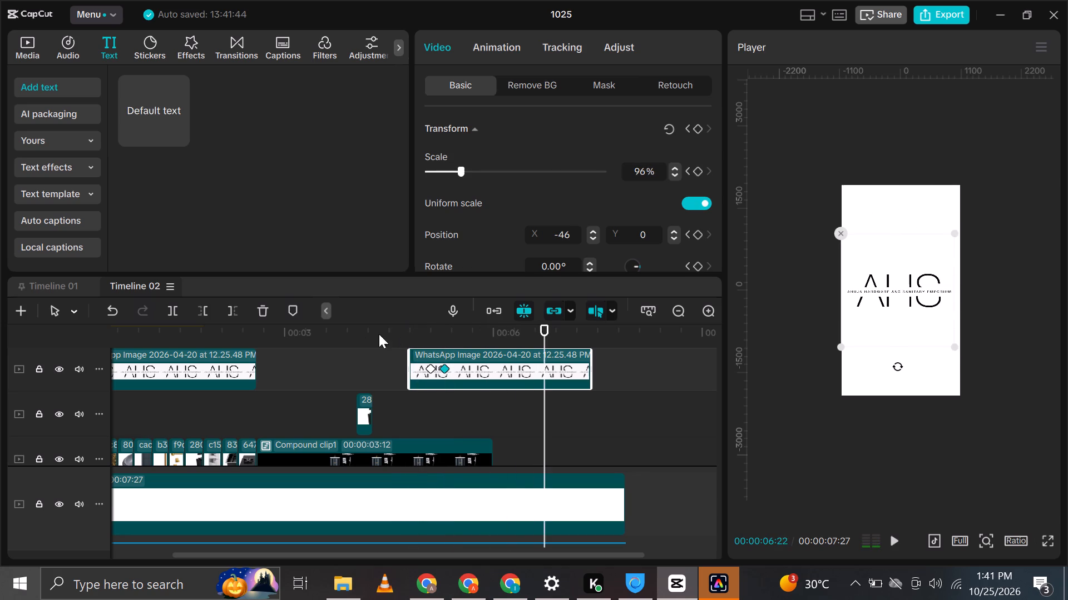
left_click(351, 337)
key("space")
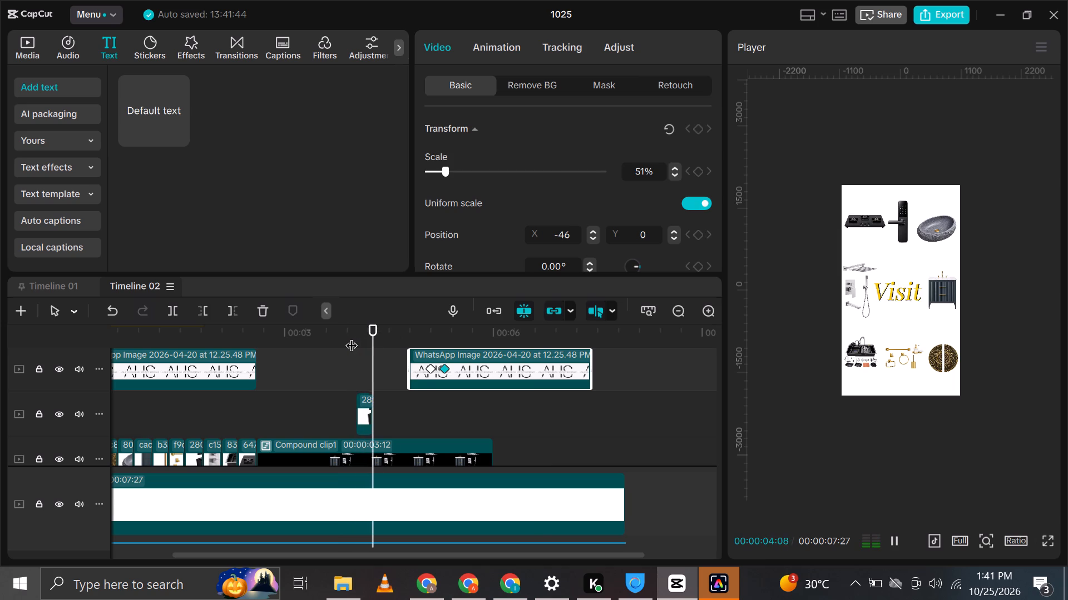
key("space")
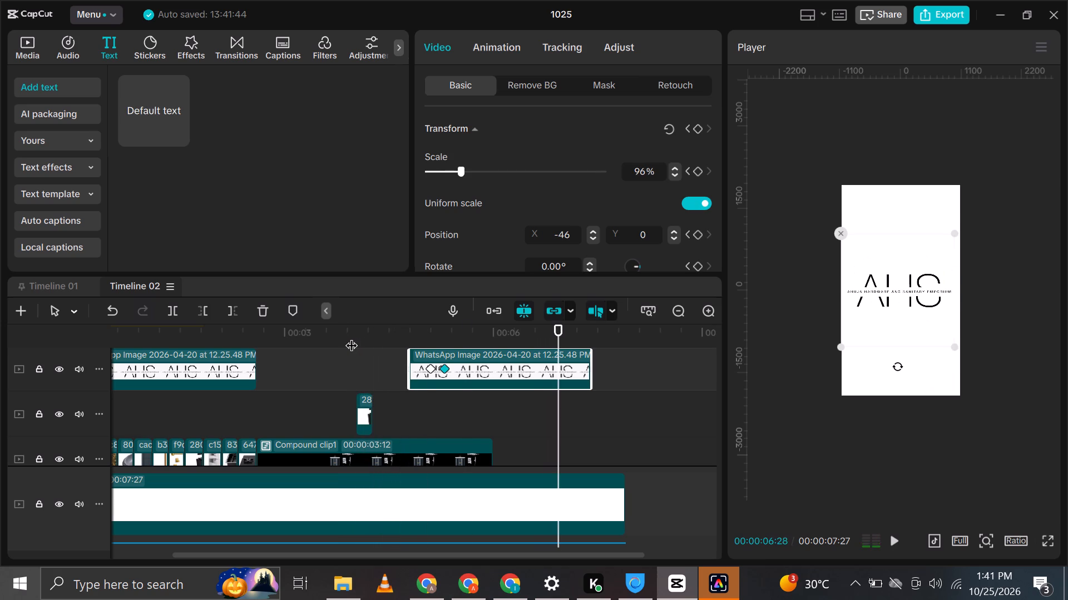
Apply the Cubic Out preset curve to the closing AHS logo's enlargement keyframes.
scroll(562, 377, "down", 3)
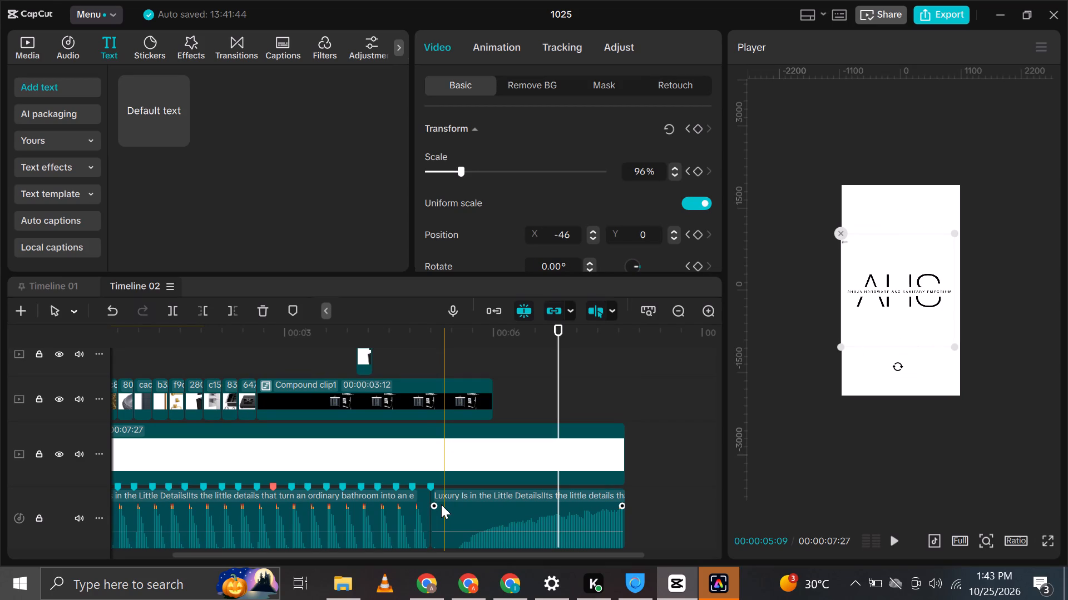
scroll(472, 463, "up", 5)
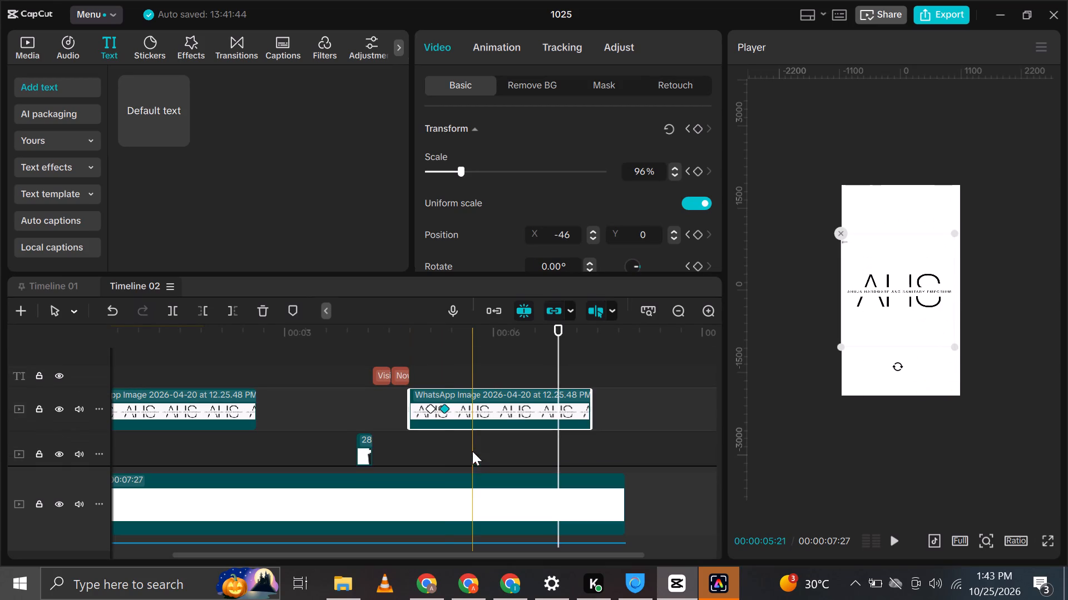
right_click(447, 406)
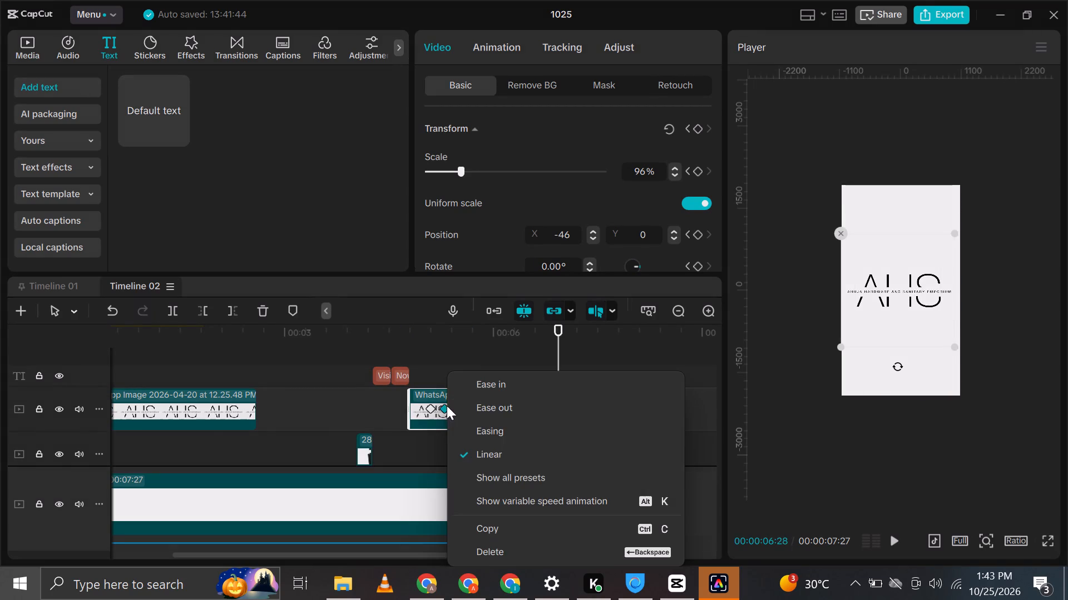
left_click(547, 481)
left_click(713, 422)
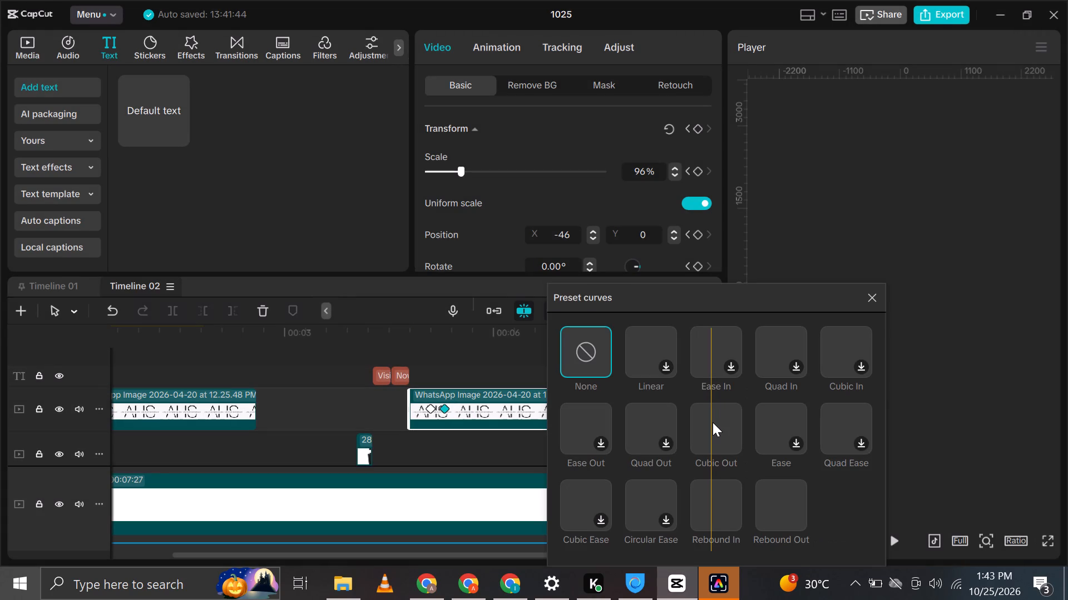
left_click(875, 292)
Apply the Cubic Out preset curve to the compound clip's zoom at its 225% scale keyframe.
scroll(422, 429, "down", 3)
left_click(449, 438)
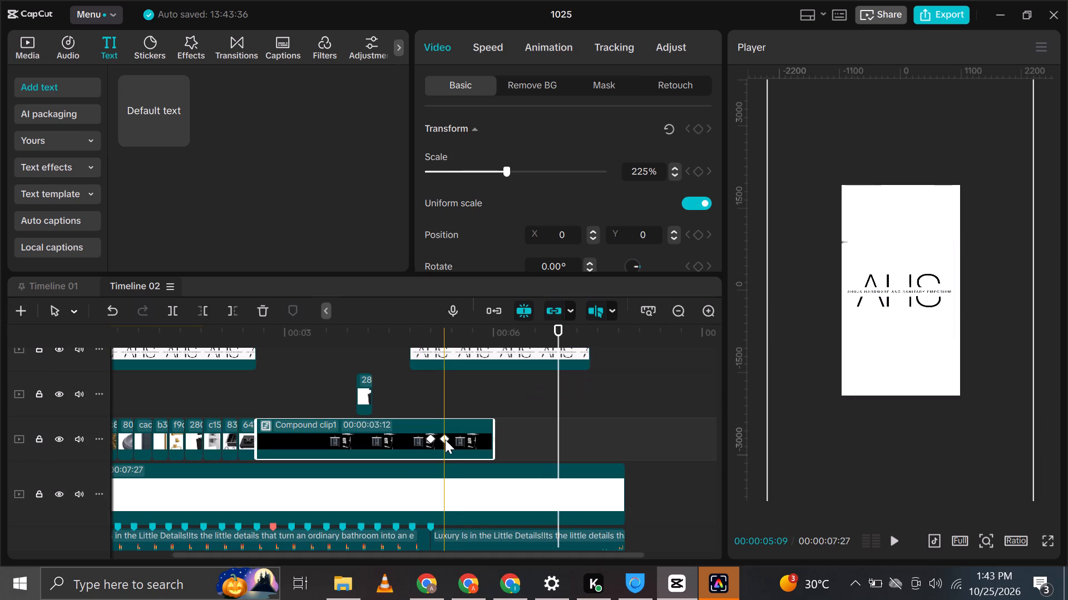
left_click(445, 438)
right_click(445, 438)
left_click(521, 473)
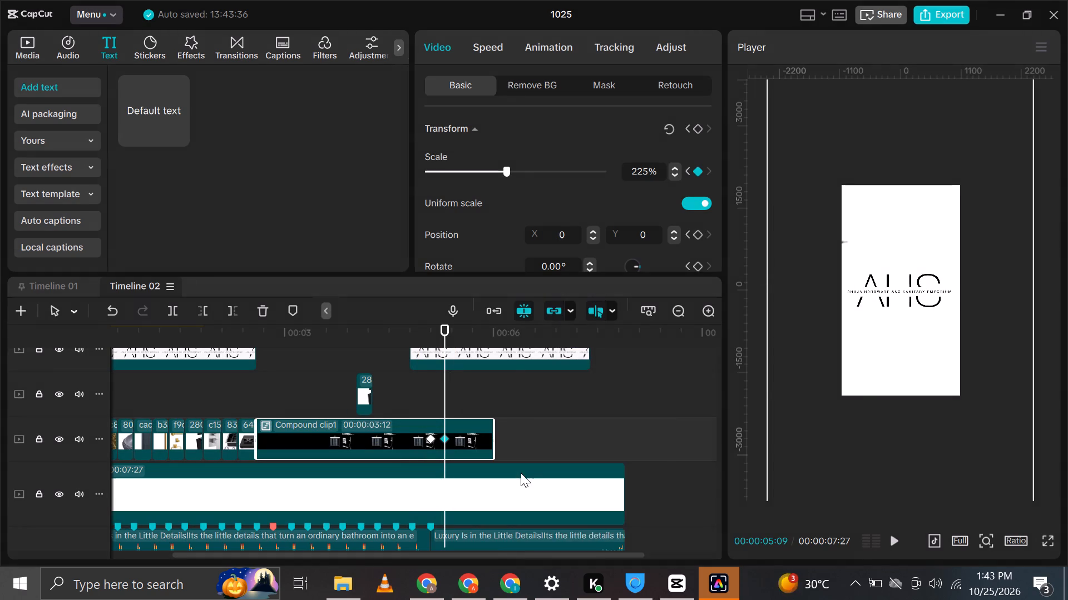
left_click(695, 426)
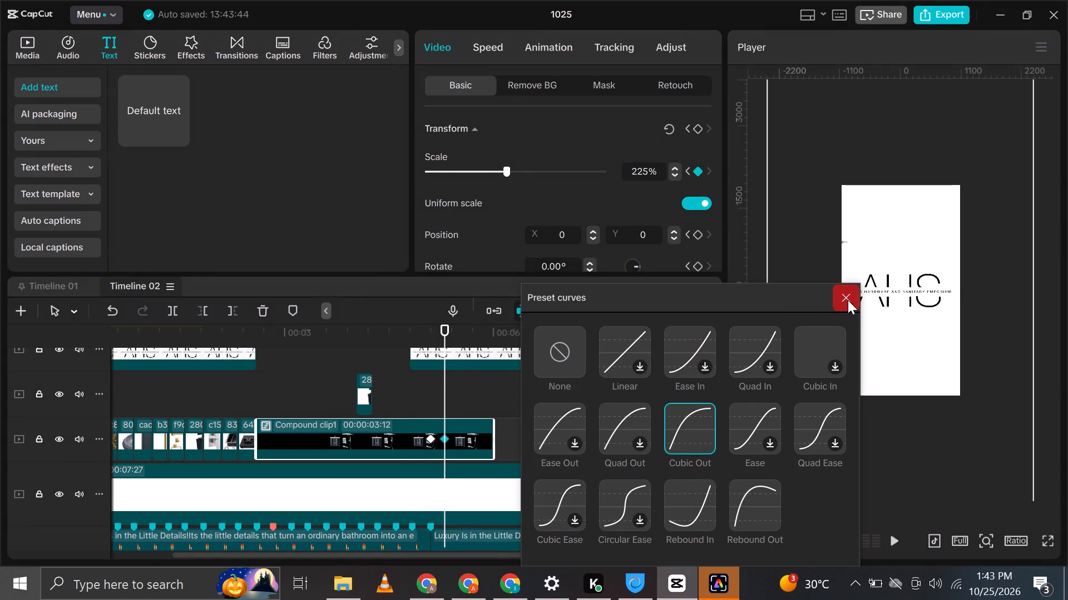
left_click(848, 300)
Play back the closing section repeatedly to check the eased product zoom and AHS logo enlargement.
left_click(412, 335)
key("space")
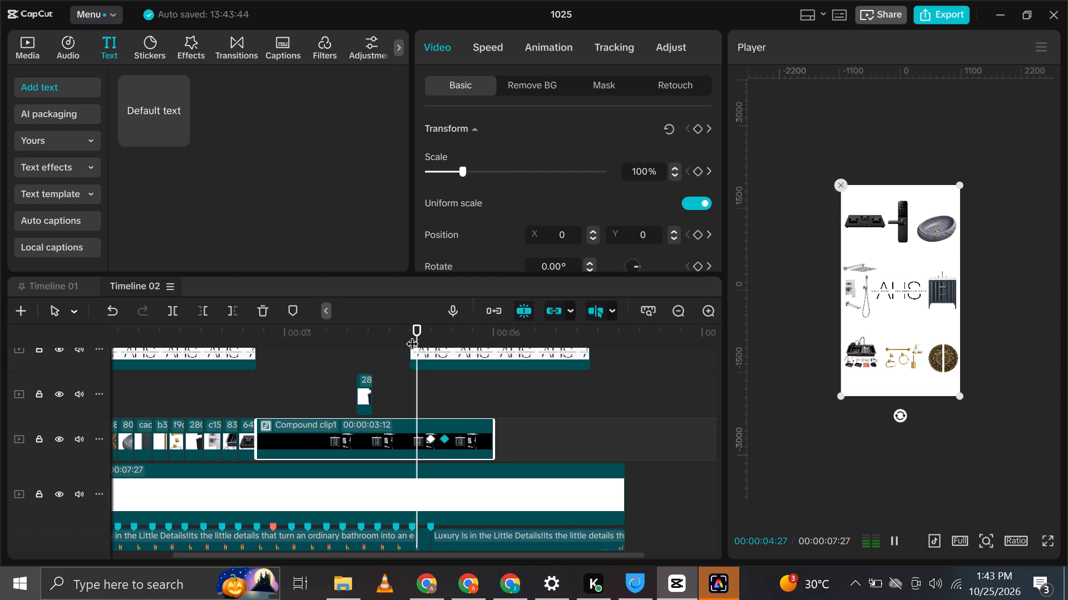
key("space")
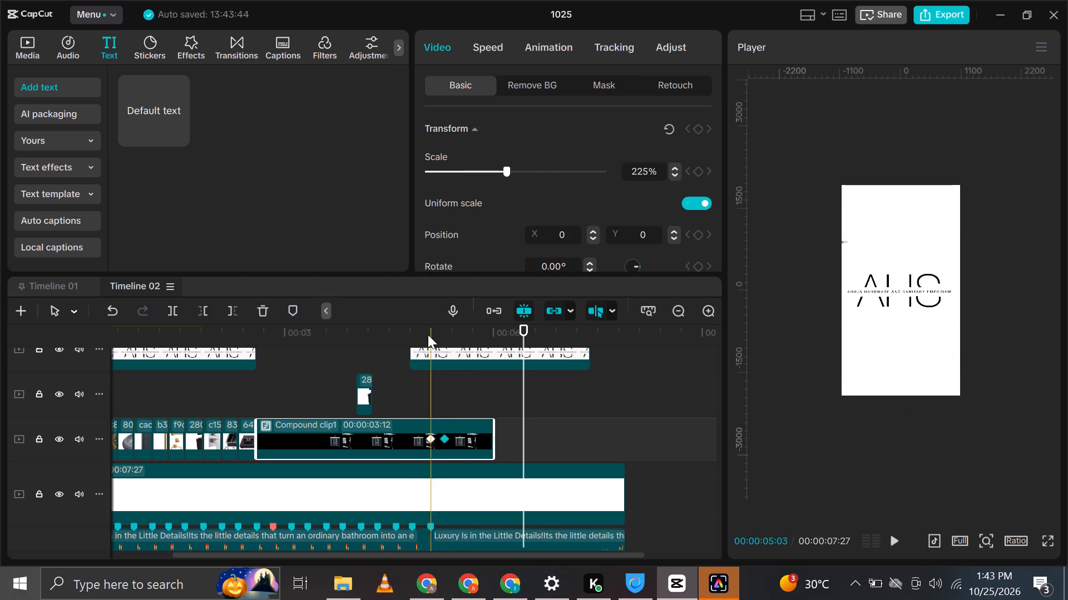
left_click(422, 336)
key("space")
key("space")
left_click(411, 346)
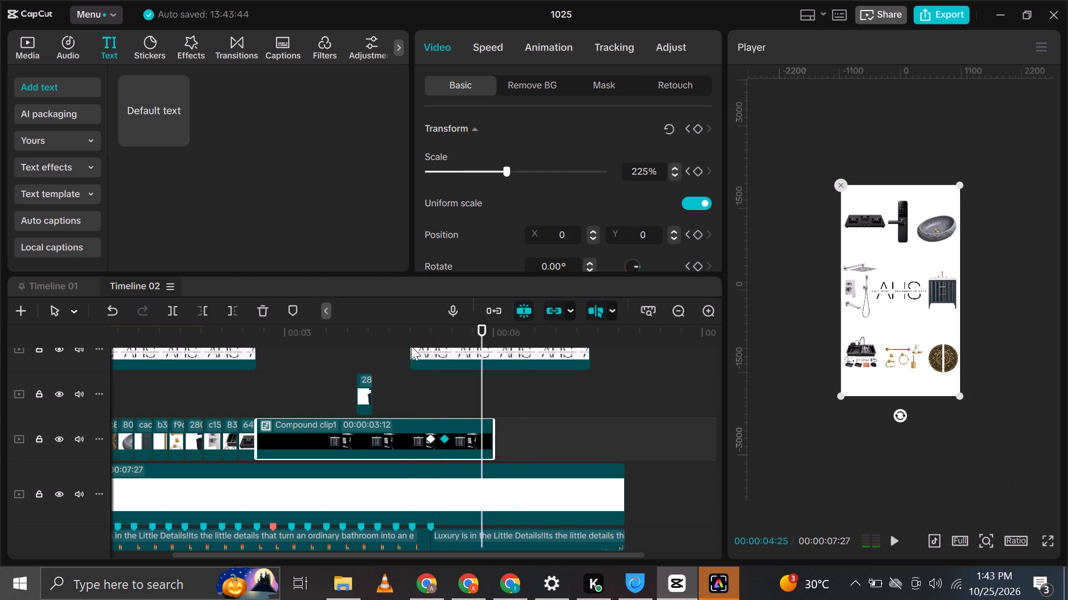
key("space")
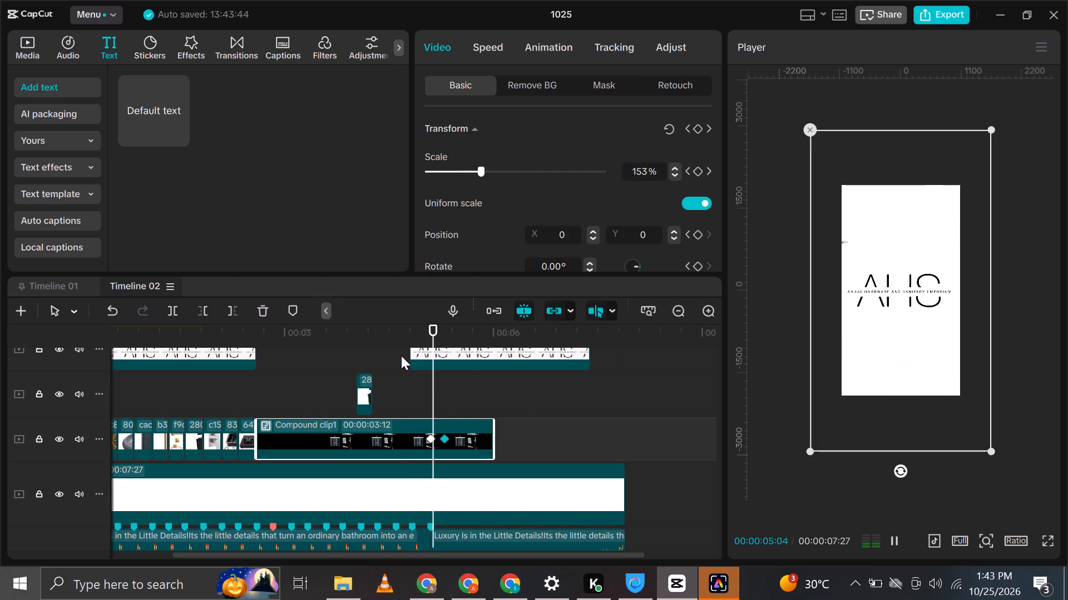
key("space")
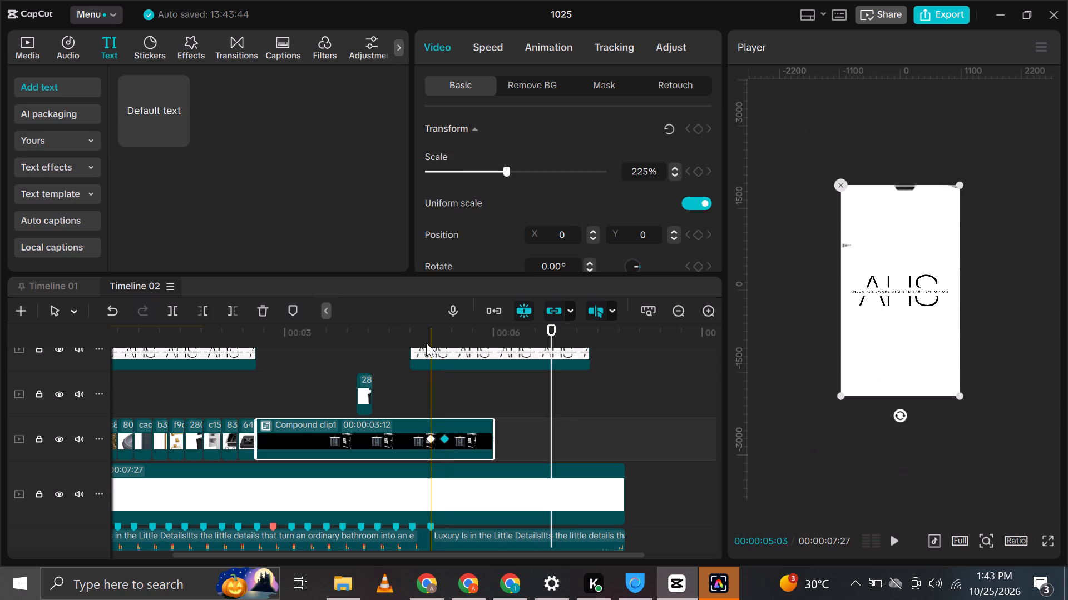
left_click(409, 342)
key("space")
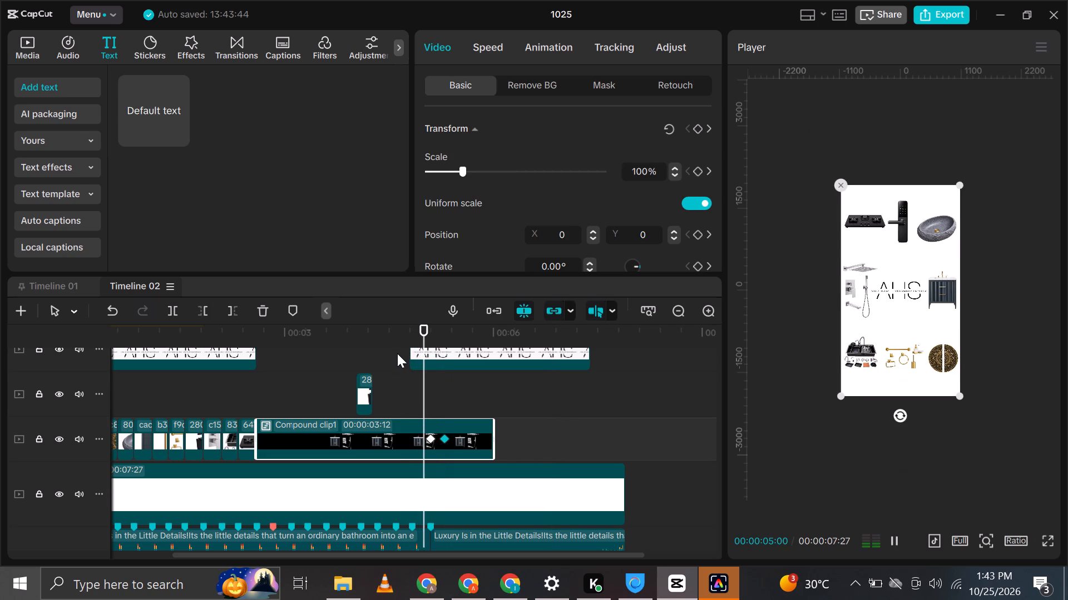
key("space")
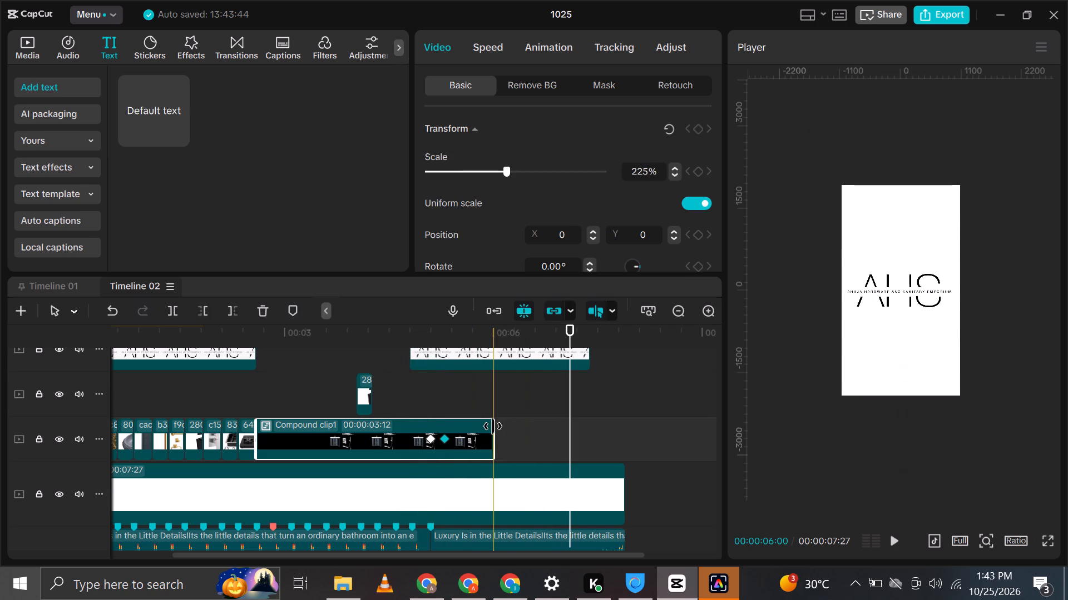
Trim the end of the compound clip to a duration of 00:00:02:25, just past its zoom keyframes.
left_click_drag(493, 426, 450, 468)
Play back from shortly before the AHS logo enlargement to check the ending with the shortened compound clip.
left_click(404, 392)
key("space")
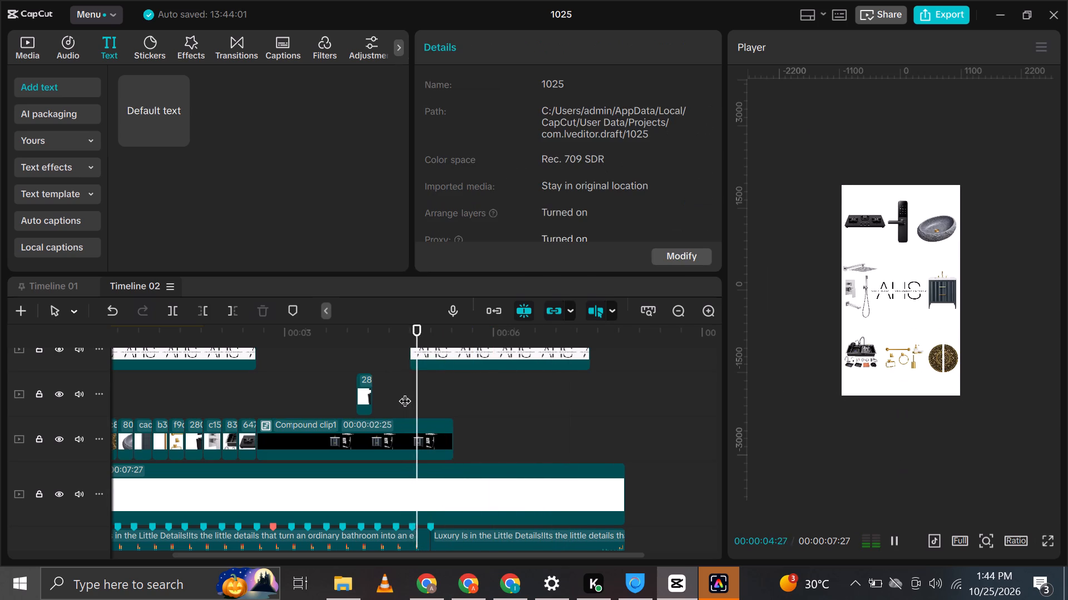
key("space")
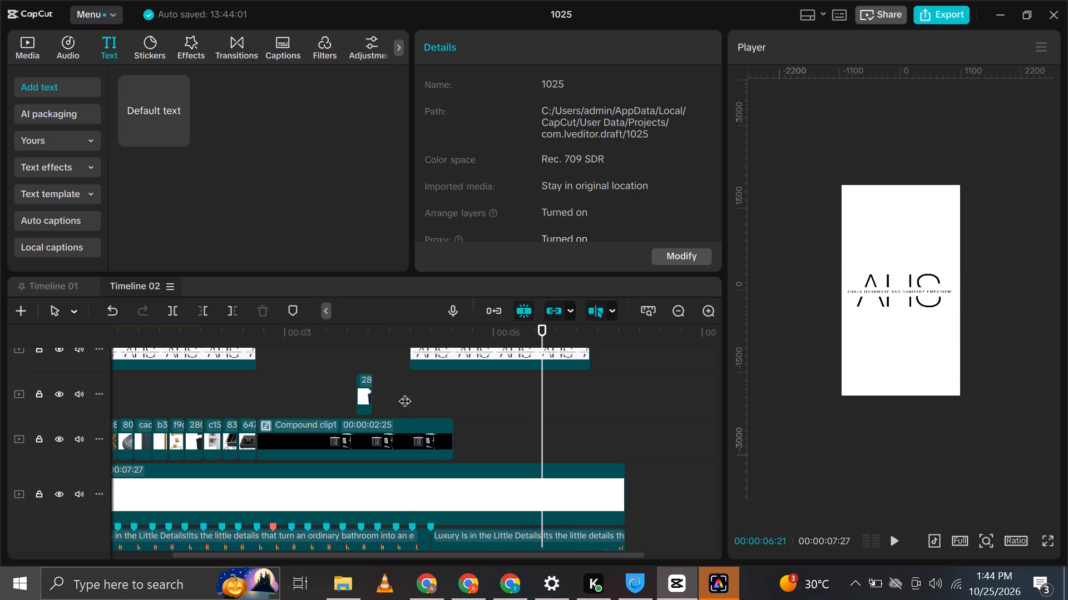
left_click(410, 329)
key("space")
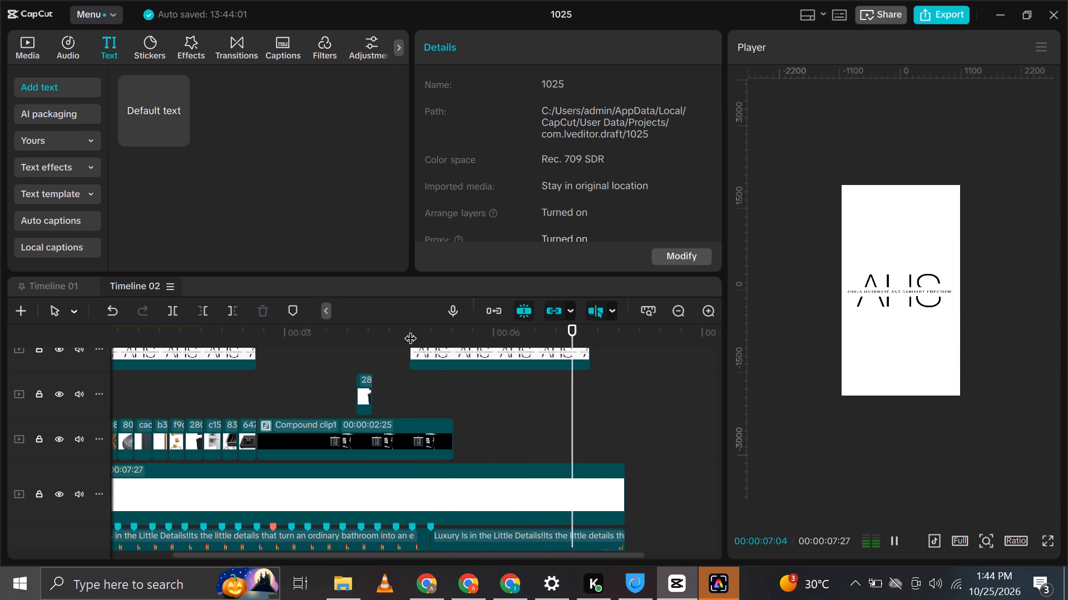
key("space")
Audition trending sound effects, including Mouse click 1, Ding, the Canon shutter click and Magic reveal, for the Visit text.
scroll(406, 396, "up", 7)
left_click(374, 359)
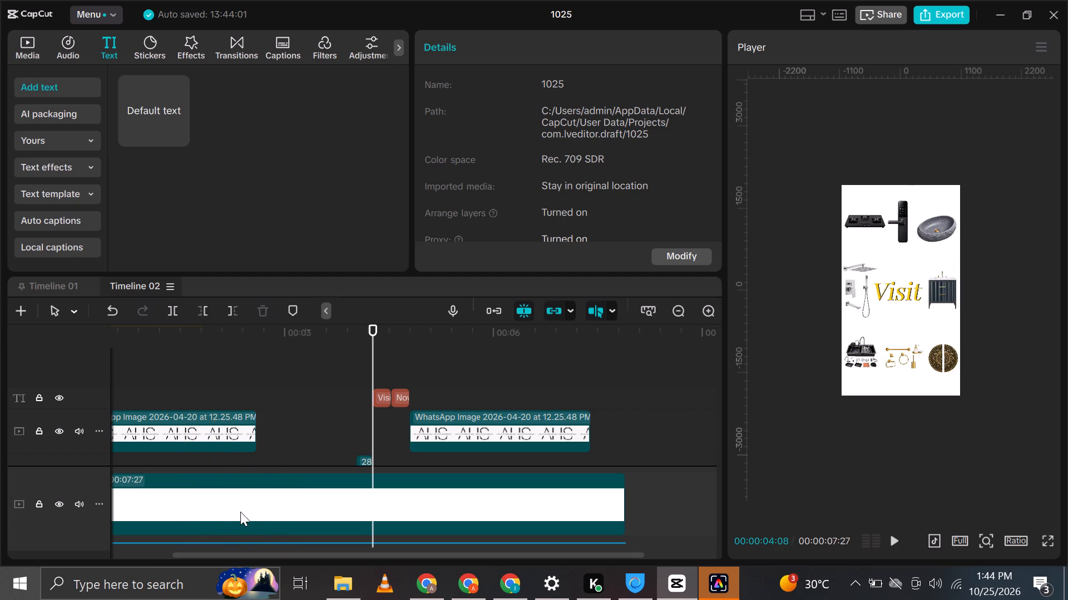
left_click(72, 44)
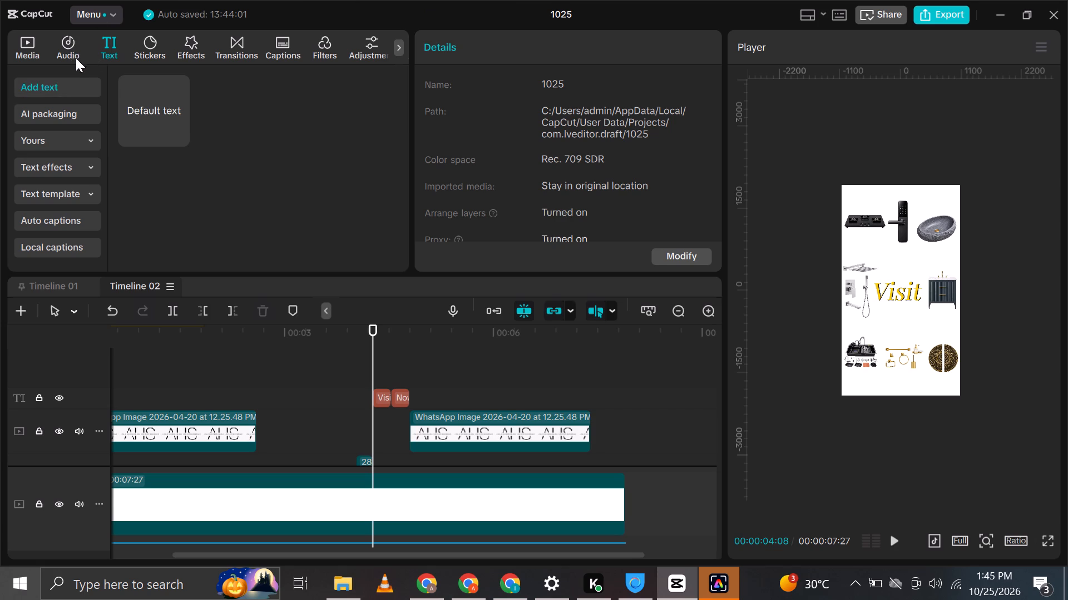
left_click(63, 54)
left_click(71, 37)
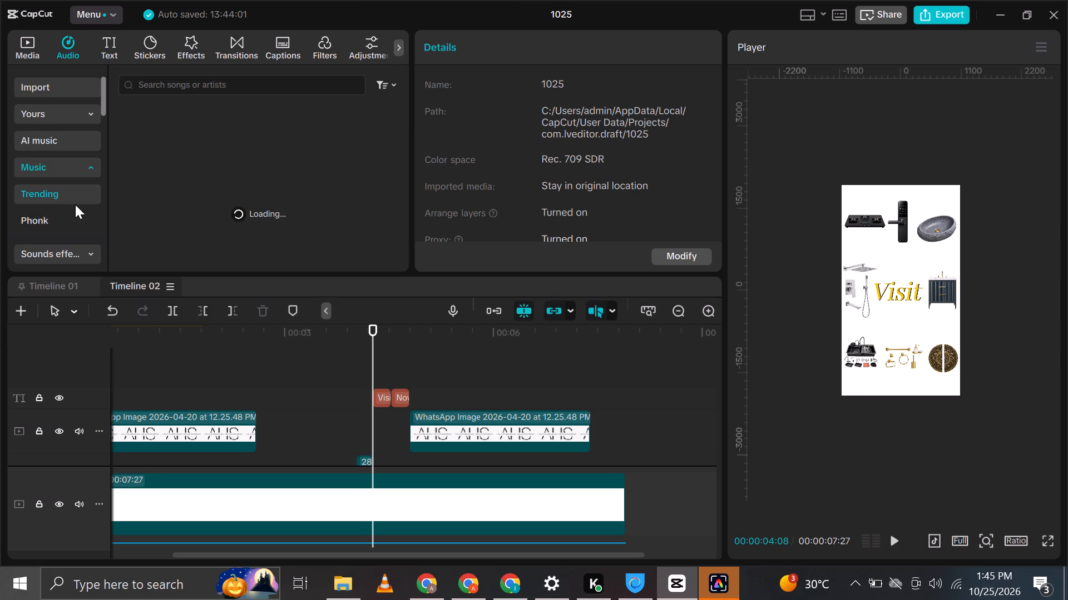
left_click(60, 253)
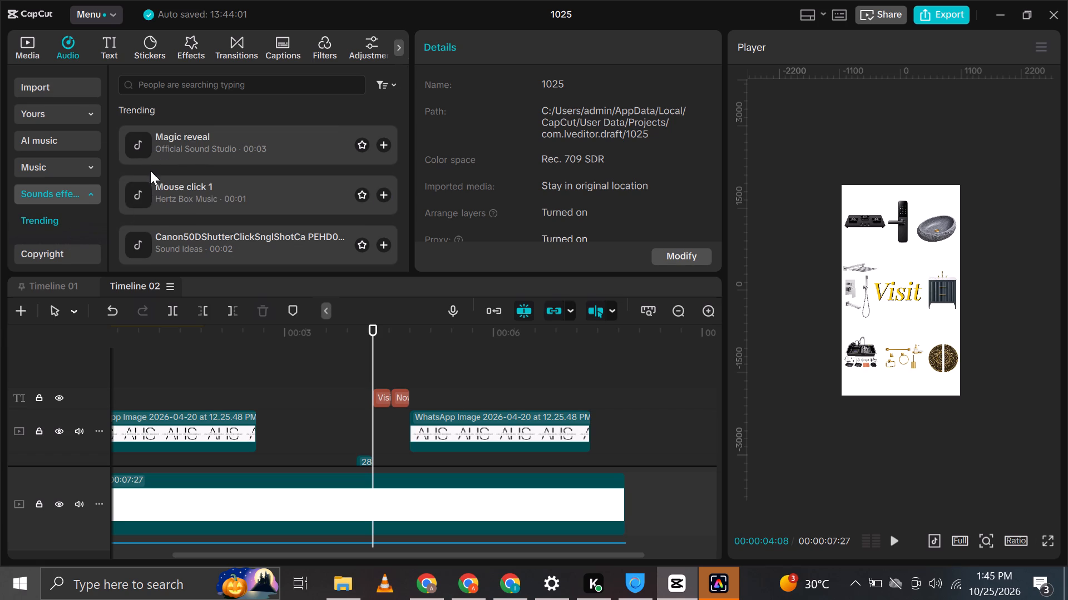
left_click(130, 191)
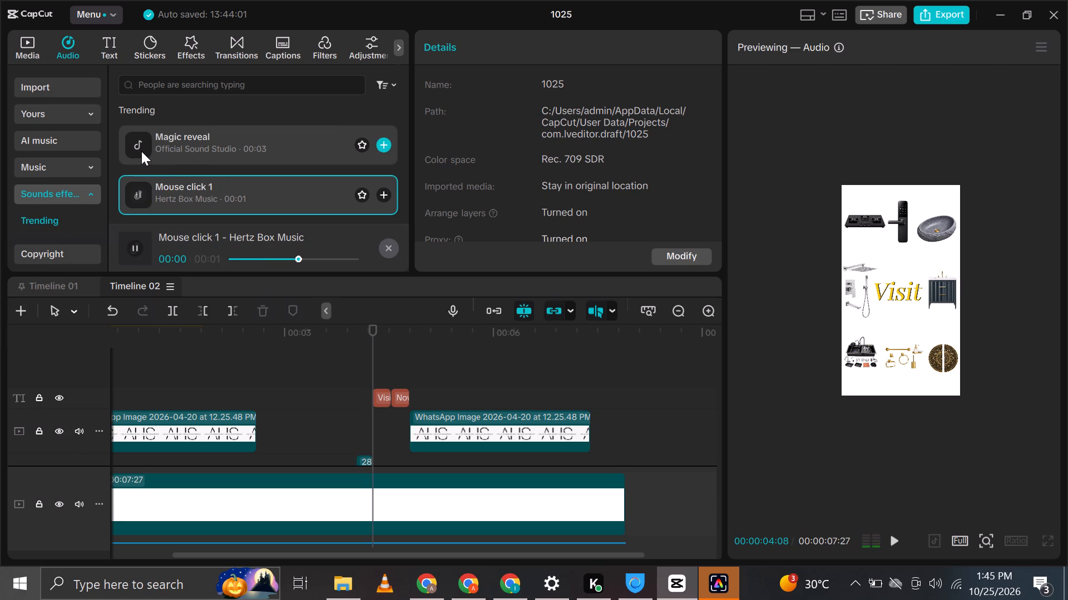
left_click(141, 151)
left_click(141, 195)
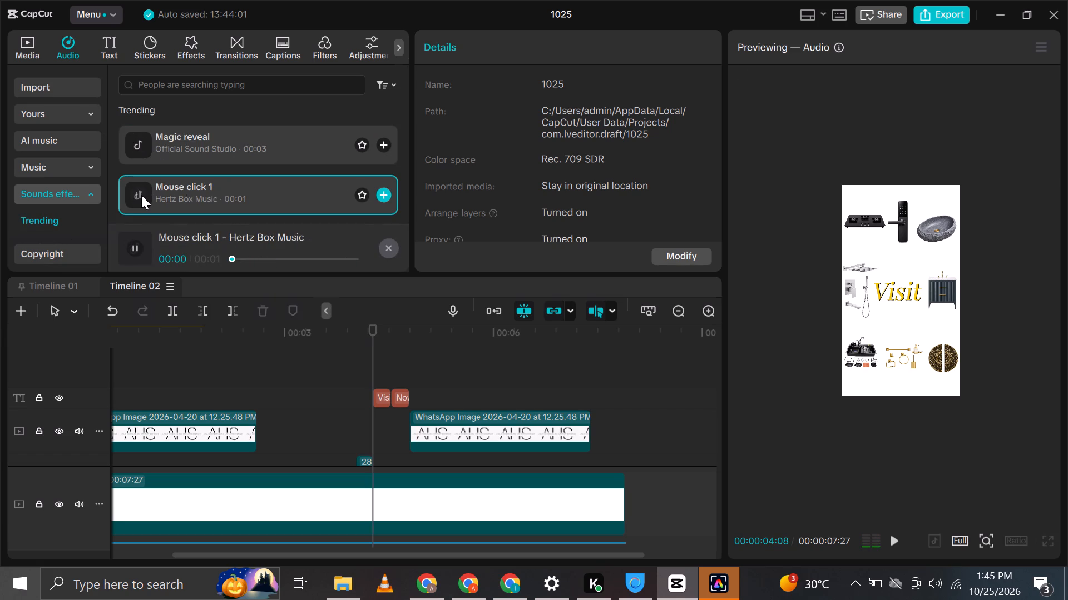
scroll(215, 193, "down", 5)
left_click(141, 121)
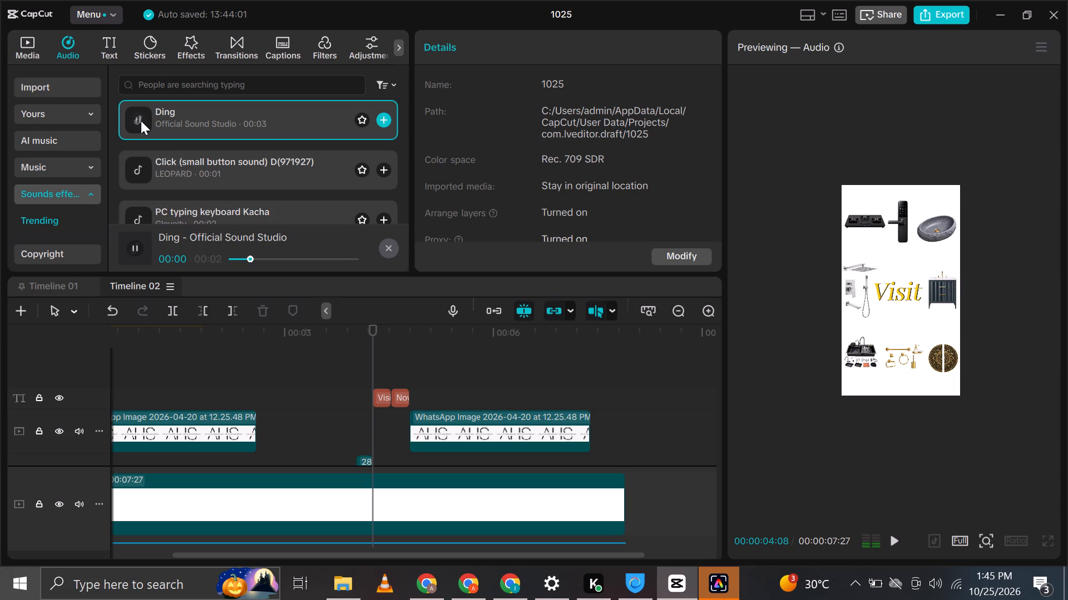
scroll(140, 123, "up", 1)
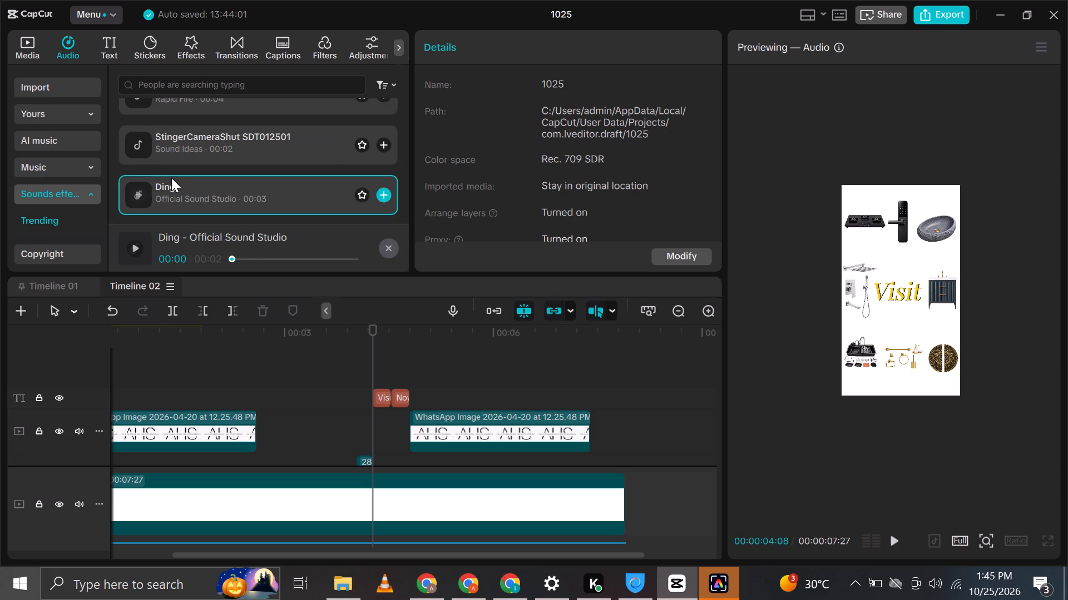
scroll(182, 168, "up", 2)
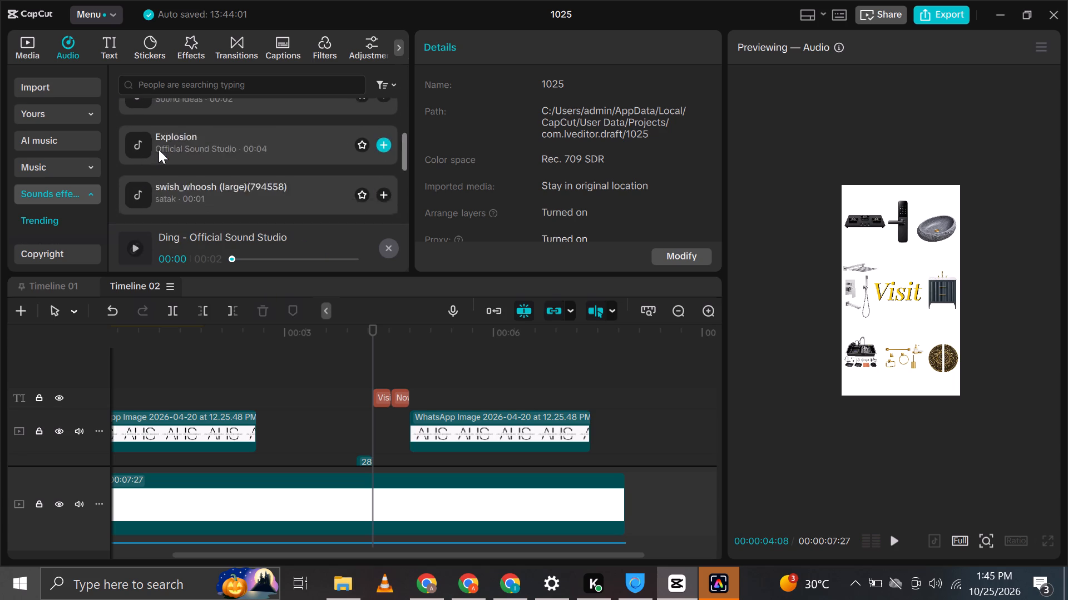
scroll(159, 149, "up", 1)
left_click(142, 172)
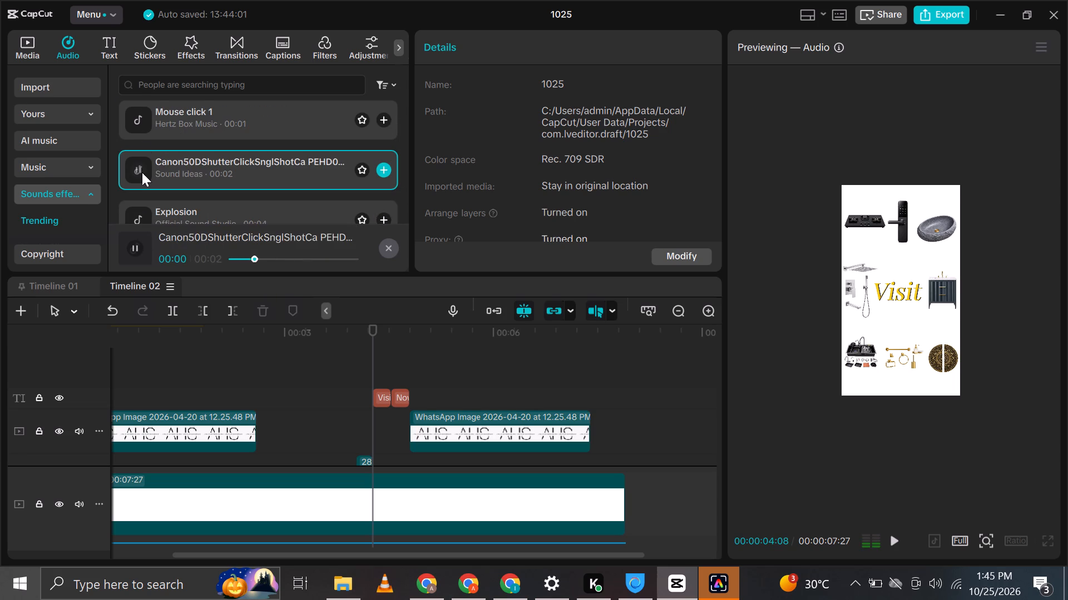
left_click(140, 119)
scroll(155, 136, "up", 1)
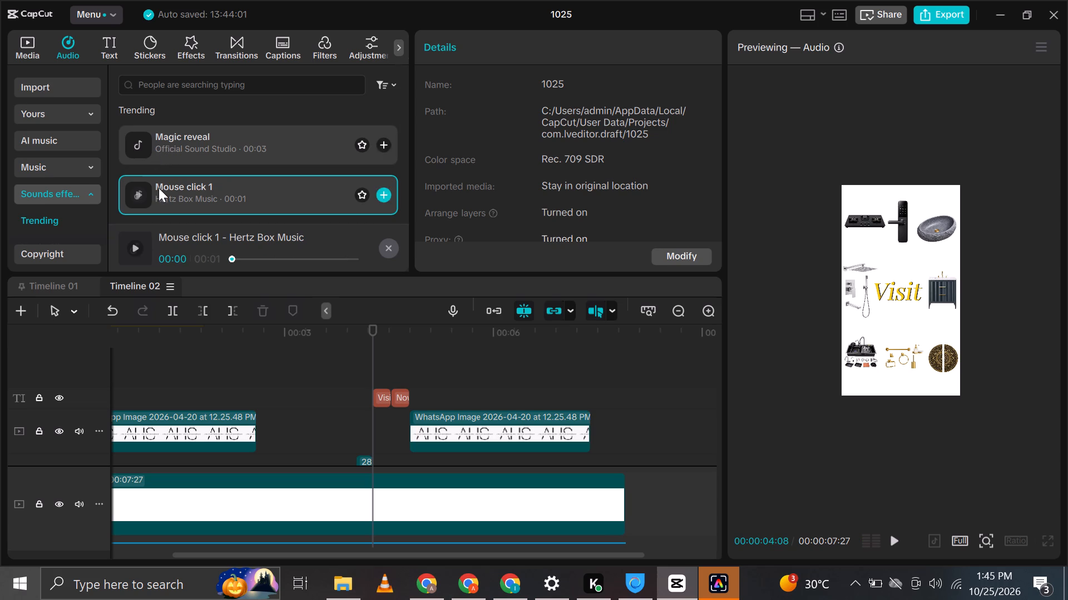
left_click(141, 151)
left_click(138, 186)
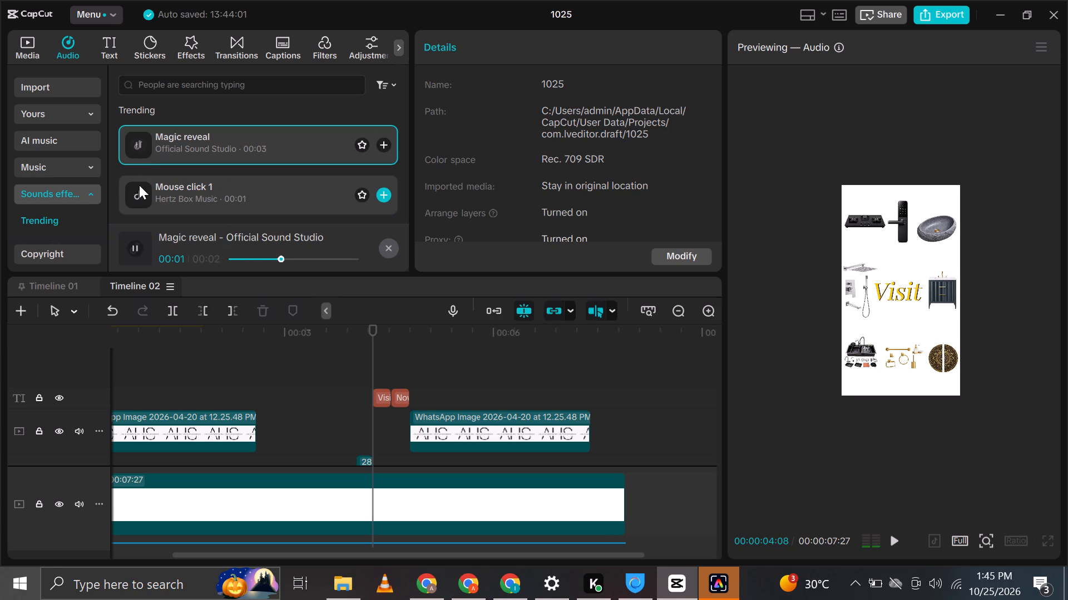
Add the Mouse click 1 sound effect on its own audio track, starting slightly before the Visit text so its clicks align.
left_click_drag(228, 198, 368, 459)
scroll(368, 459, "down", 3)
left_click(368, 459)
scroll(368, 459, "down", 4)
left_click_drag(368, 459, 369, 451)
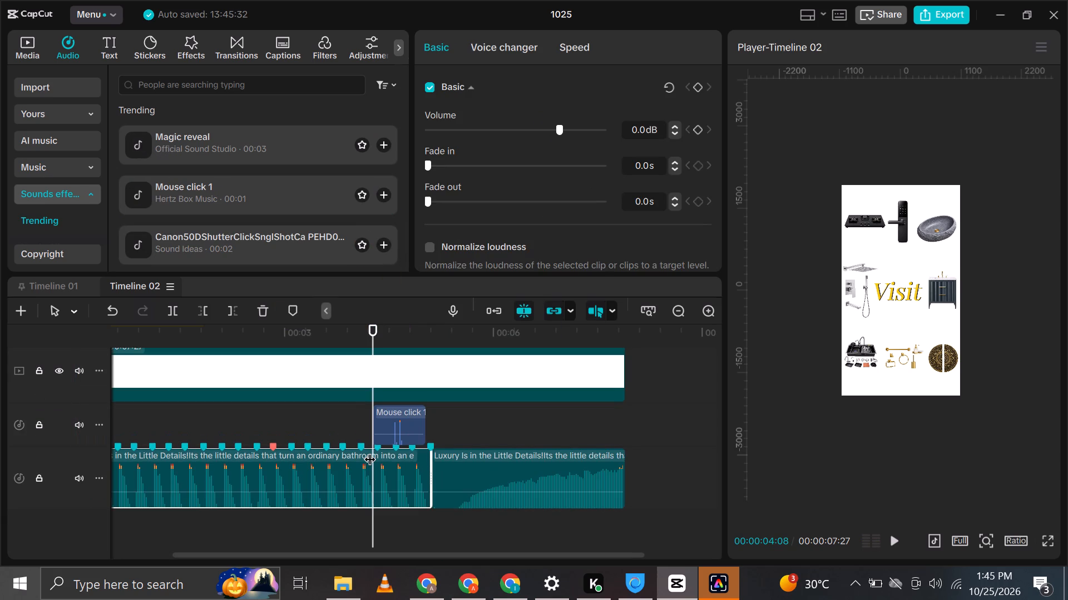
left_click(403, 424)
scroll(403, 424, "up", 10, "ctrl")
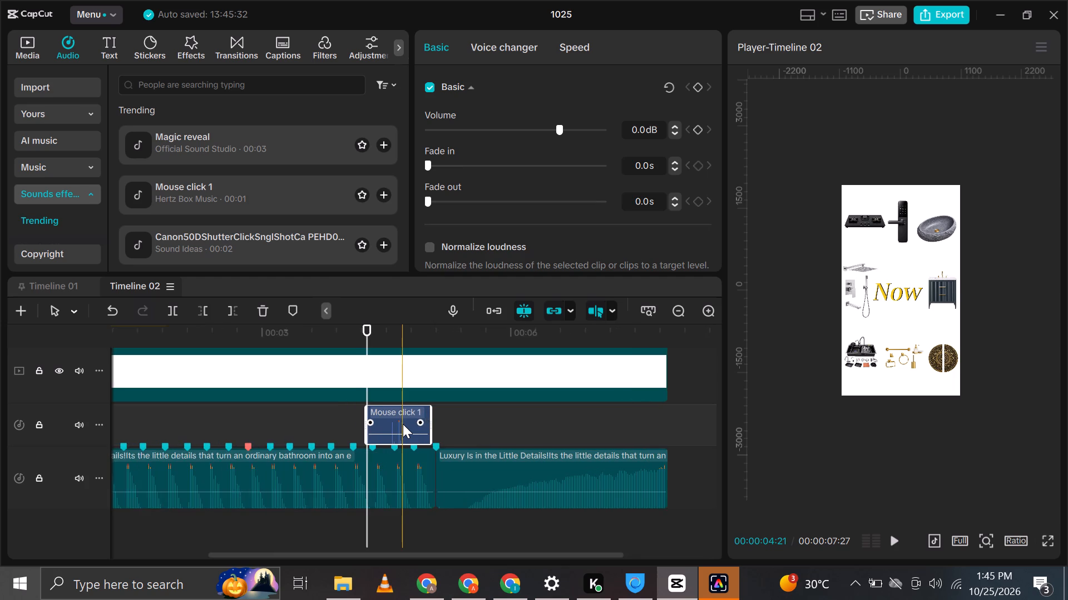
scroll(403, 424, "up", 3, "ctrl")
left_click_drag(399, 419, 365, 419)
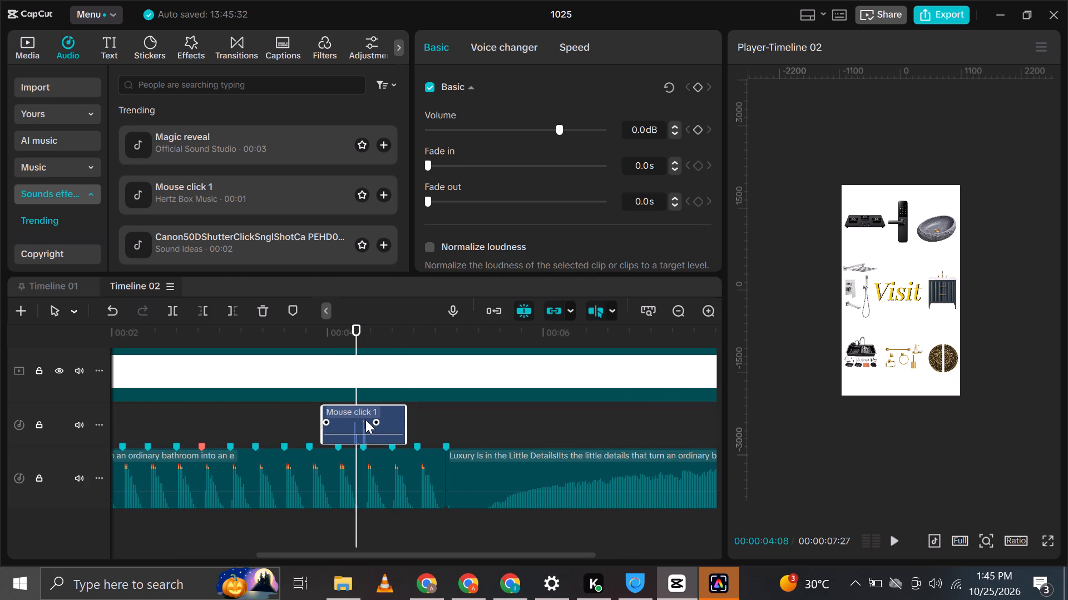
left_click_drag(365, 419, 363, 421)
Play back the Visit text's opening repeatedly to check the timing of the mouse click sound.
scroll(363, 421, "up", 2)
scroll(363, 421, "down", 2)
scroll(363, 421, "up", 5)
scroll(363, 421, "down", 1)
scroll(363, 421, "up", 11)
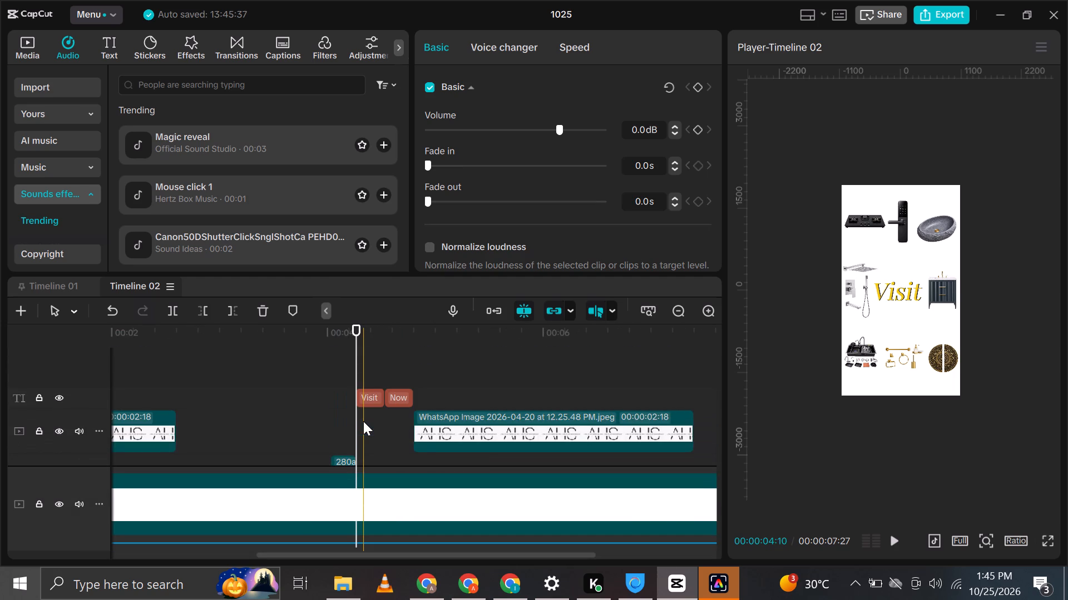
scroll(363, 421, "up", 2)
left_click(327, 431)
key("space")
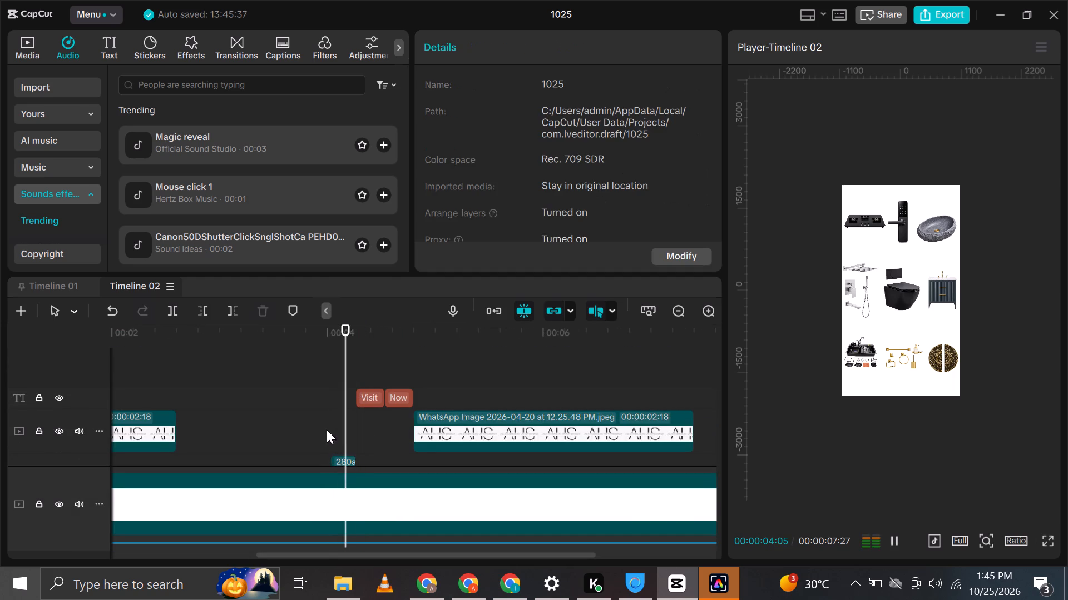
key("space")
scroll(403, 418, "up", 17, "ctrl")
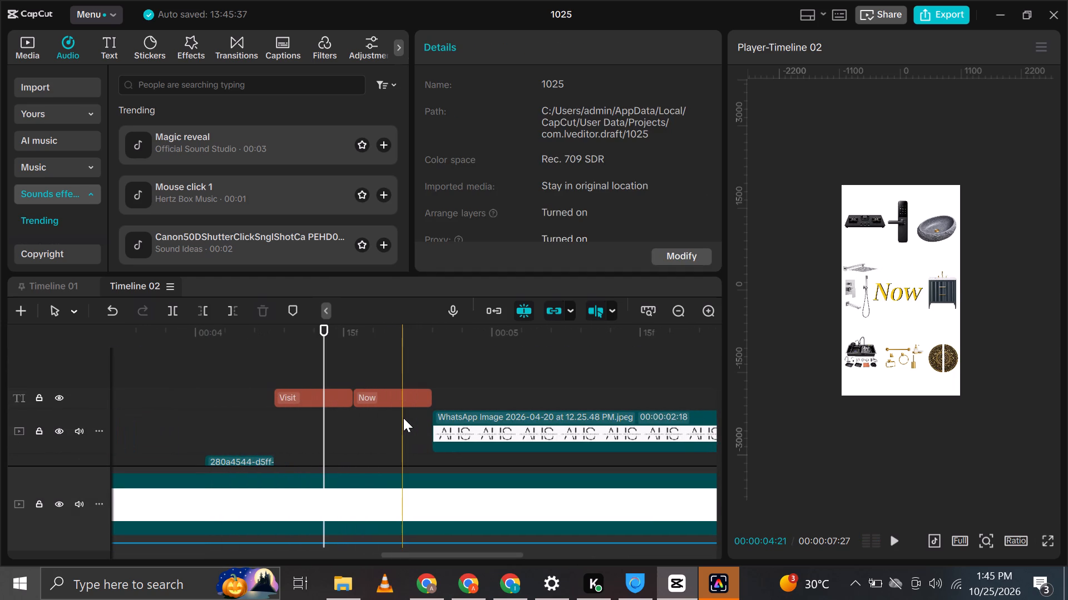
left_click(277, 367)
key("space")
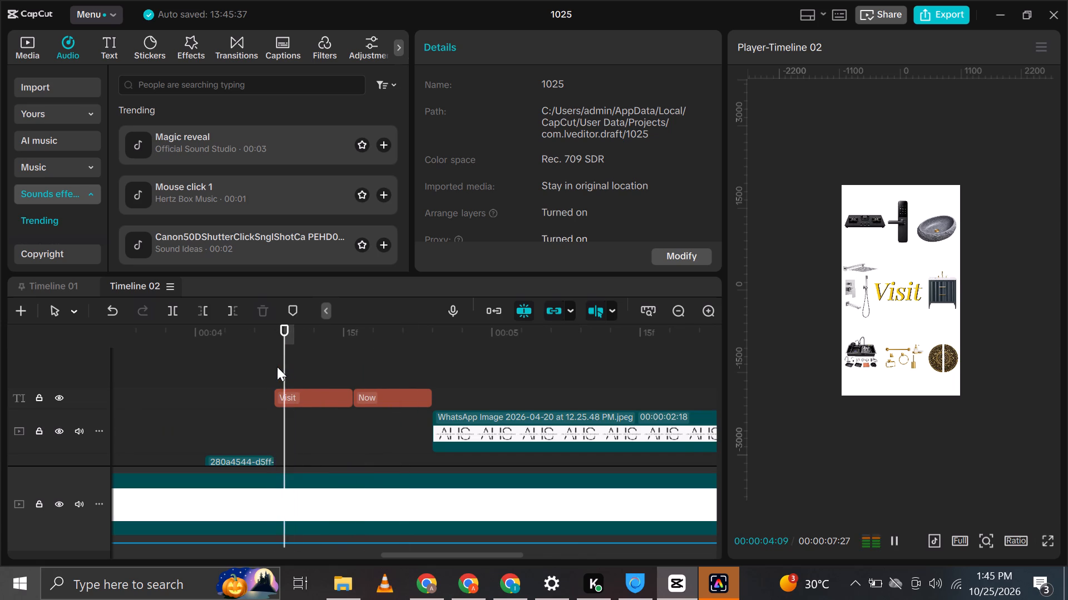
key("space")
left_click(277, 367)
key("space")
key("space")
left_click(277, 367)
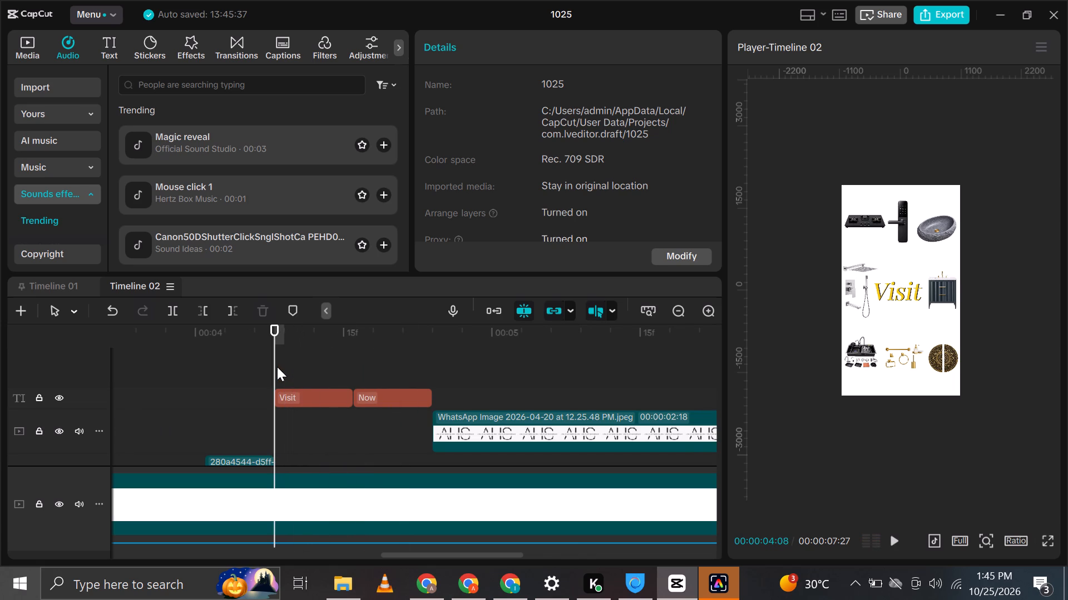
key("space")
key("space")
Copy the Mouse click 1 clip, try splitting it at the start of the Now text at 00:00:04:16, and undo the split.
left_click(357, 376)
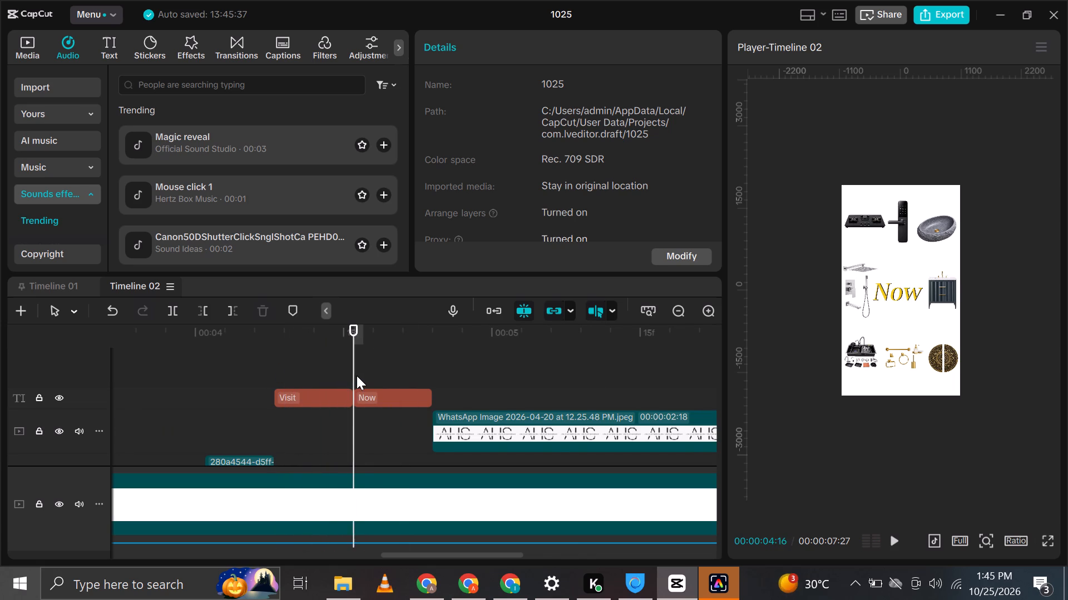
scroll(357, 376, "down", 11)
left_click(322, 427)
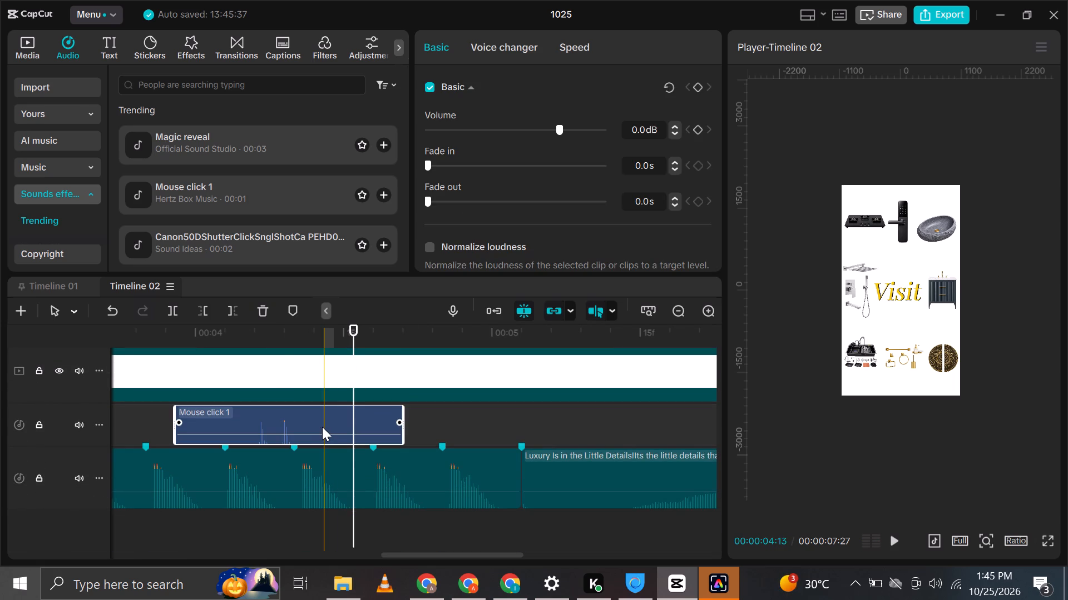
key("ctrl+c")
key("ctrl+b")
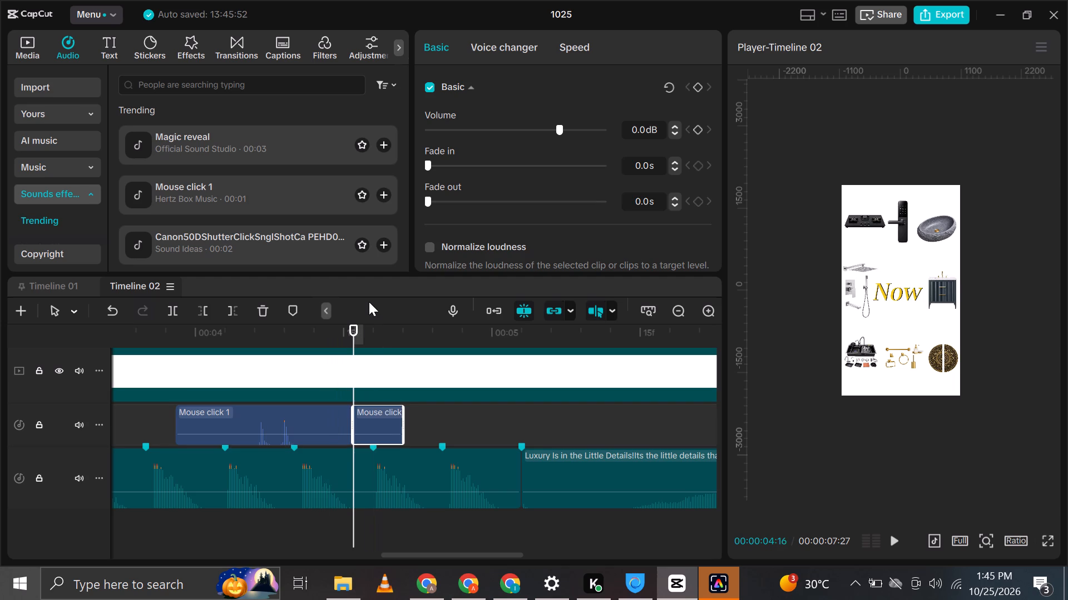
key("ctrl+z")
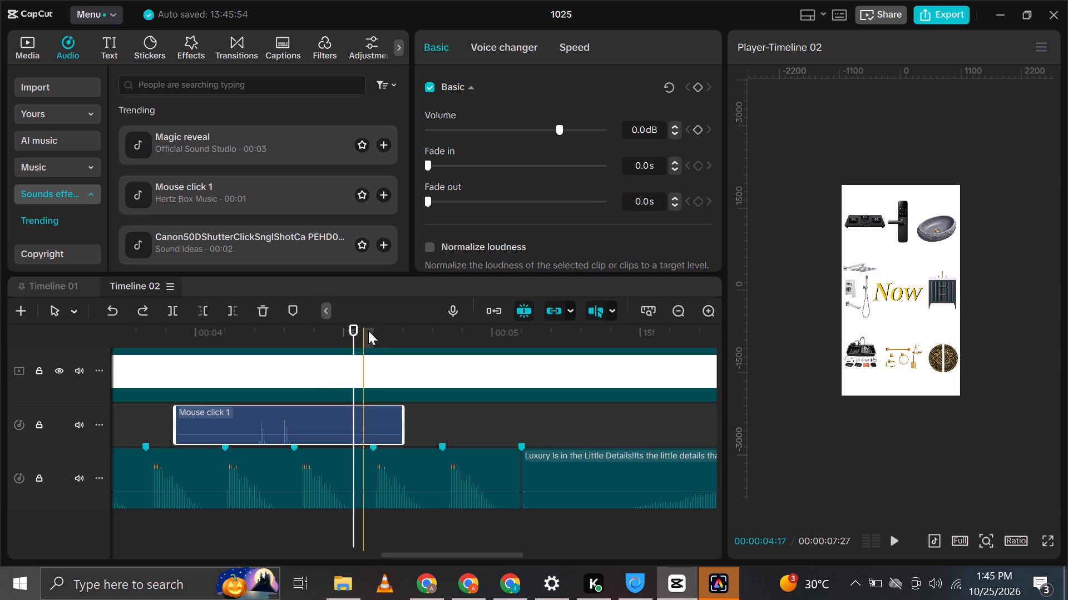
Paste the copied Mouse click 1 sound onto a new audio track, overlapping the first, so its clicks match the Now text.
key("ctrl+v")
left_click_drag(470, 462, 443, 460)
left_click_drag(430, 459, 385, 457)
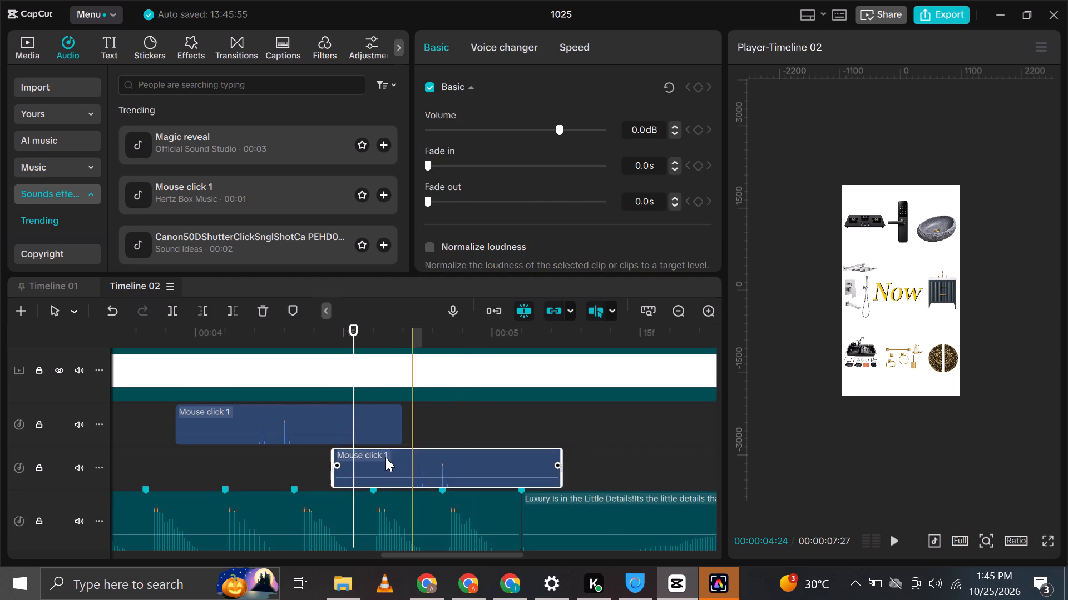
left_click_drag(385, 457, 356, 456)
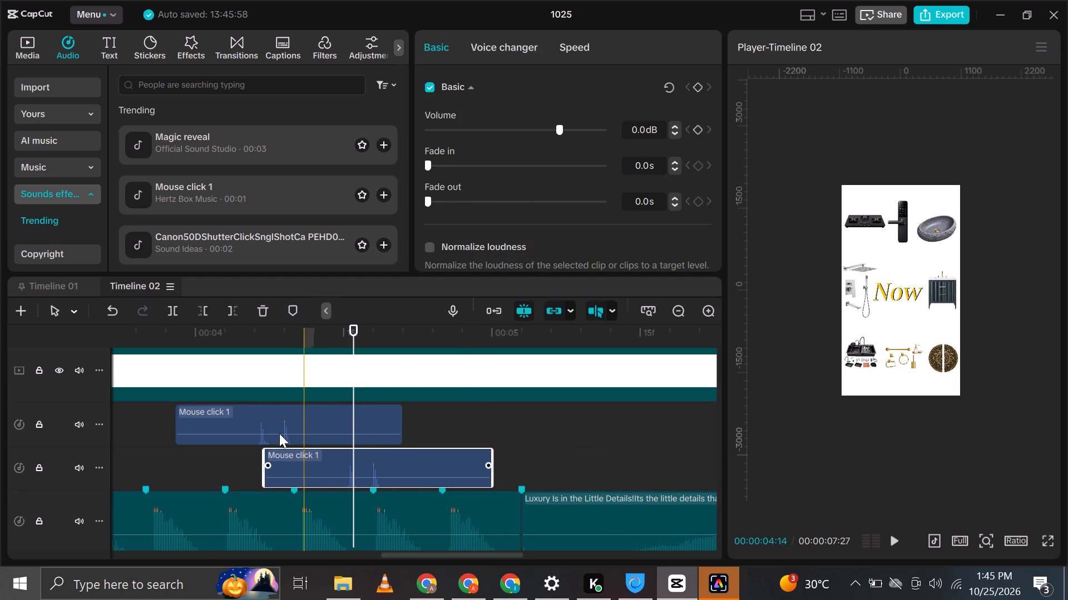
Play back the Visit and Now texts through the ending to check the timing of both mouse click sounds.
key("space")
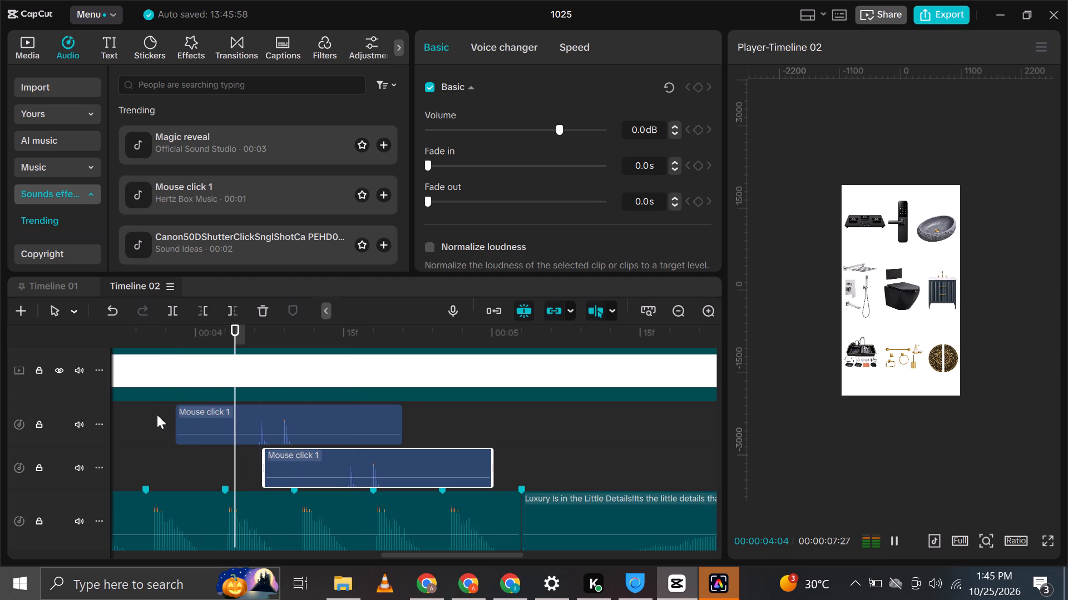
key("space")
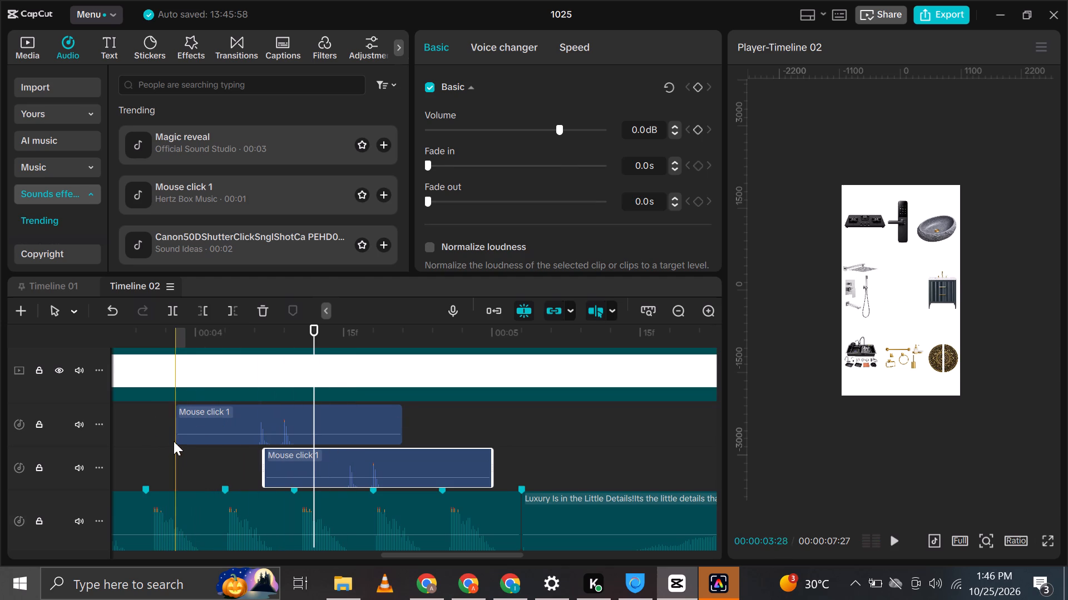
left_click(172, 442)
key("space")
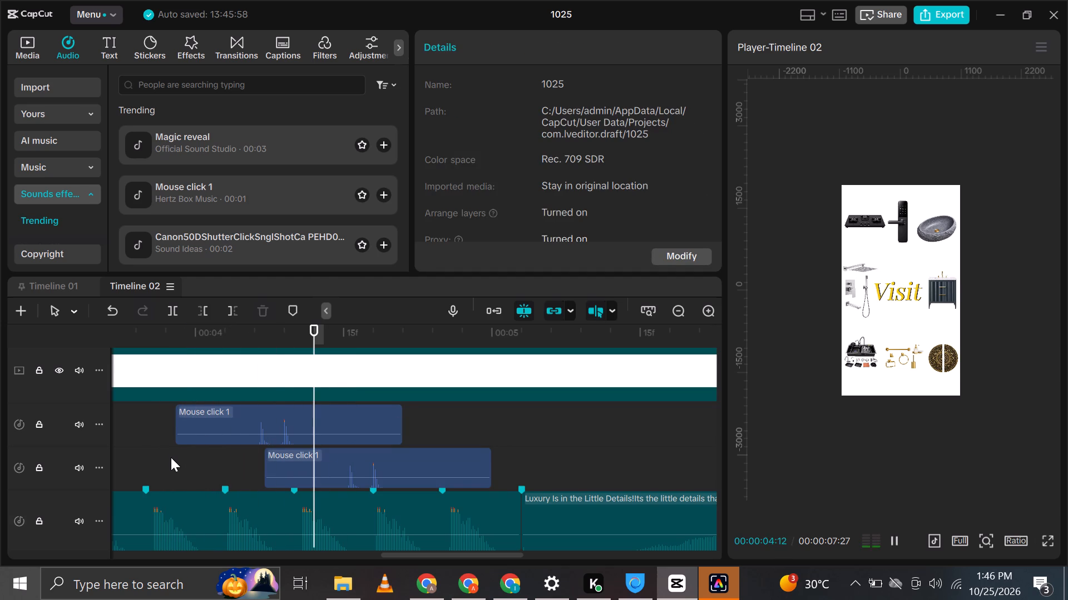
Extend the final AHS logo image clip to the end of the white background at 00:00:07:27.
scroll(394, 468, "down", 19, "ctrl")
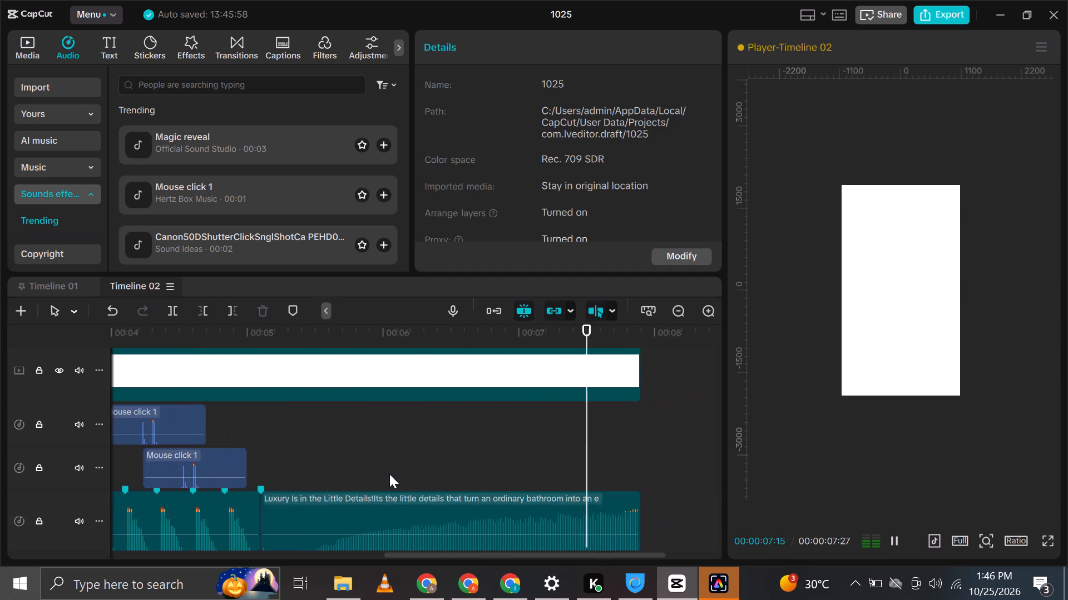
scroll(389, 474, "down", 9, "ctrl")
scroll(483, 464, "down", 7, "ctrl")
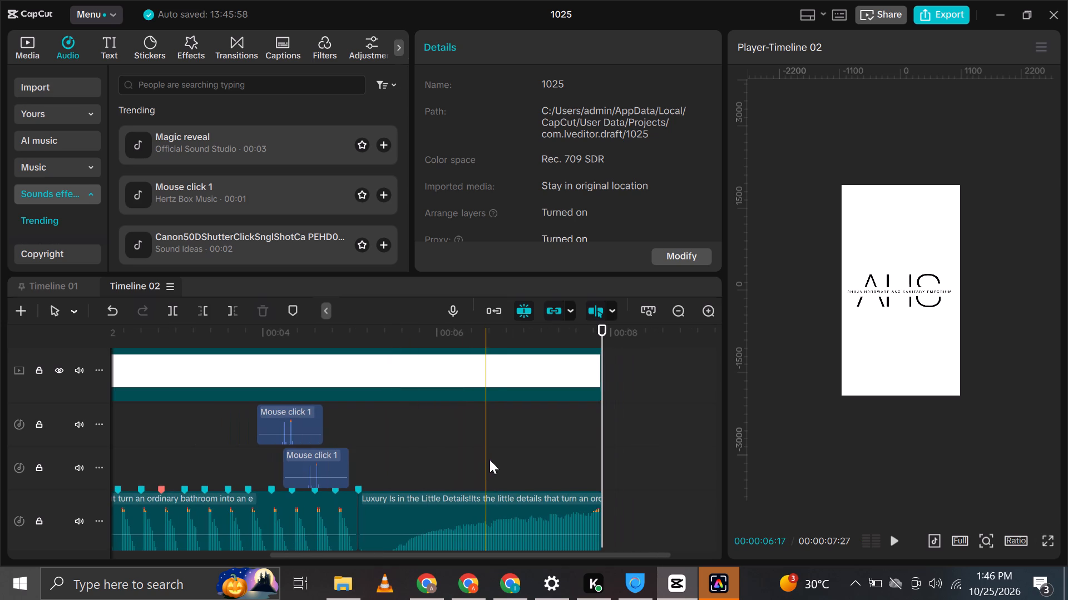
scroll(533, 446, "up", 3)
scroll(533, 446, "down", 1)
scroll(533, 446, "up", 5)
scroll(533, 446, "down", 1)
scroll(533, 446, "up", 3)
left_click(546, 415)
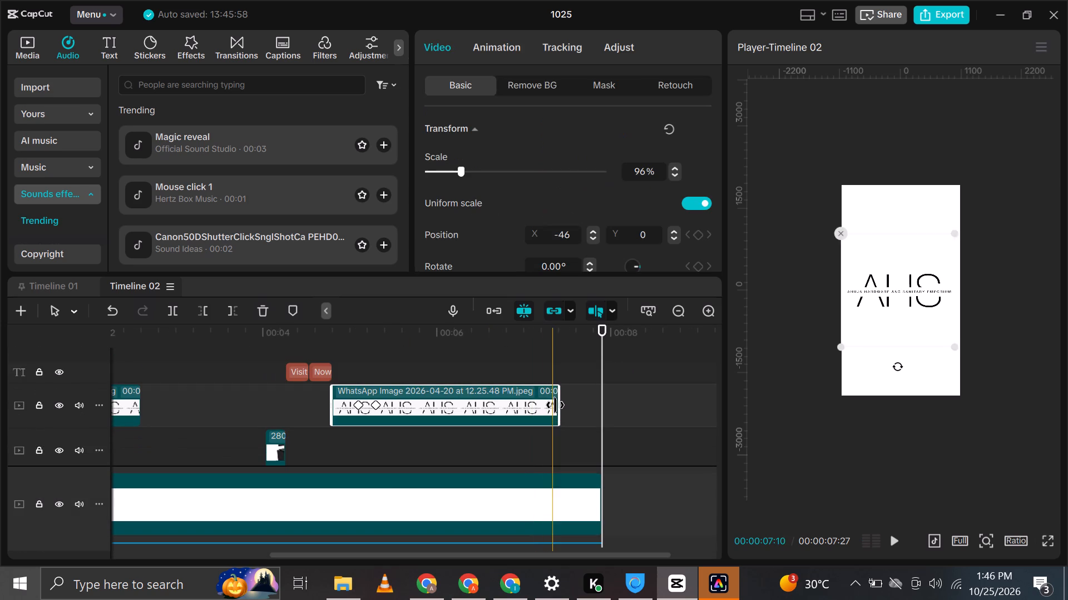
left_click_drag(561, 399, 604, 398)
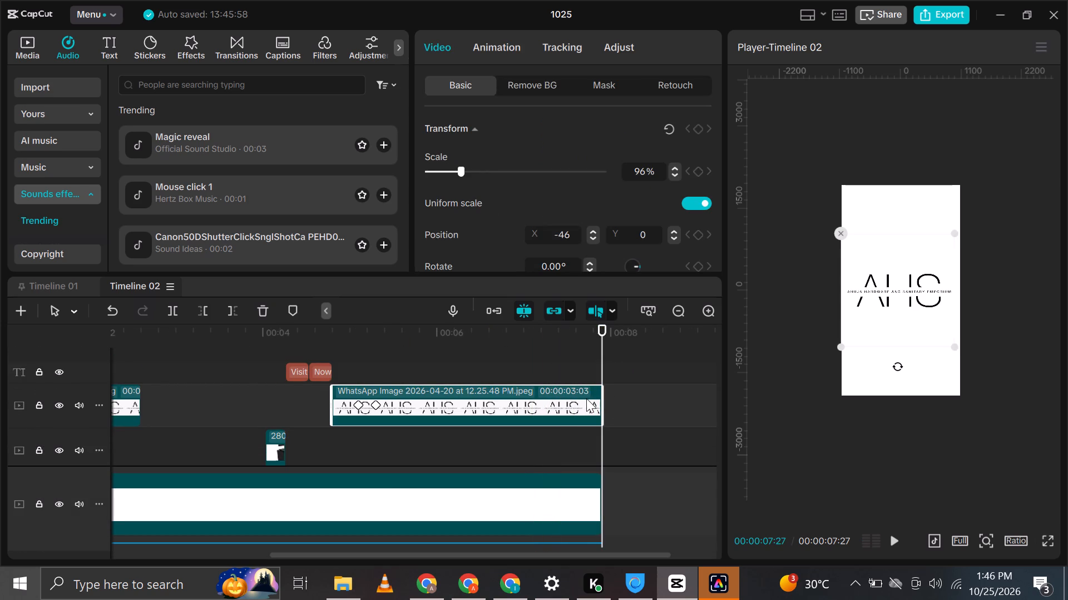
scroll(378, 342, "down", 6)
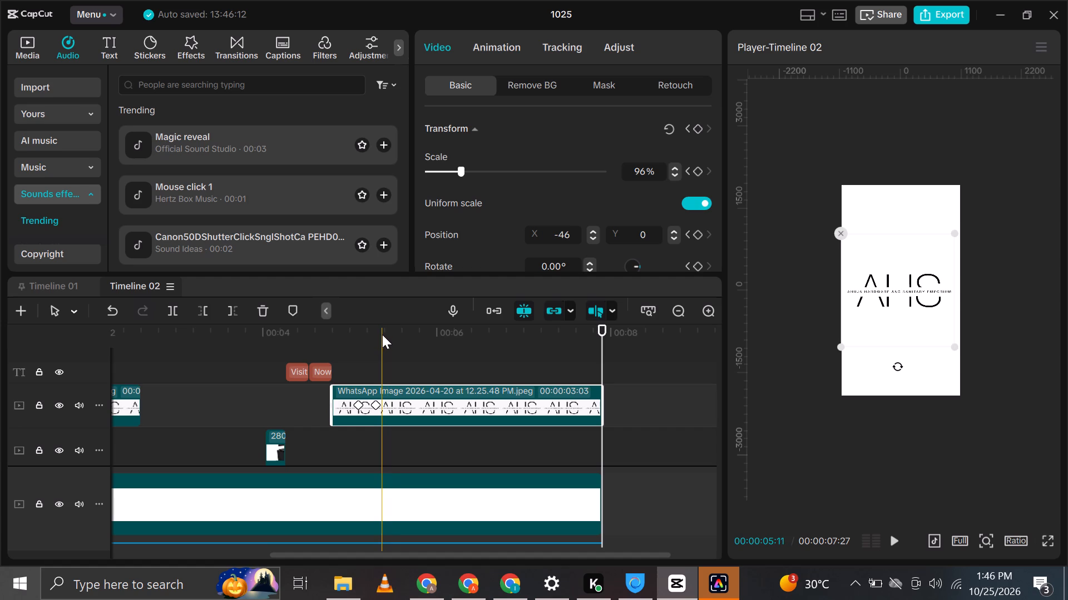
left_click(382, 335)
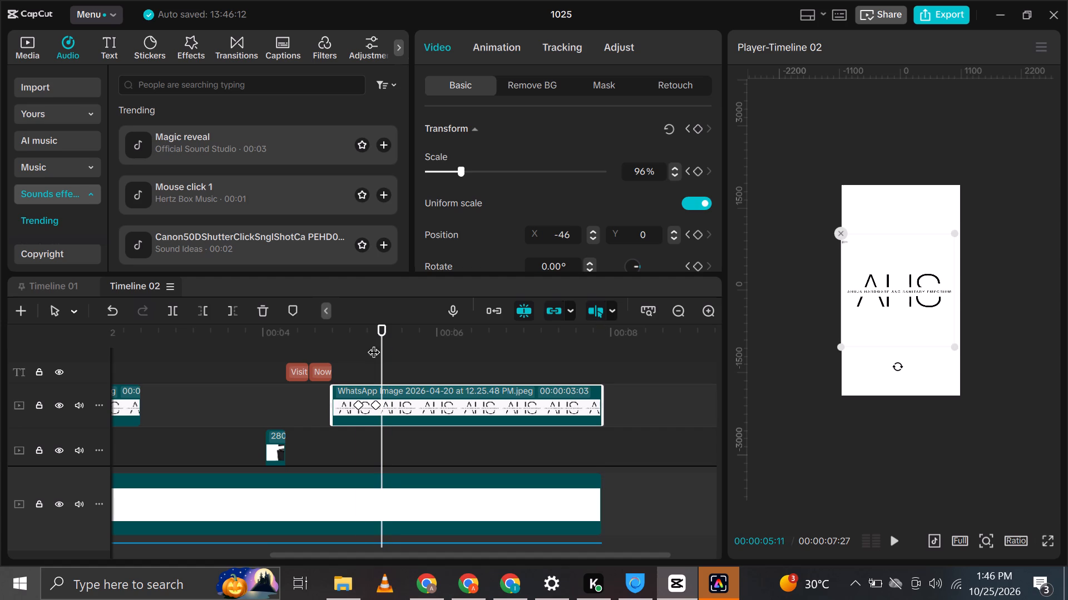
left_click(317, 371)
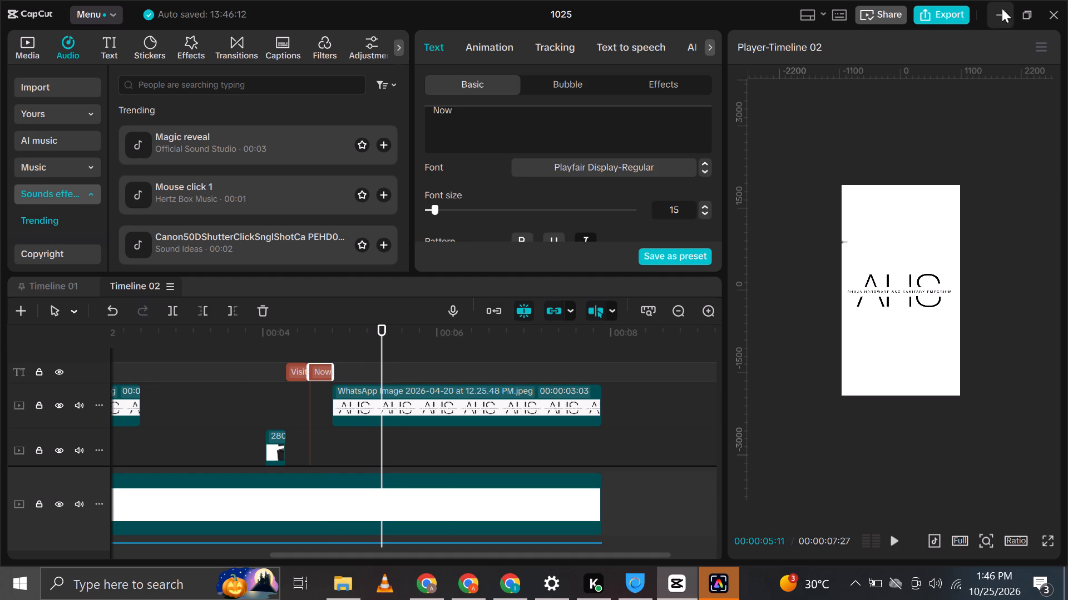
Open the export settings for the finished Timeline 02 video.
left_click(945, 12)
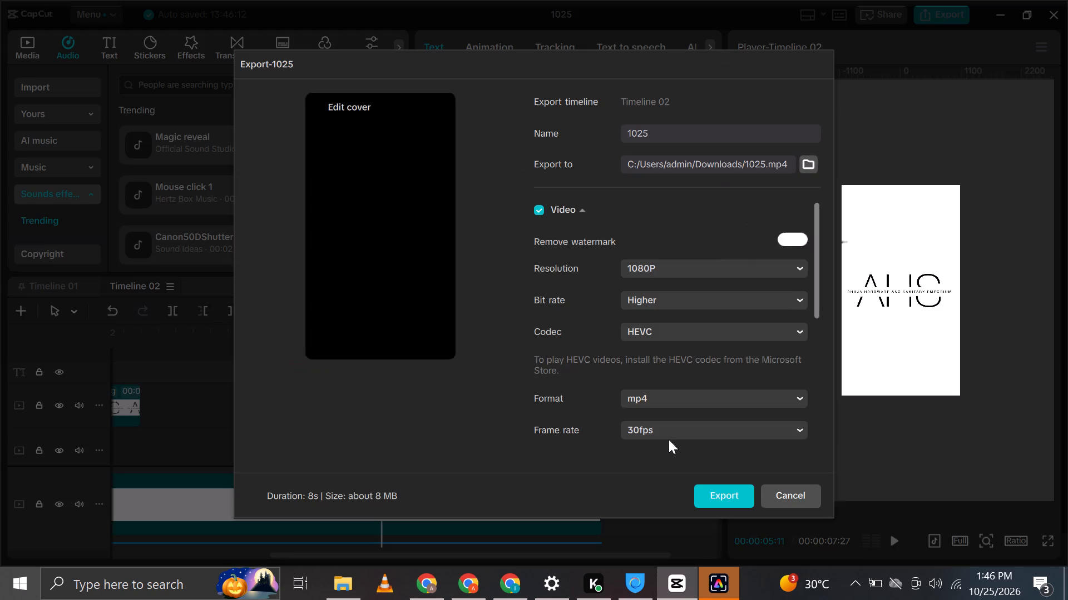
Export Timeline 02 as 1025, a 1080P HEVC mp4 at 30fps in Downloads, and preview the exported video.
left_click(709, 496)
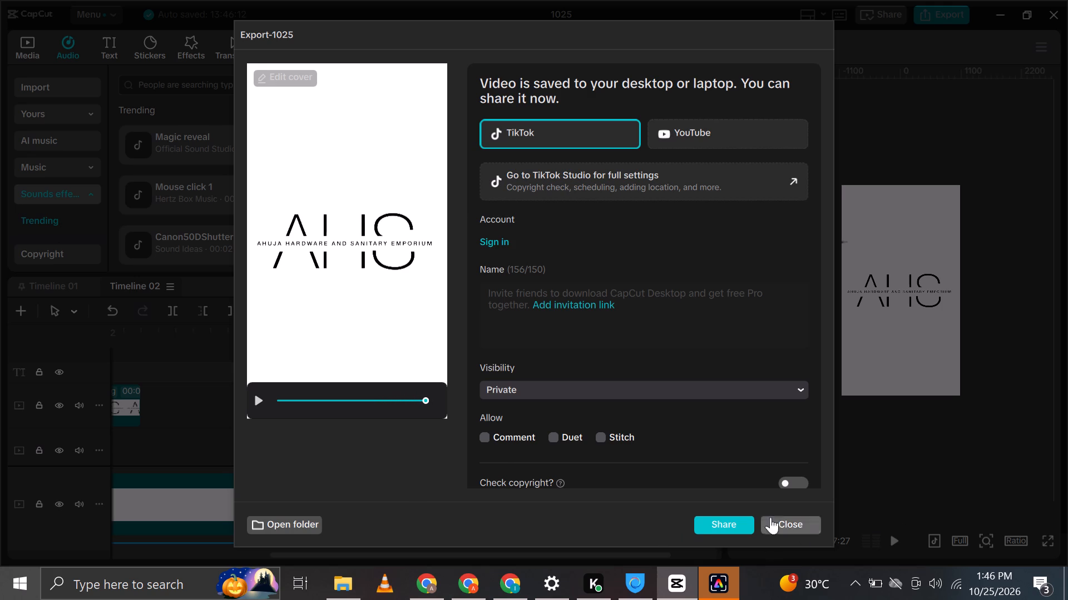
left_click(256, 393)
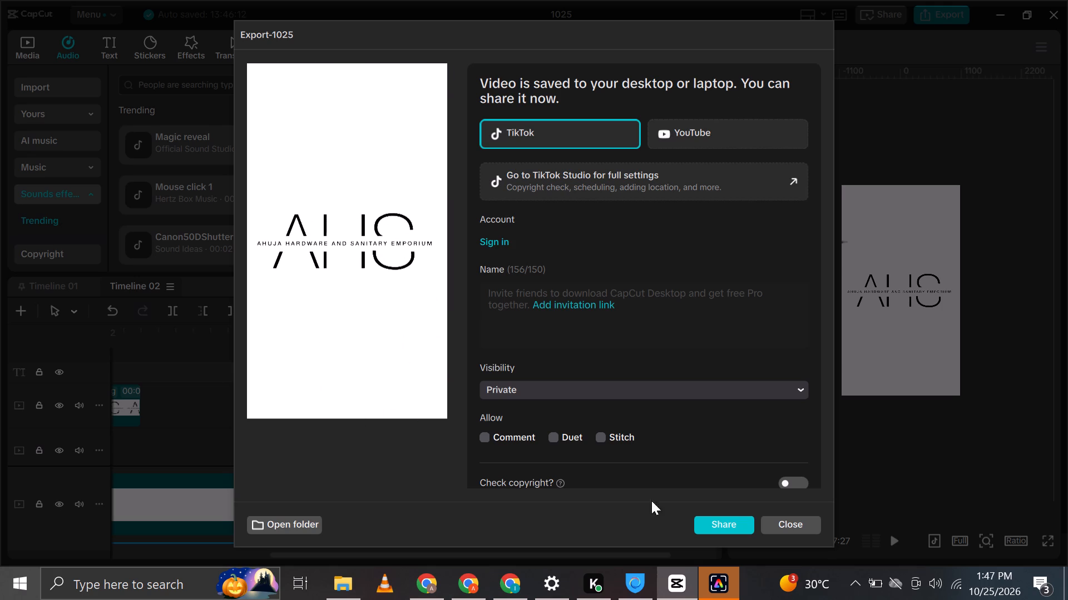
left_click(788, 528)
Extend the end of the compound clip to a duration of 00:00:03:02.
scroll(370, 389, "down", 2)
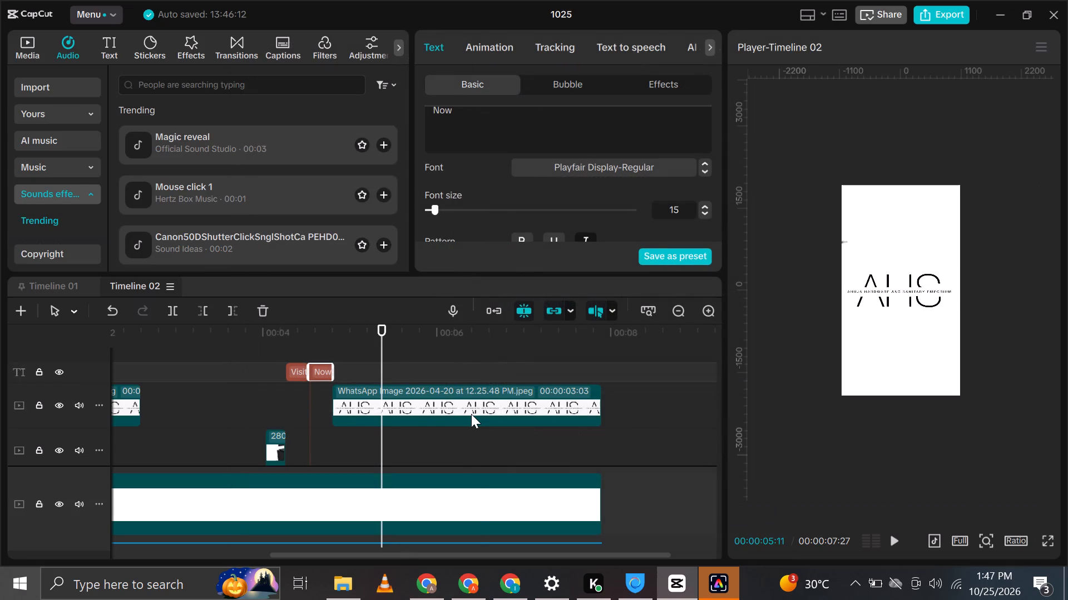
scroll(383, 424, "down", 2)
left_click(371, 420)
left_click_drag(395, 413, 408, 413)
left_click(380, 411)
left_click_drag(389, 409, 402, 409)
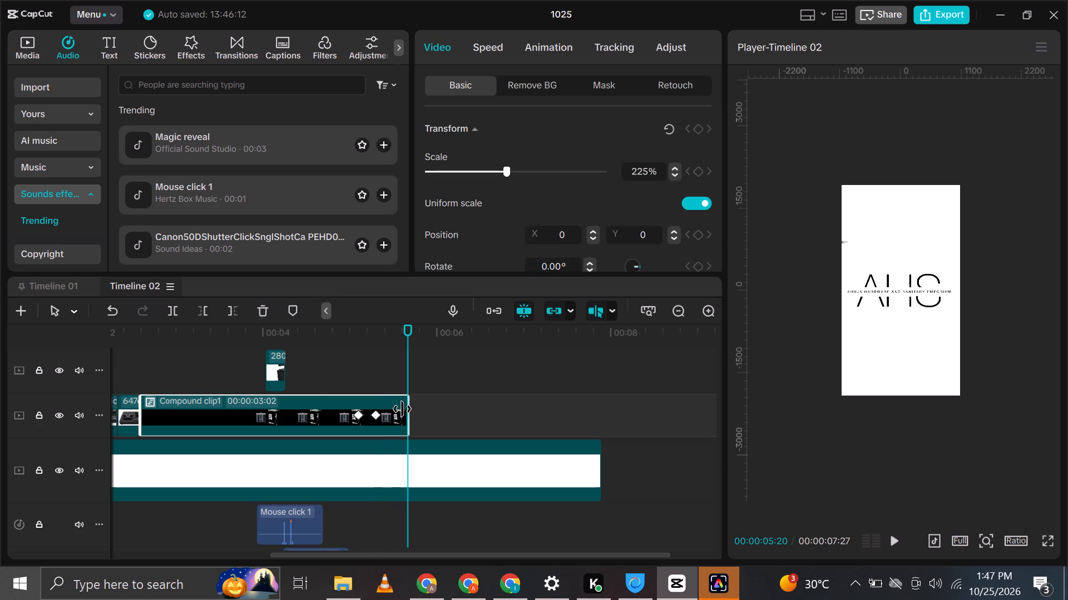
left_click_drag(402, 409, 403, 409)
Move the compound clip's 225% scale keyframe later, close to the end of the extended clip.
left_click(378, 415)
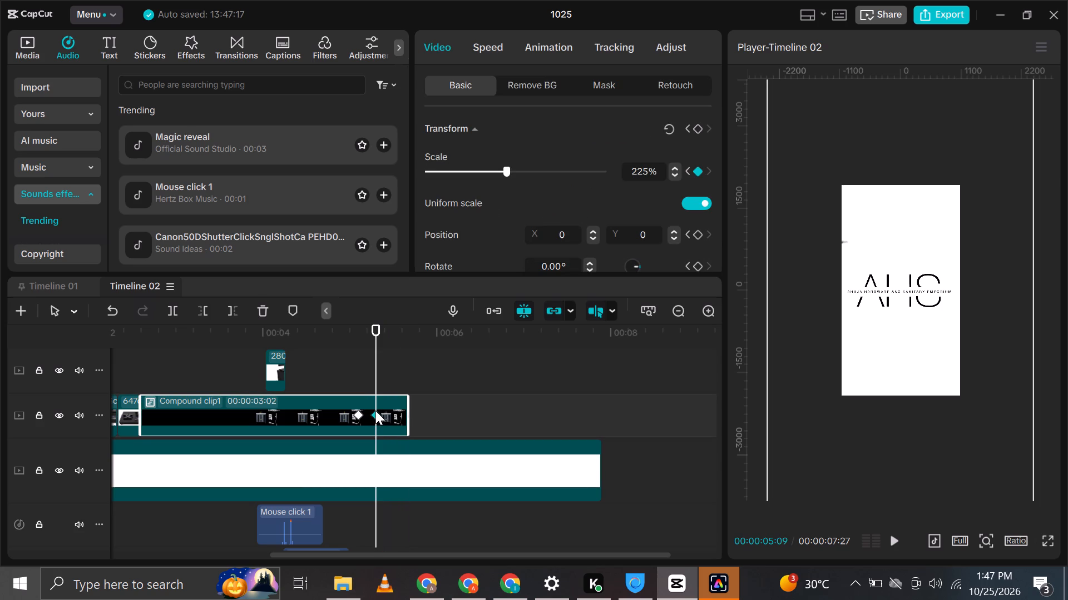
left_click(375, 411)
left_click_drag(375, 411, 394, 434)
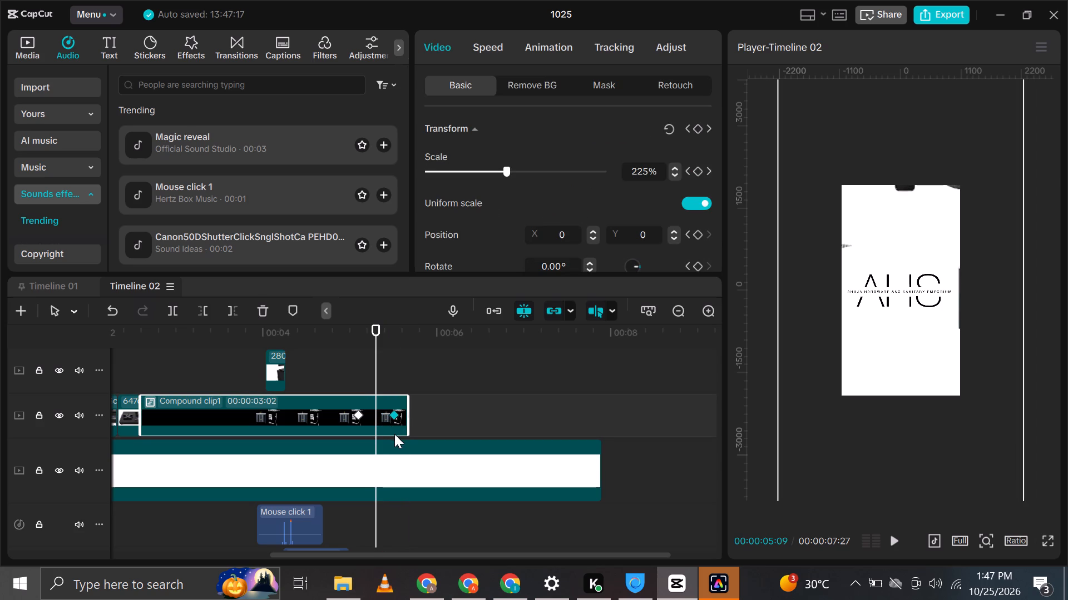
left_click_drag(394, 434, 400, 448)
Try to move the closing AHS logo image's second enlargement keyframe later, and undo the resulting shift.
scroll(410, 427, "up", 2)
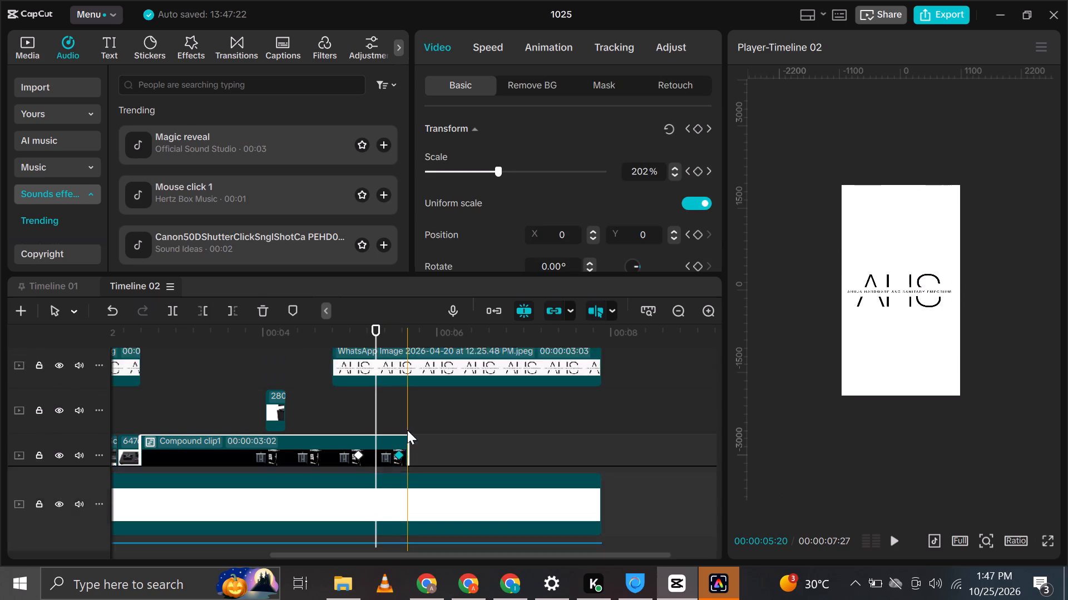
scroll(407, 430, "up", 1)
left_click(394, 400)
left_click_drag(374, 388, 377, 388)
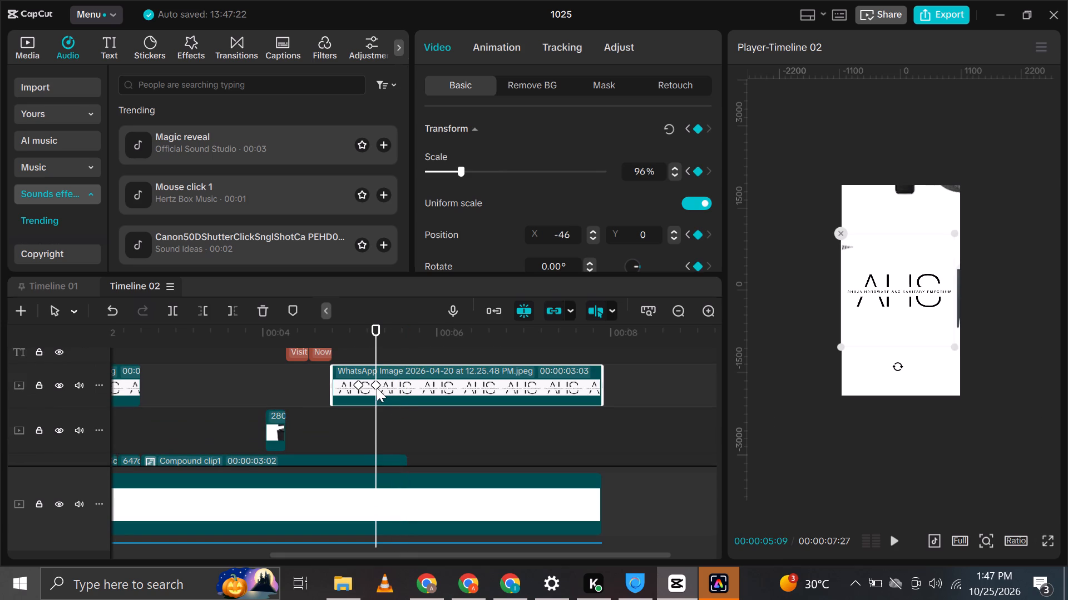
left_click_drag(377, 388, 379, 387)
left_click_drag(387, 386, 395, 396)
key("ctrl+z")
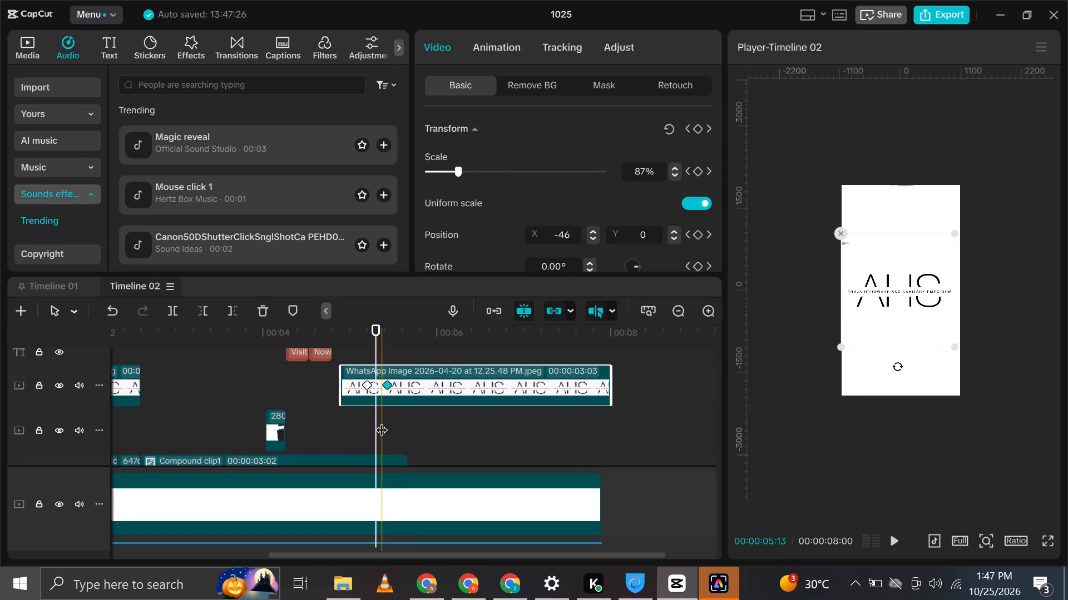
Move the closing AHS logo image's second enlargement keyframe later, aligning it with the compound clip's 225% scale keyframe at 00:00:05:17.
scroll(409, 419, "down", 2)
left_click(393, 428)
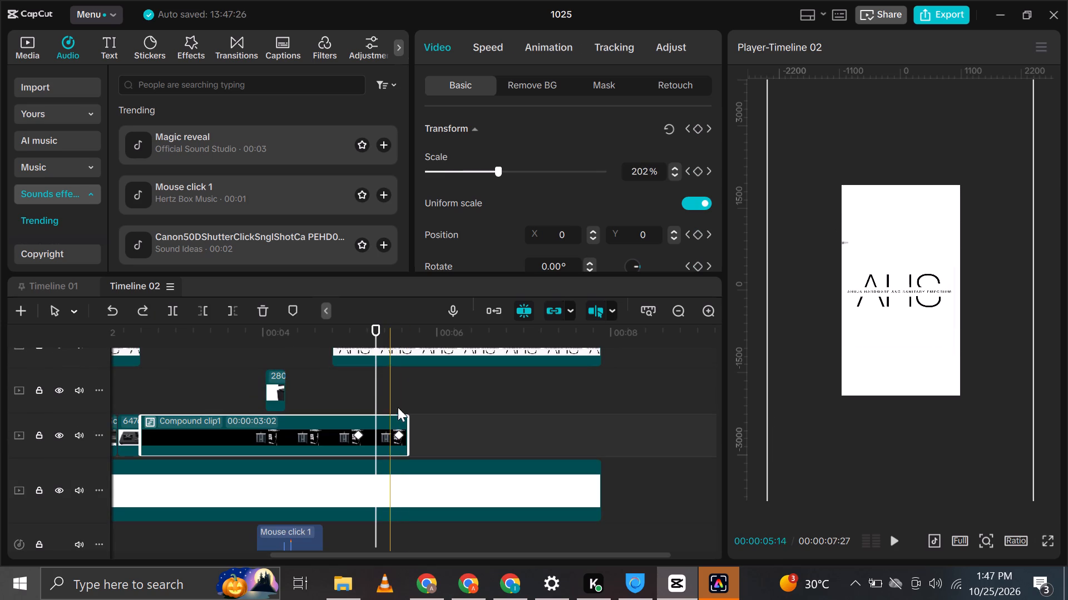
left_click(397, 394)
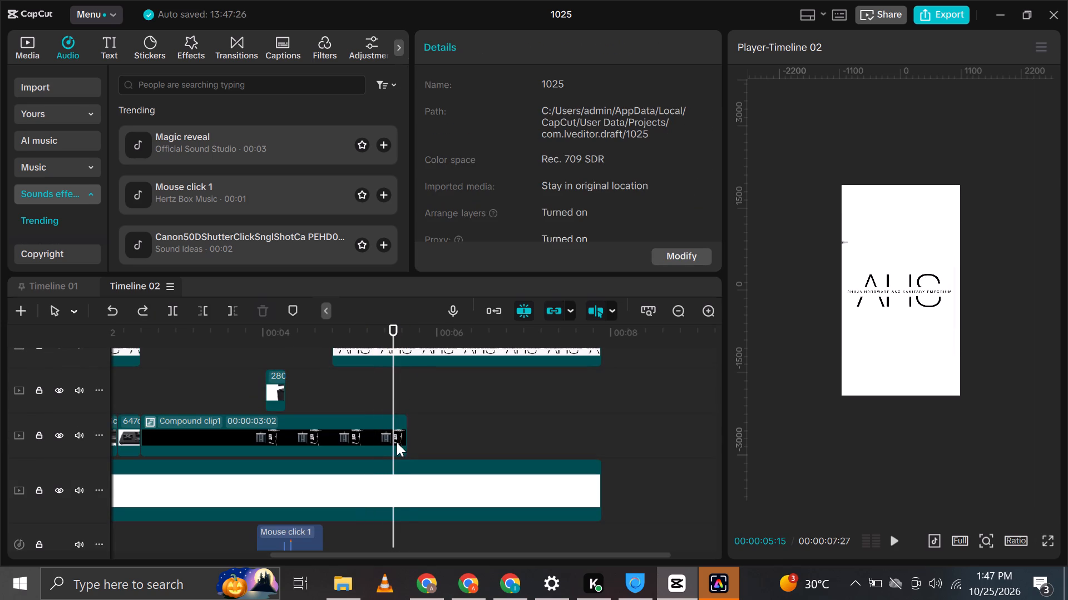
left_click(400, 397)
left_click(399, 432)
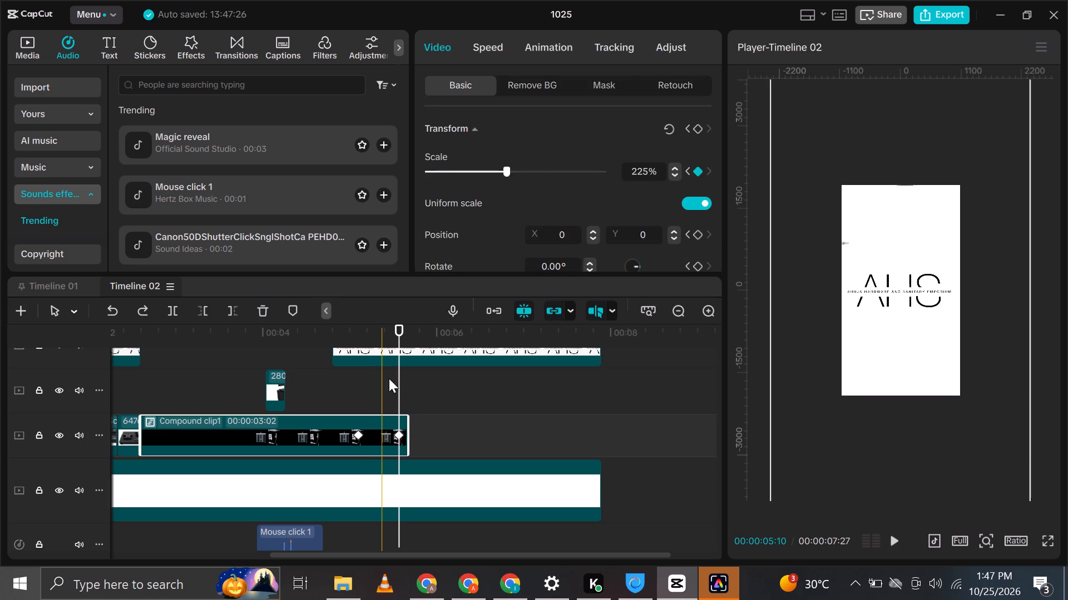
scroll(400, 371, "up", 2)
left_click(376, 381)
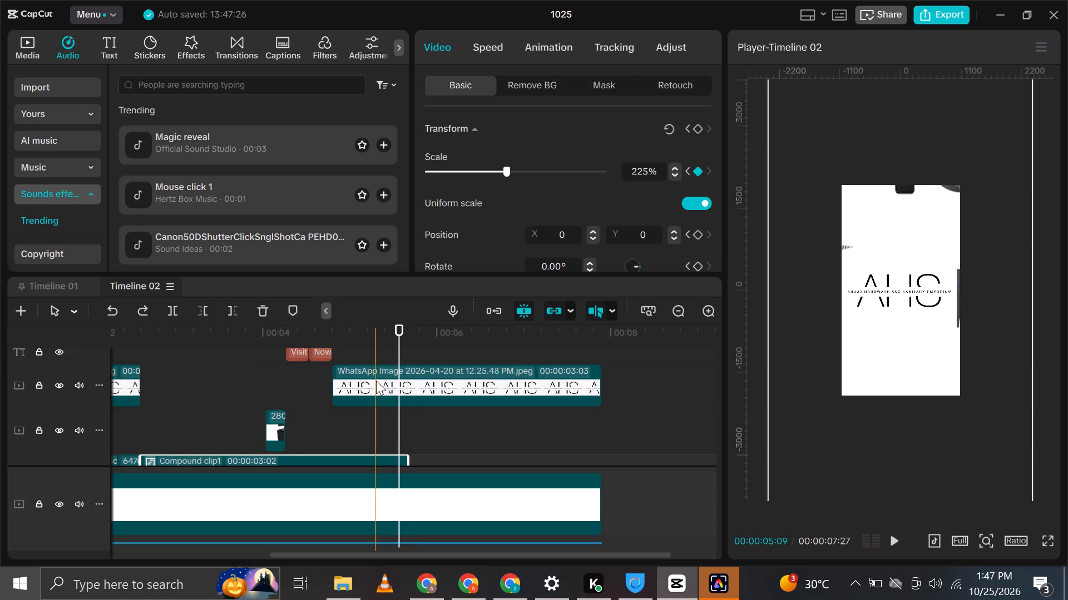
left_click_drag(378, 384, 400, 384)
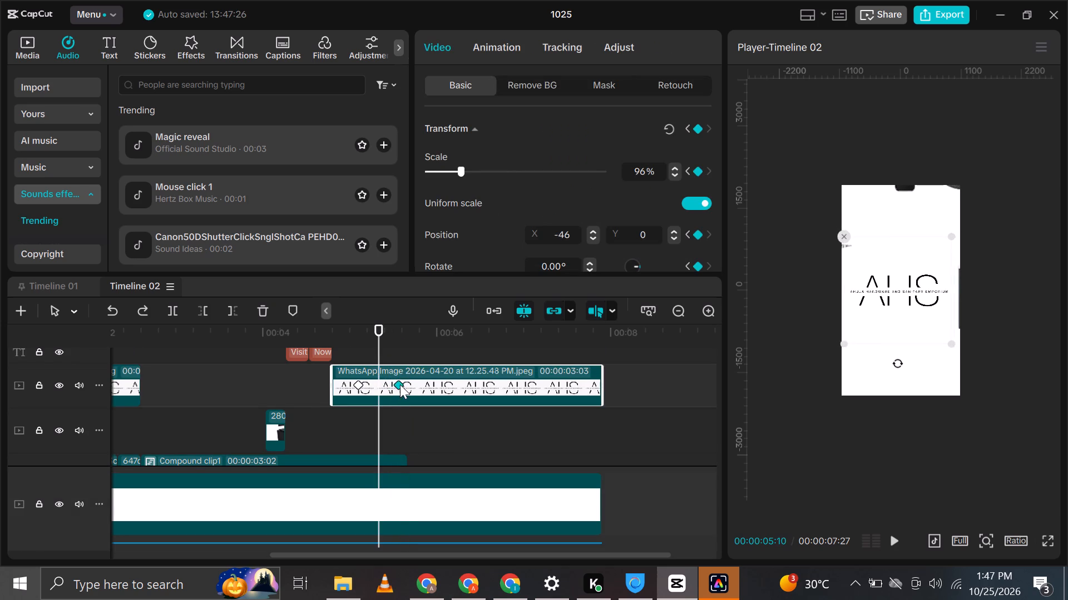
left_click_drag(400, 384, 401, 384)
left_click(398, 347)
scroll(398, 347, "down", 5)
scroll(389, 451, "down", 3)
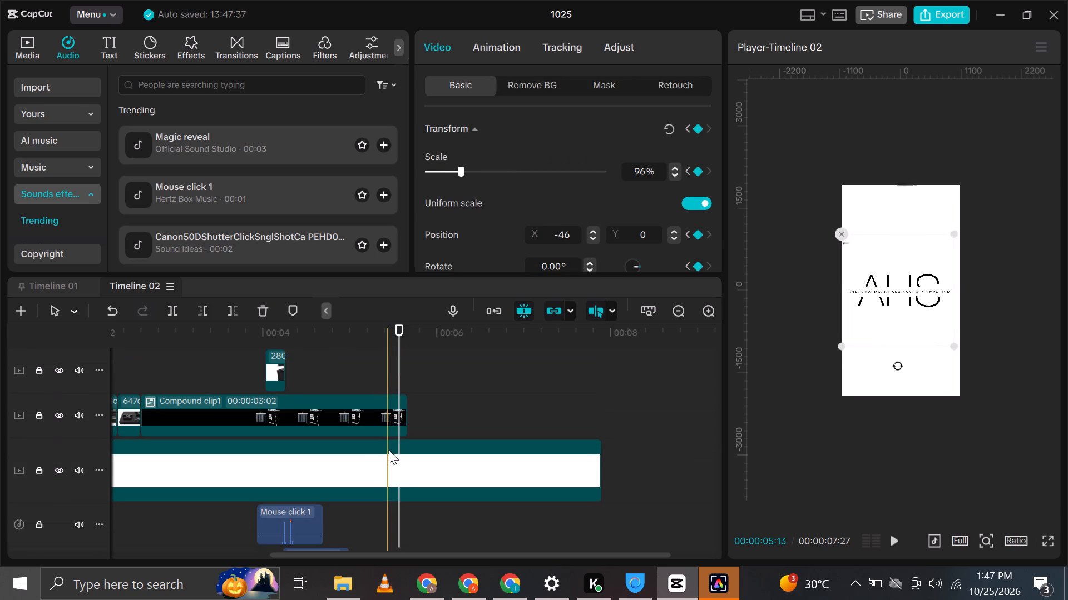
left_click(399, 417)
scroll(410, 414, "up", 5)
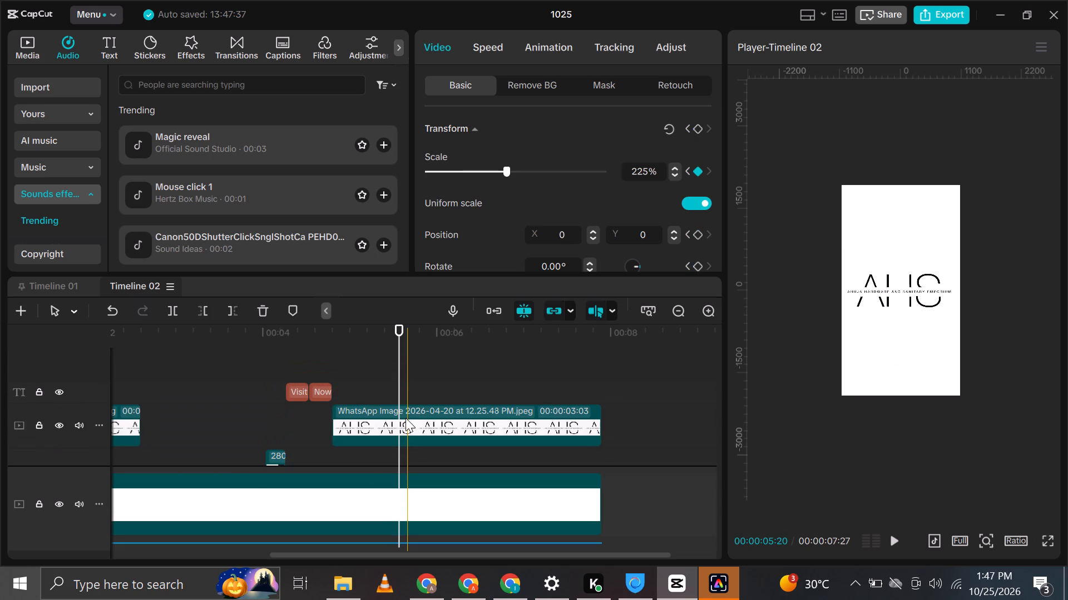
left_click(407, 426)
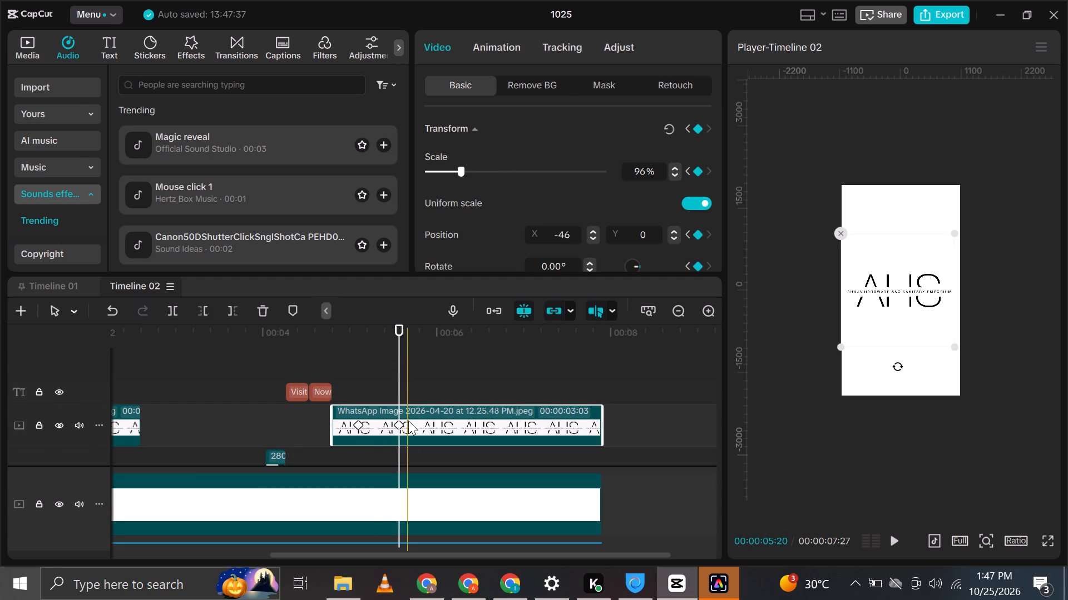
Play back the closing product zoom and logo enlargement from about 00:00:04:28.
left_click(344, 392)
key("space")
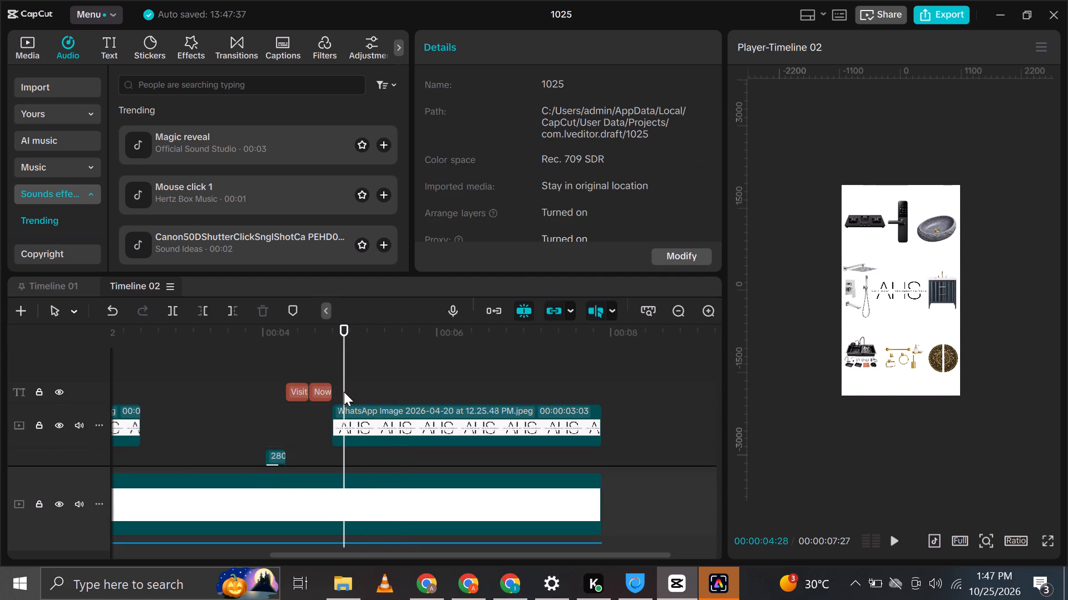
key("space")
Apply the Cubic Out preset curve to the closing AHS logo image's 96% scale keyframe.
left_click(426, 432)
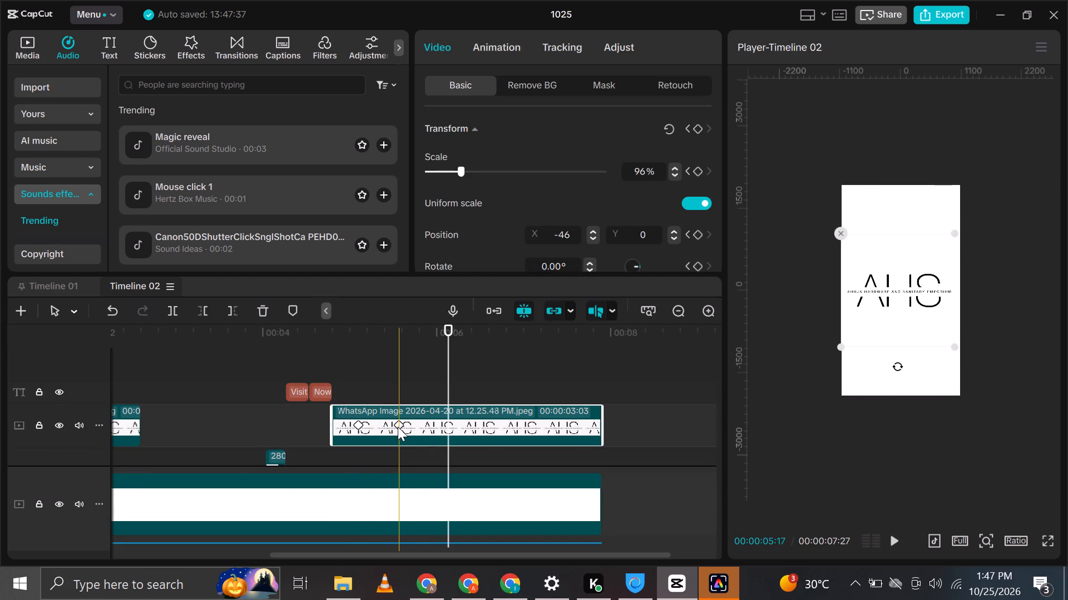
left_click(398, 426)
right_click(398, 426)
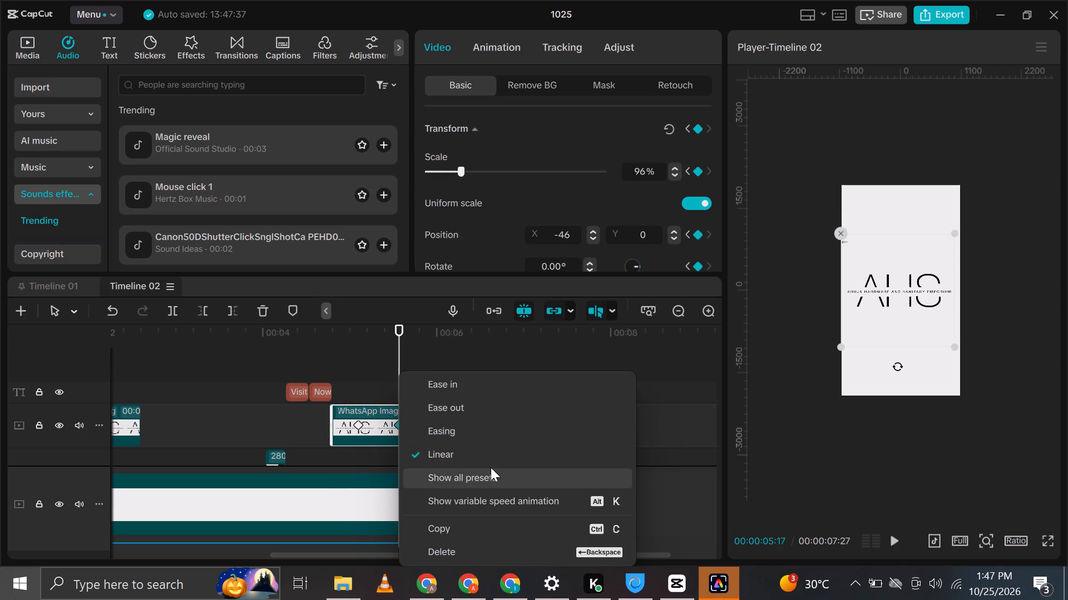
left_click(491, 469)
left_click(667, 431)
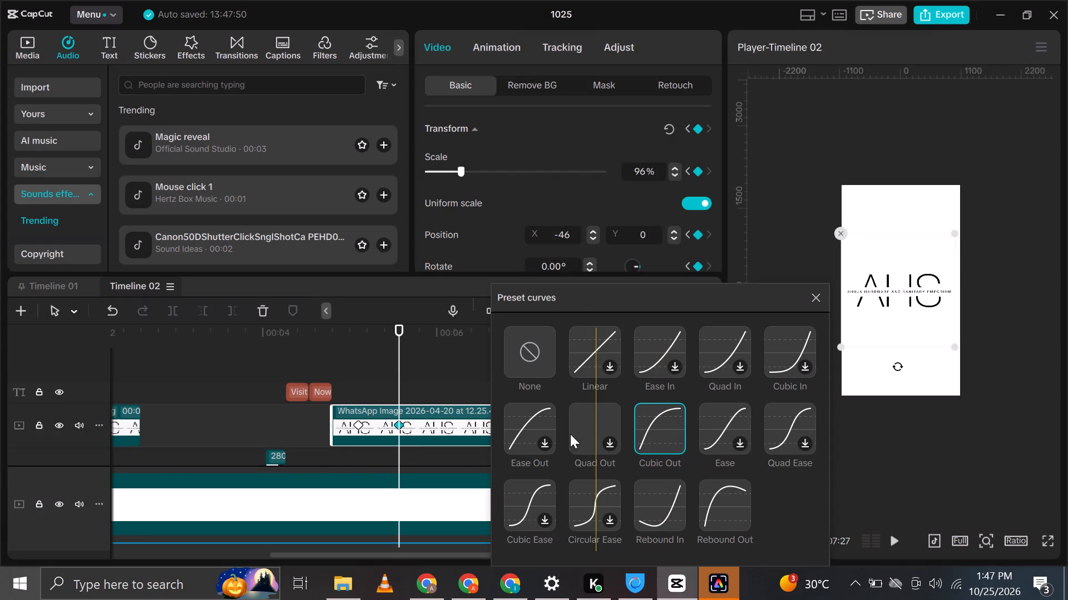
Apply the Cubic Out preset curve to the compound clip's 225% scale keyframe.
scroll(393, 417, "down", 5)
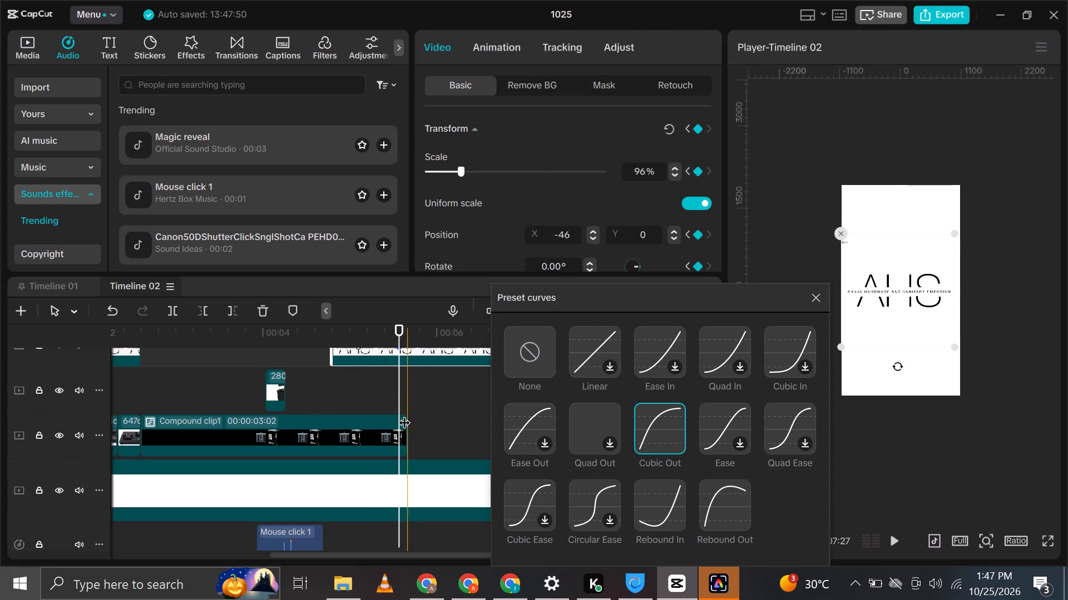
left_click(385, 408)
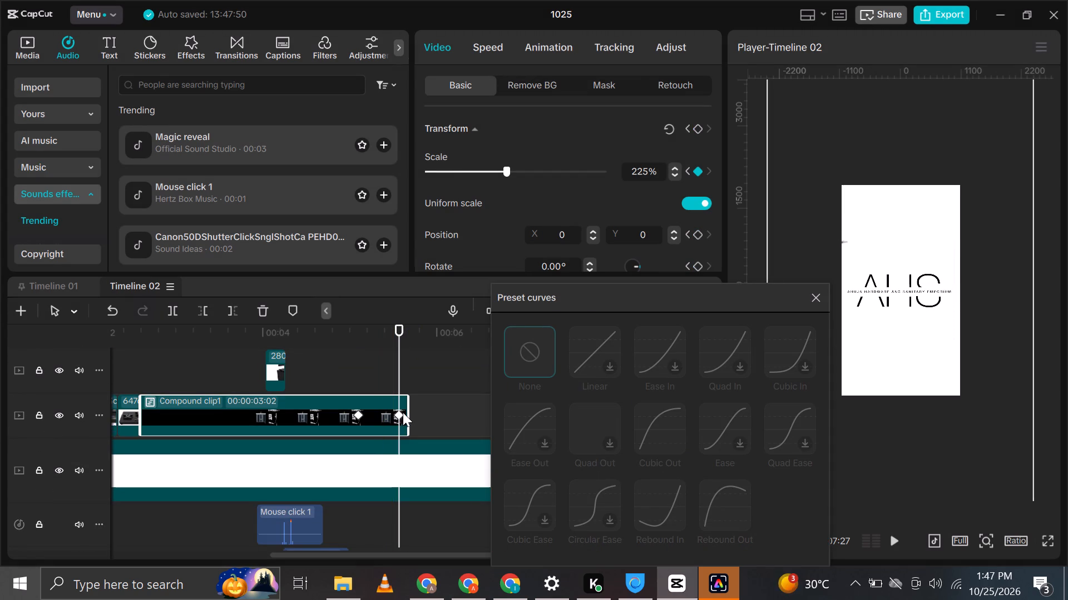
left_click(397, 416)
left_click(810, 298)
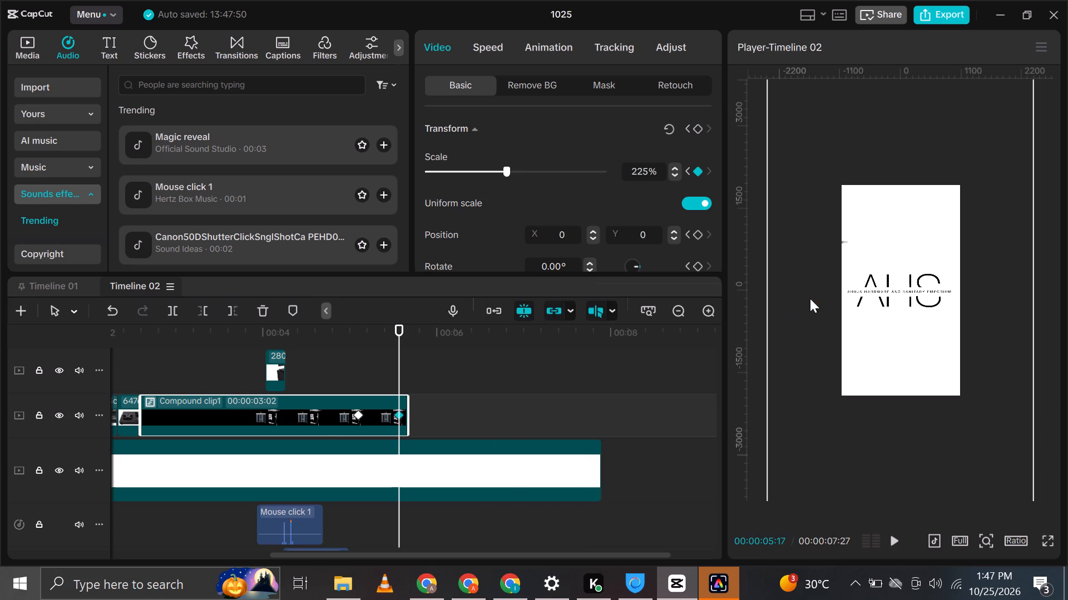
right_click(400, 411)
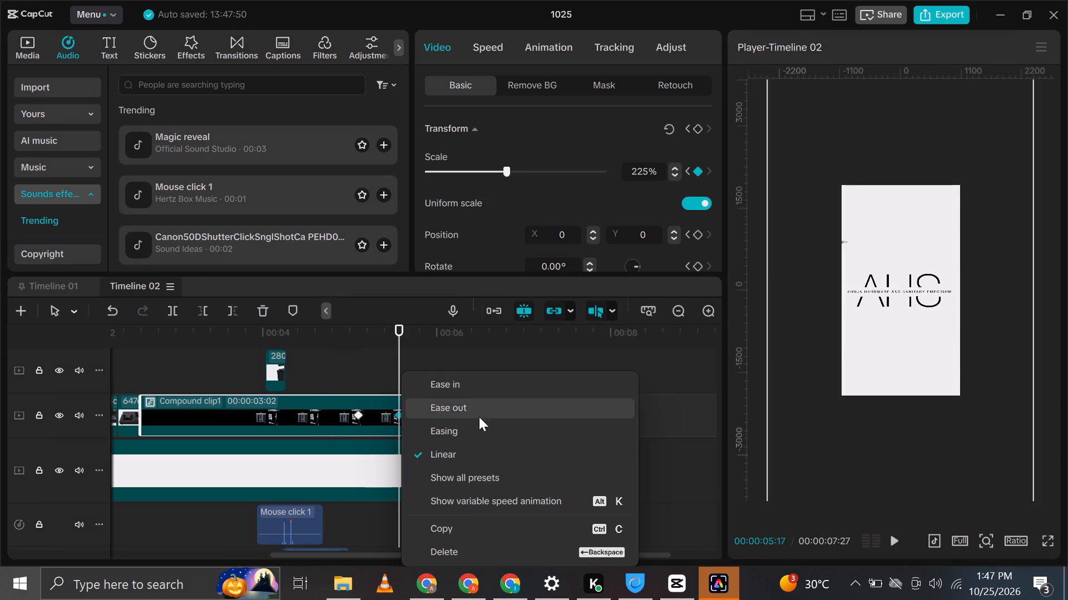
left_click(507, 480)
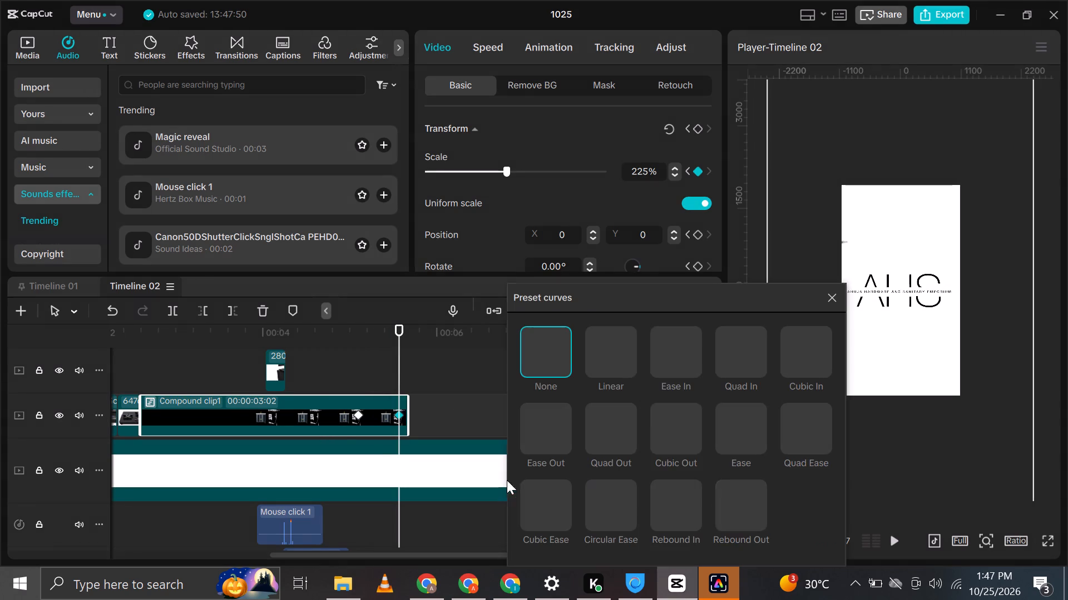
left_click(672, 427)
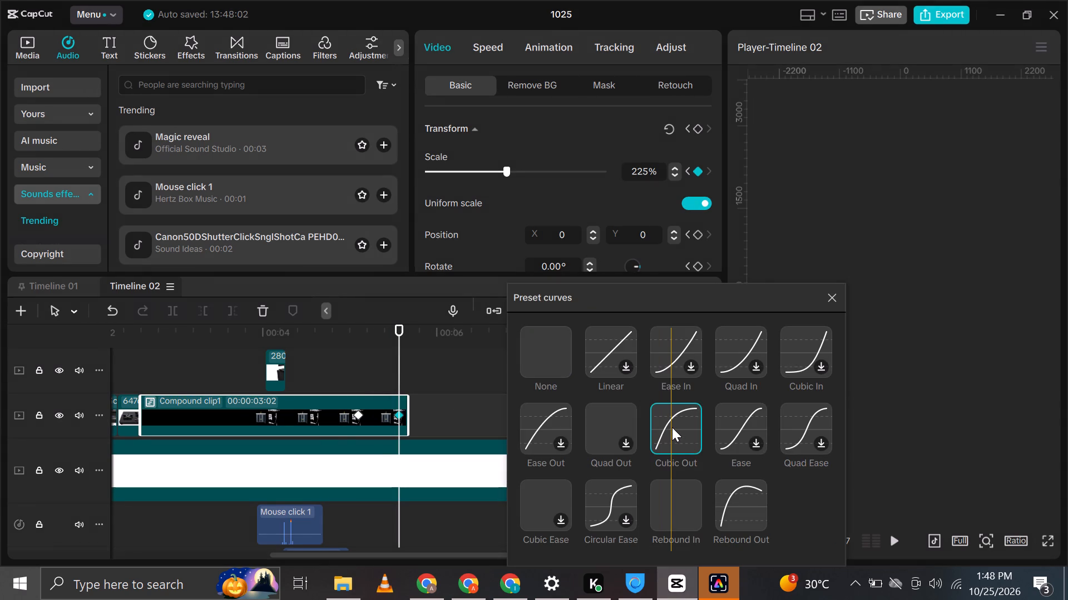
left_click(830, 294)
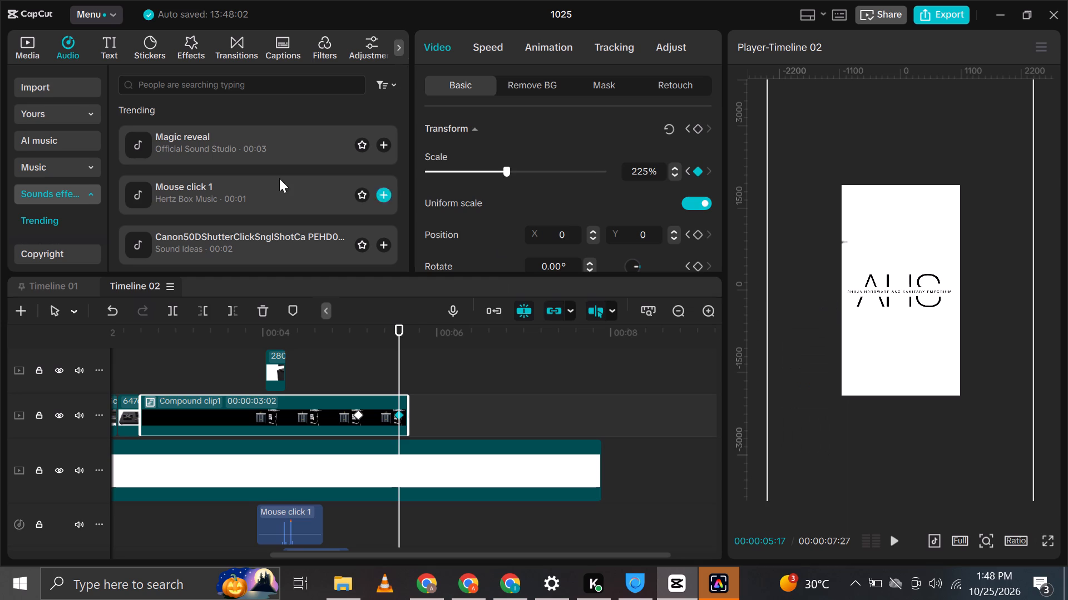
Add the trending swish_whoosh (large)(794558) sound effect to the audio track, starting at the compound clip's first zoom keyframe.
scroll(150, 200, "down", 1)
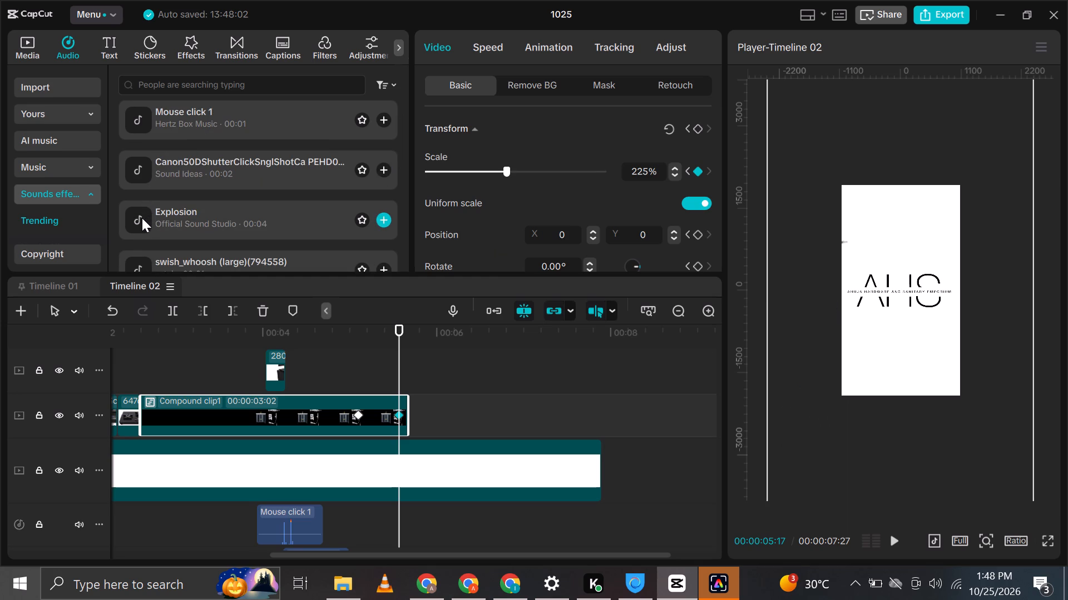
scroll(159, 228, "down", 1)
left_click(139, 196)
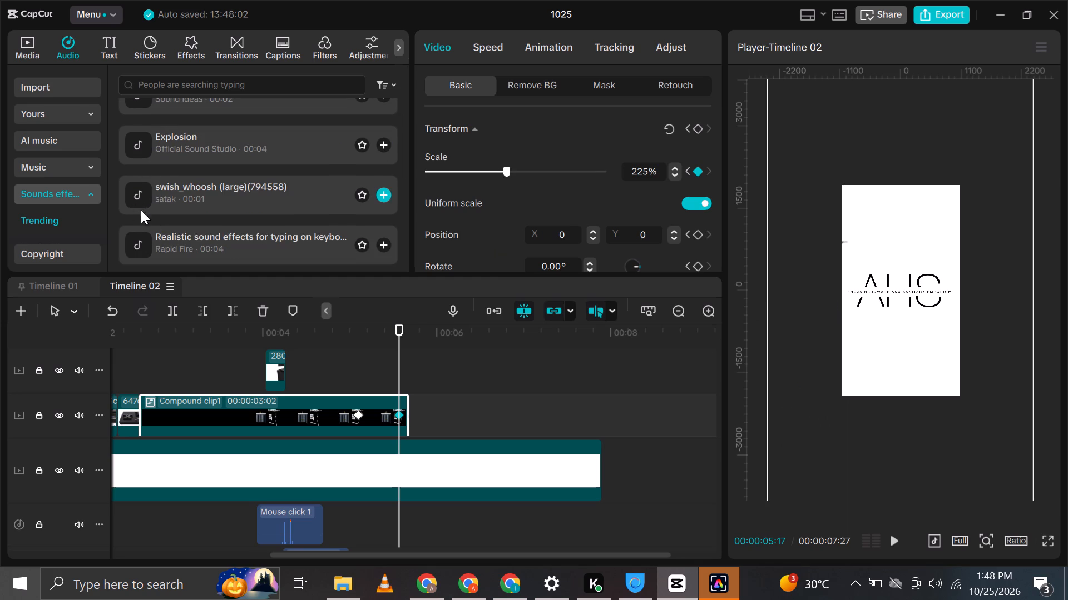
left_click_drag(270, 190, 358, 168)
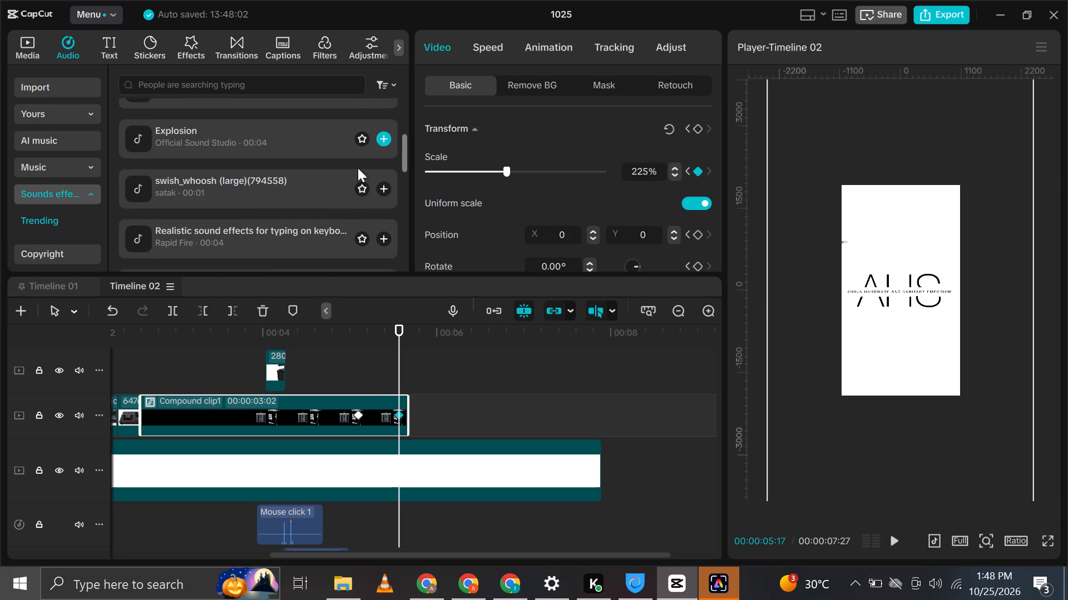
left_click_drag(358, 168, 358, 168)
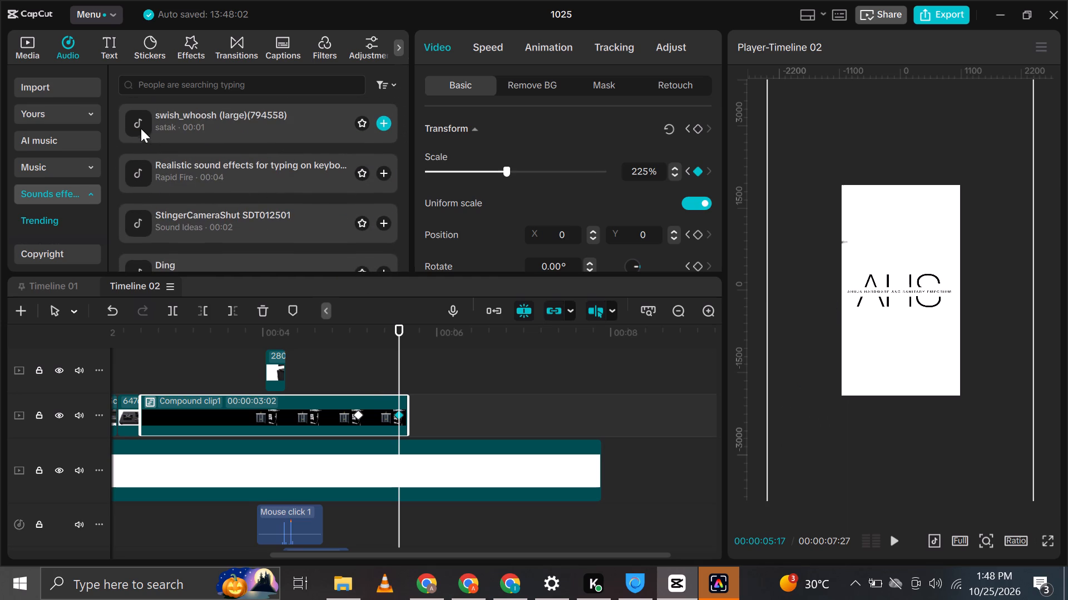
left_click(141, 124)
left_click_drag(301, 138, 377, 507)
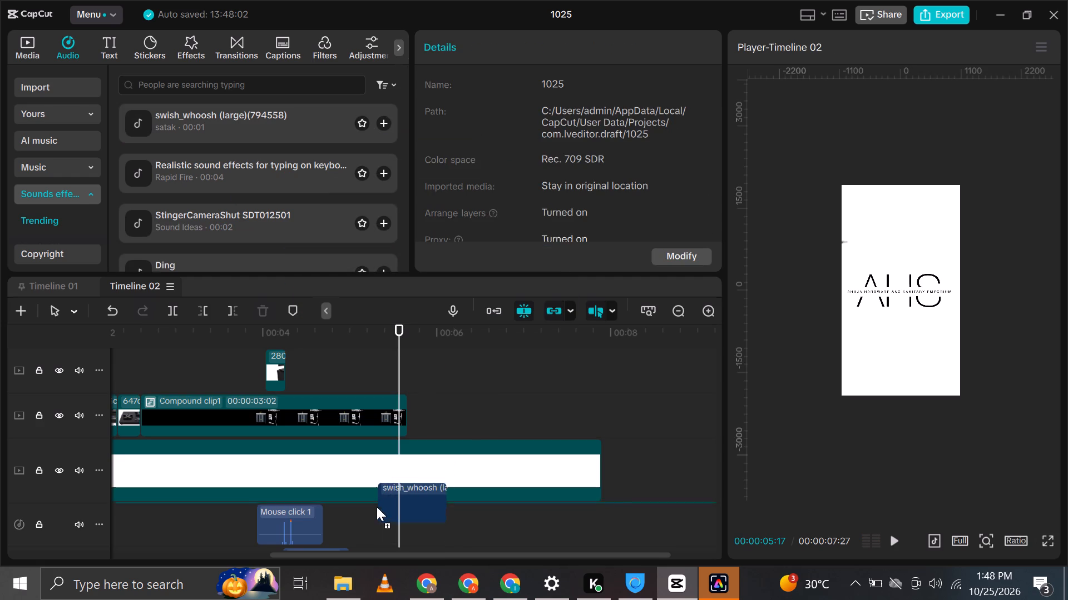
left_click_drag(377, 507, 358, 517)
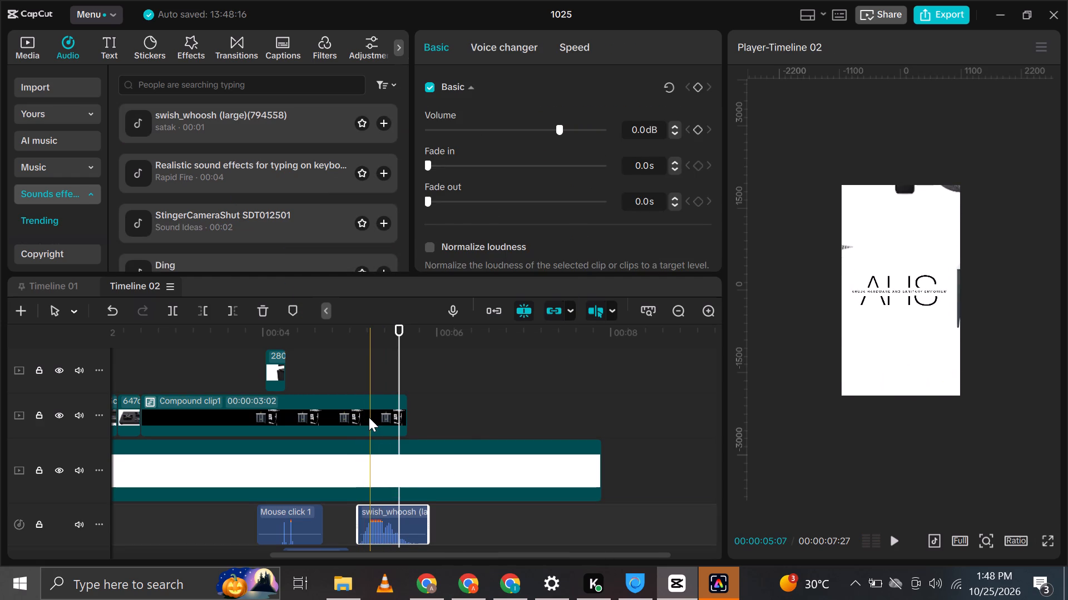
Play back the closing zoom to check the whoosh sound's timing.
left_click(369, 417)
left_click(331, 517)
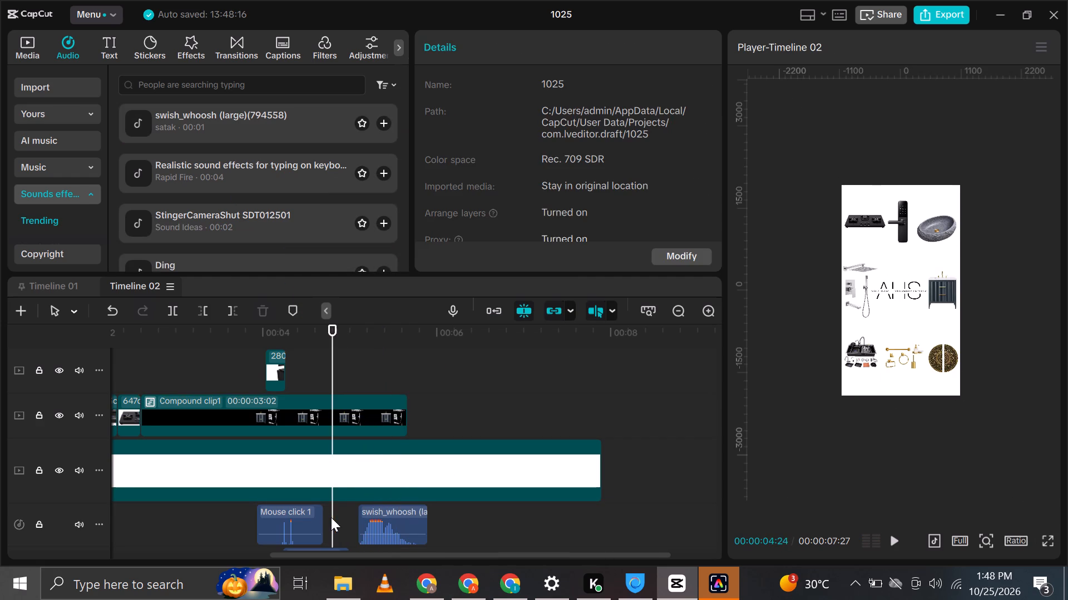
key("space")
key("space")
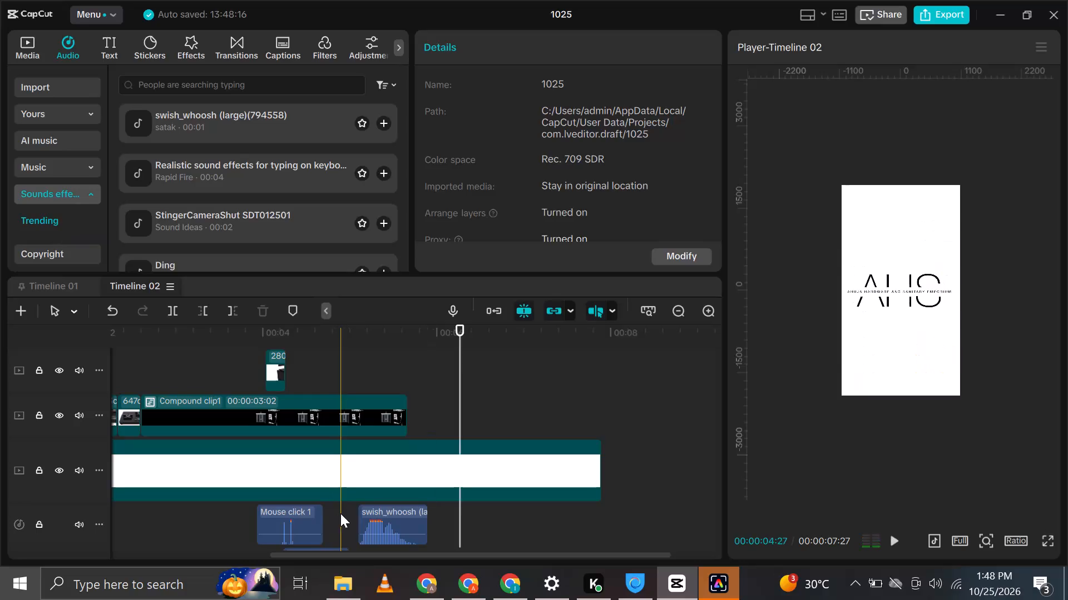
left_click(340, 513)
key("space")
key("space")
Set the swish_whoosh sound clip's volume to -3.7 dB.
left_click(389, 530)
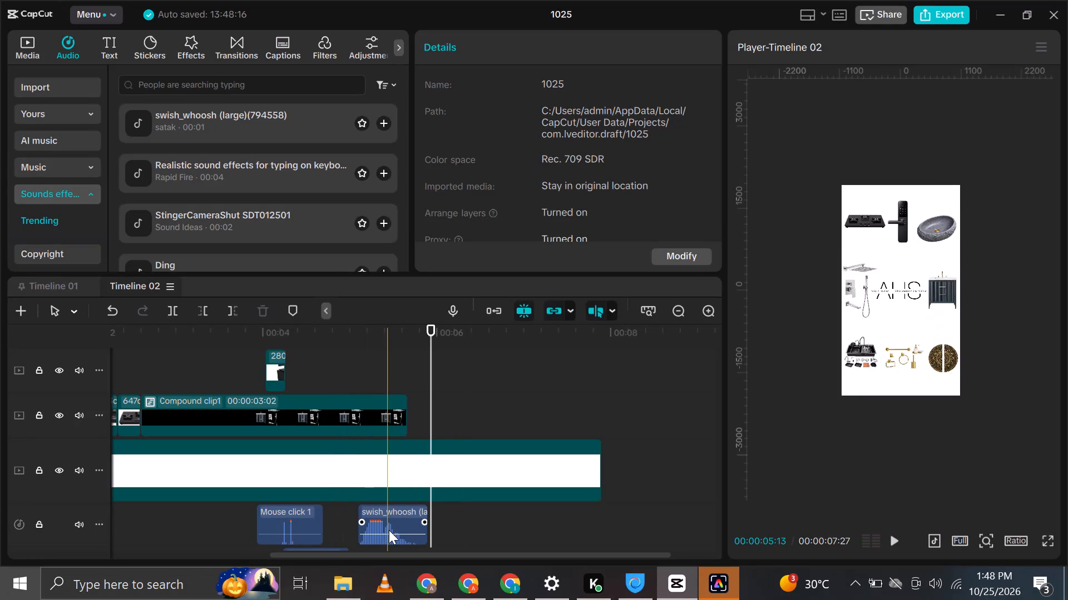
left_click(548, 125)
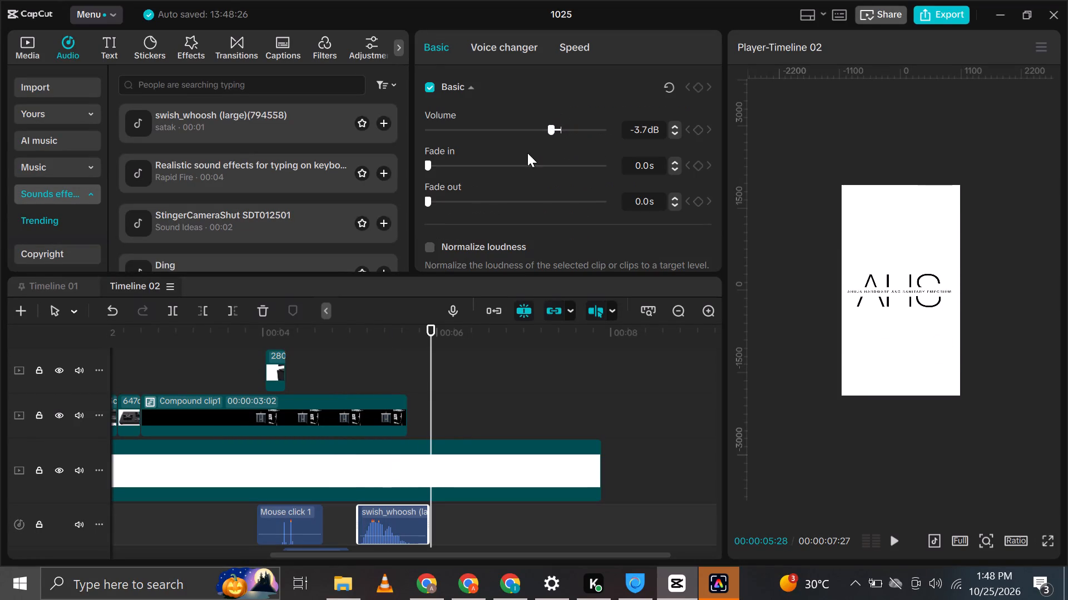
Play back the closing zoom with the adjusted whoosh, followed by Timeline 02 from the beginning.
left_click(331, 362)
key("space")
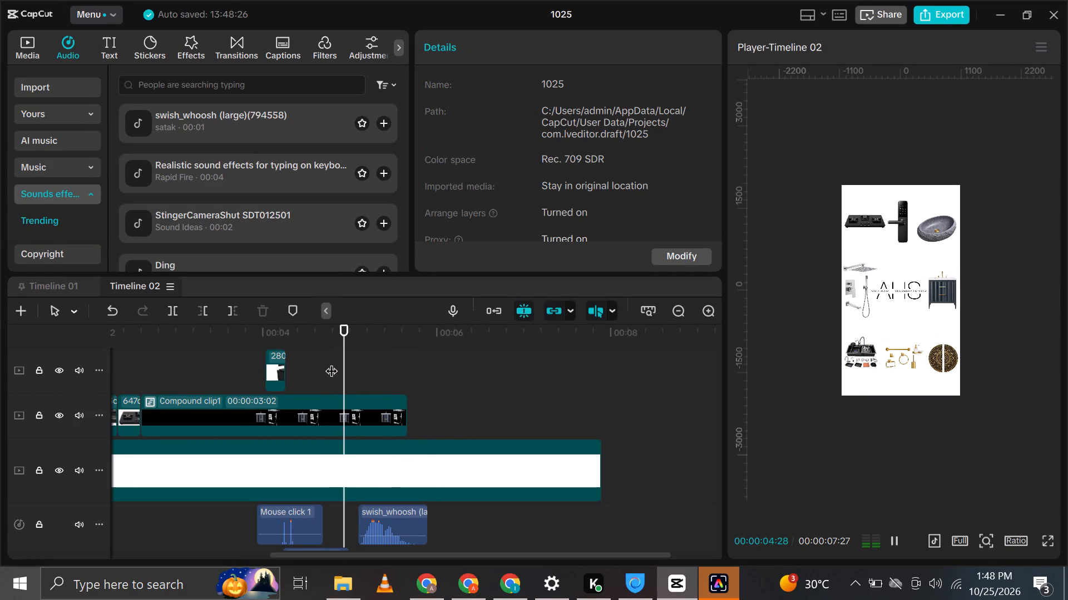
key("space")
left_click_drag(289, 331, 248, 331)
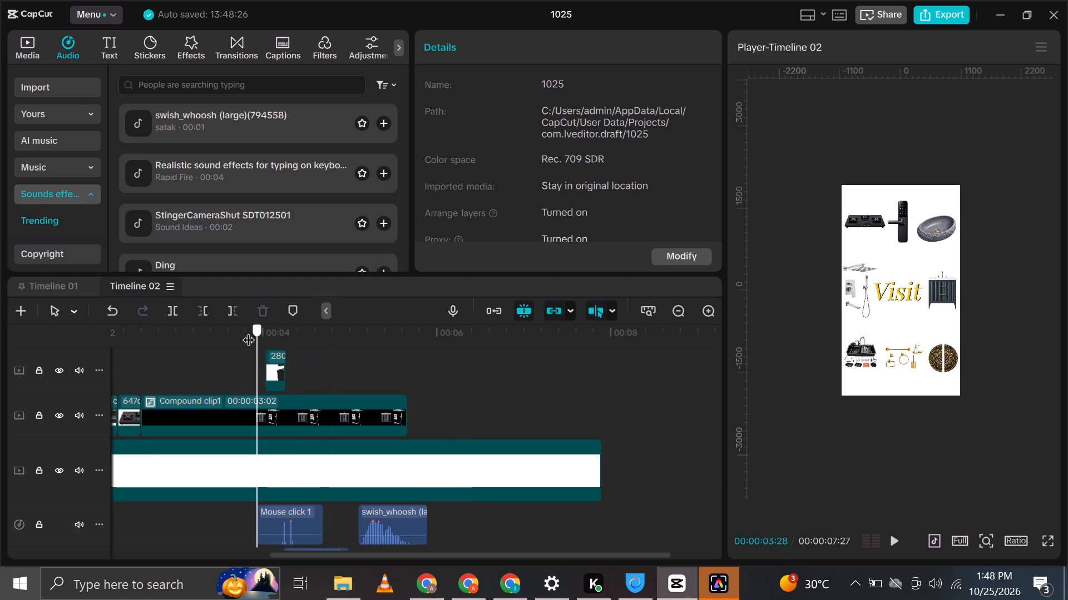
left_click_drag(248, 331, 28, 353)
key("space")
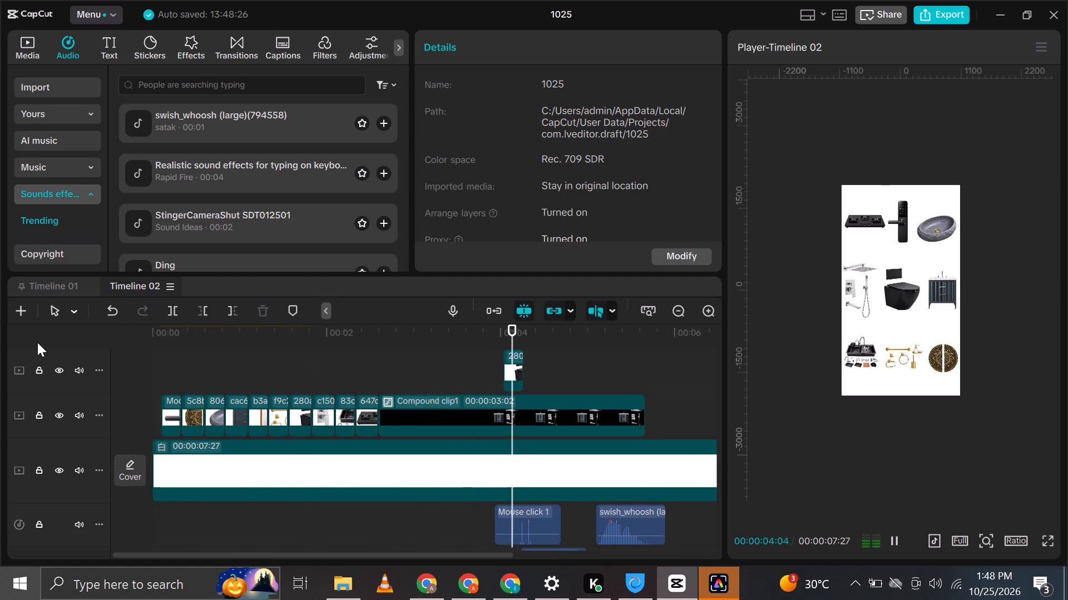
key("space")
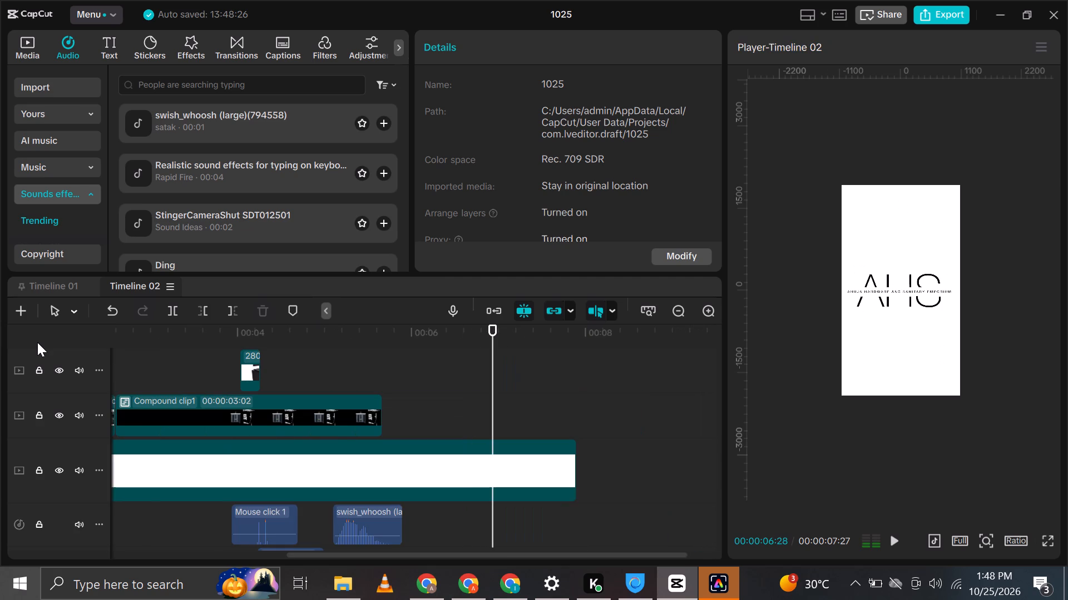
Export Timeline 02 as 1025(1), a 1080P HEVC mp4 at 30fps with higher bit rate in Downloads, and dismiss the sharing options.
left_click(944, 18)
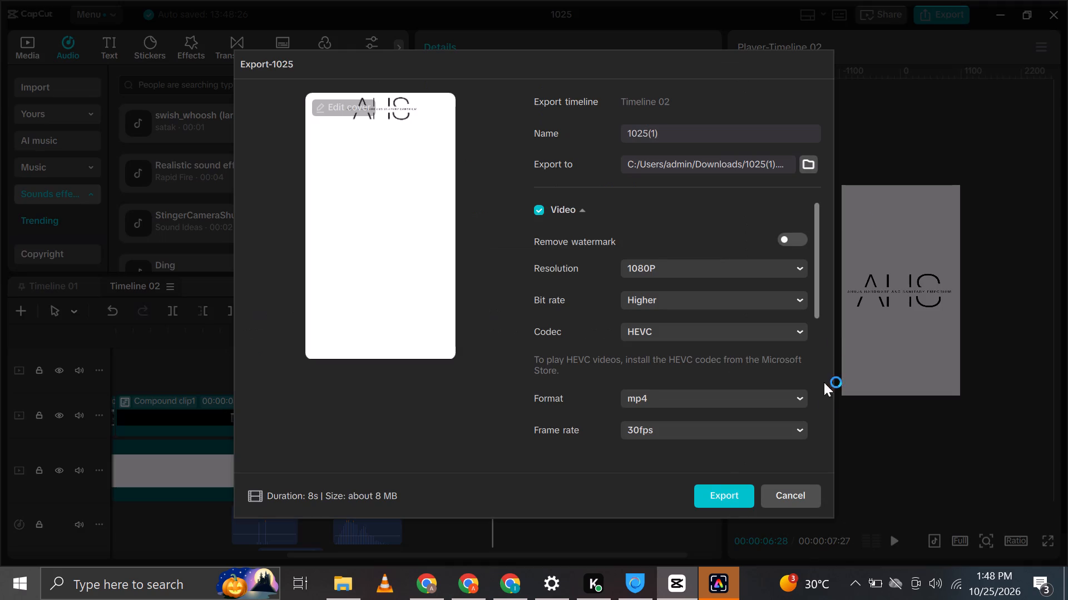
left_click(719, 497)
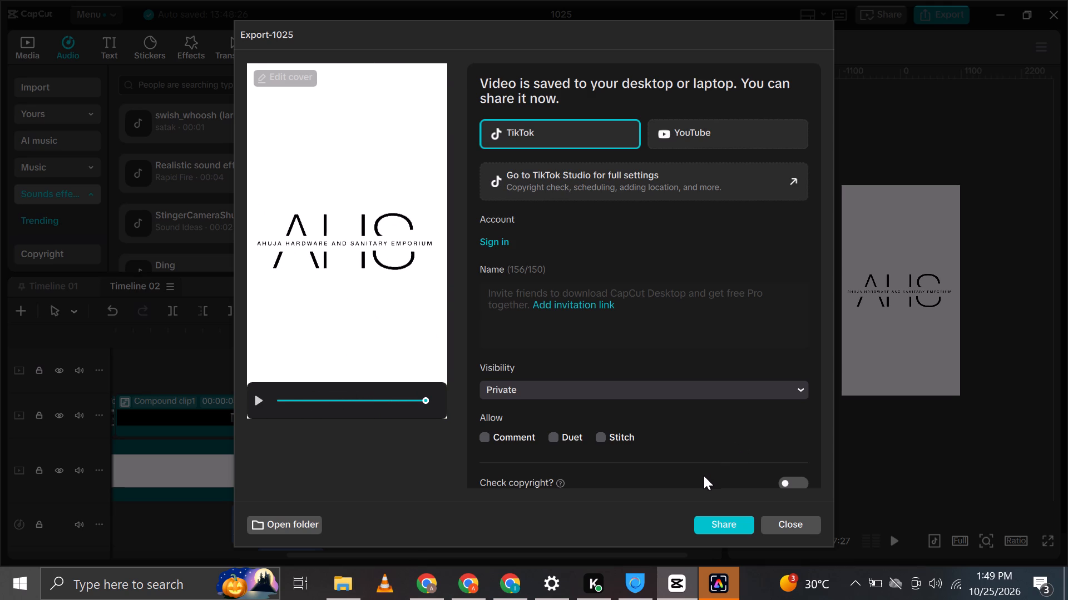
left_click(798, 526)
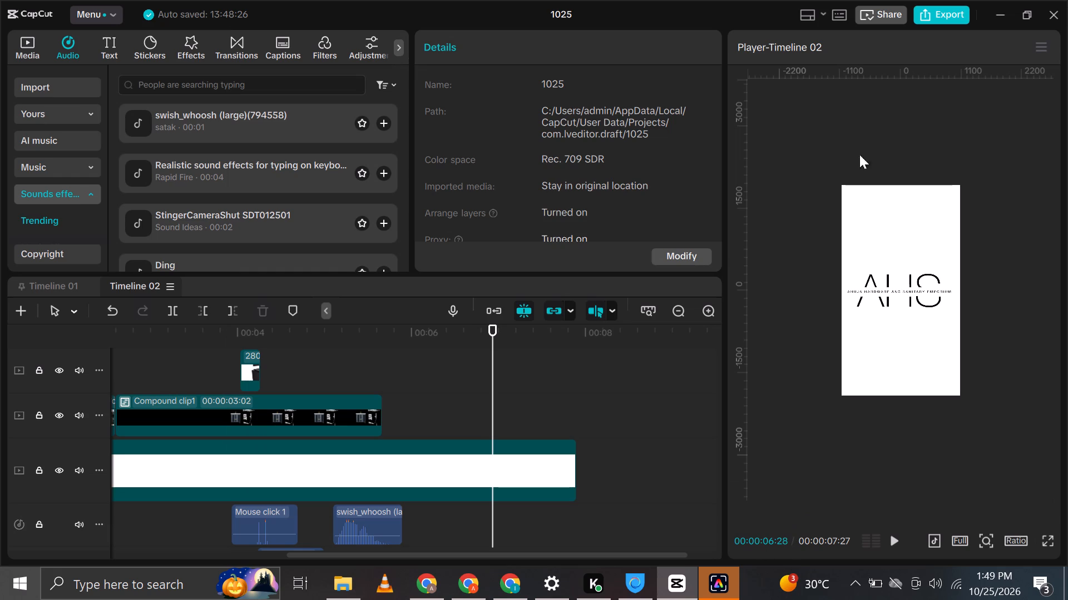
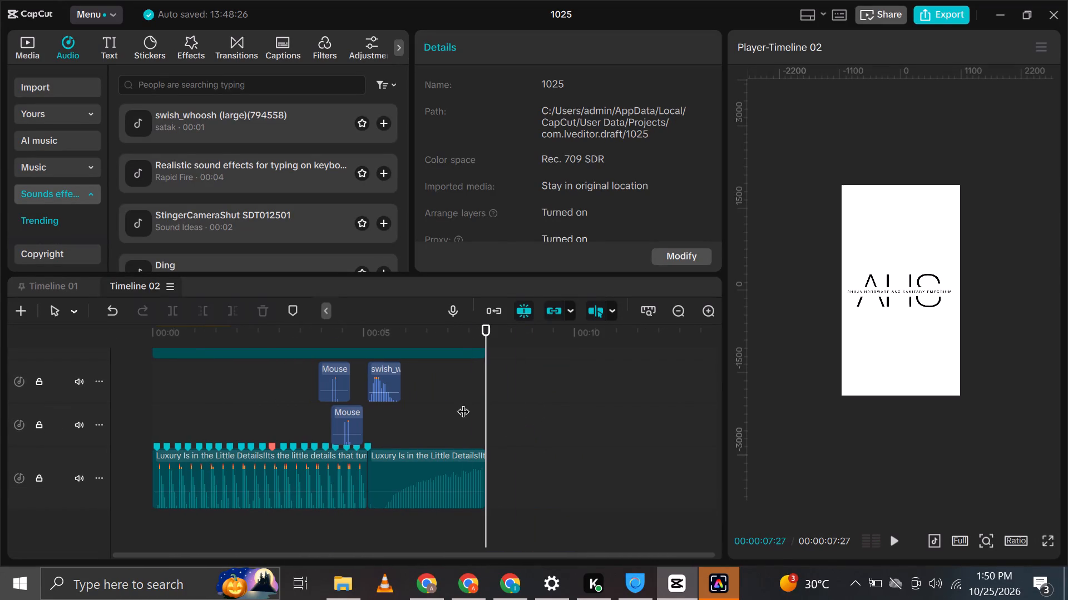
Play back Timeline 02 from the beginning in an enlarged preview to check the finished promo.
left_click_drag(197, 333, 101, 333)
left_click_drag(72, 332, 55, 331)
scroll(830, 368, "up", 2, "ctrl")
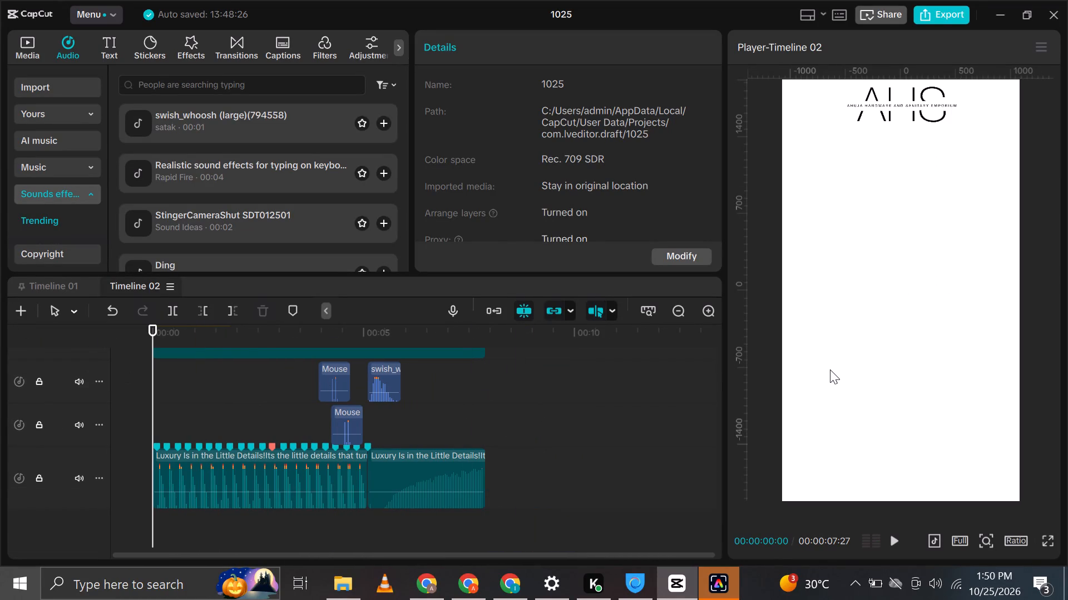
left_click_drag(144, 334, 122, 336)
key("space")
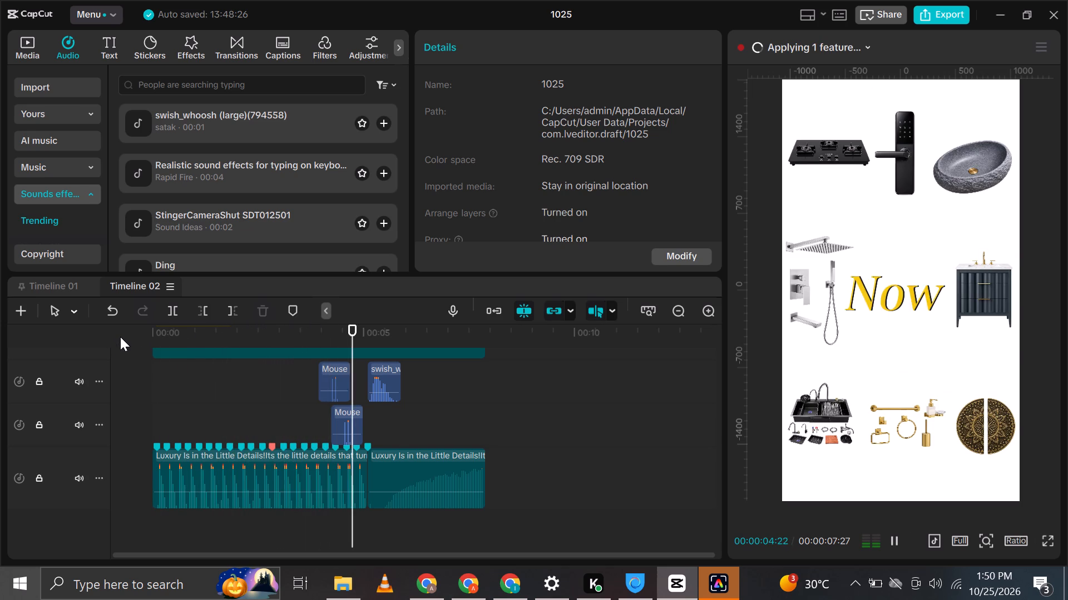
Export Timeline 02 again with the existing export settings and dismiss the sharing options.
left_click(937, 16)
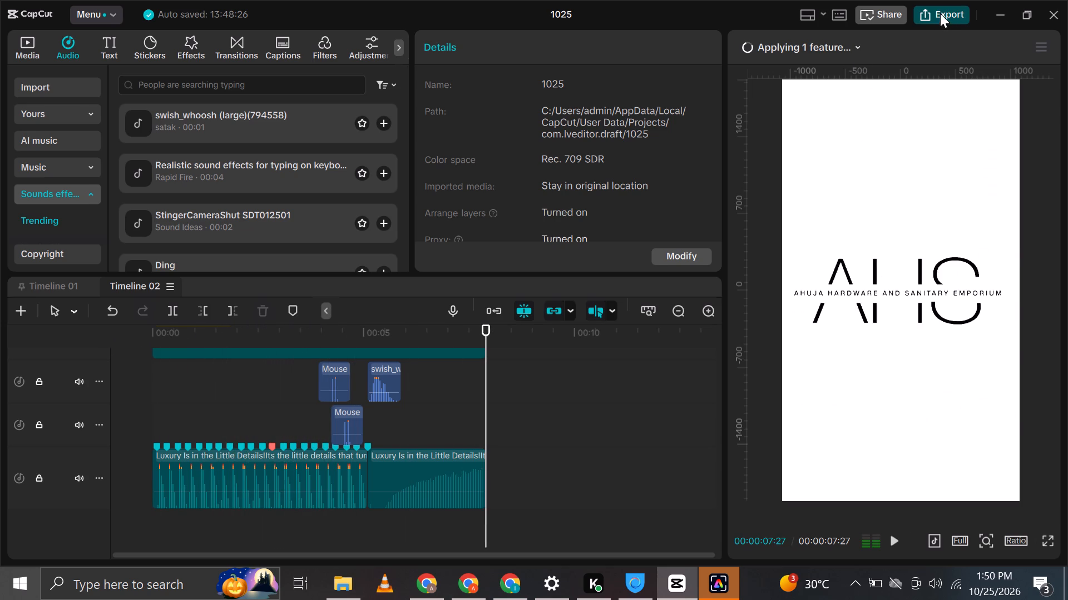
left_click(713, 487)
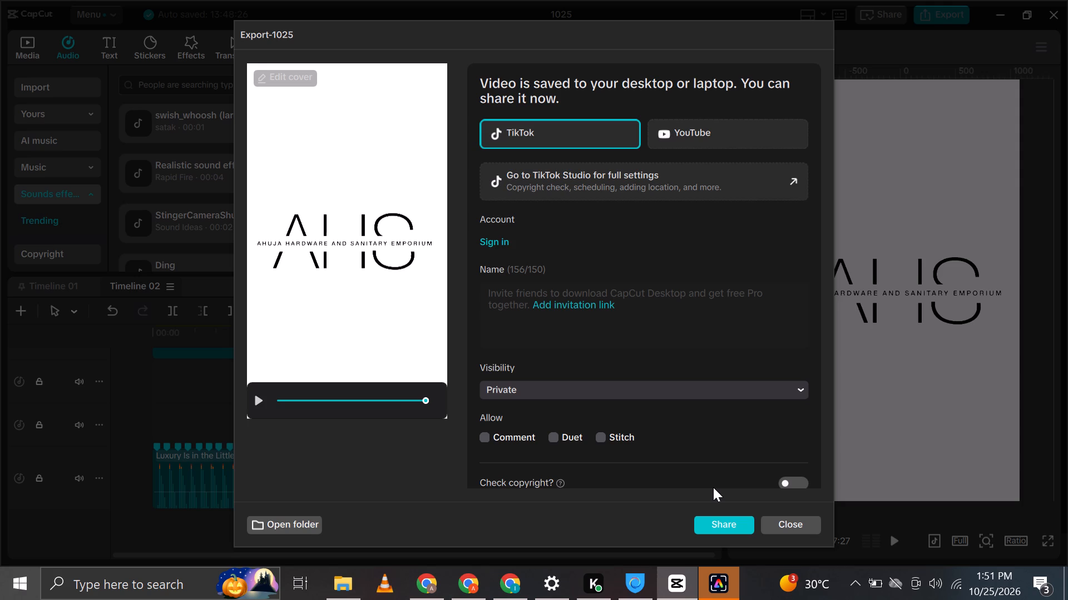
left_click(785, 519)
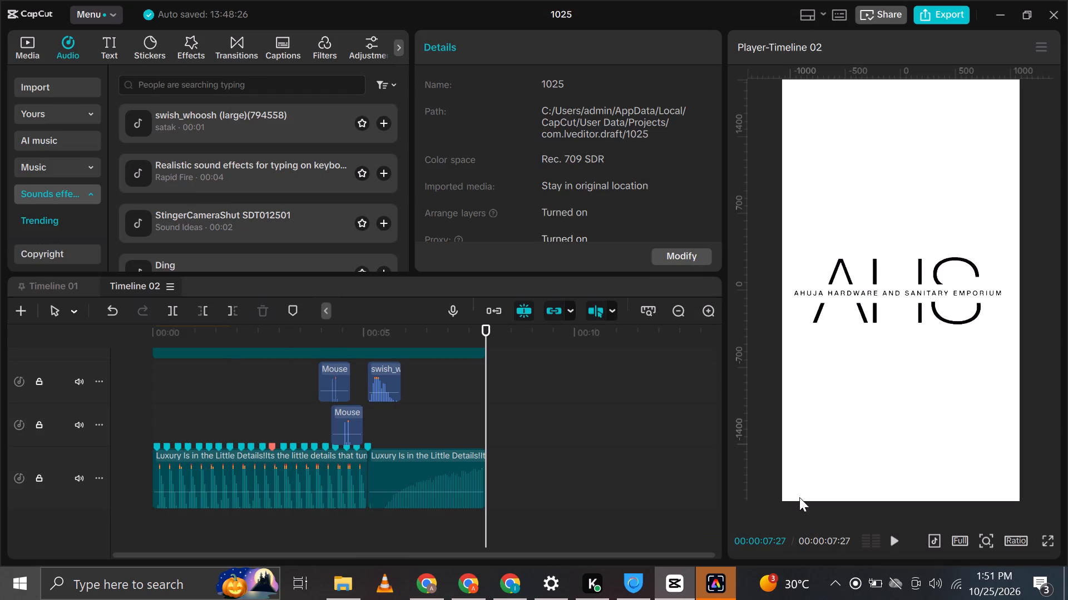
Switch to Adobe Express Photos and close the Modern Black Smart Door Lock.png window.
left_click(704, 590)
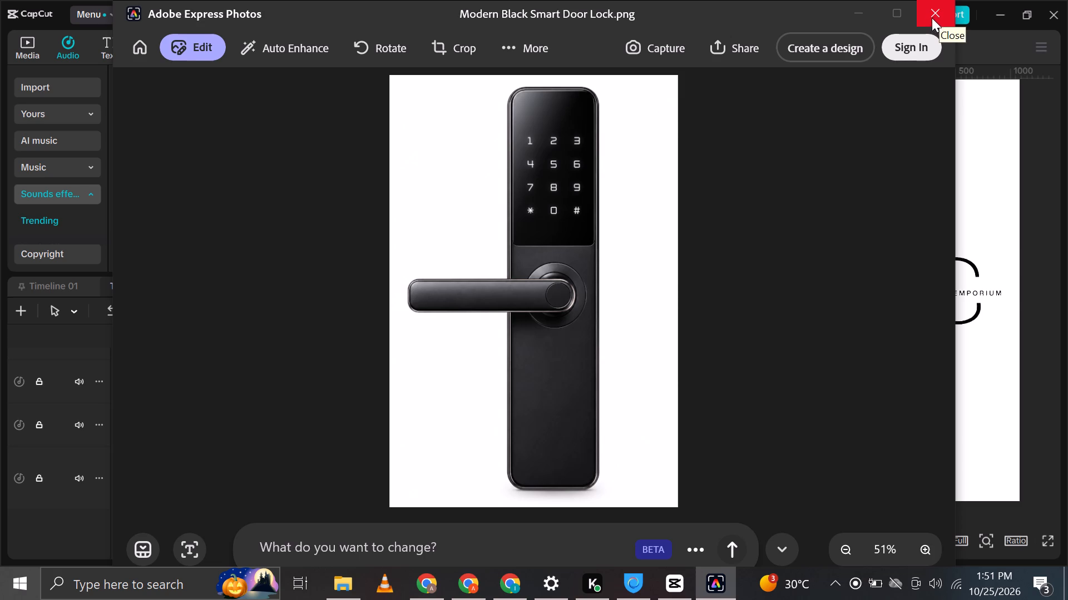
left_click(932, 17)
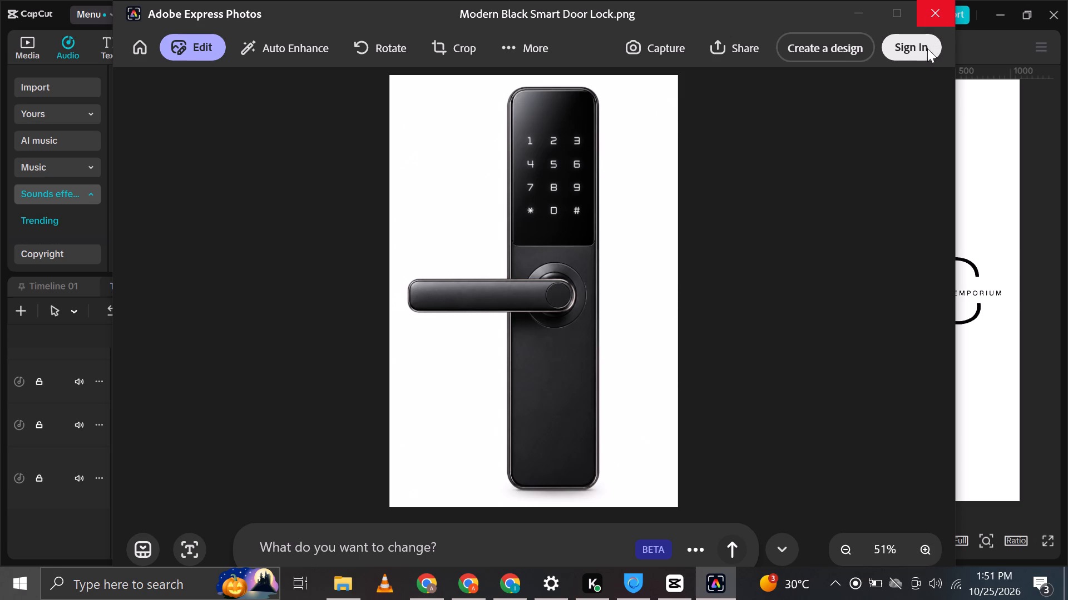